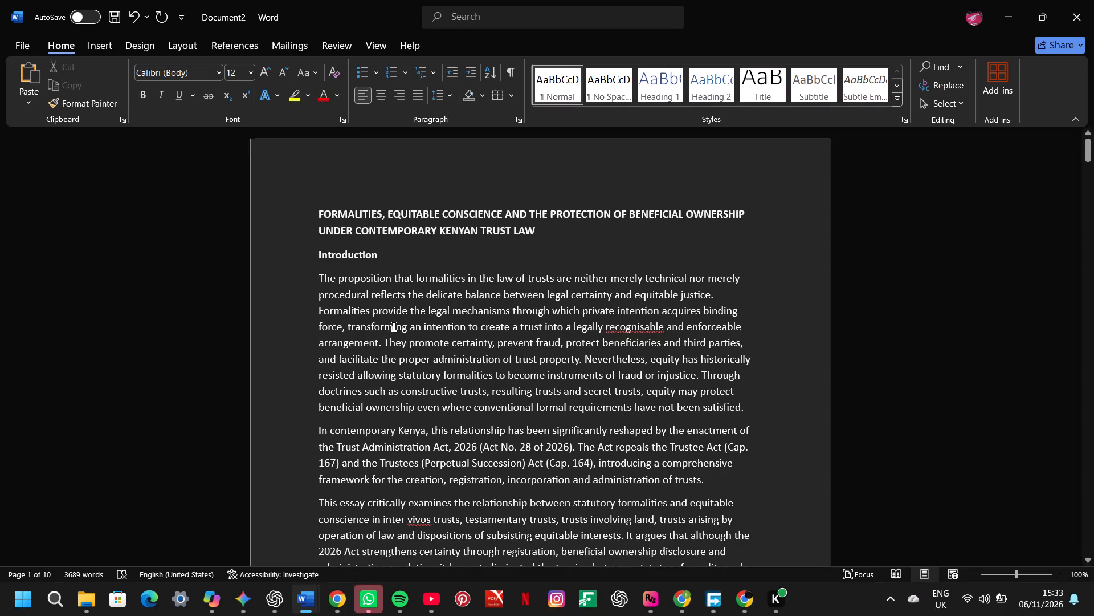
Insert "on" after "procedural reflects" in the first sentence of the Introduction.
click(406, 296)
key(space)
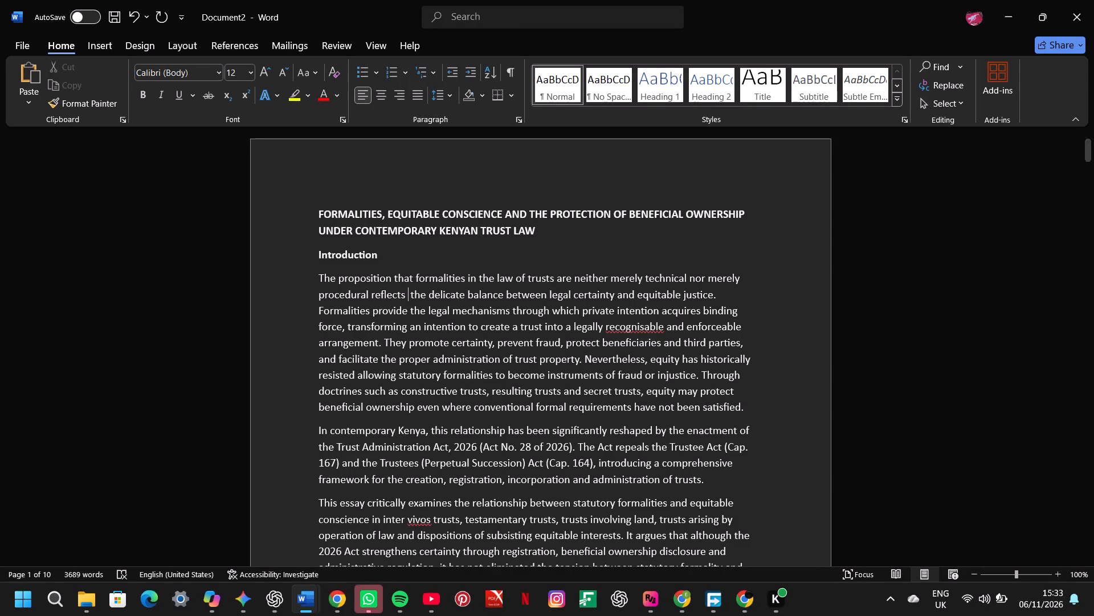
text(on)
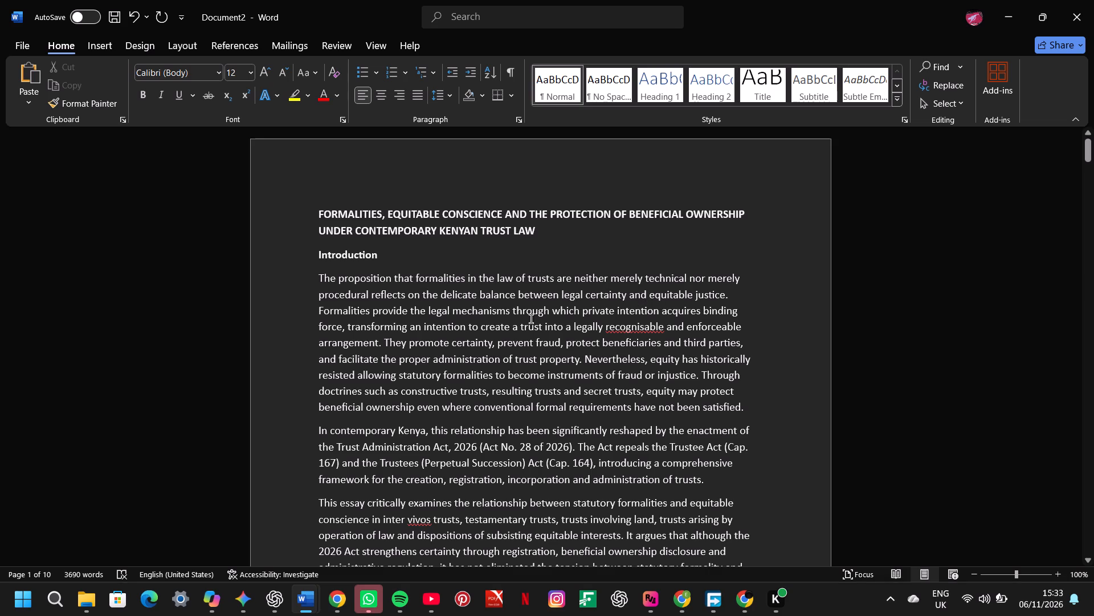
Replace the flagged word "recognisable" in the first Introduction paragraph with the suggested spelling "recognizable".
click(647, 331)
right_click(647, 331)
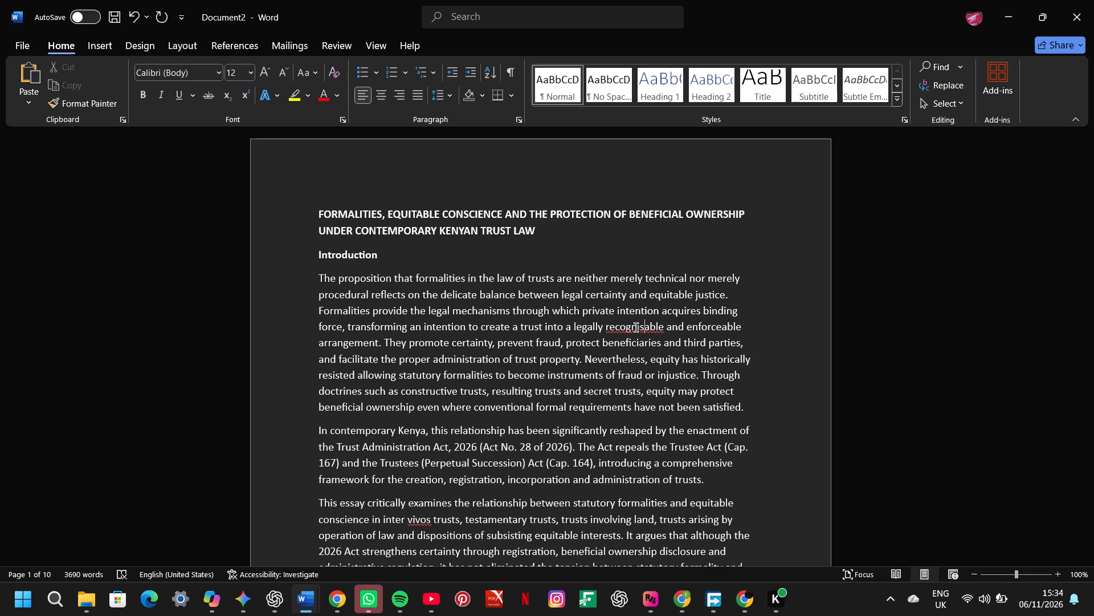
right_click(636, 326)
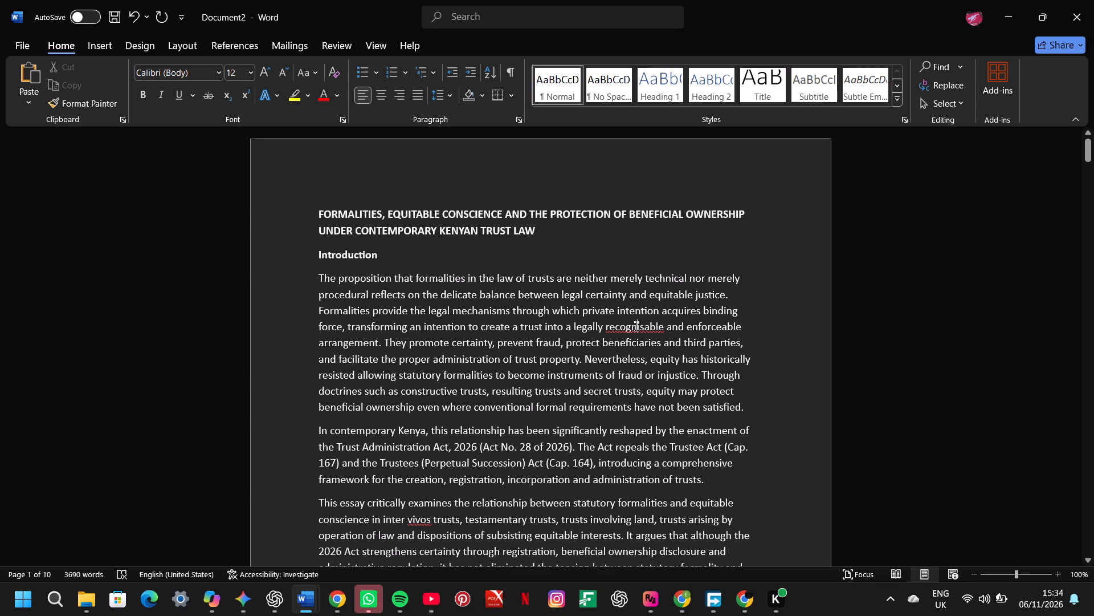
right_click(636, 326)
click(636, 326)
right_click(636, 326)
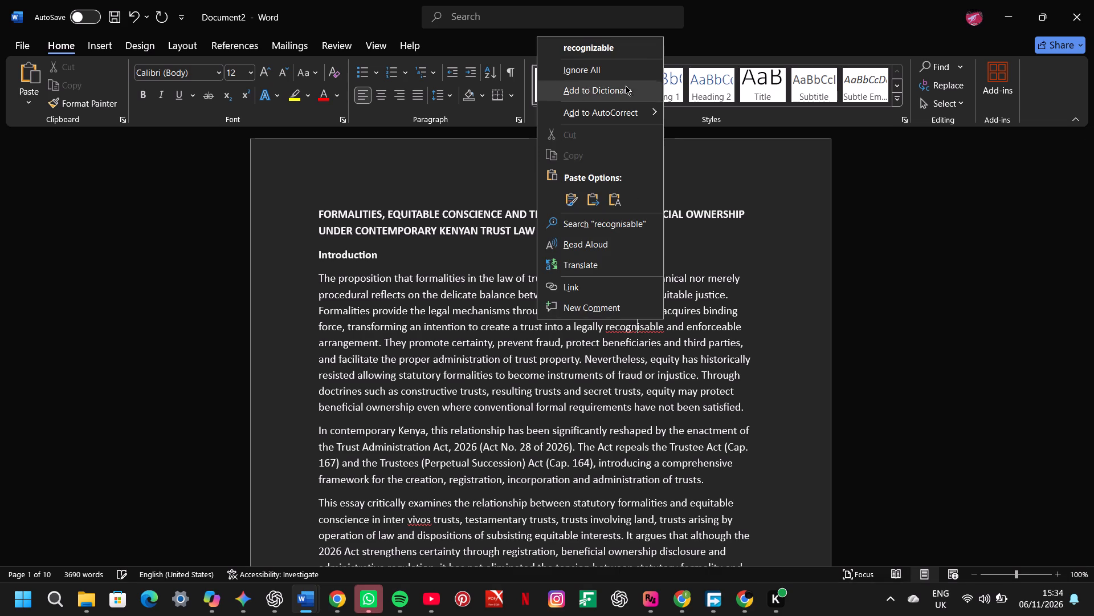
click(598, 48)
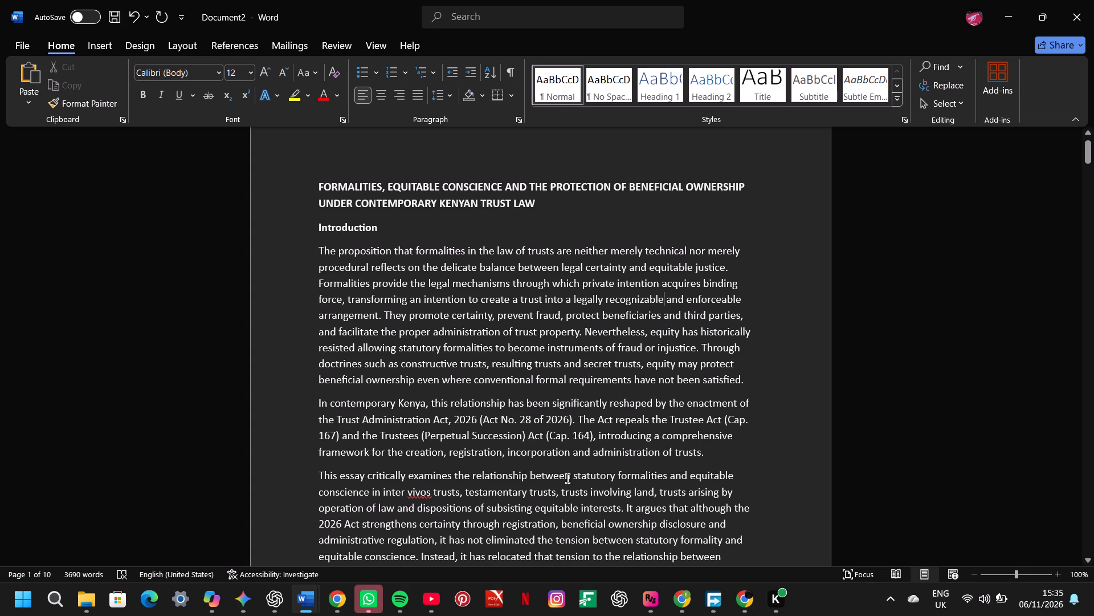
Insert a footnote after "(Act No. 28 of 2026)." in the second Introduction paragraph.
click(575, 422)
click(250, 51)
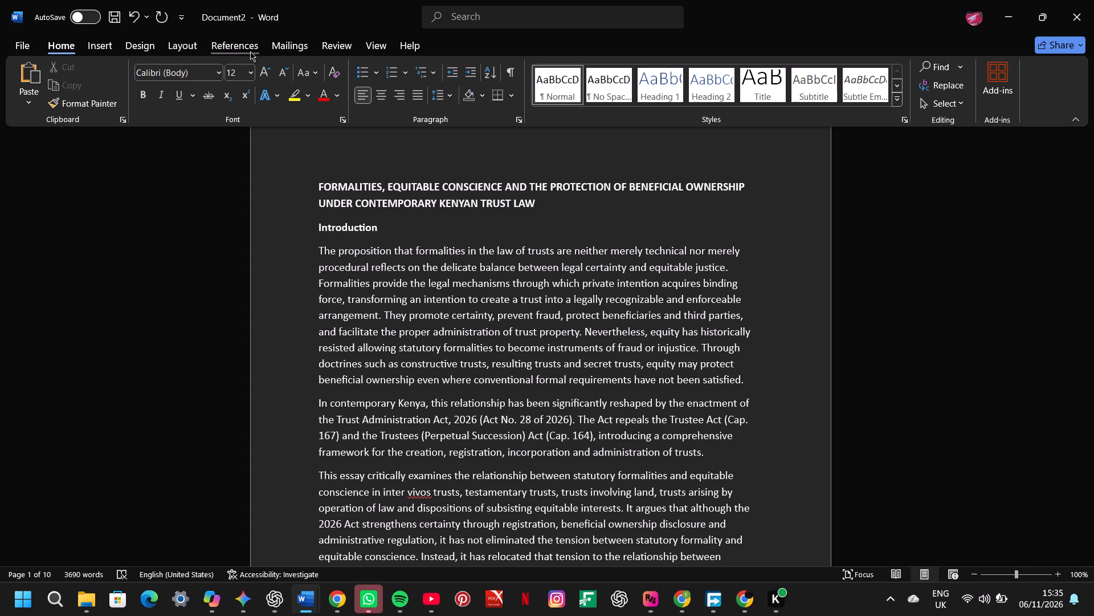
click(152, 77)
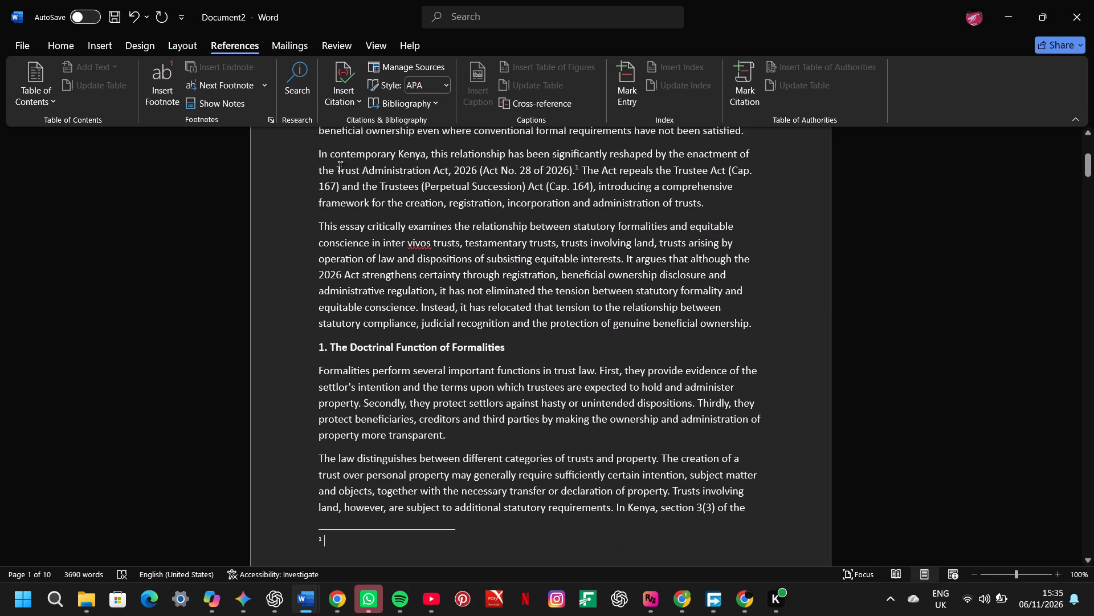
Fill the new footnote with "Trust Administration Act, 2026" copied from the second paragraph, removing the leading "the" and extra spaces.
drag(334, 173, 448, 185)
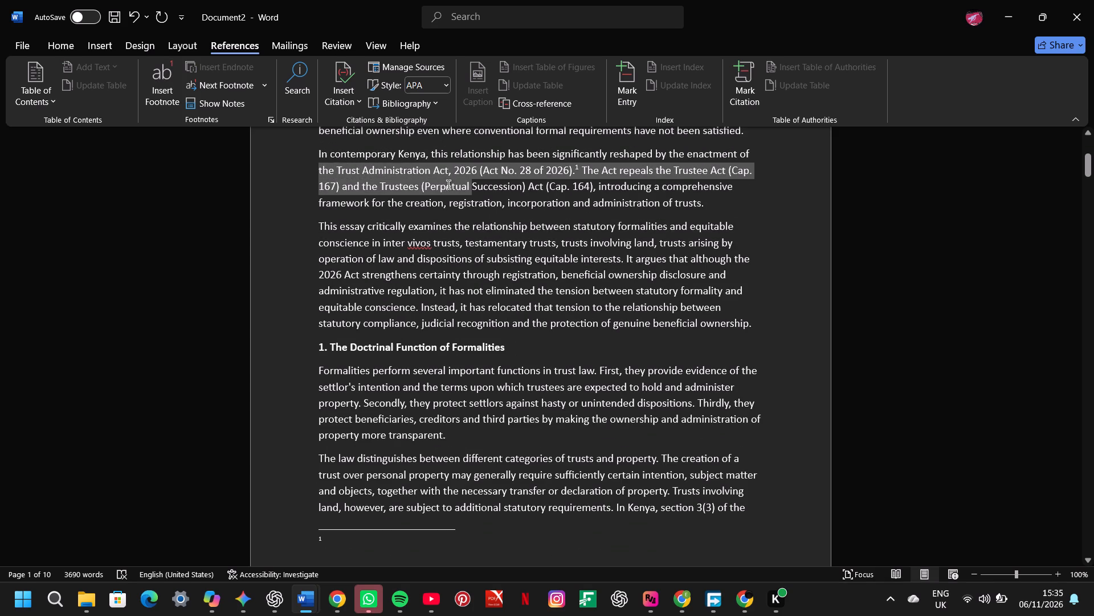
drag(448, 185, 477, 171)
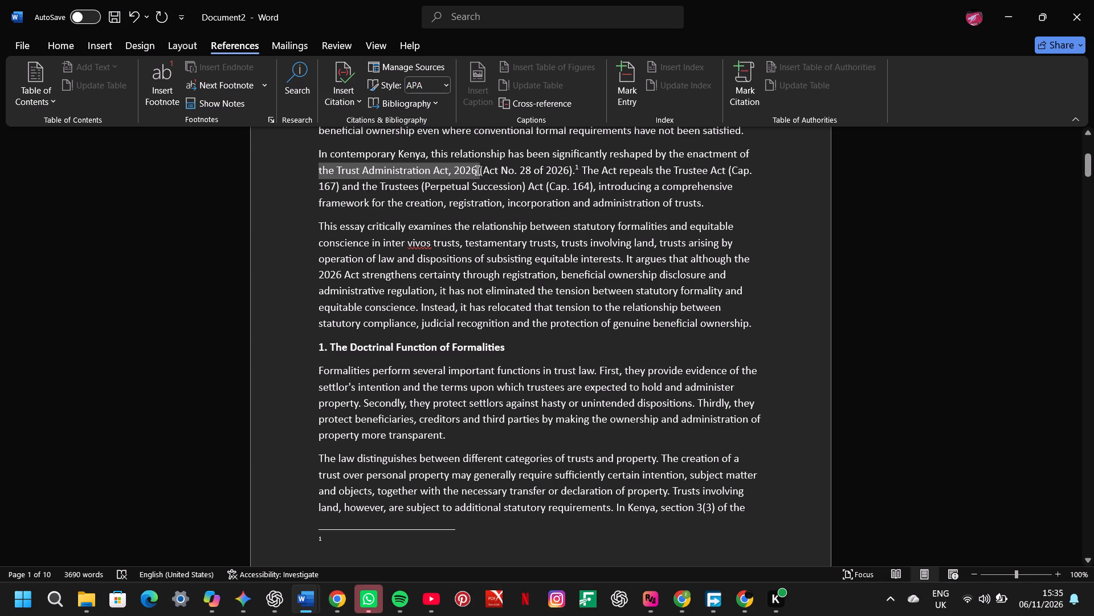
drag(477, 171, 475, 170)
key(ctrl+c)
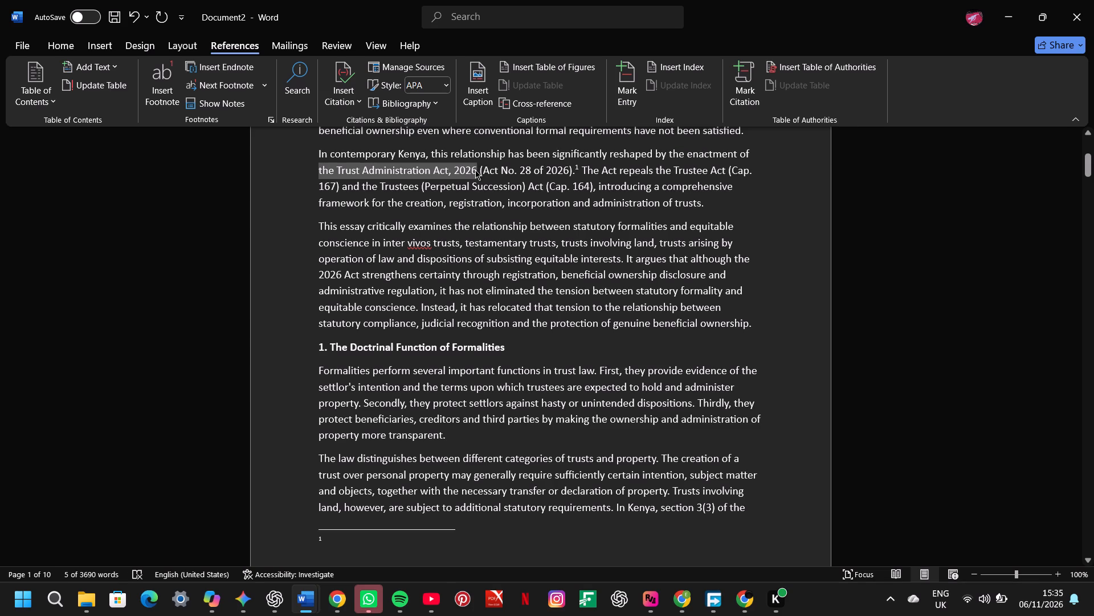
click(335, 541)
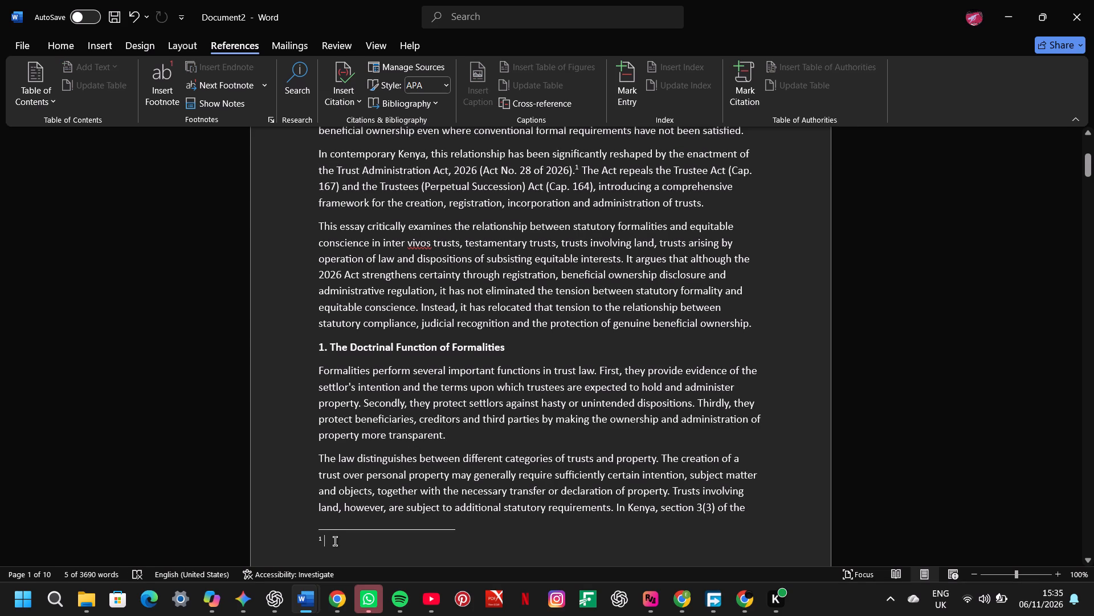
key(ctrl+v)
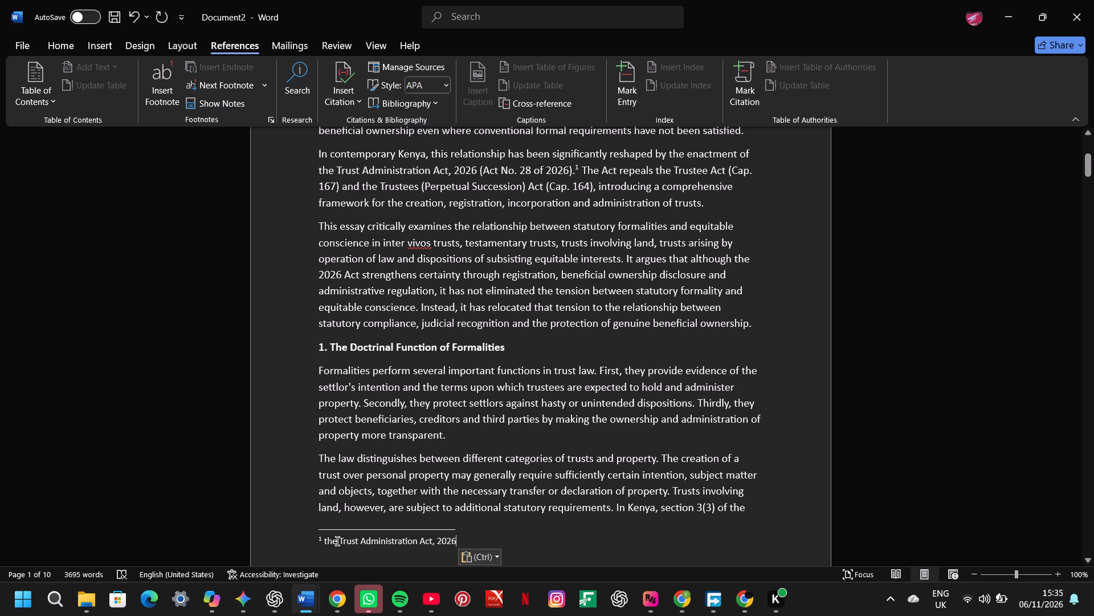
click(337, 541)
key(BackSpace)
key(BackSpace)
key(BackSpace)
key(BackSpace)
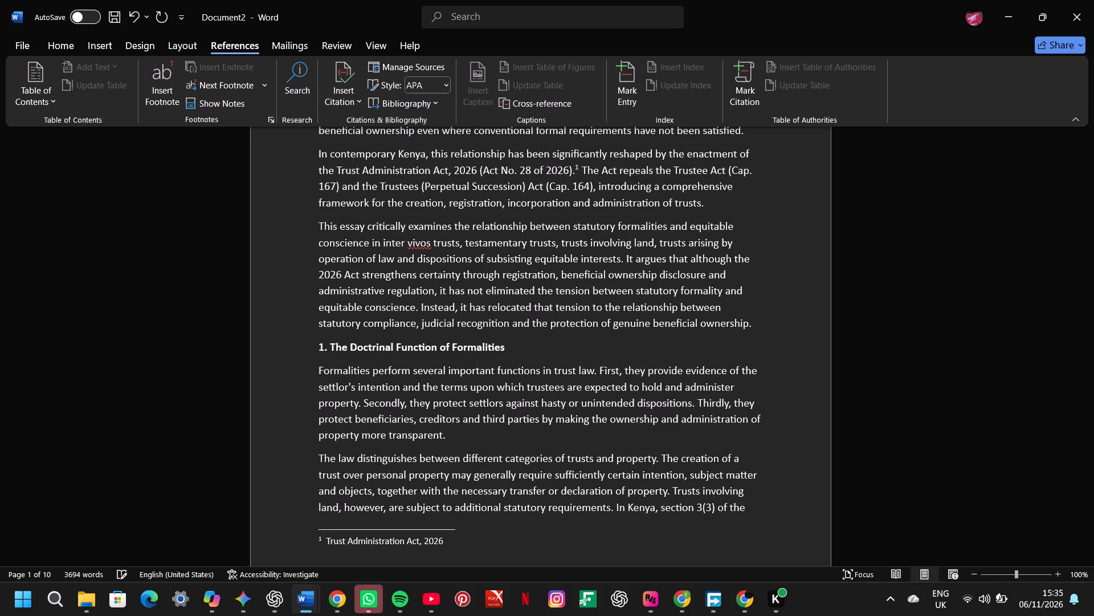
key(Delete)
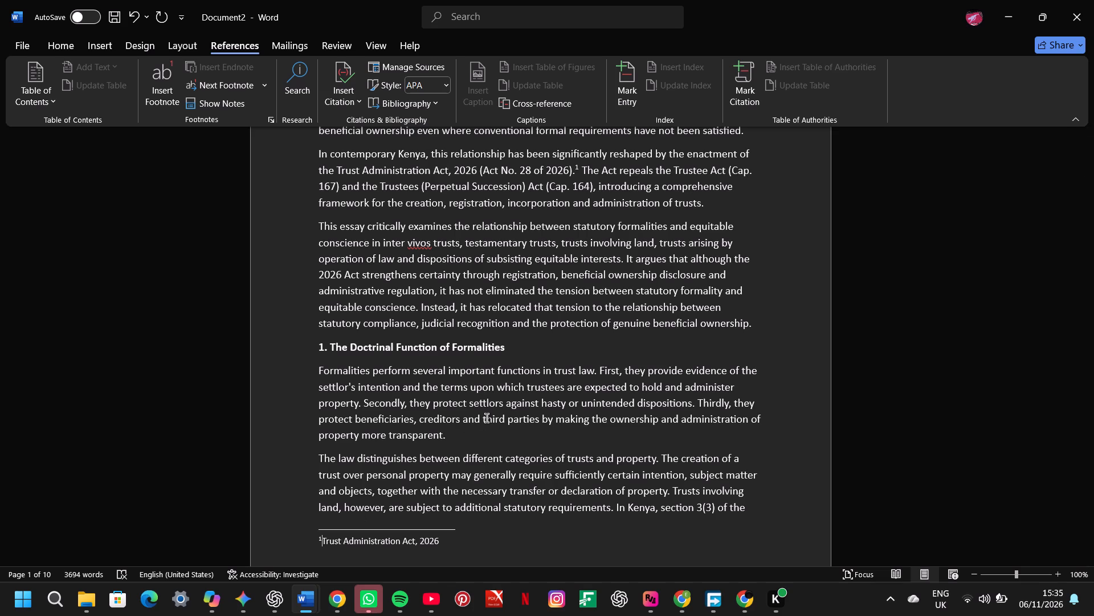
Change the opening of the sentence after the footnote mark to "Where the Act repeals".
click(583, 174)
text(where)
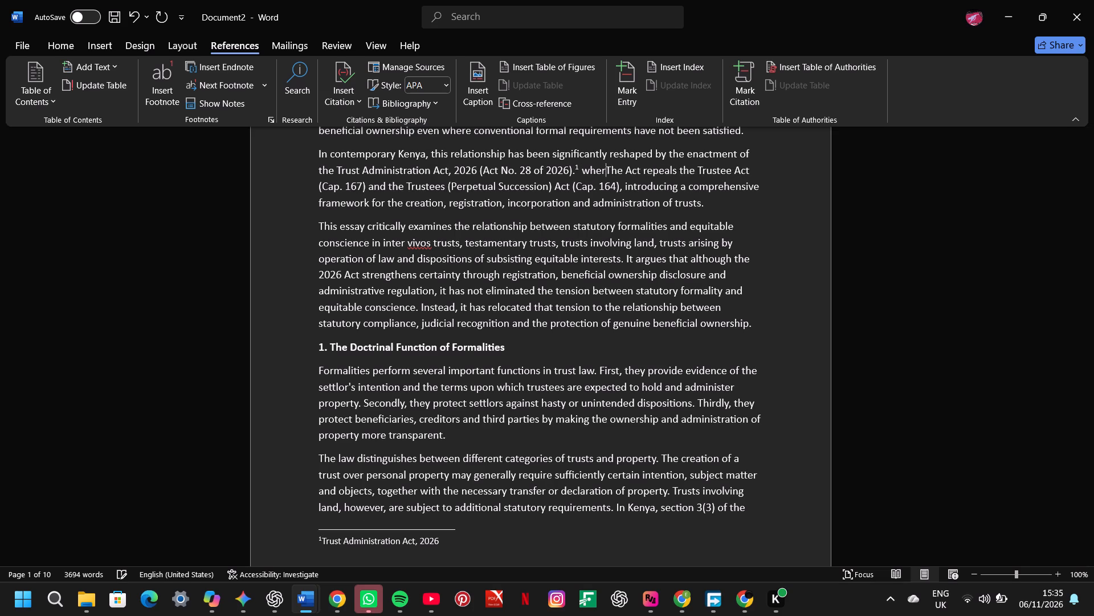
key(space)
key(Delete)
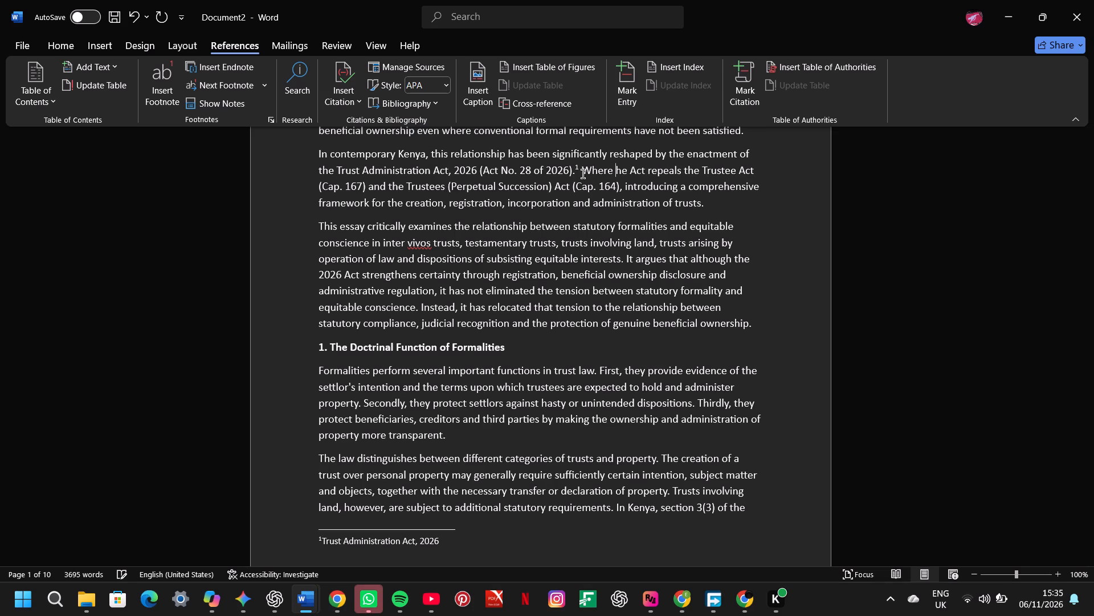
key(t)
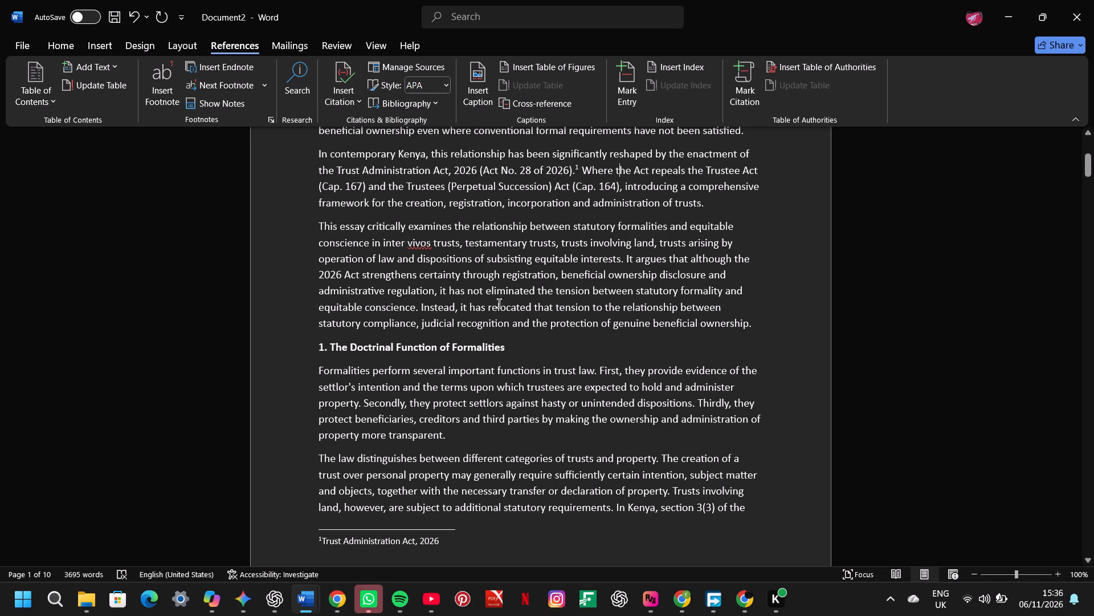
Insert "will" after "This essay" at the start of the third Introduction paragraph.
click(416, 246)
click(365, 229)
key(space)
text(will)
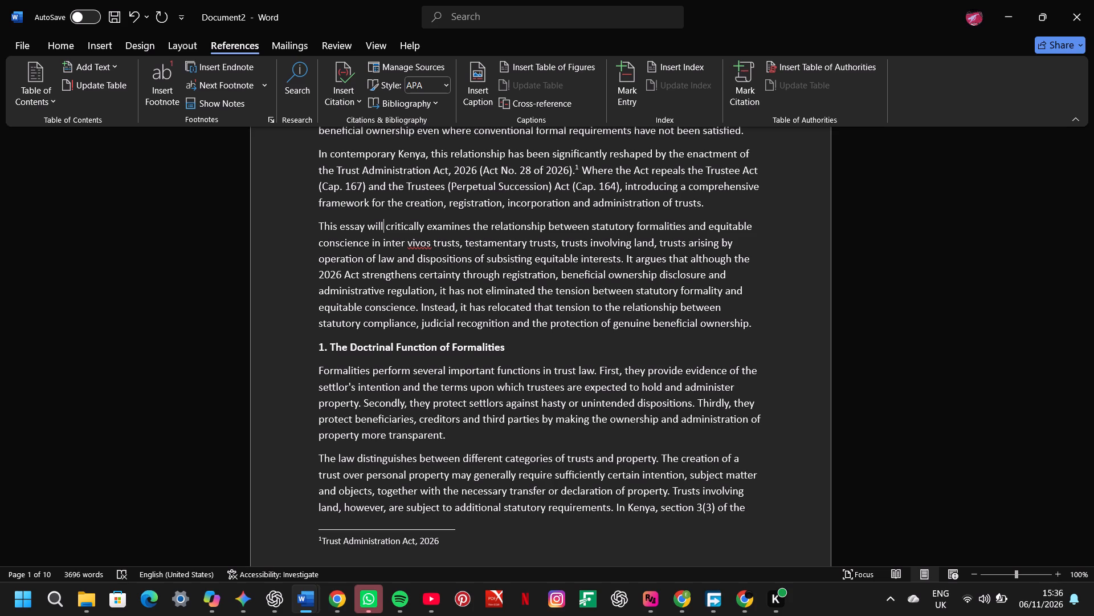
Add the flagged word "vivos" in the third Introduction paragraph to the spelling dictionary.
click(419, 248)
right_click(419, 248)
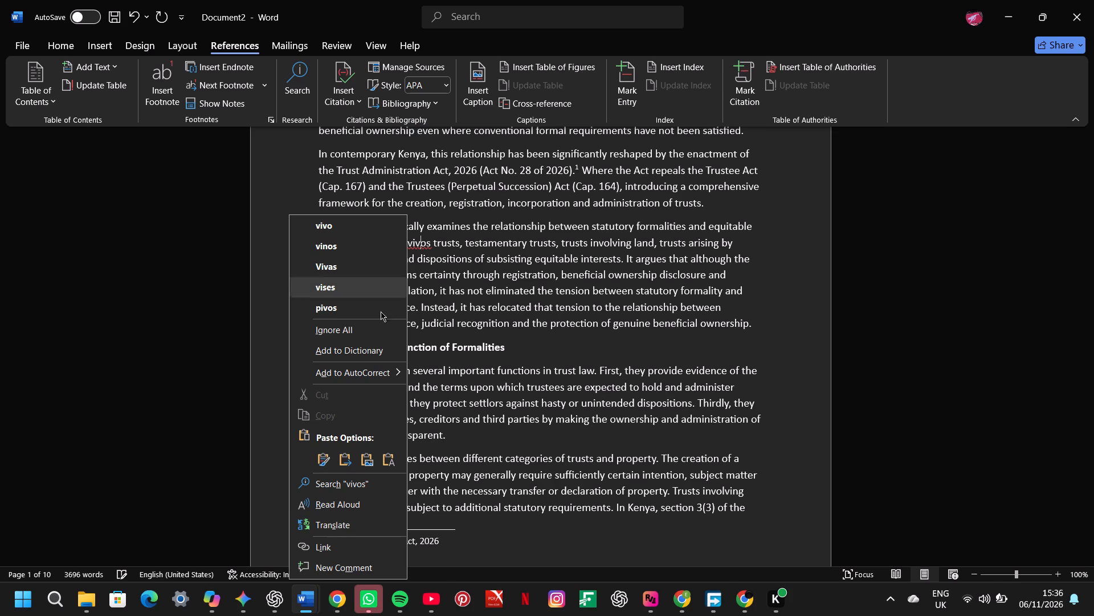
click(360, 354)
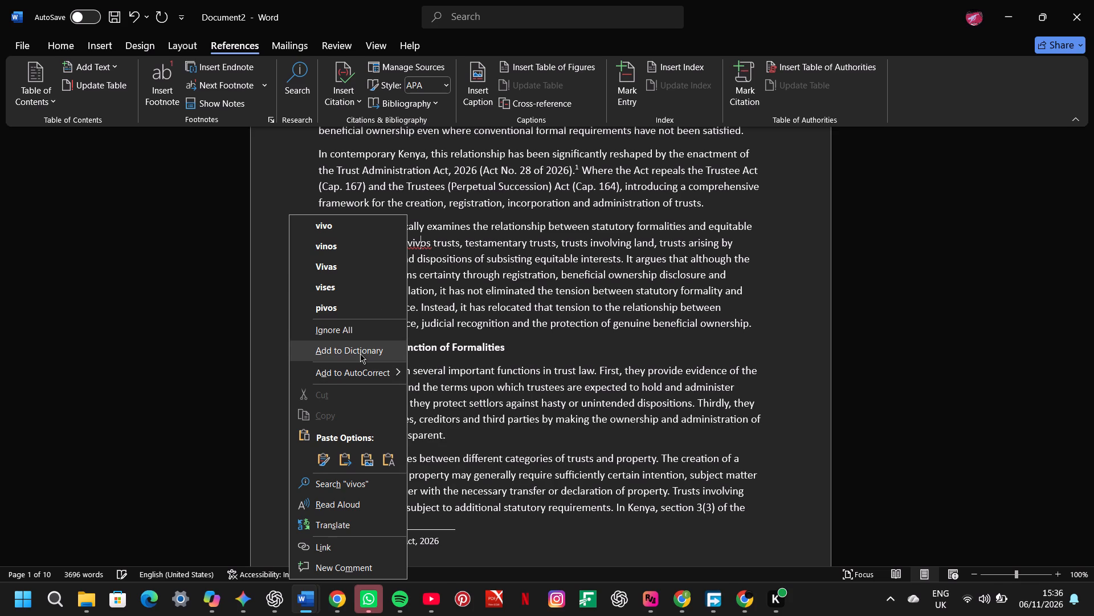
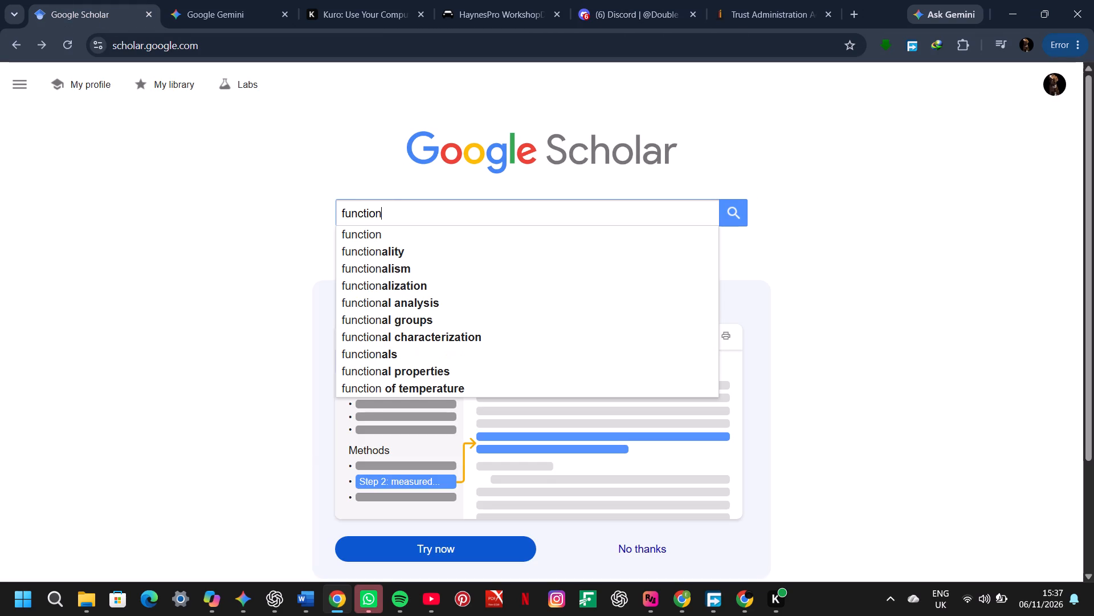
Search Google Scholar for "function of formalities in trust law".
text(of)
key(space)
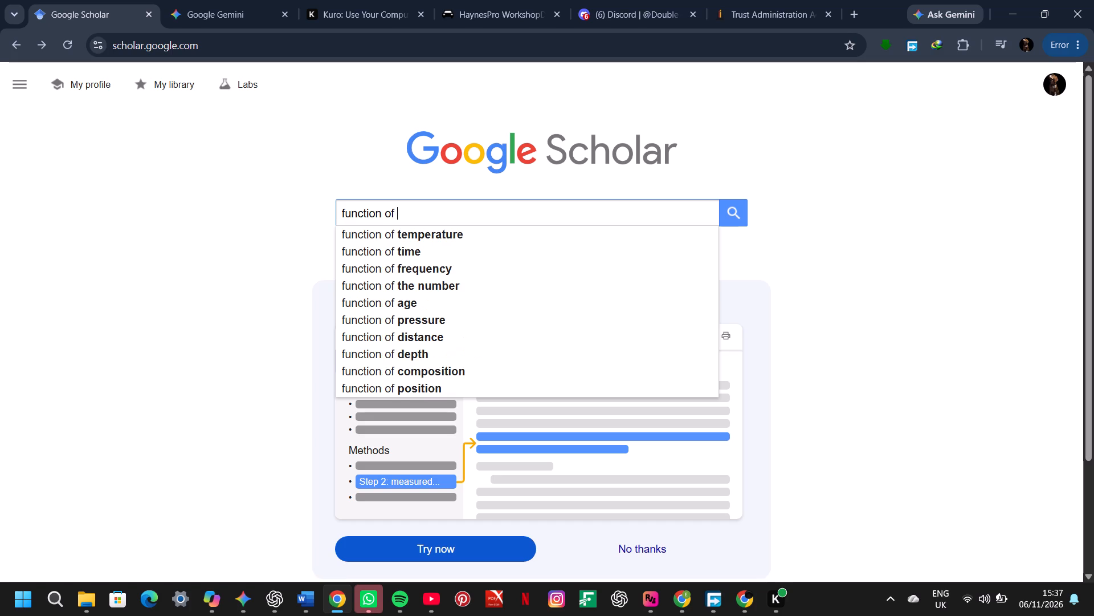
text(formalitu)
key(BackSpace)
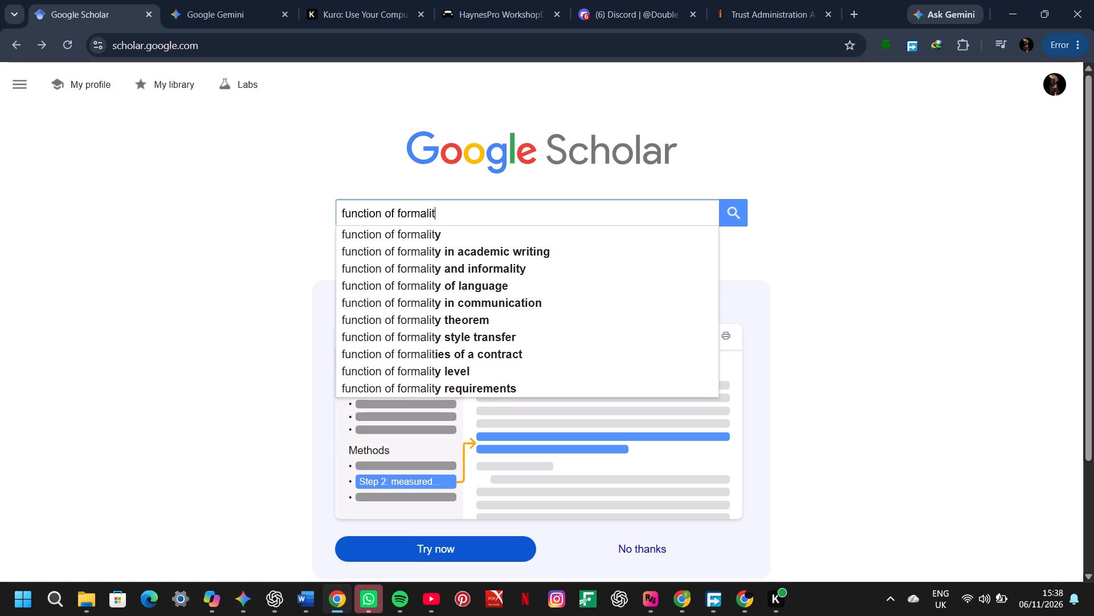
text(ies in)
key(space)
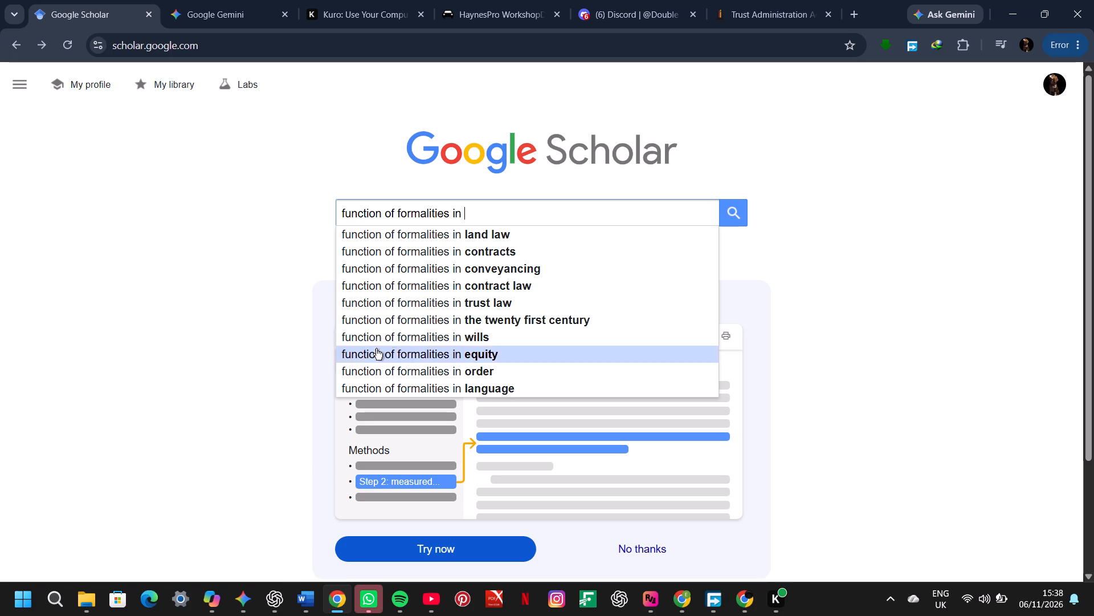
click(415, 301)
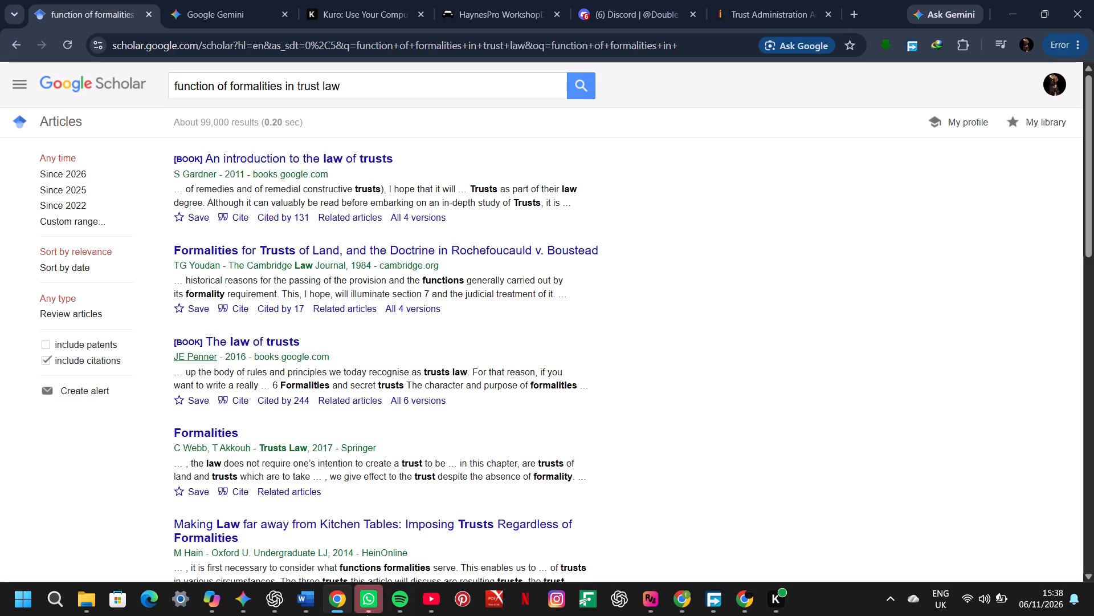
Close the CAT_II_Equity_and_Trusts document in Word and check the essay in Document2 before returning to the Scholar results.
click(301, 599)
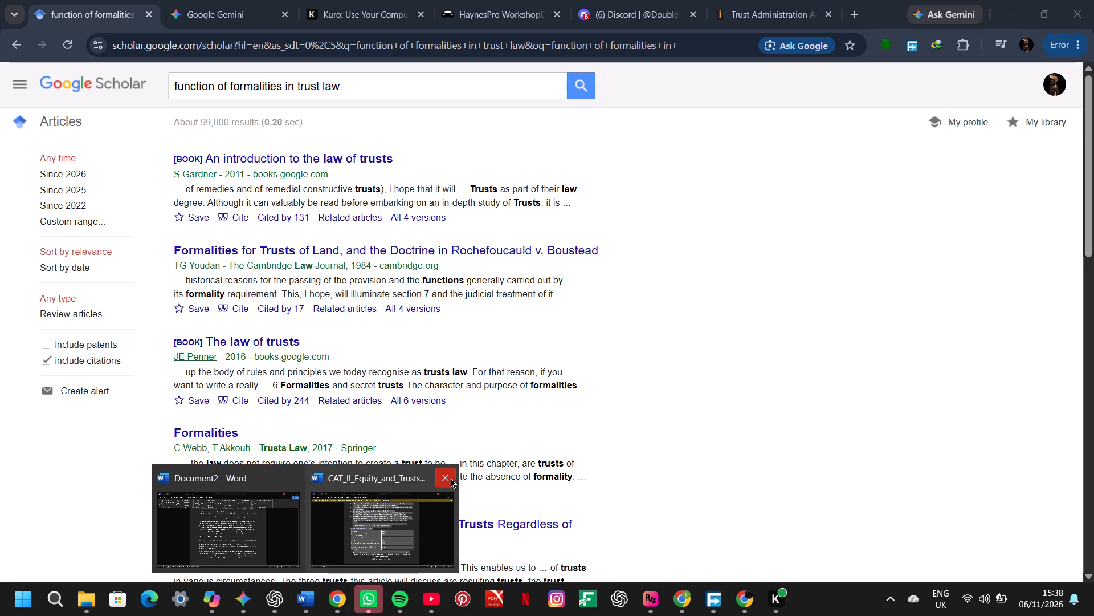
click(451, 479)
click(255, 520)
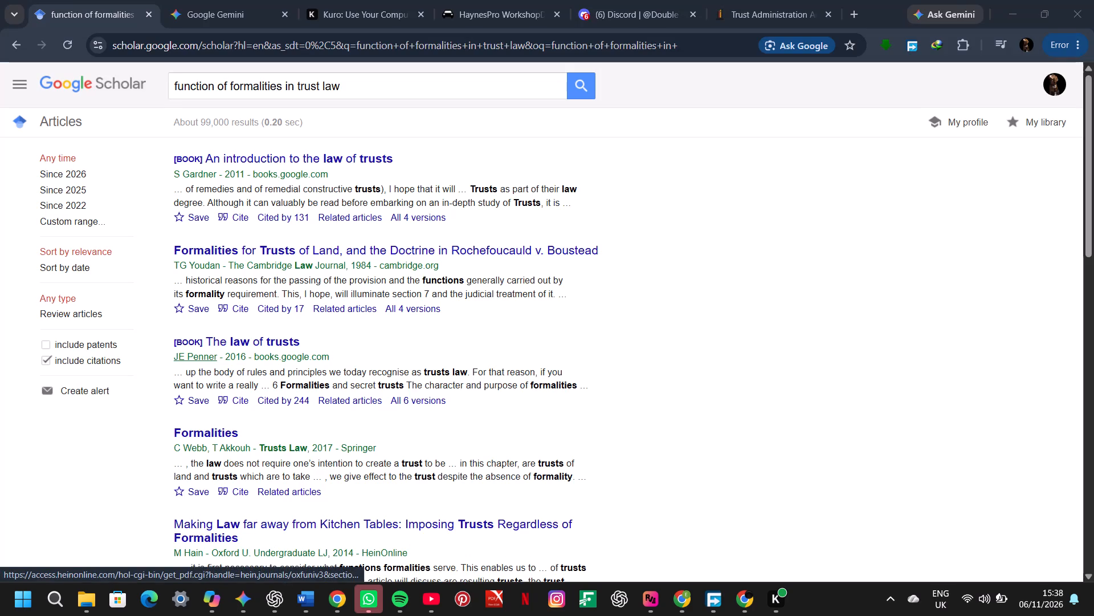
click(303, 605)
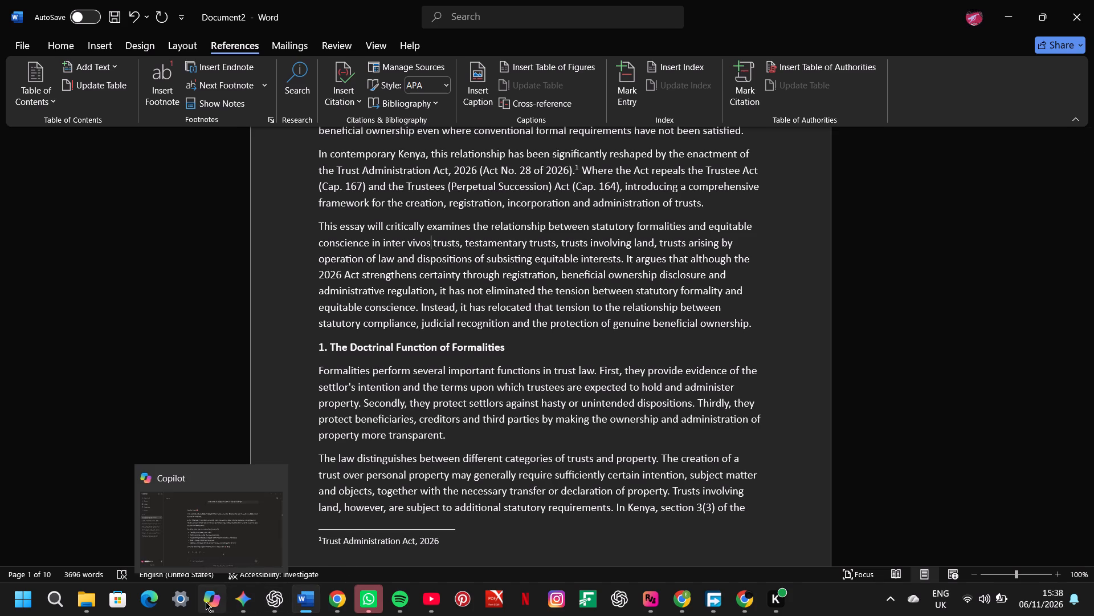
click(339, 587)
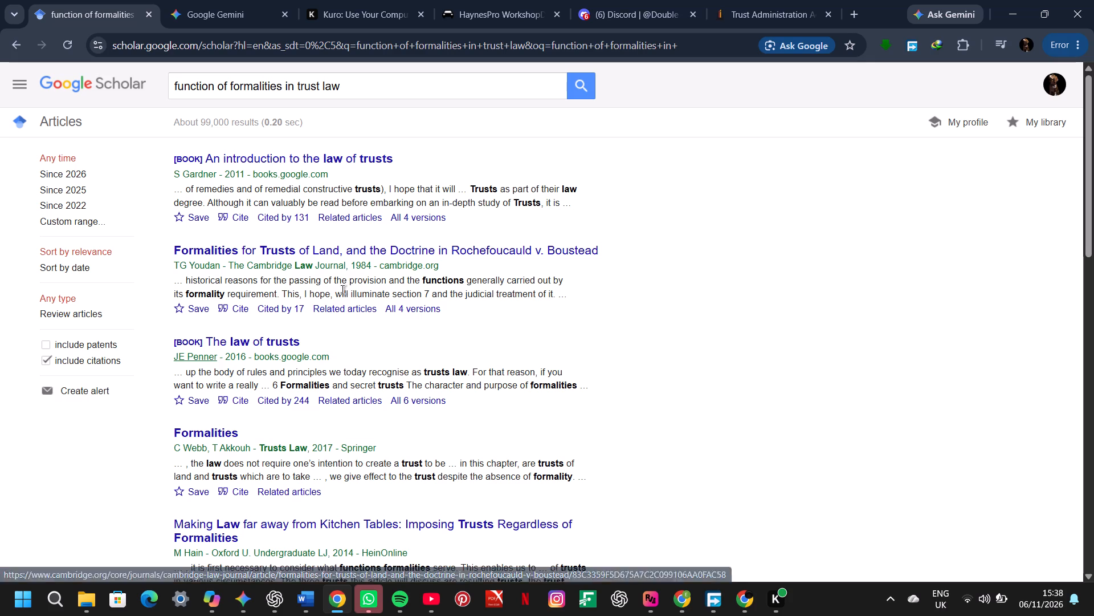
Examine the available citation formats for the Scholar results "Formalities for Trusts of Land" and the Trusts Law chapter "Formalities".
click(240, 310)
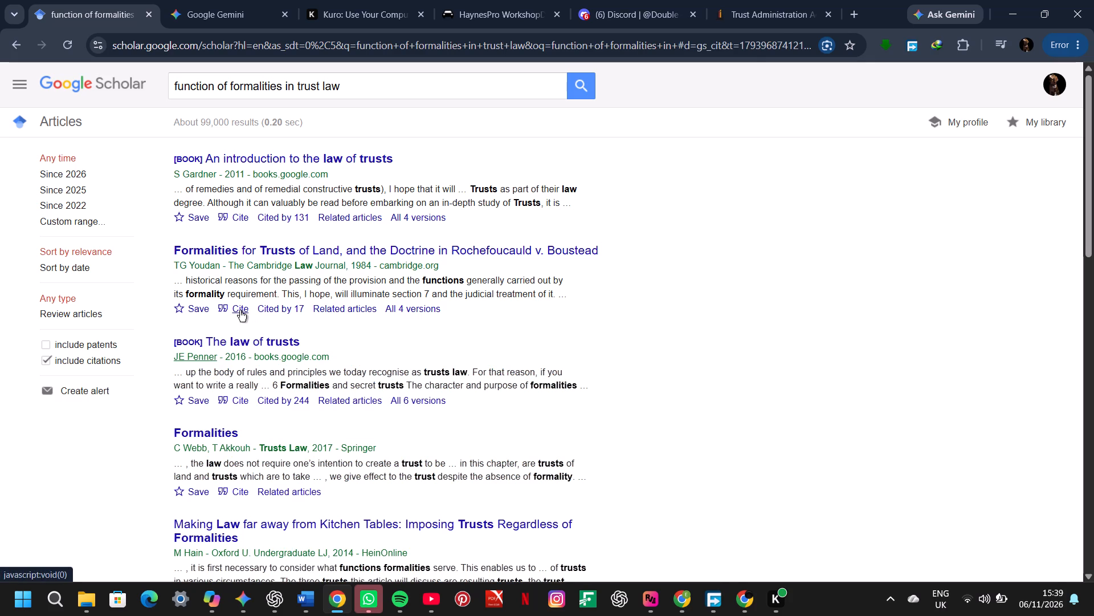
click(240, 310)
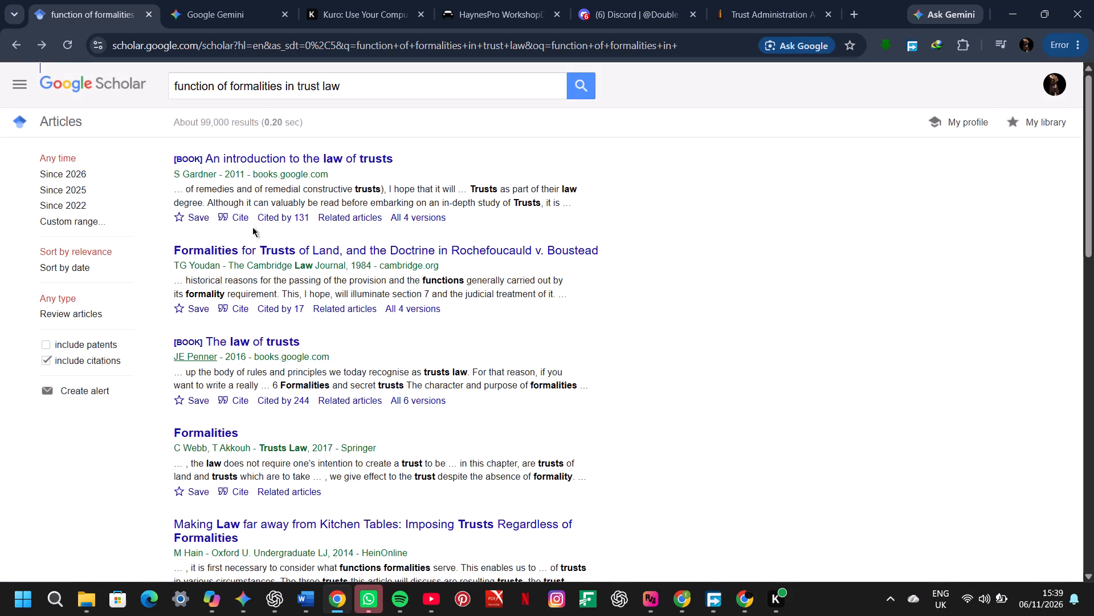
click(238, 487)
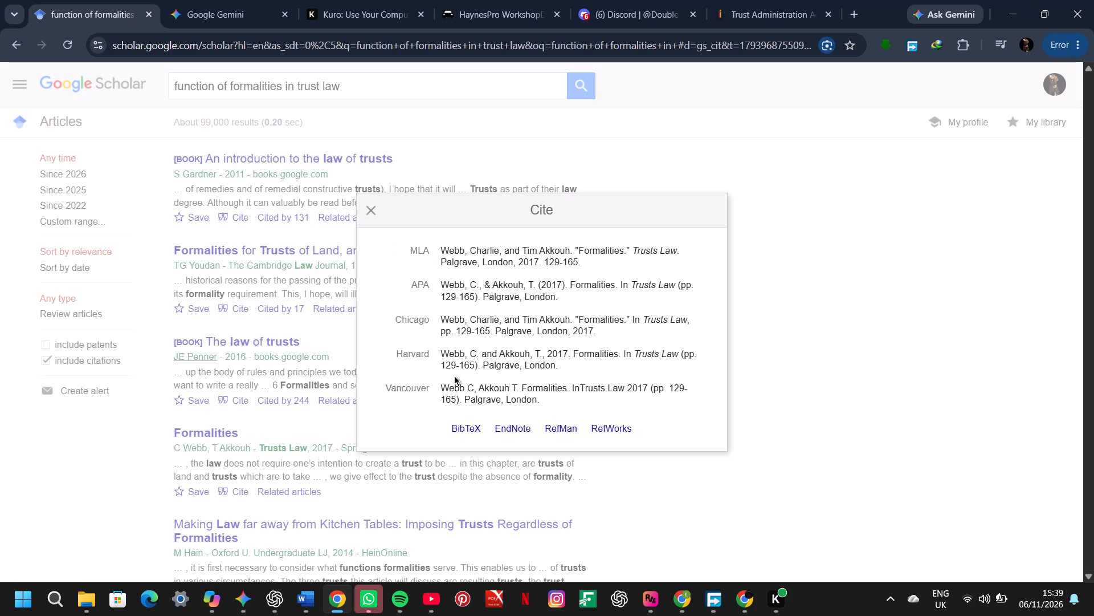
scroll(500, 358, down, 2)
scroll(500, 358, up, 3)
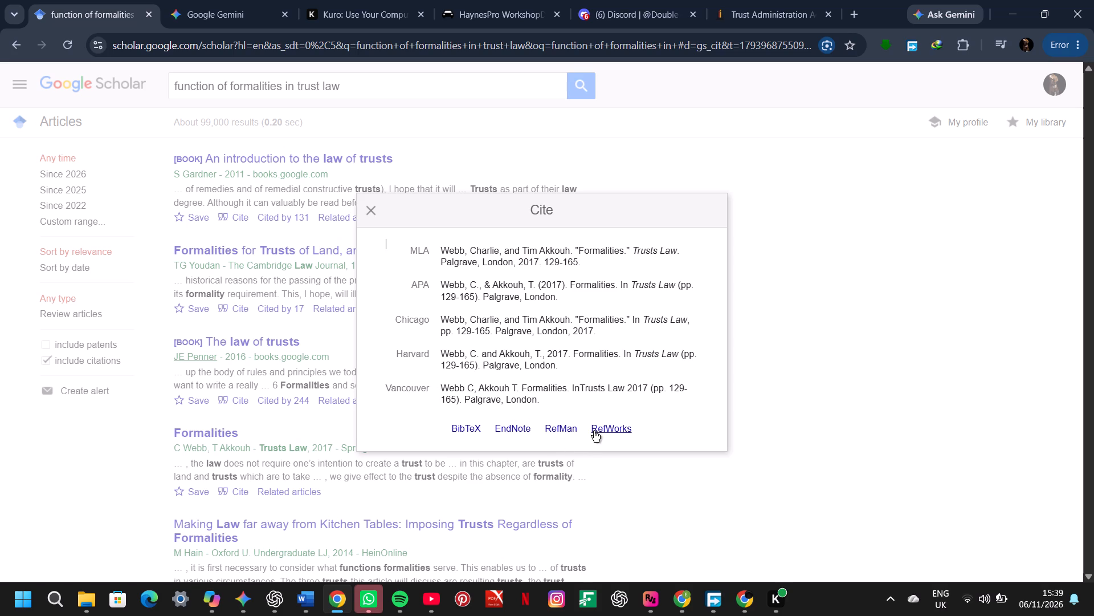
click(654, 470)
click(654, 470)
click(365, 212)
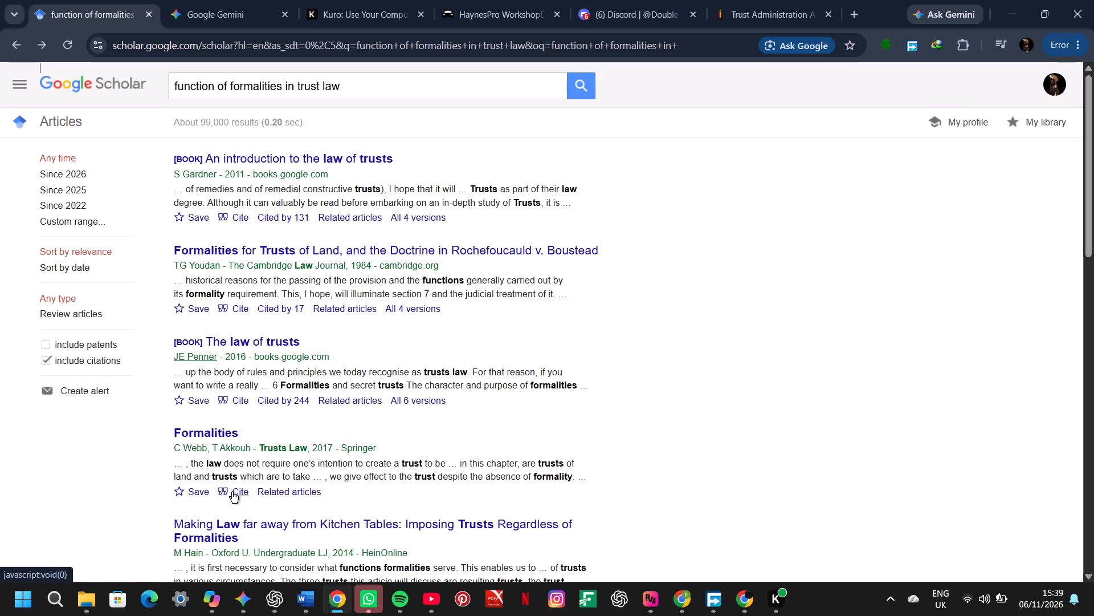
Examine the citation formats for the article "Making Law far away from Kitchen Tables: Imposing Trusts Regardless of Formalities".
scroll(232, 492, down, 1)
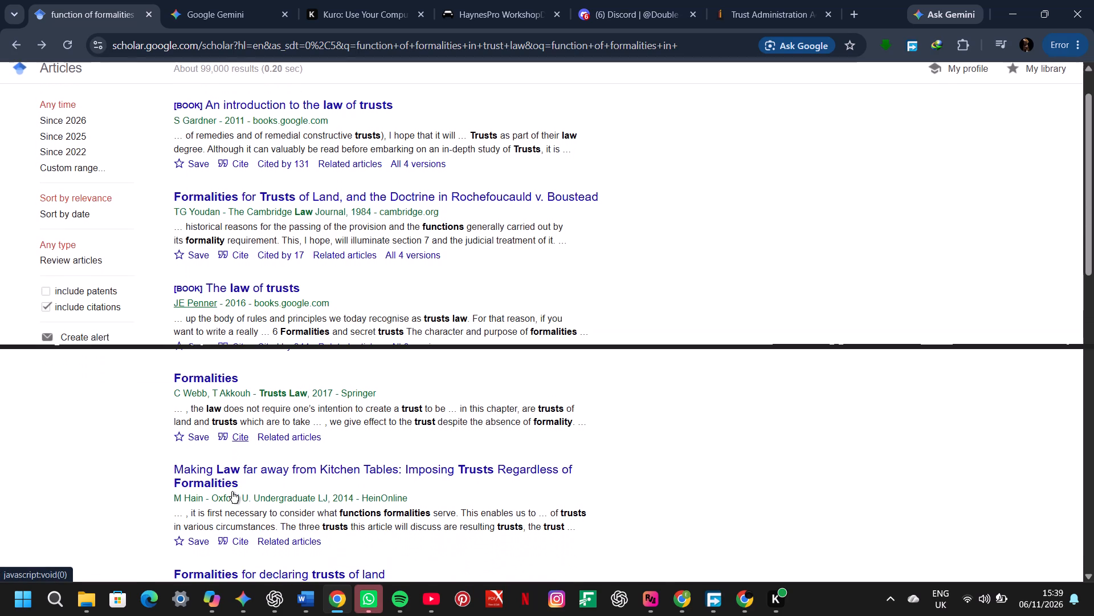
scroll(232, 492, down, 2)
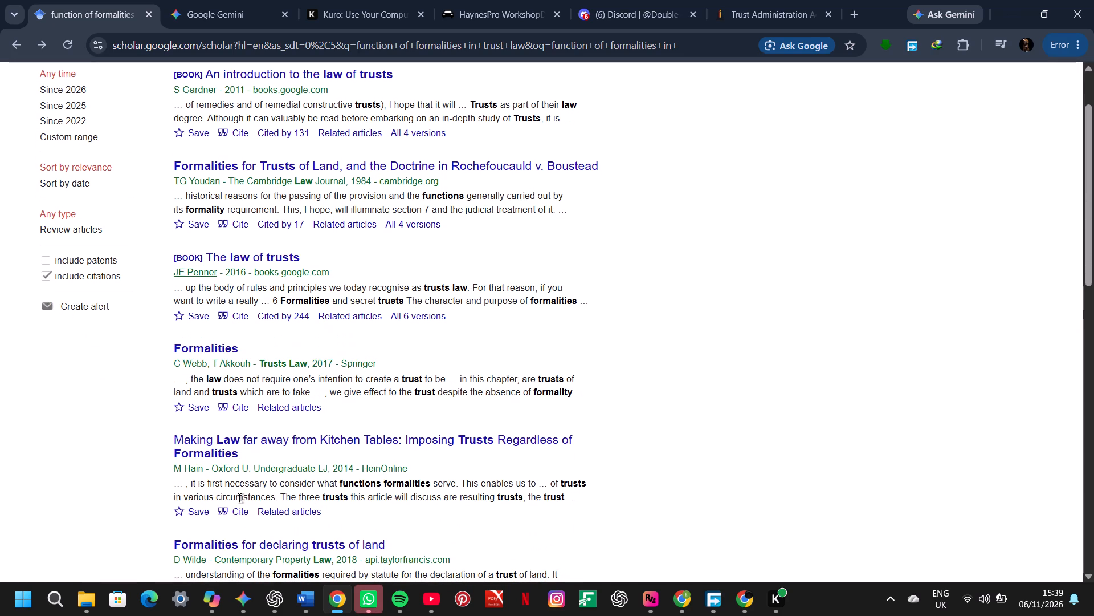
click(236, 510)
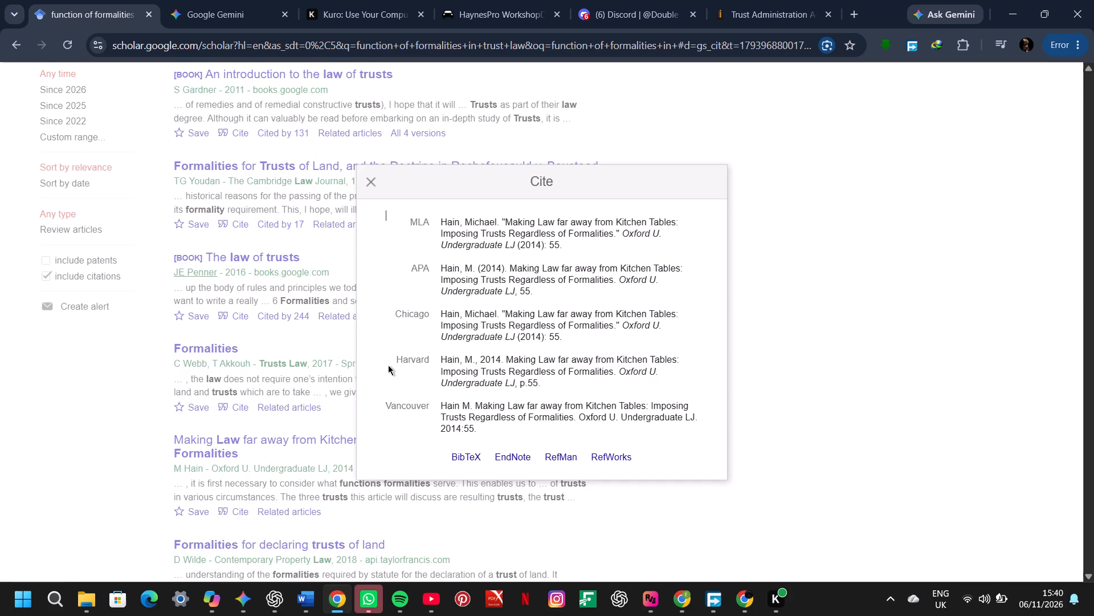
click(810, 499)
Search Google in a new tab for "what is another name for oscola referencing".
click(856, 12)
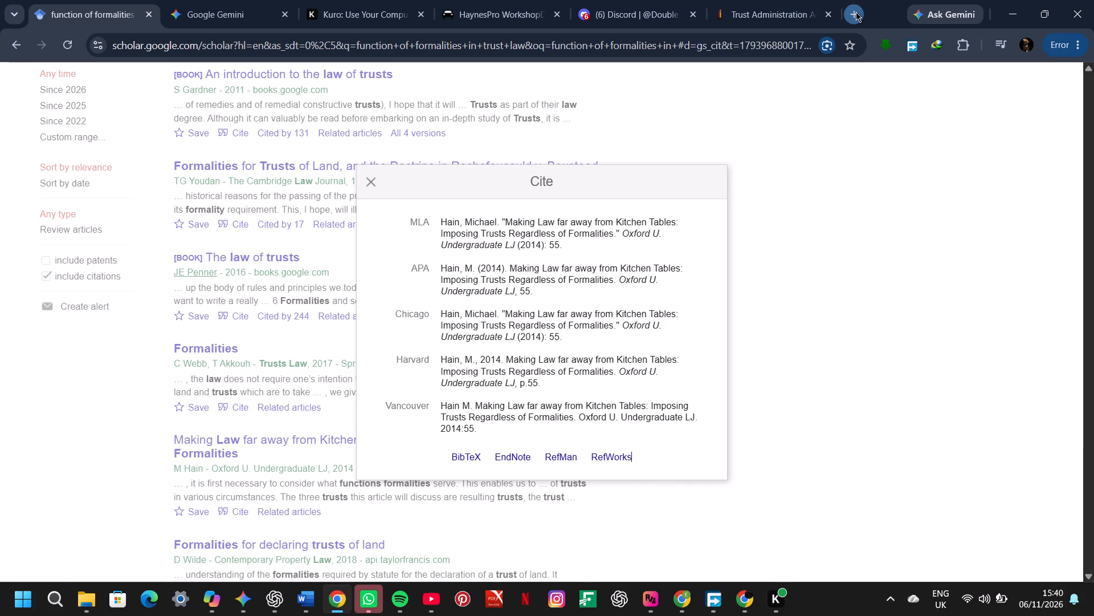
text(what is the other name to oscola refere)
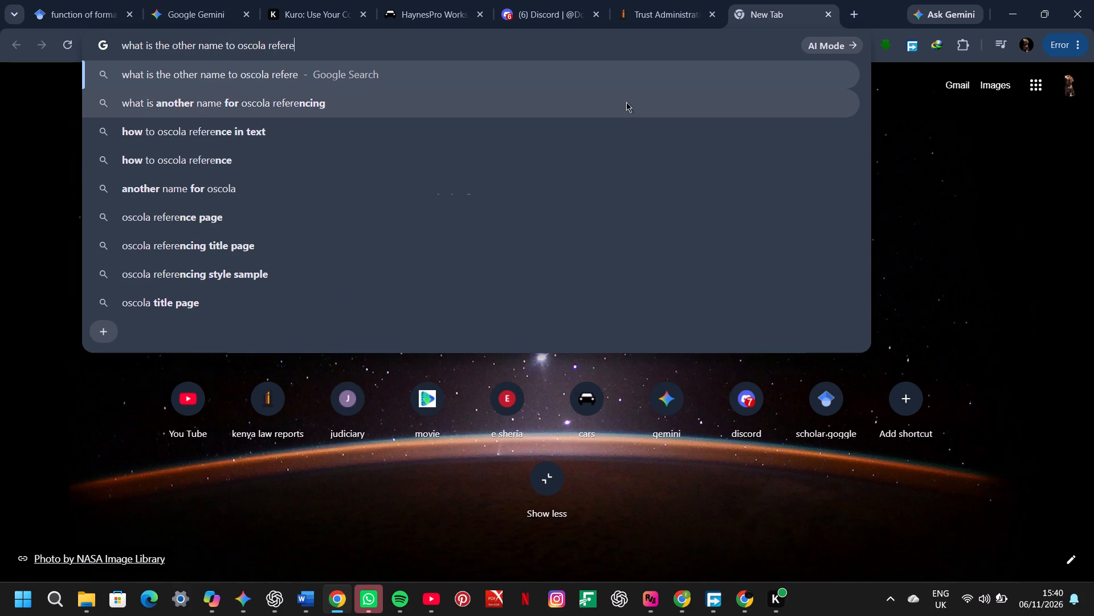
click(626, 102)
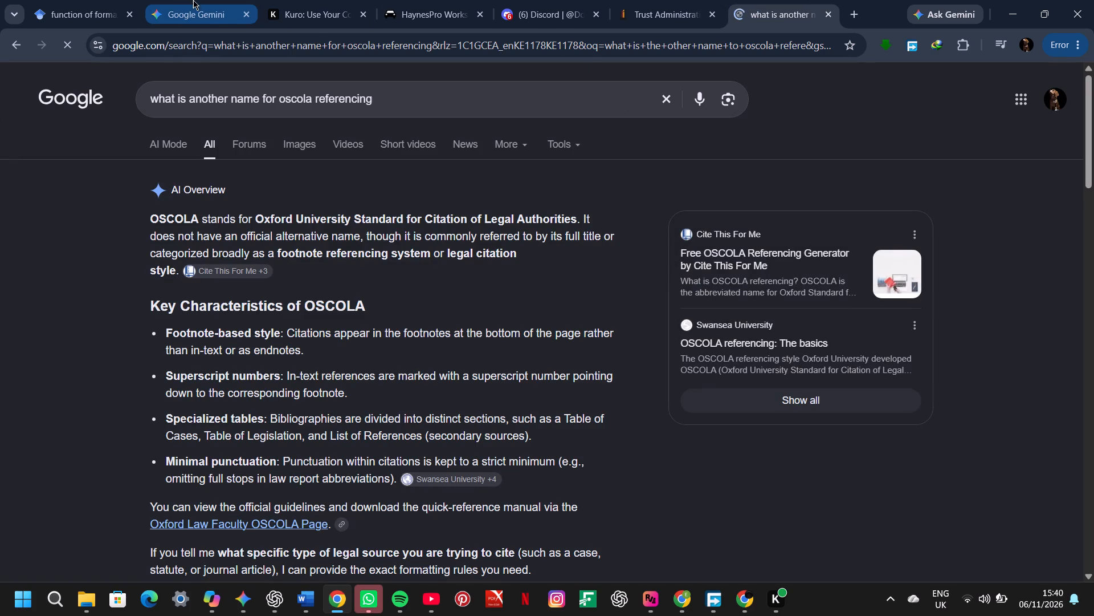
Return to the Scholar results and copy the MLA citation of Penner's 2016 book "The law of trusts".
click(55, 19)
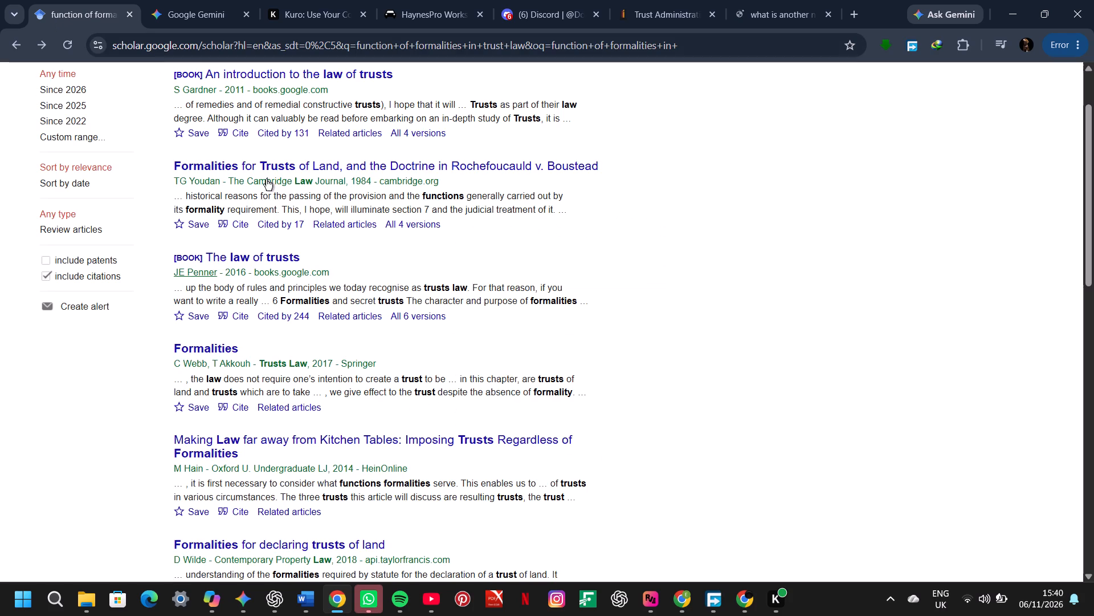
scroll(317, 275, up, 2)
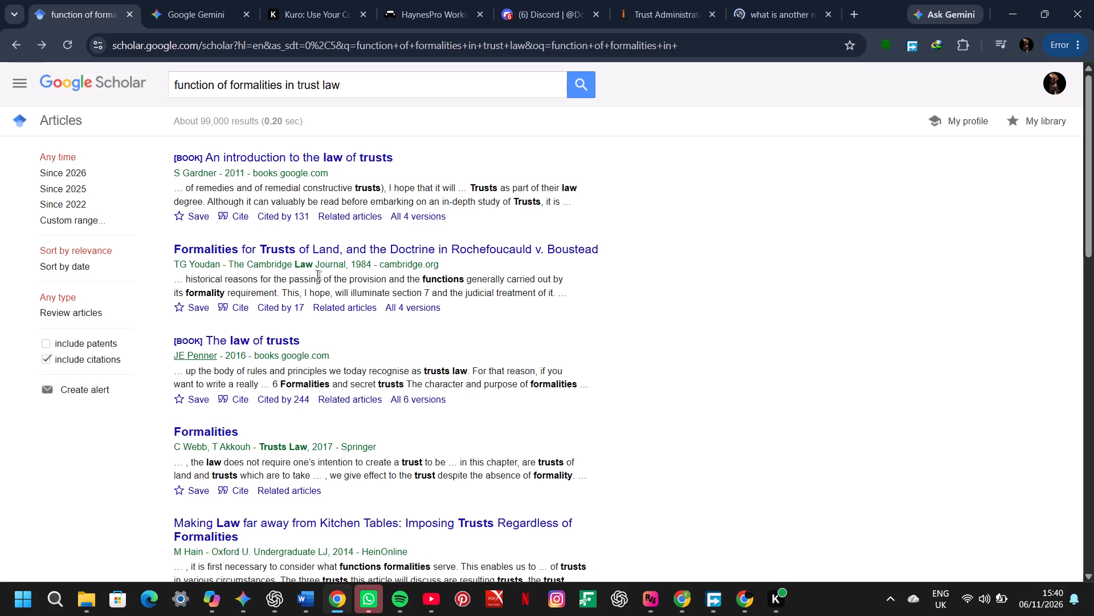
click(238, 399)
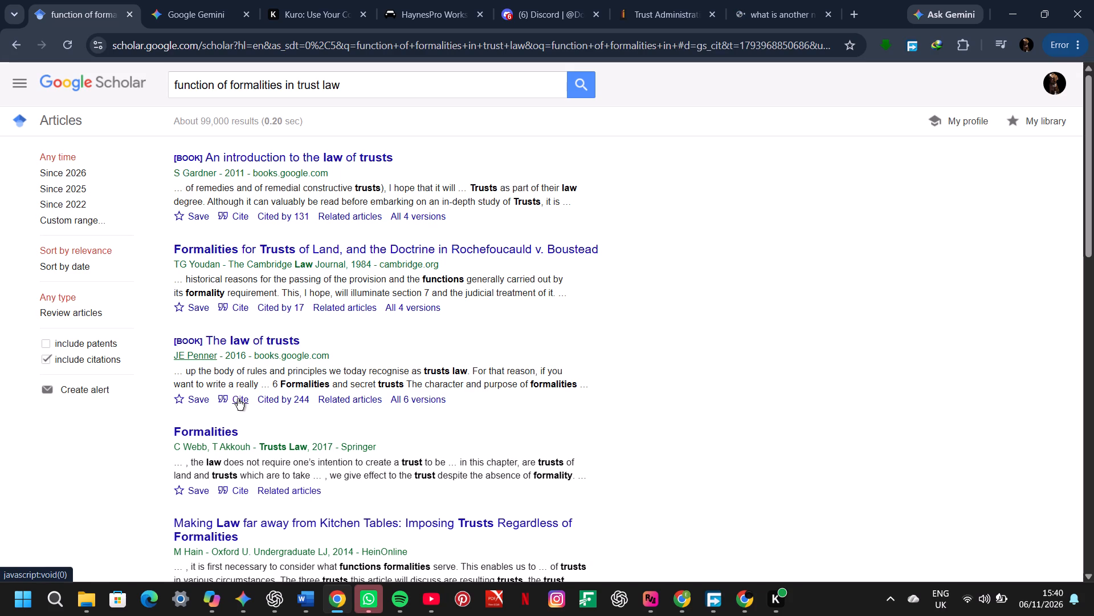
click(238, 399)
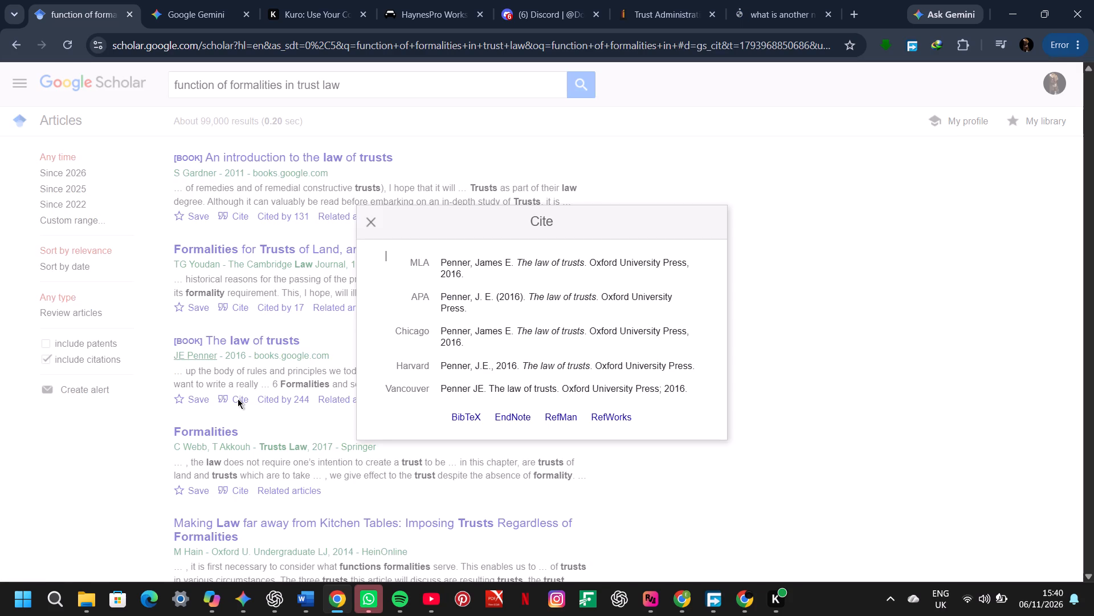
click(238, 399)
drag(436, 254, 460, 271)
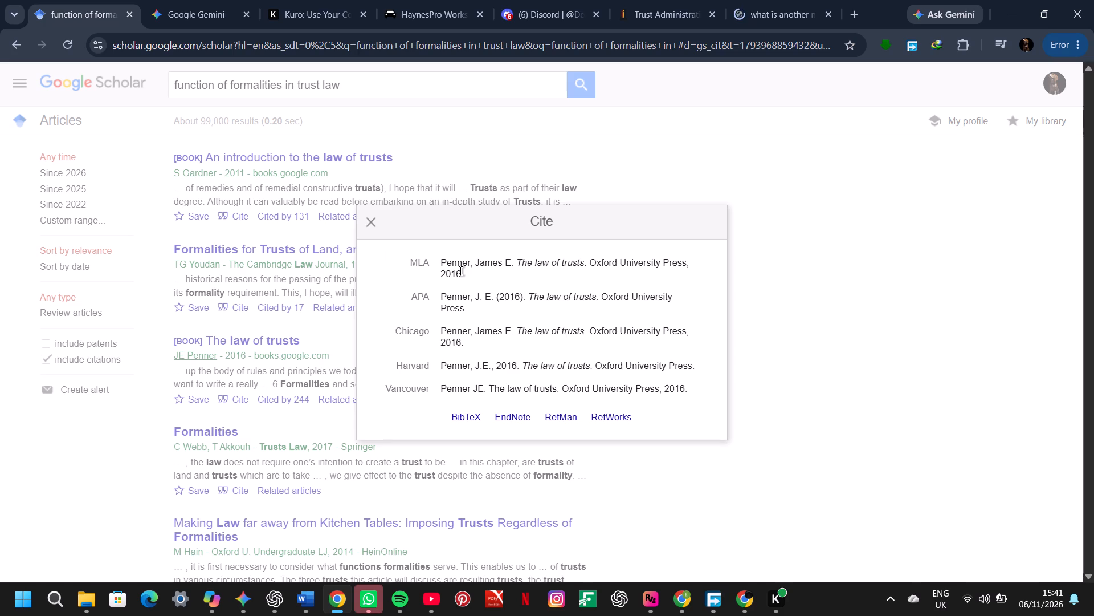
click(451, 262)
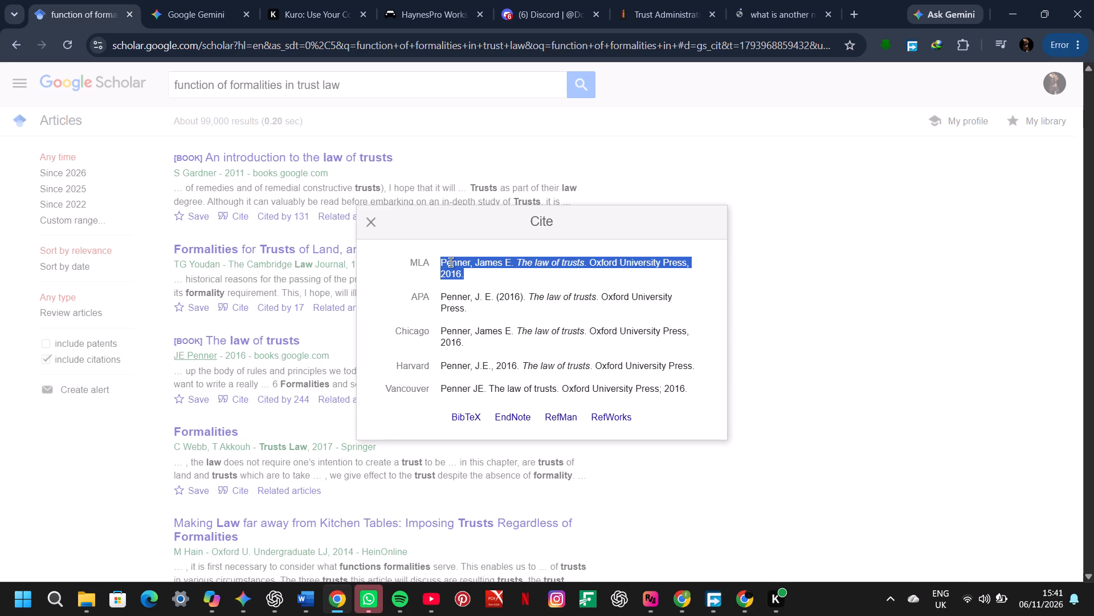
key(ctrl+c)
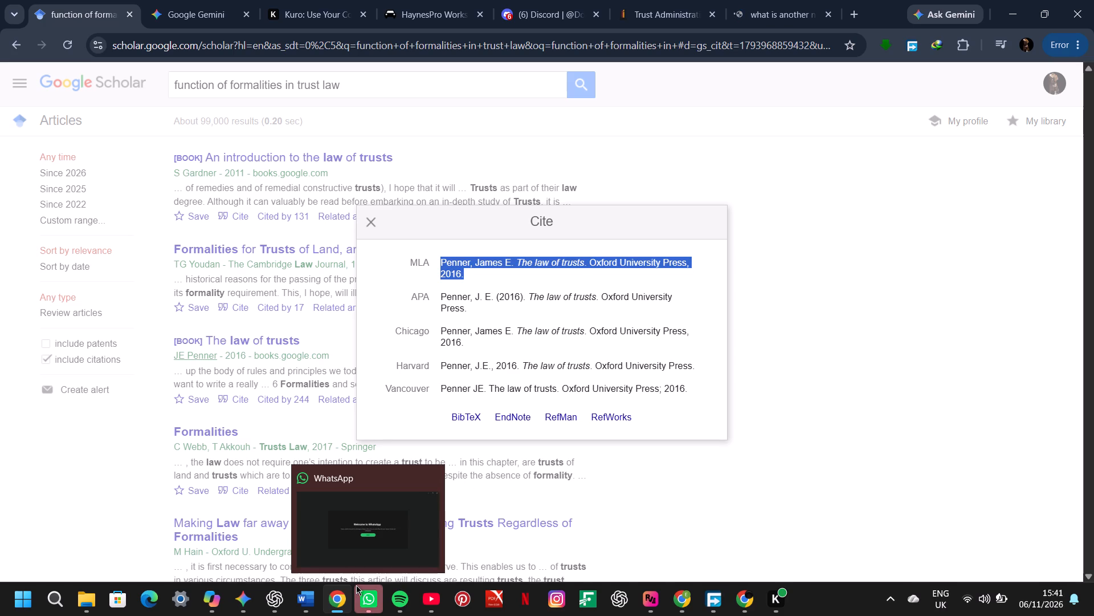
Switch to Word and add a footnote after "property more transparent." in section 1, containing the copied MLA citation for "The law of trusts".
click(311, 599)
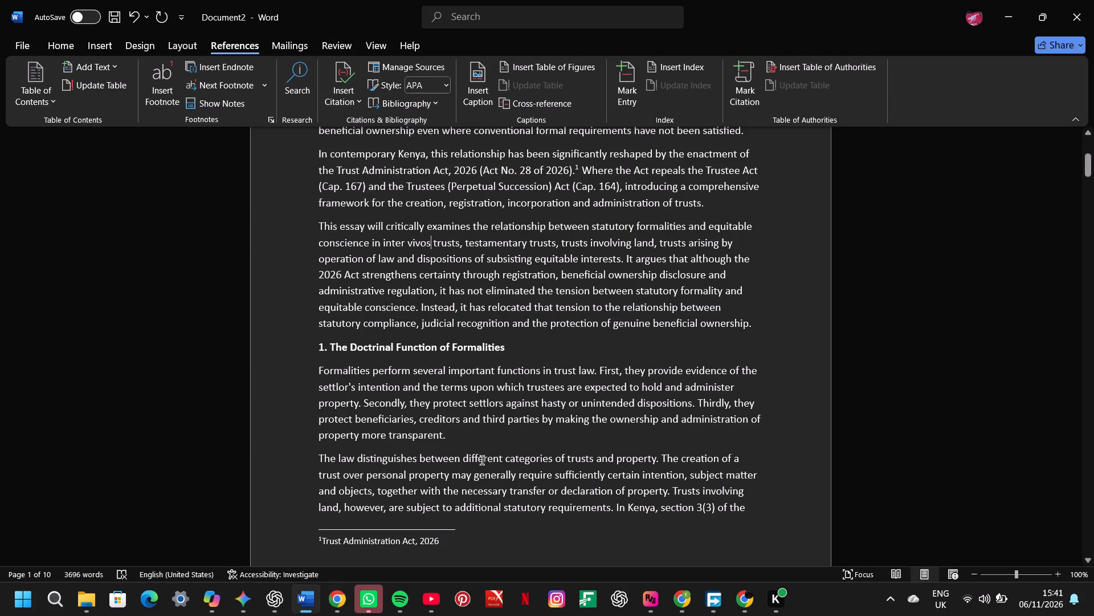
click(454, 431)
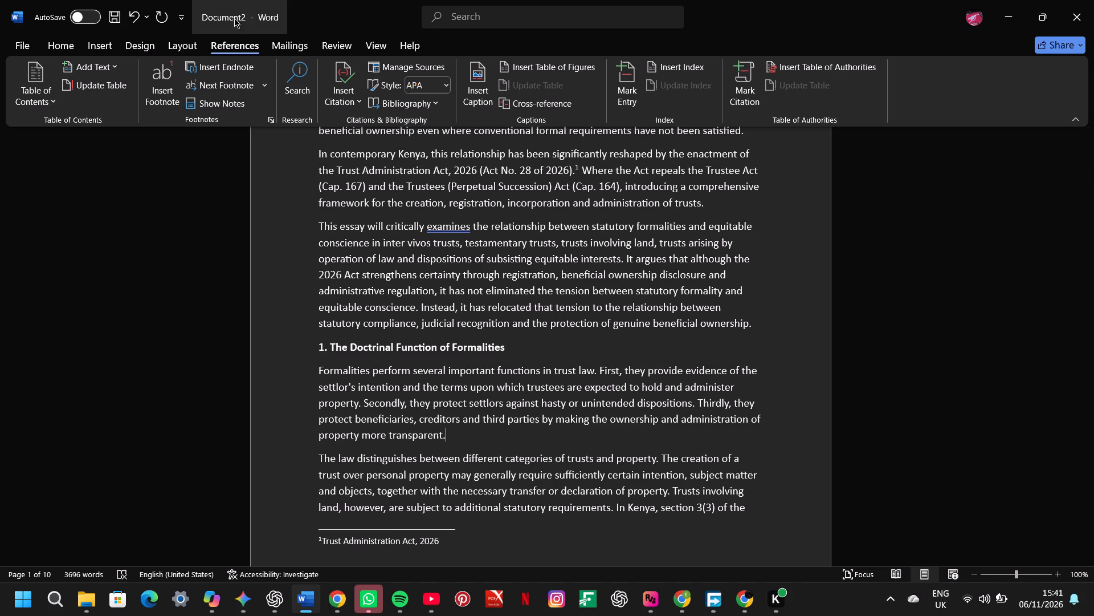
click(152, 83)
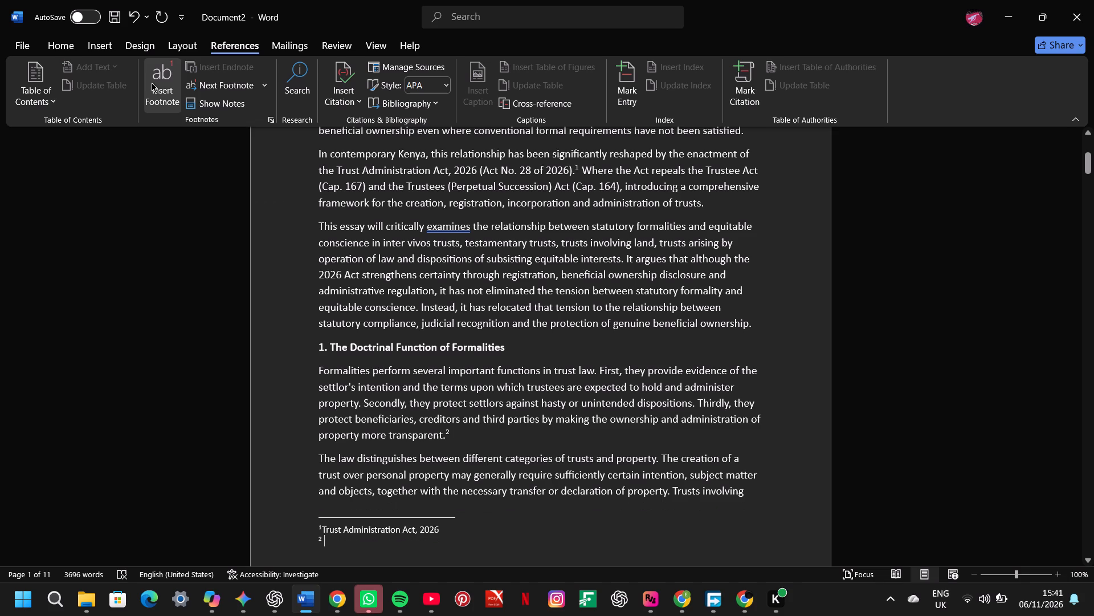
key(ctrl+v)
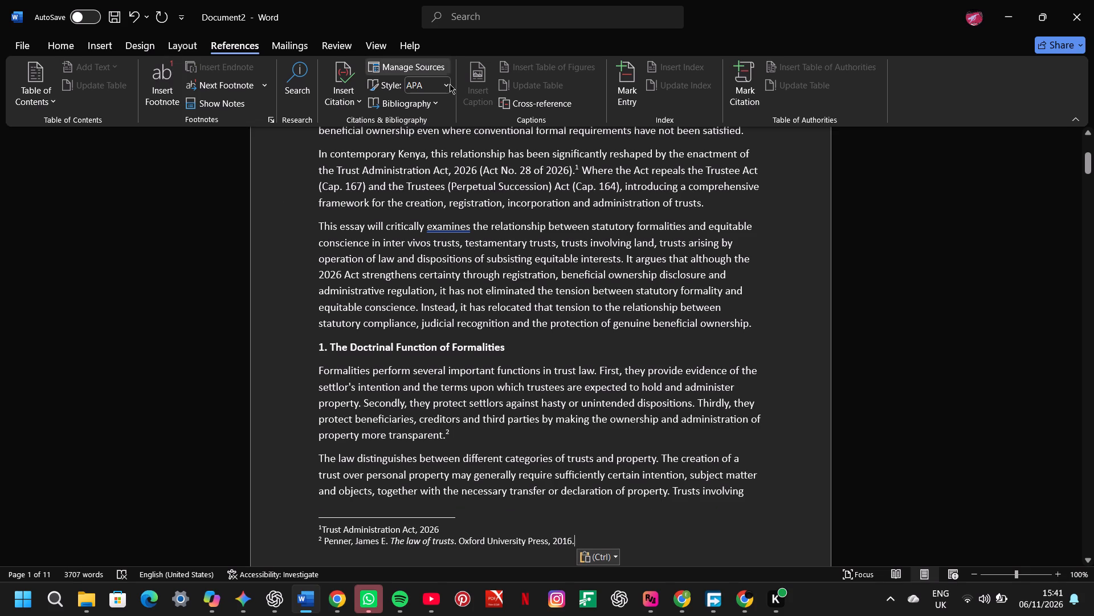
click(695, 544)
Switch to Chrome and search Google in a new tab for the copied citation of Penner's "The law of trusts".
click(332, 602)
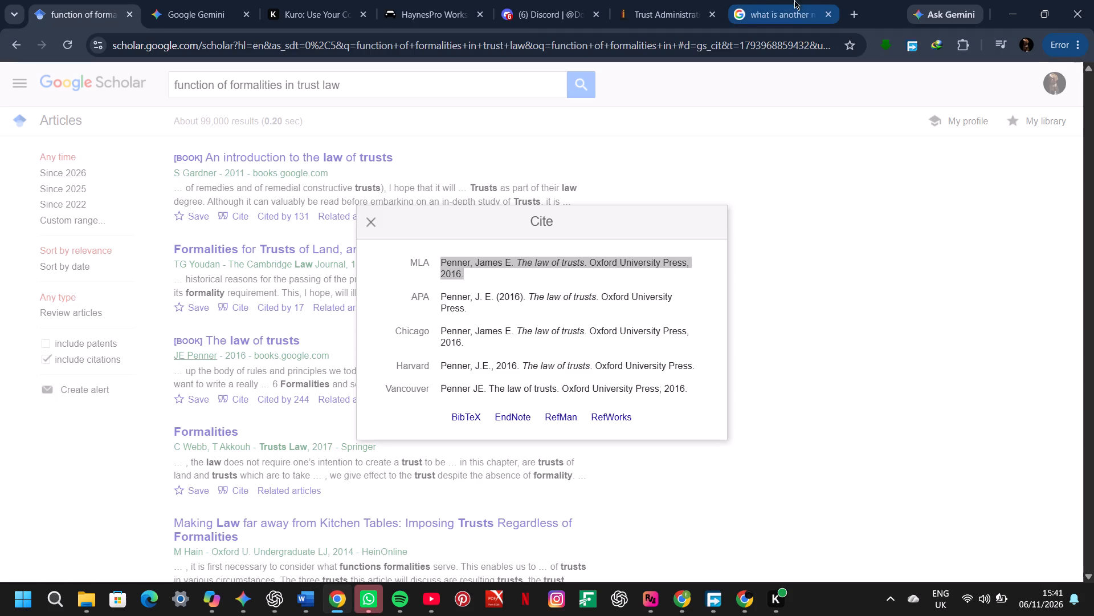
click(855, 9)
key(ctrl+v)
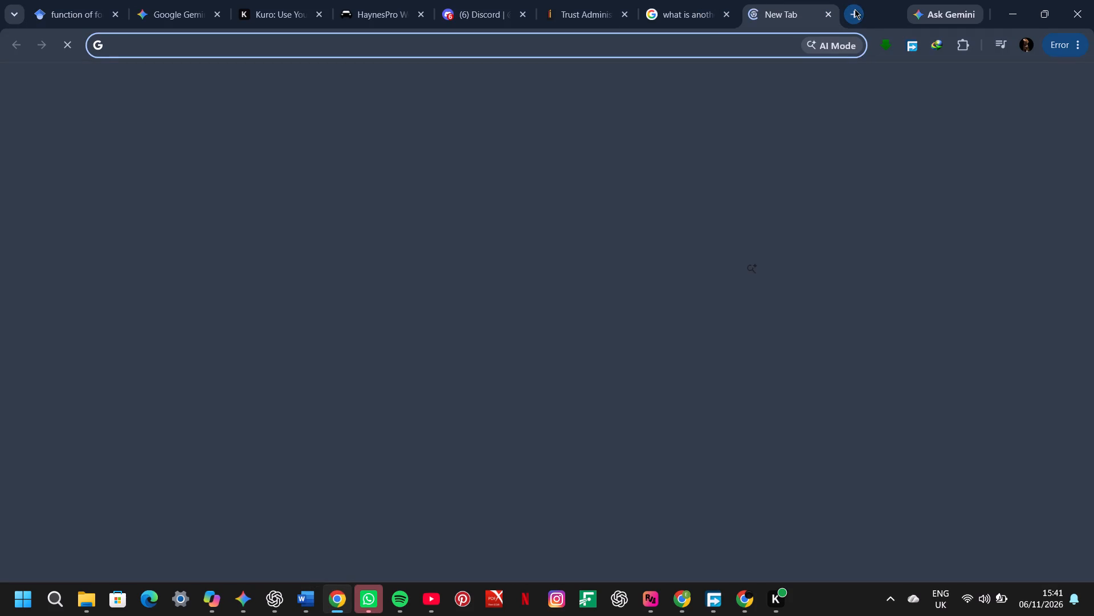
key(Return)
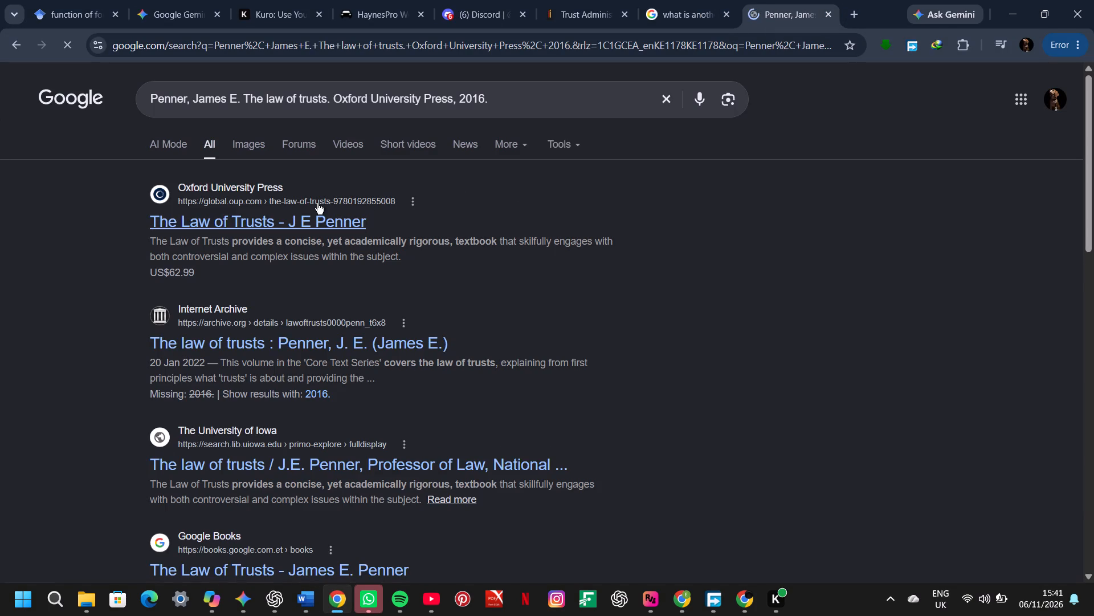
Open the Oxford University Press page for "The Law of Trusts", accept its cookies and examine the book's publication details.
click(304, 213)
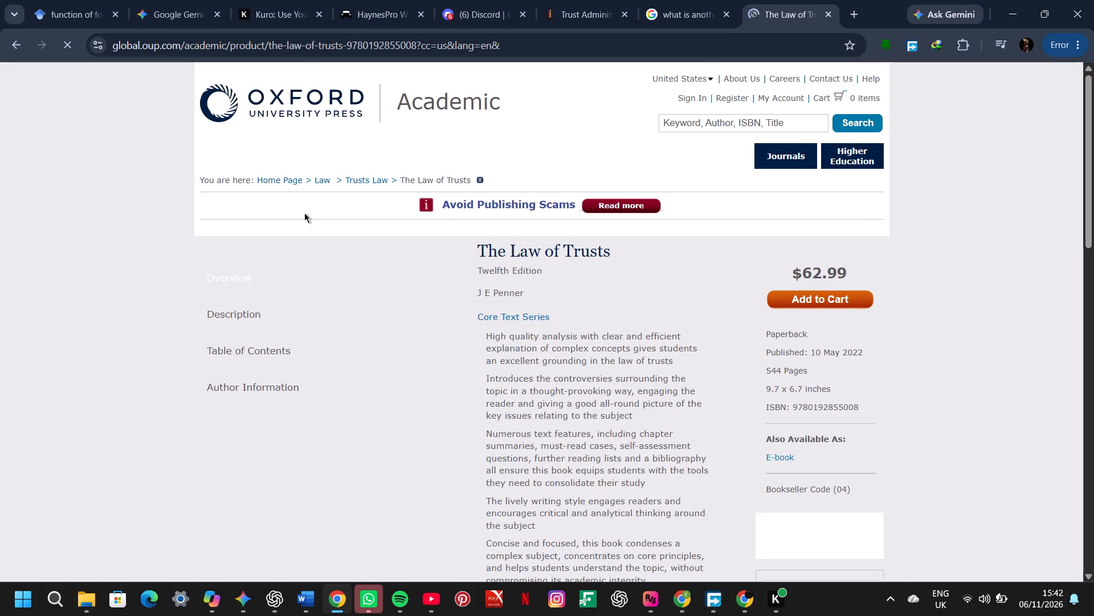
scroll(304, 213, down, 1)
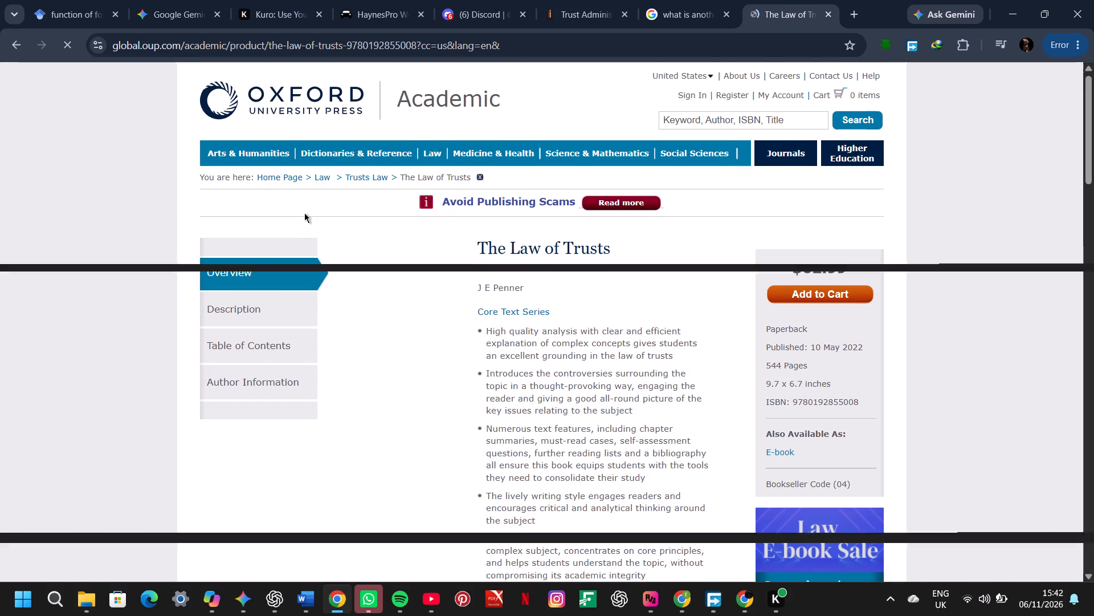
scroll(304, 213, down, 5)
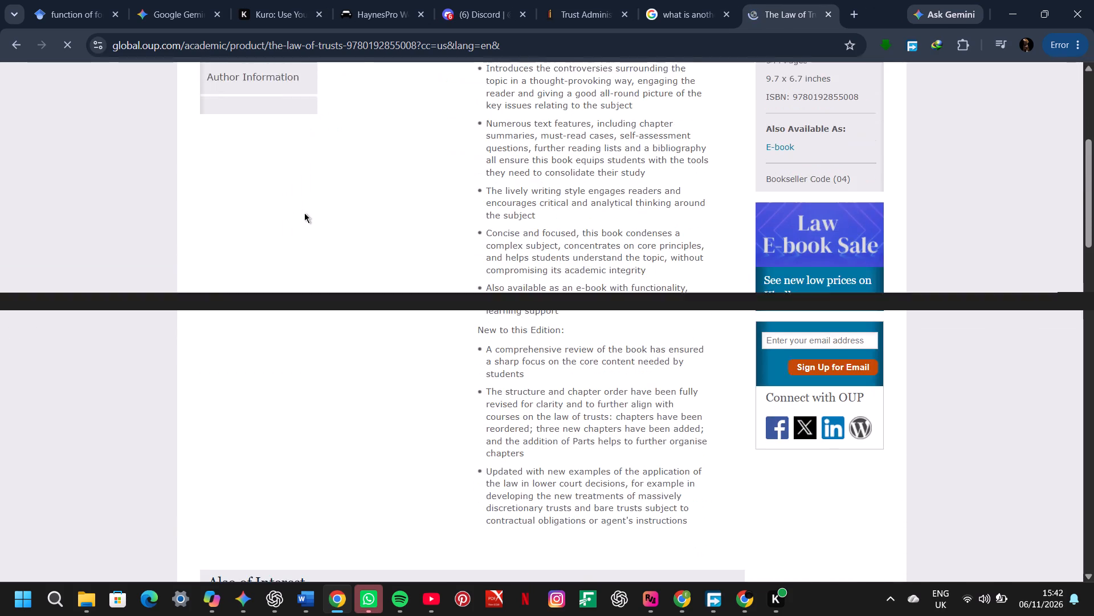
scroll(304, 213, down, 10)
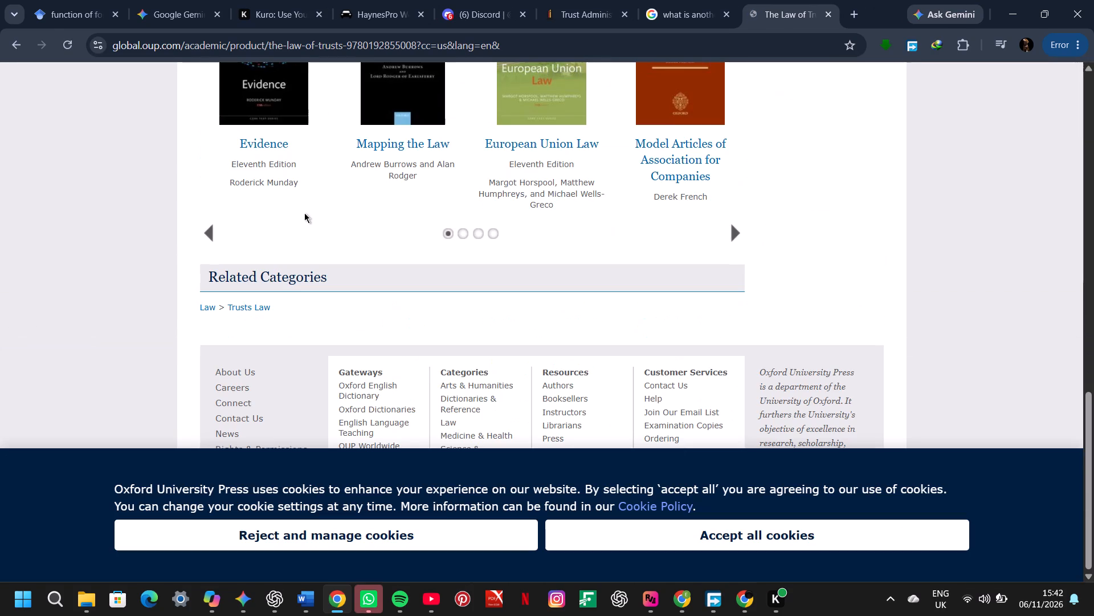
scroll(304, 213, down, 4)
scroll(304, 213, up, 5)
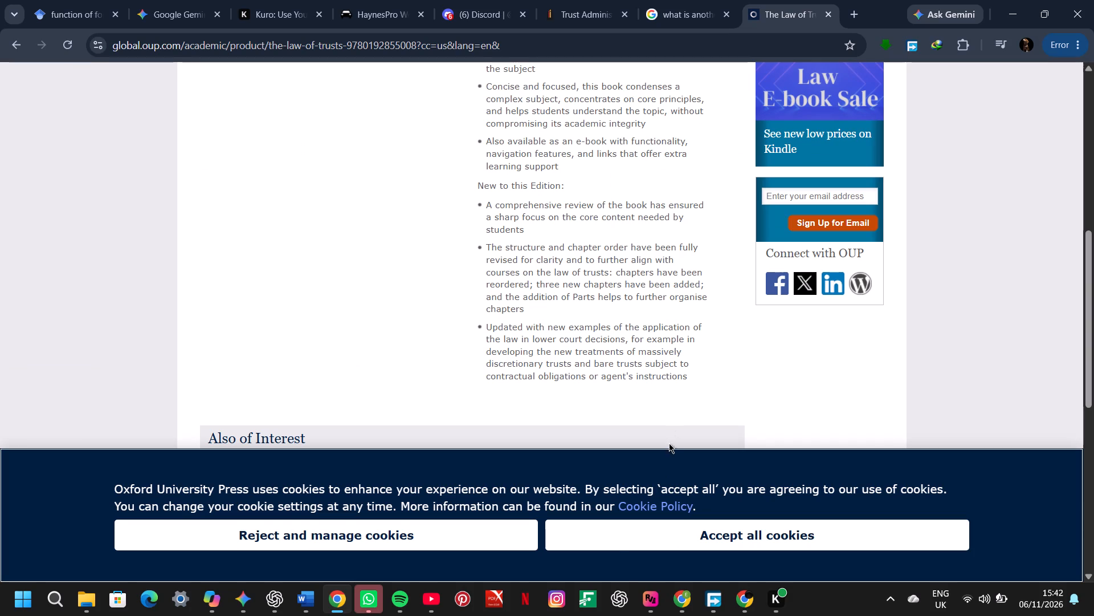
click(627, 534)
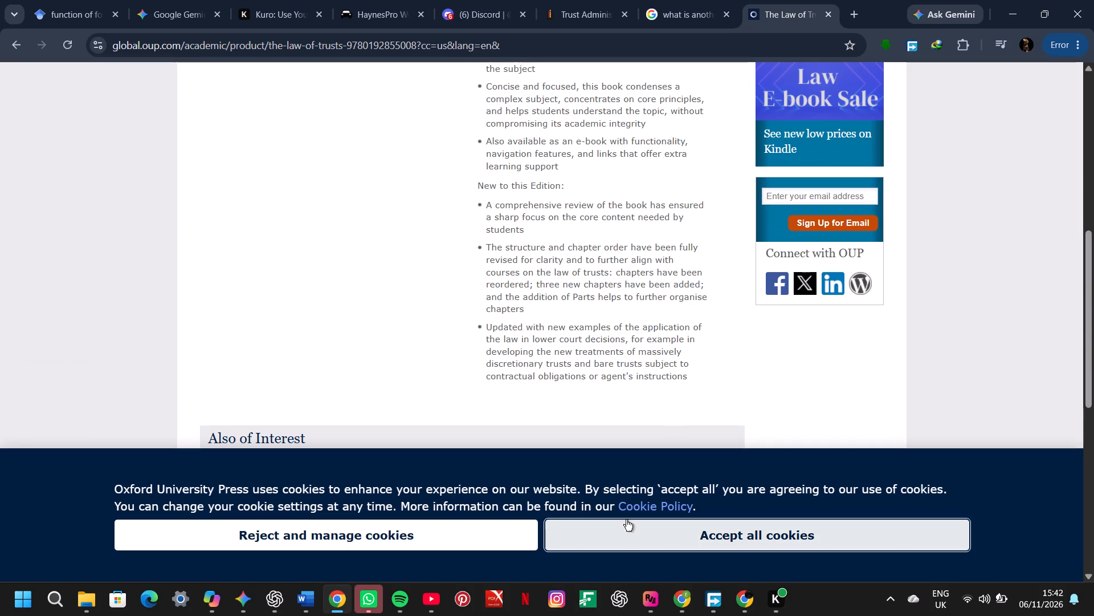
scroll(548, 340, up, 5)
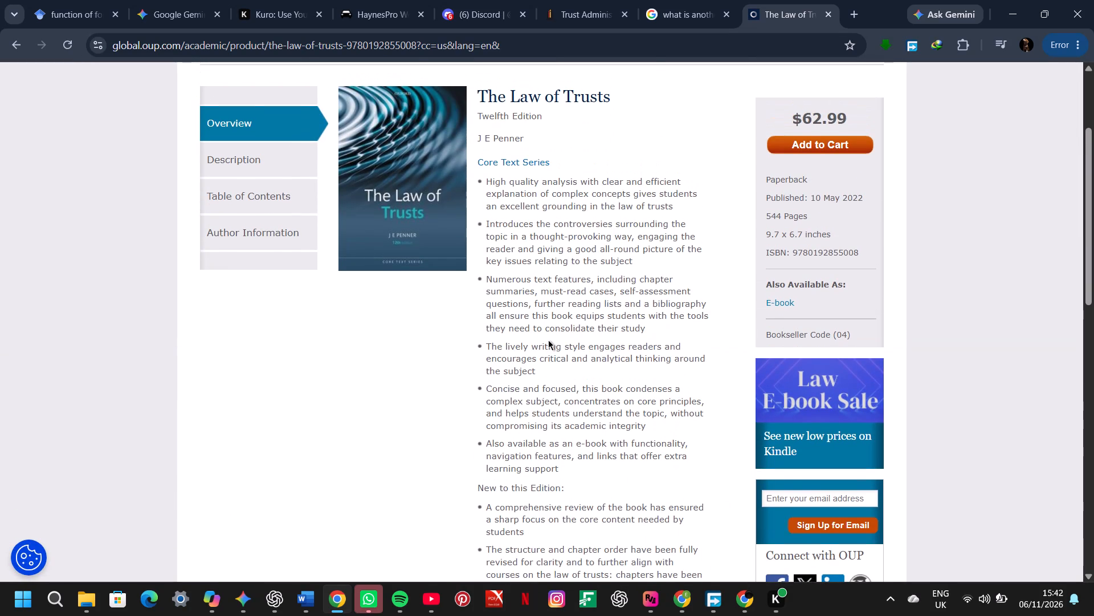
scroll(548, 340, up, 3)
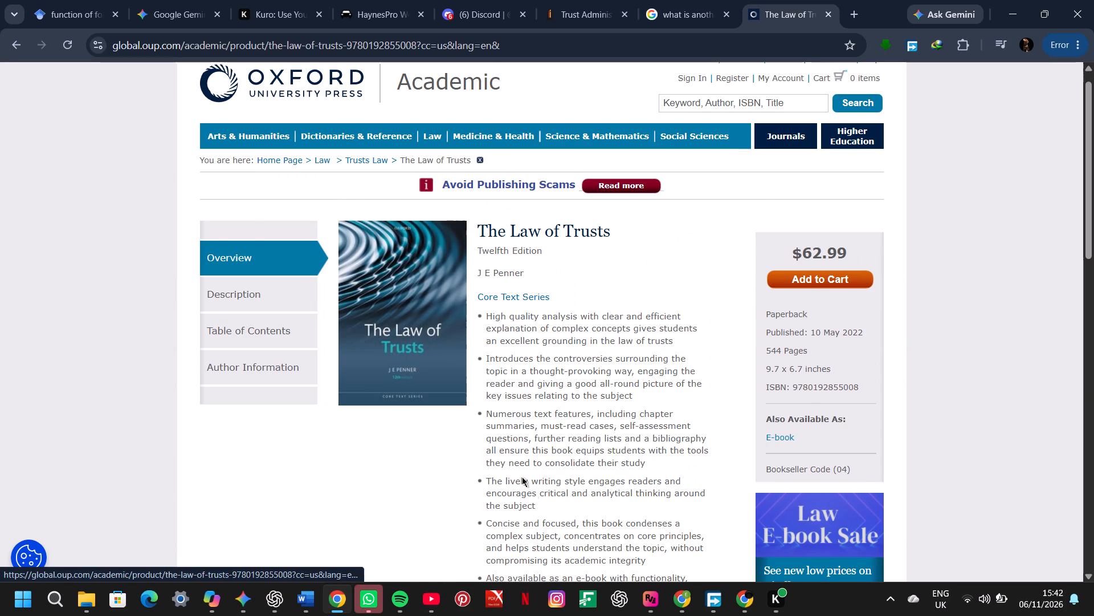
Switch to Word and correct "examines" to "examine" in the paragraph beginning "This essay will critically".
click(300, 606)
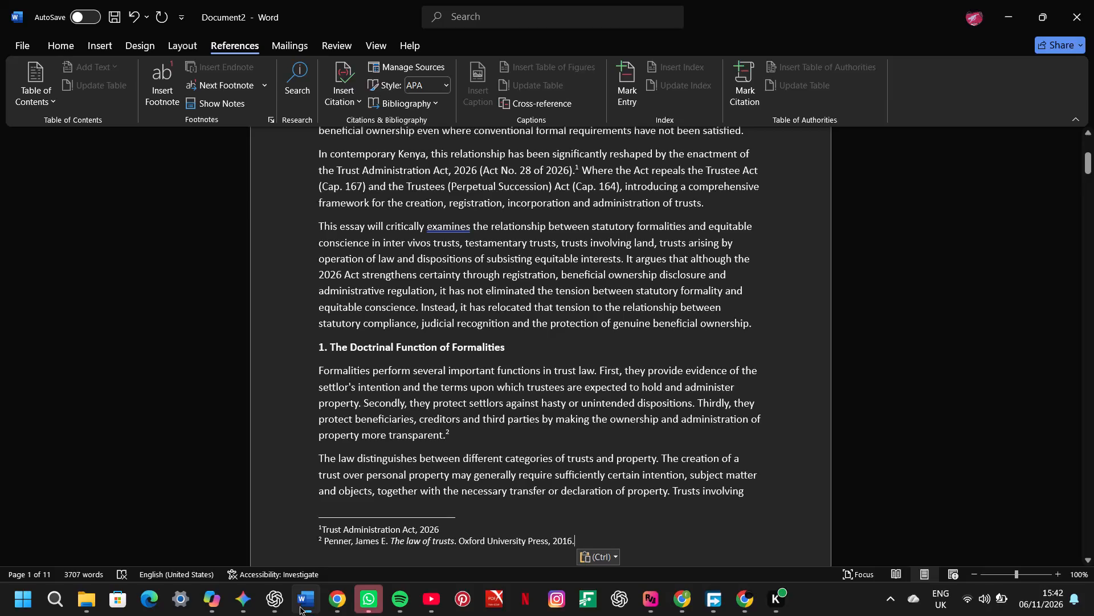
click(439, 227)
right_click(439, 227)
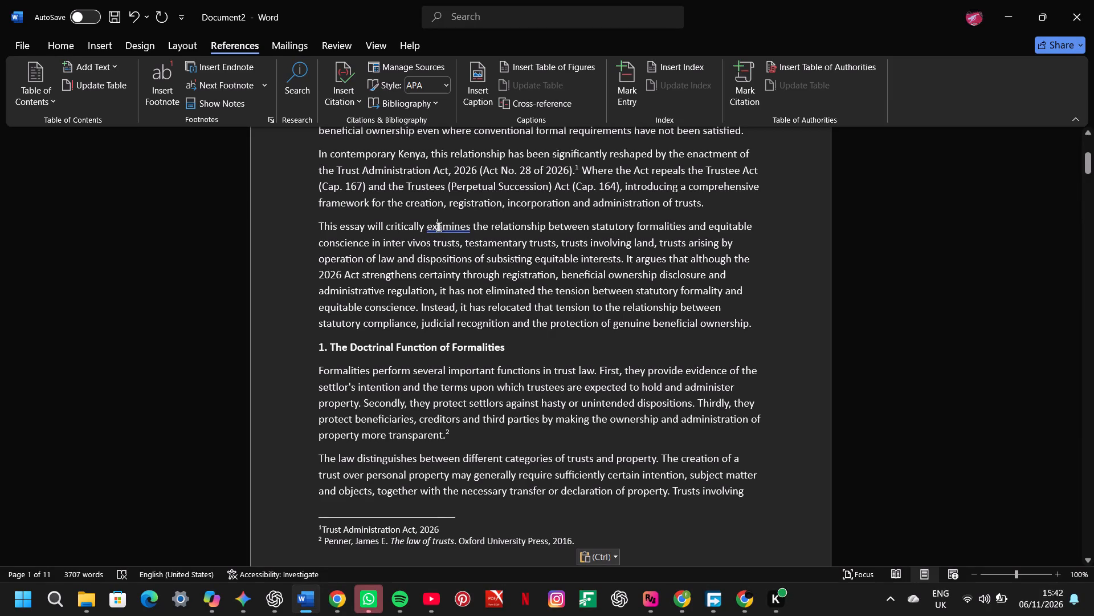
click(425, 240)
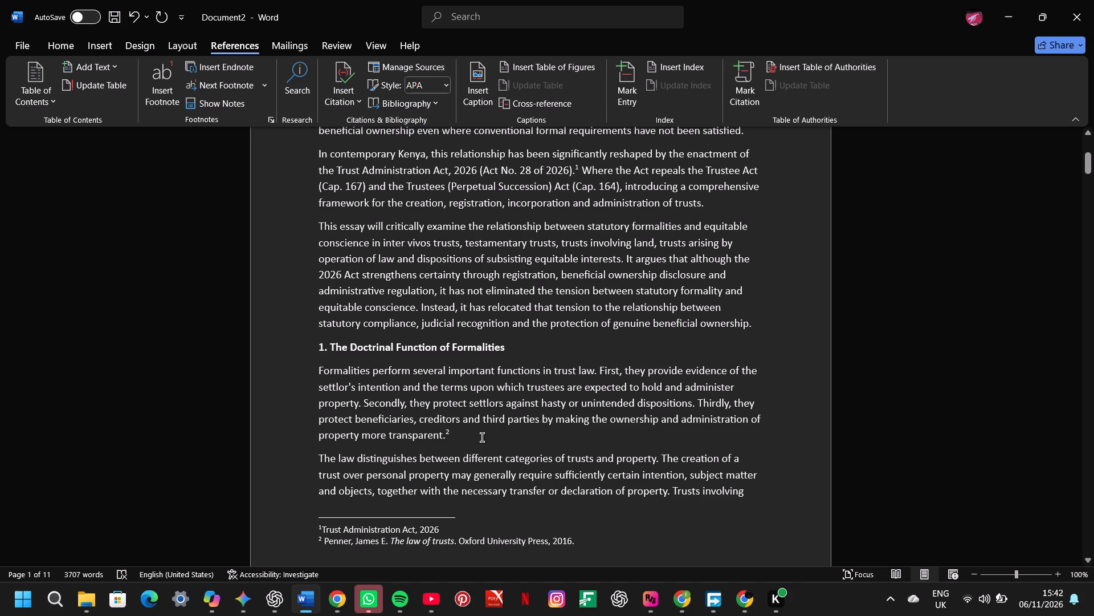
Read on in section 1 to the Law of Contract Act reference, and search Google in a new Chrome tab for "law of contract act kenya".
scroll(482, 437, down, 1)
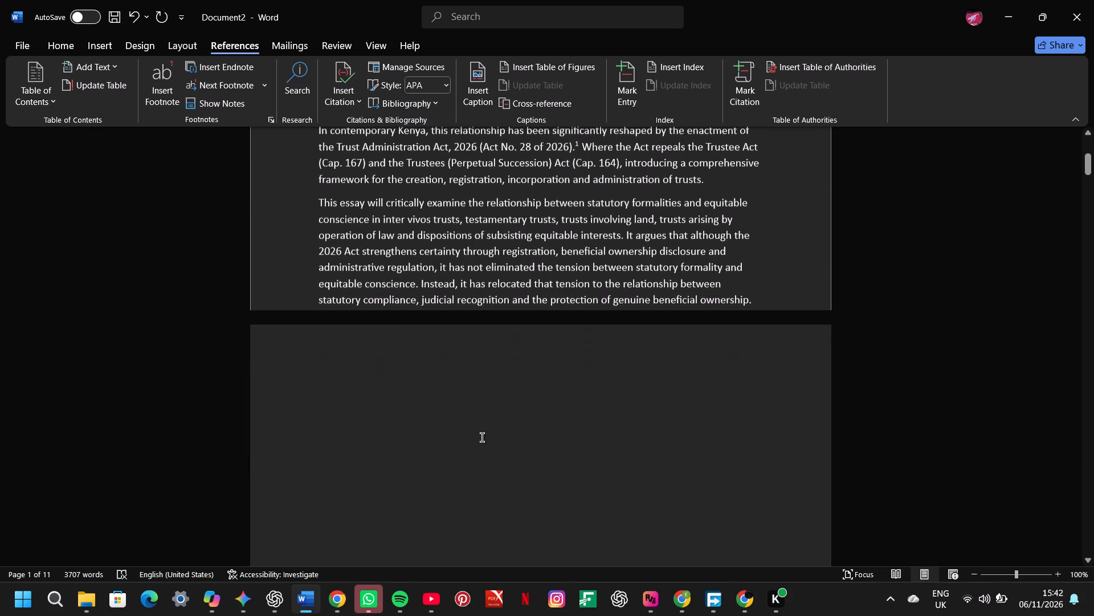
scroll(482, 437, down, 2)
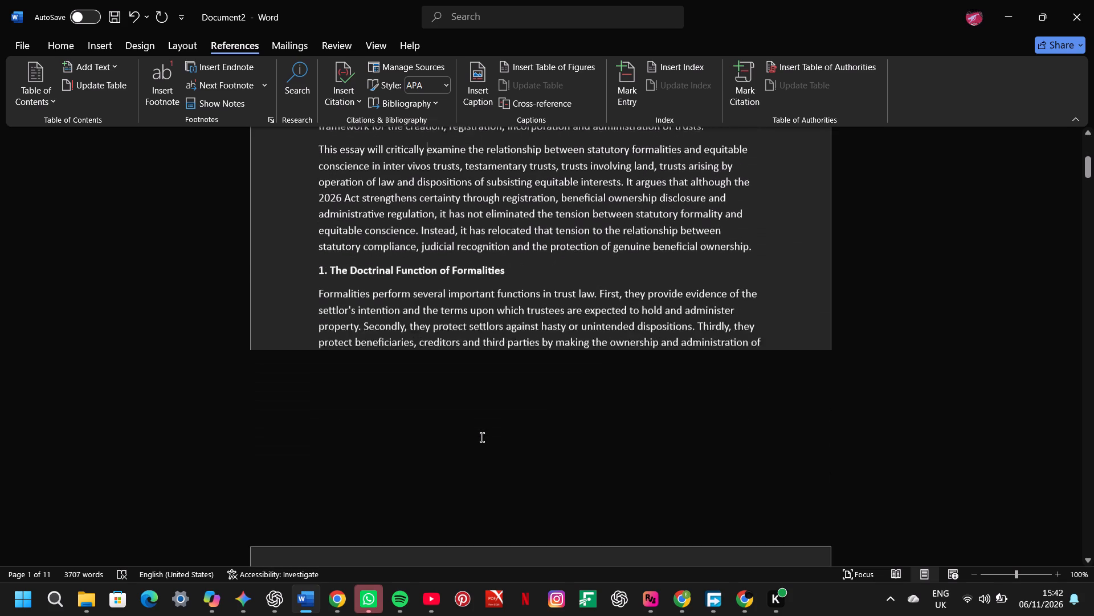
scroll(482, 437, down, 1)
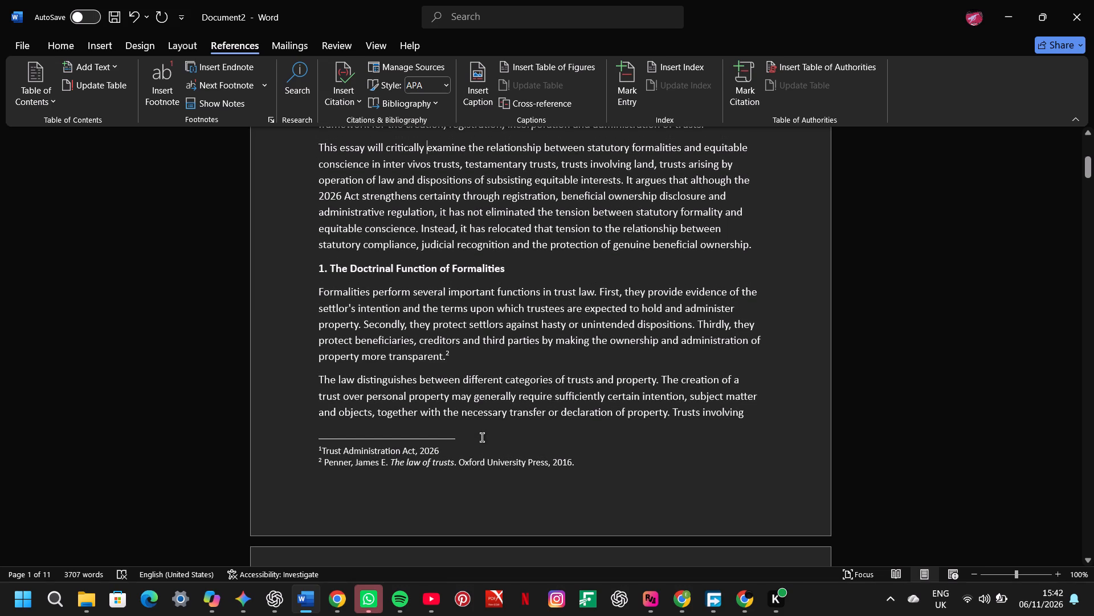
scroll(482, 437, down, 1)
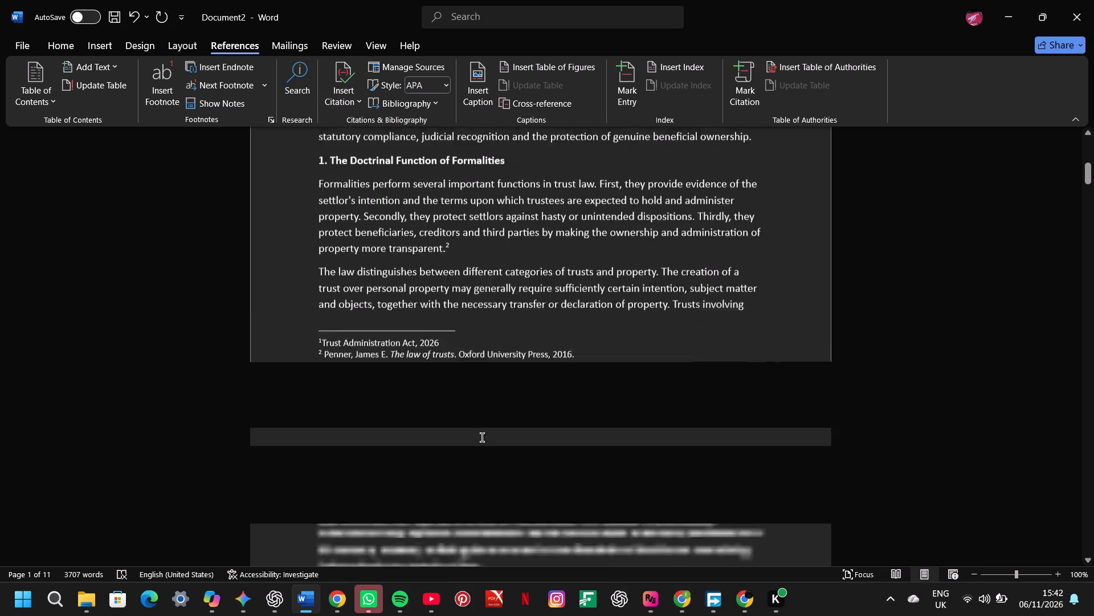
scroll(482, 437, down, 1)
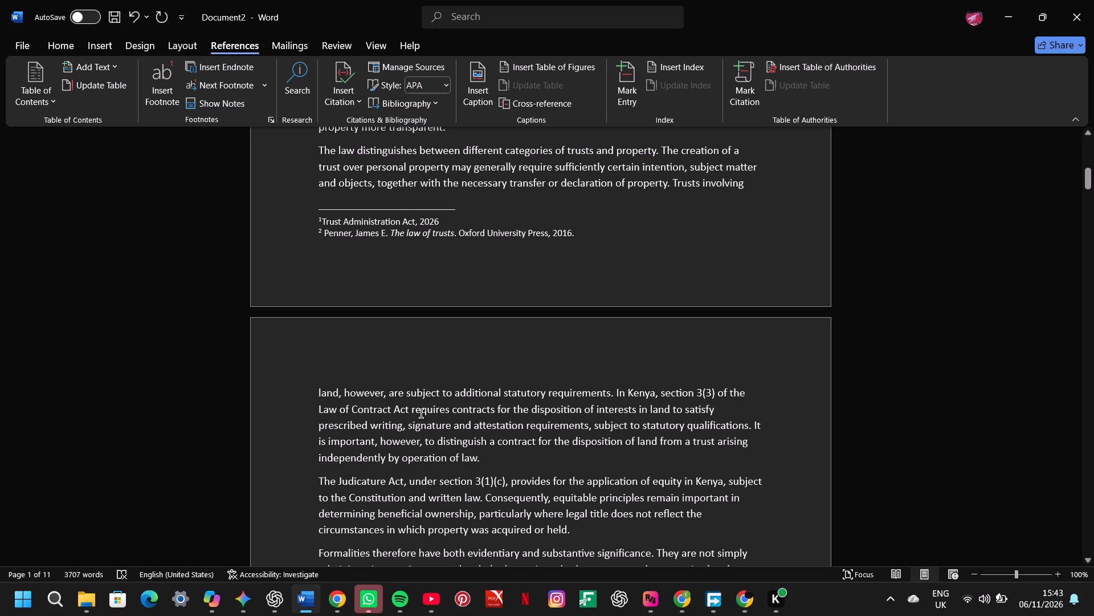
click(336, 593)
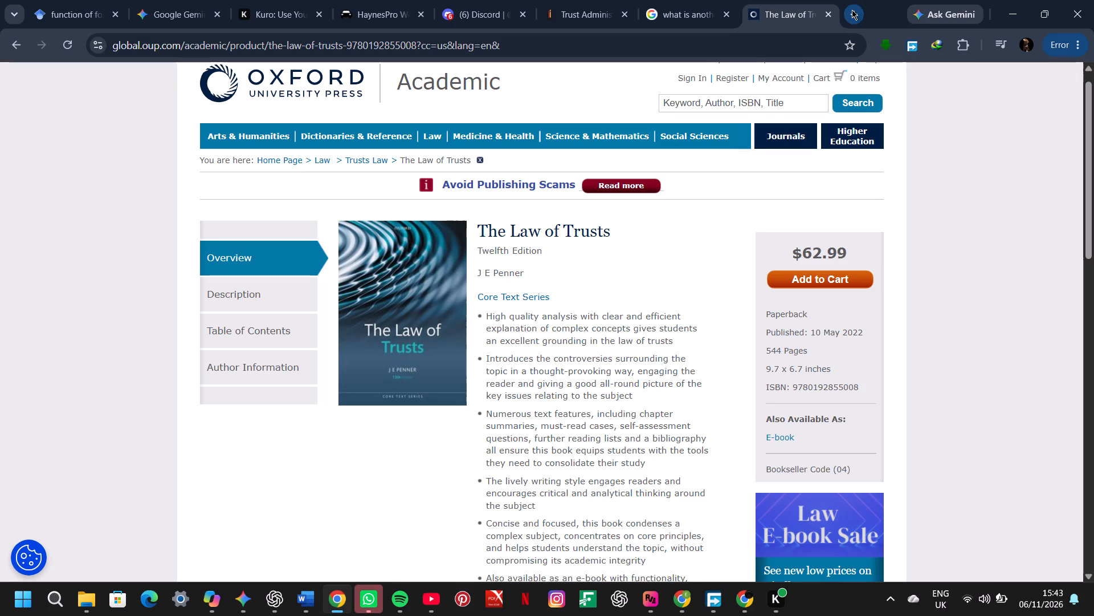
click(852, 10)
text(law of con)
text(tract)
key(space)
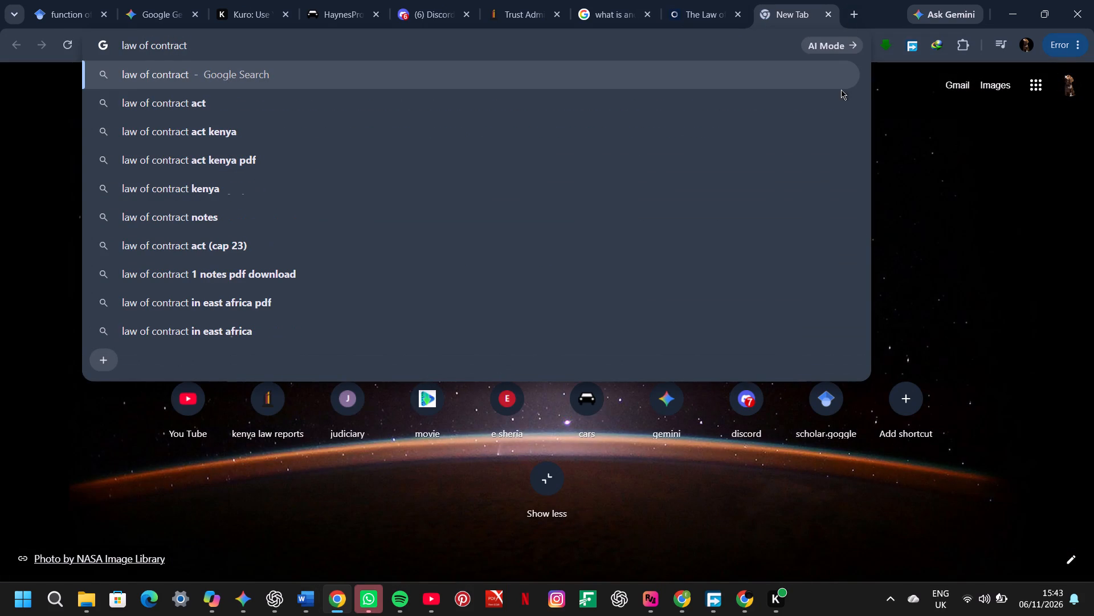
click(528, 135)
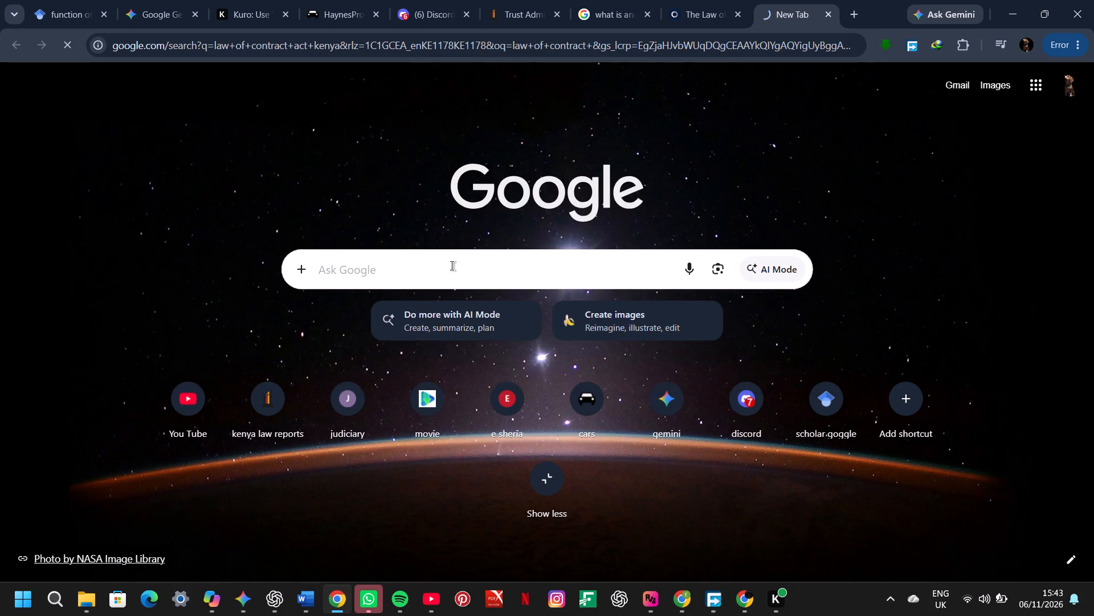
Switch to Word and insert a footnote before the full stop ending "independently by operation of law" in section 1.
click(309, 600)
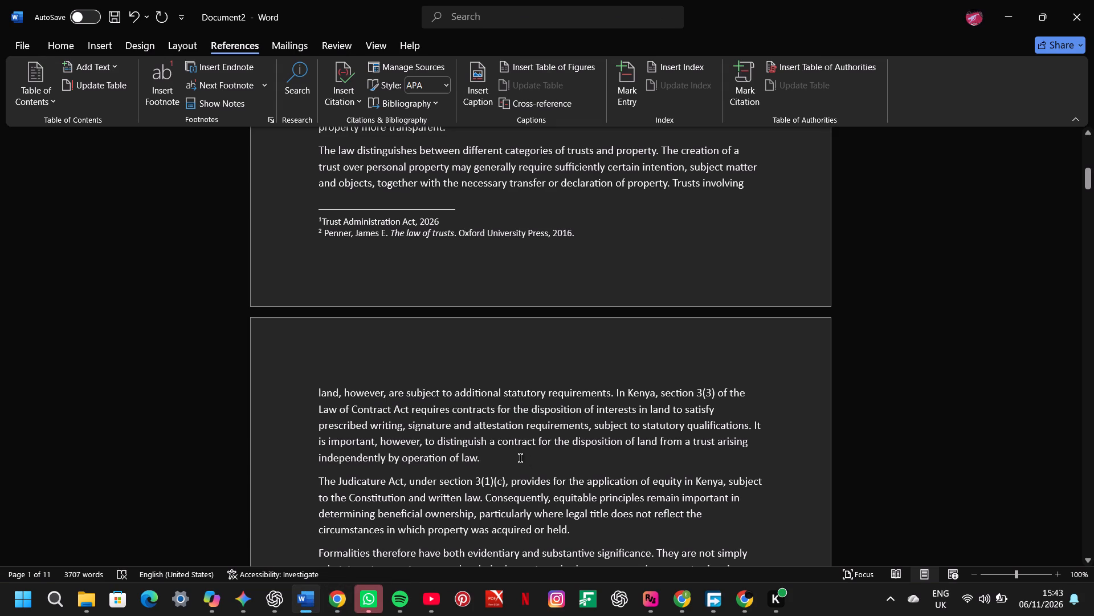
click(488, 461)
key(Left)
click(152, 102)
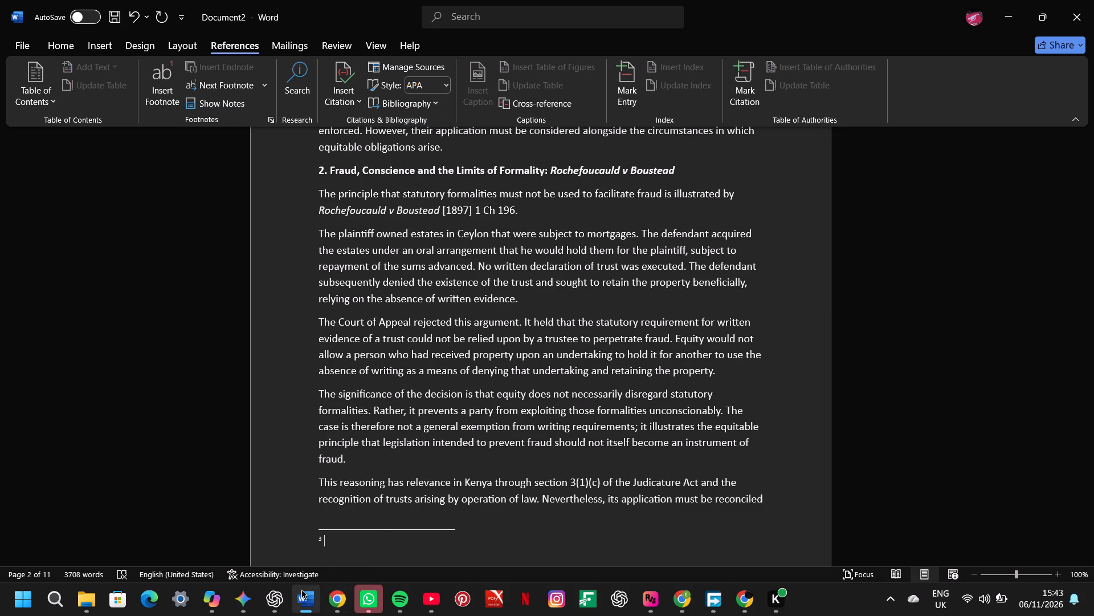
Check the Law of Contract Act search results in Chrome, and copy "Law of Contract Act" from the essay's section 1 into the empty footnote 3 in Word.
click(345, 598)
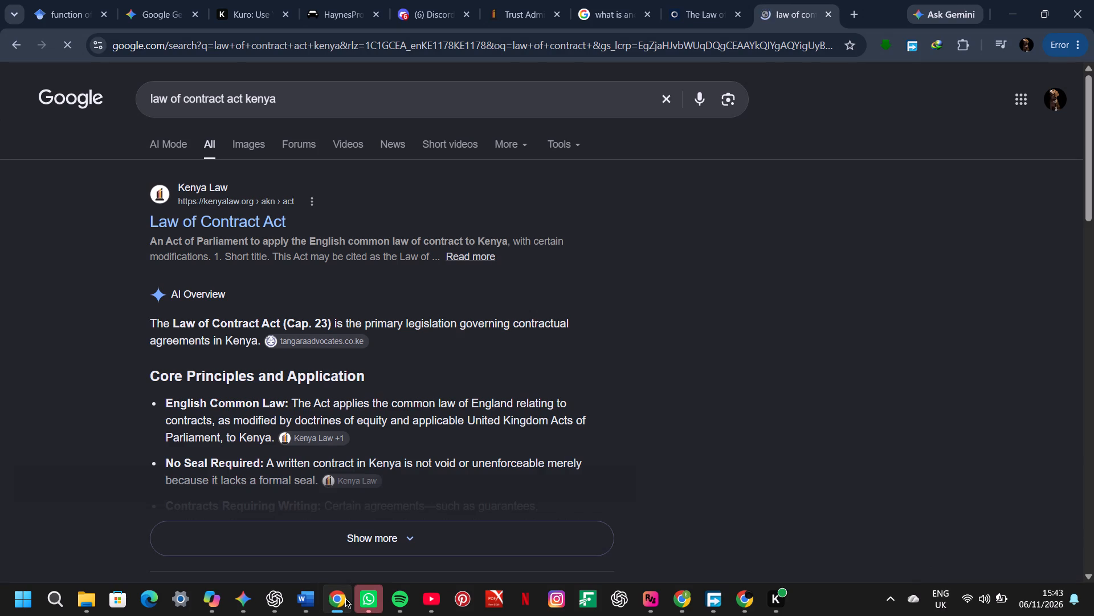
click(303, 615)
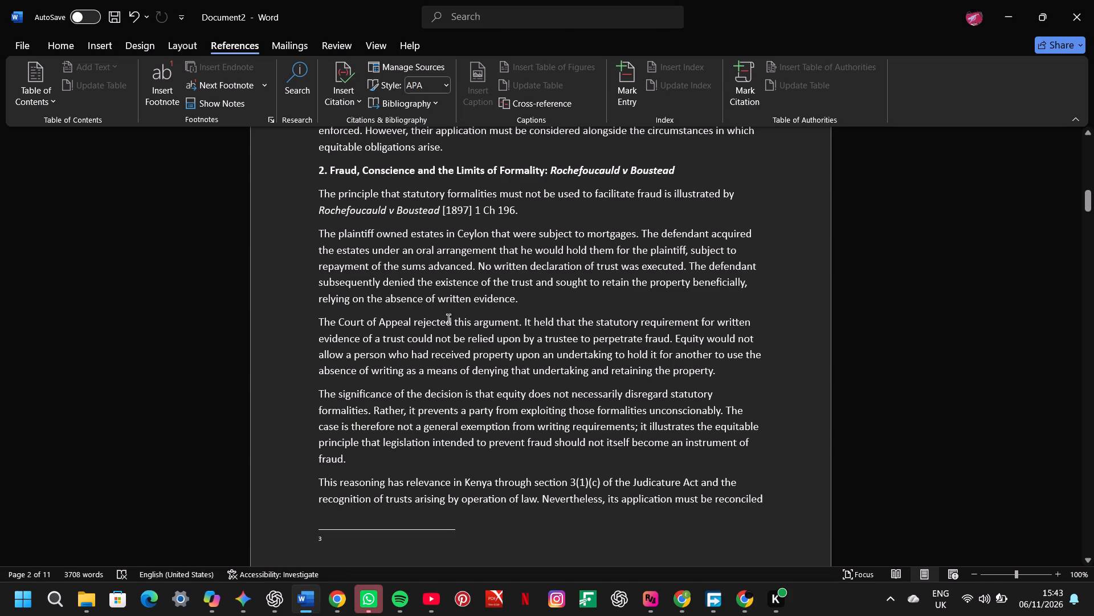
scroll(448, 319, up, 1)
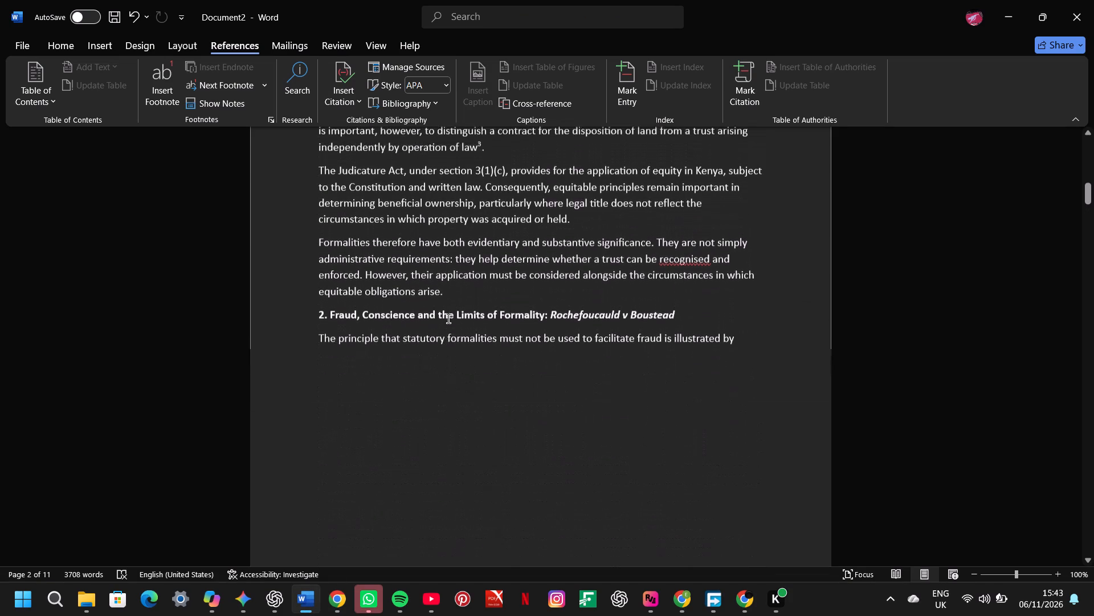
scroll(448, 319, up, 1)
scroll(399, 200, up, 1)
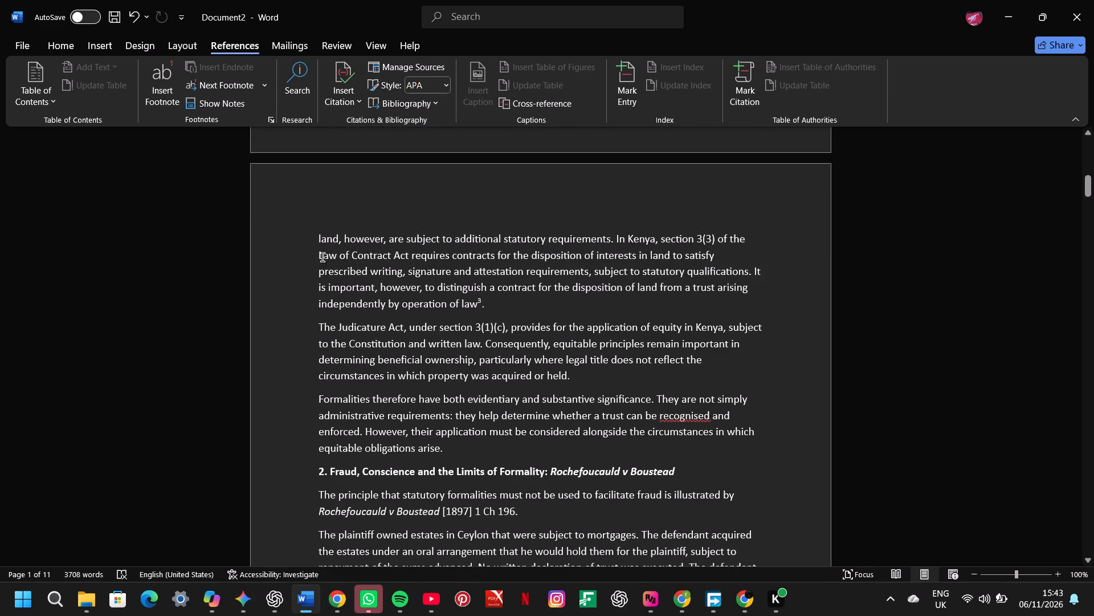
drag(318, 255, 409, 258)
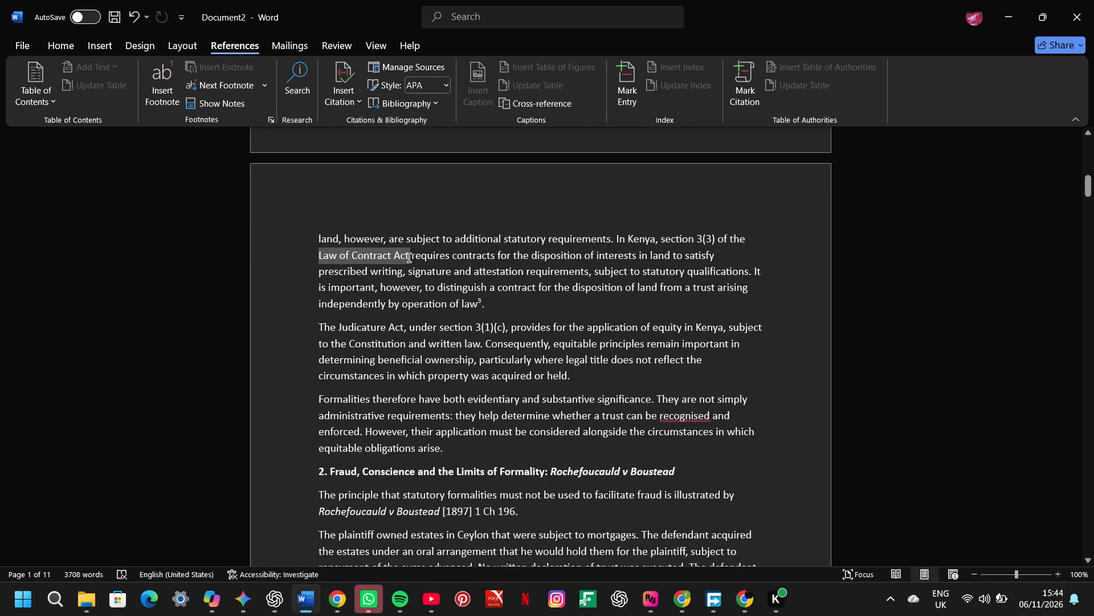
drag(409, 258, 409, 258)
key(ctrl+c)
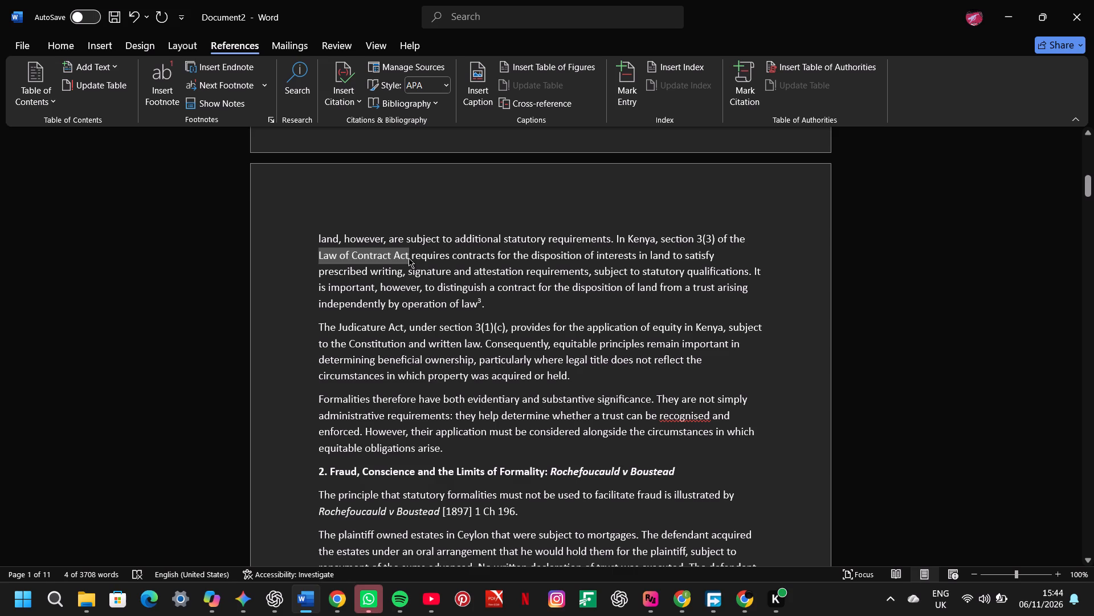
scroll(423, 331, down, 1)
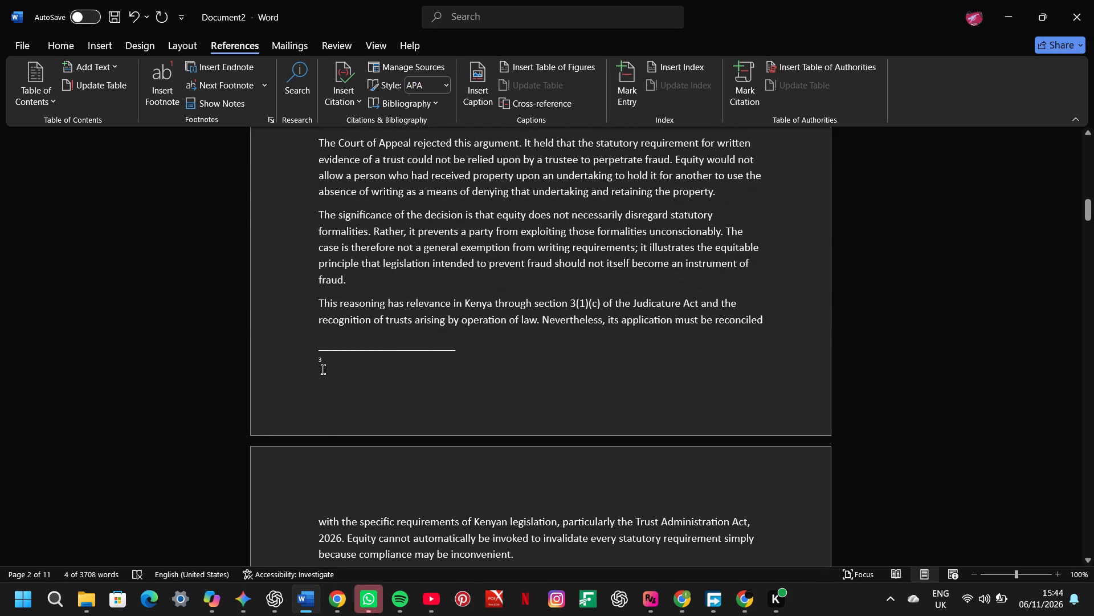
click(323, 370)
key(ctrl+v)
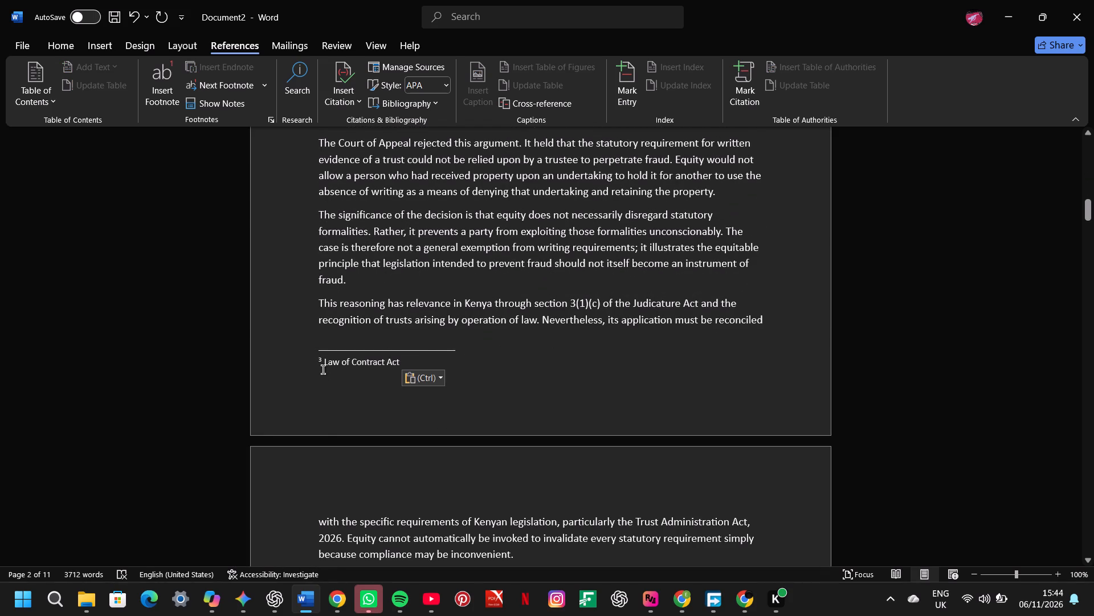
Complete footnote 3 with the chapter reference "(Cap 23)" after the Act's name, checking the chapter number in Chrome.
key(space)
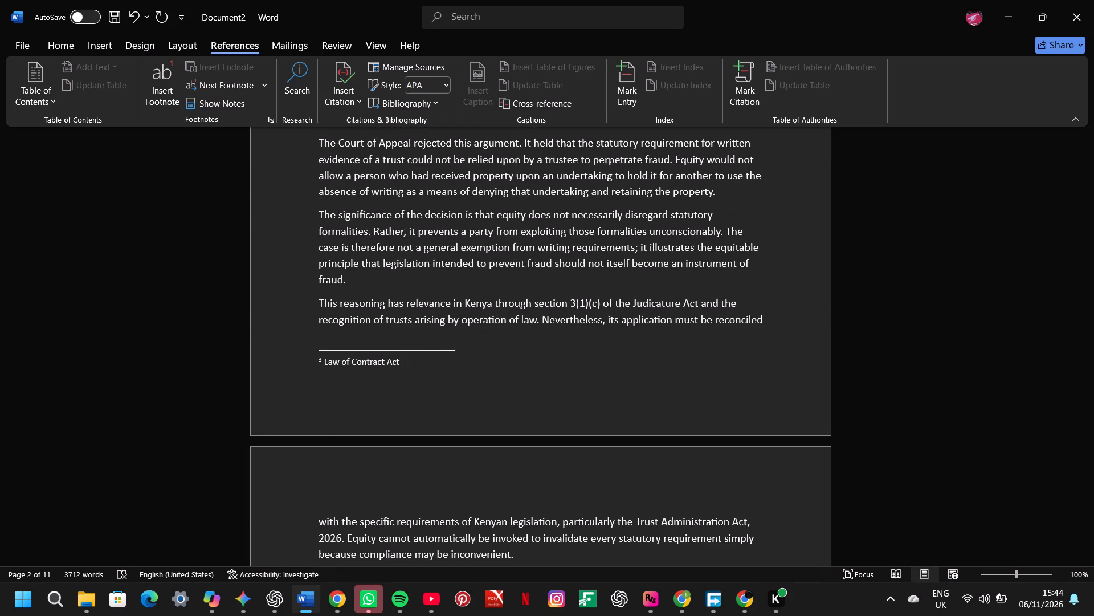
key(shift+parenleft)
text(ap)
click(336, 605)
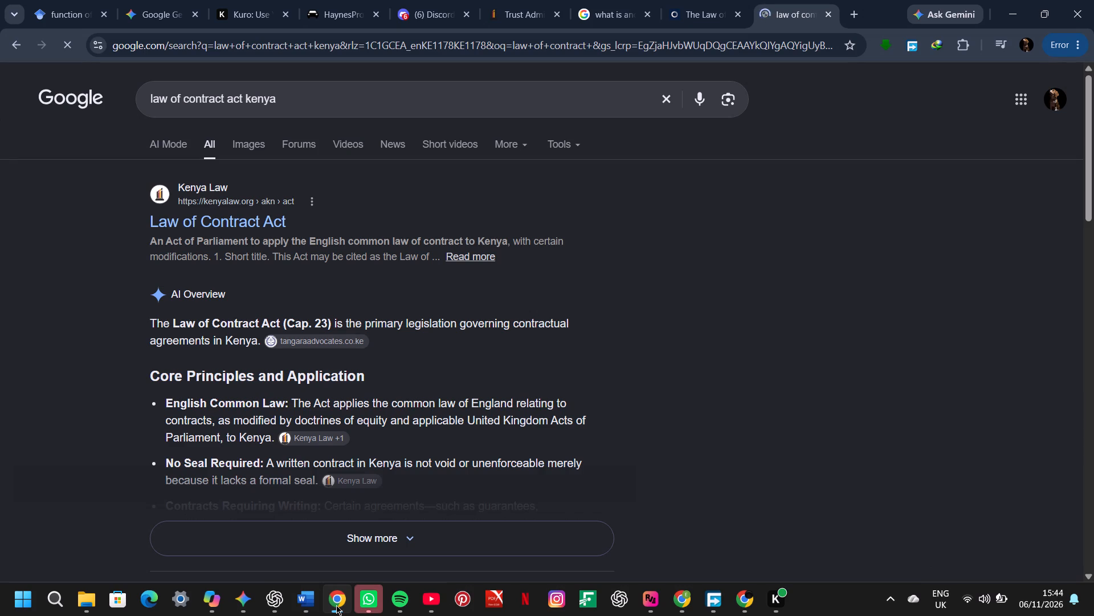
click(305, 609)
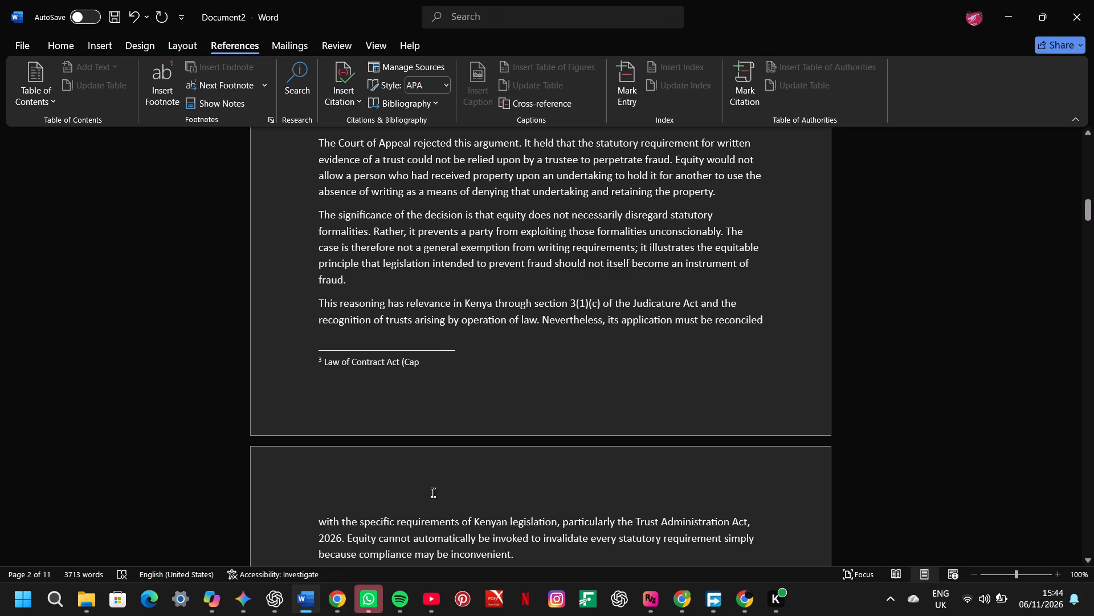
key(space)
text(23)
key(shift+parenright)
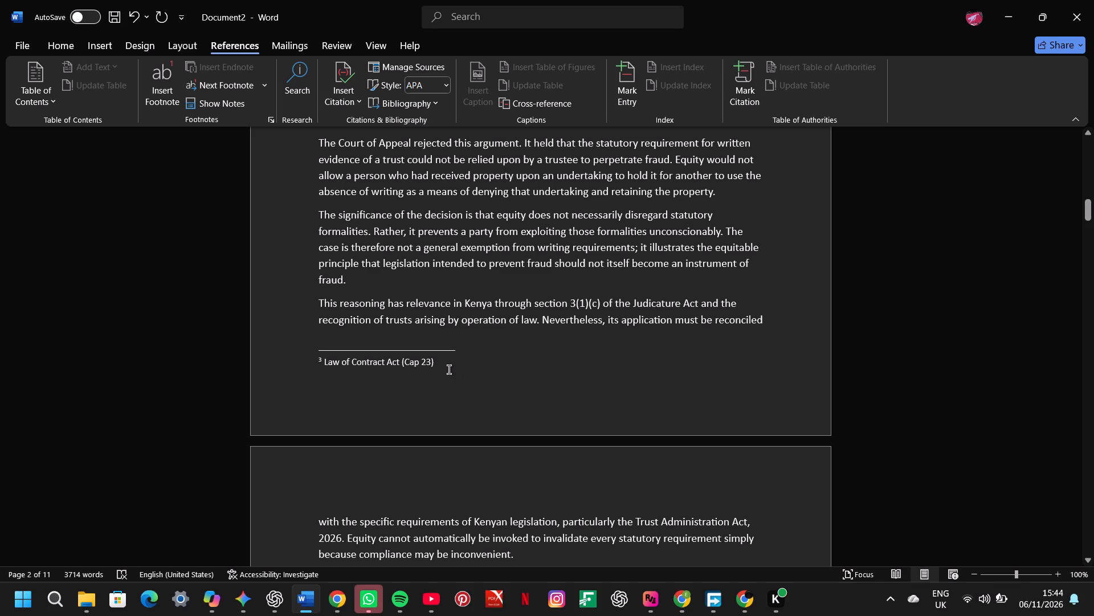
Insert a footnote before the full stop ending "subject to the Constitution and written law" in the Judicature Act paragraph.
scroll(449, 370, up, 1)
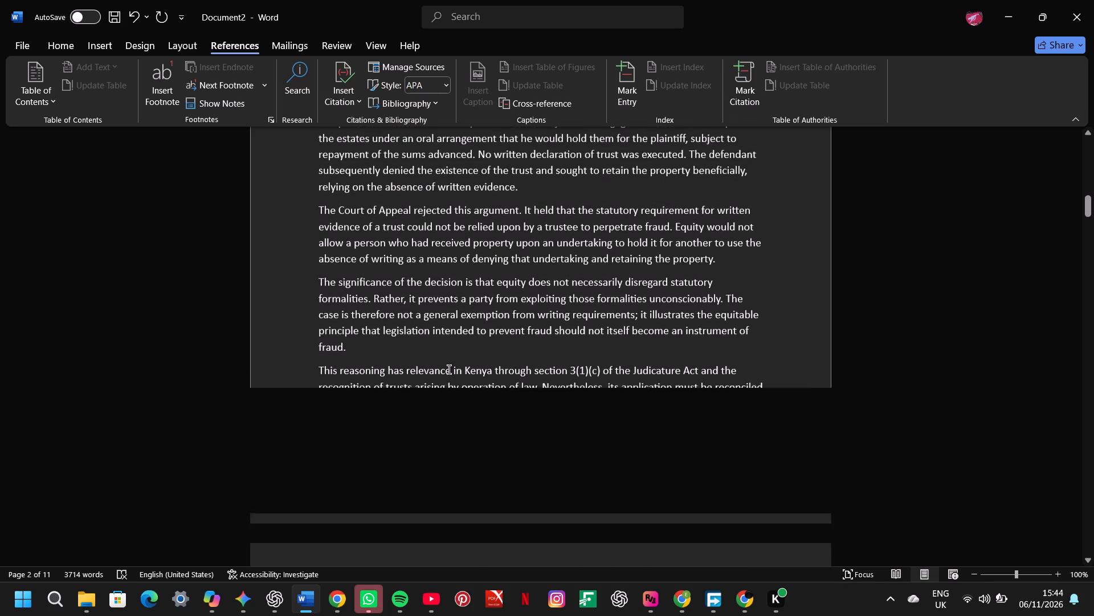
scroll(449, 370, up, 1)
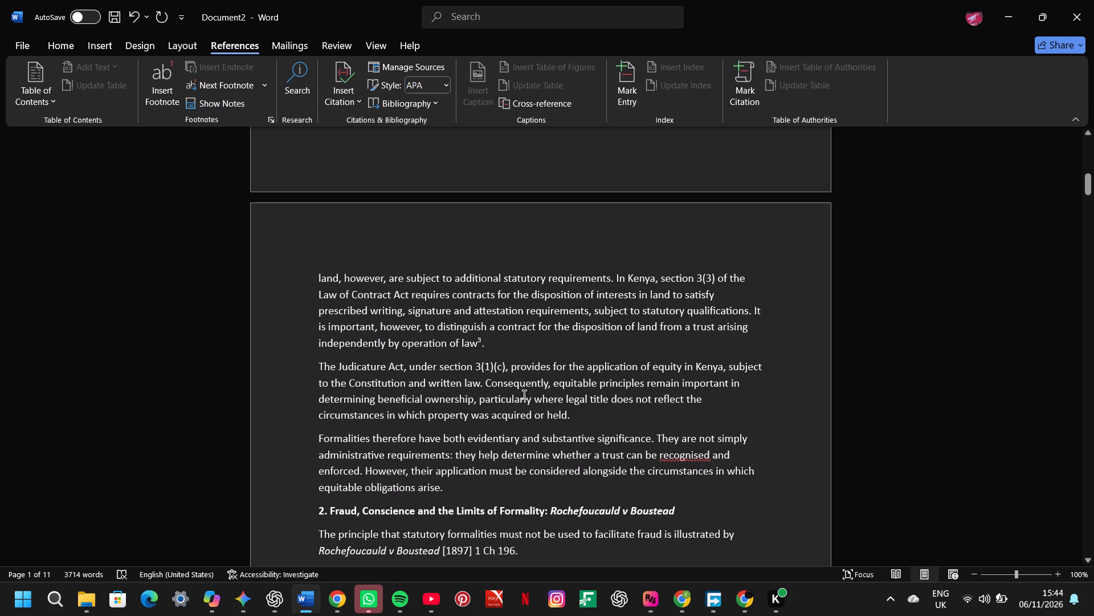
click(479, 387)
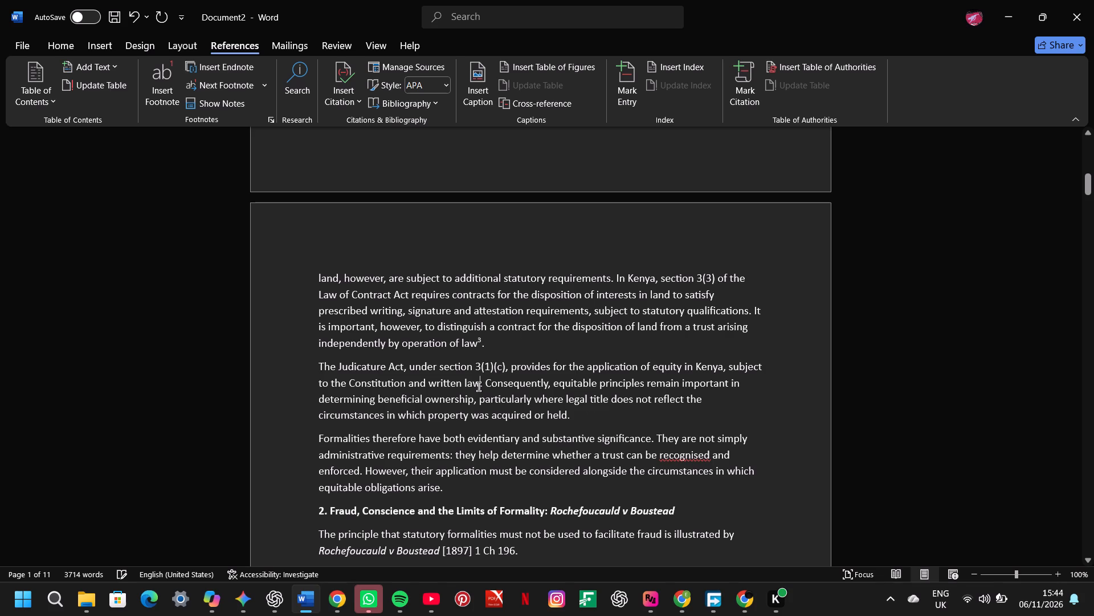
click(170, 98)
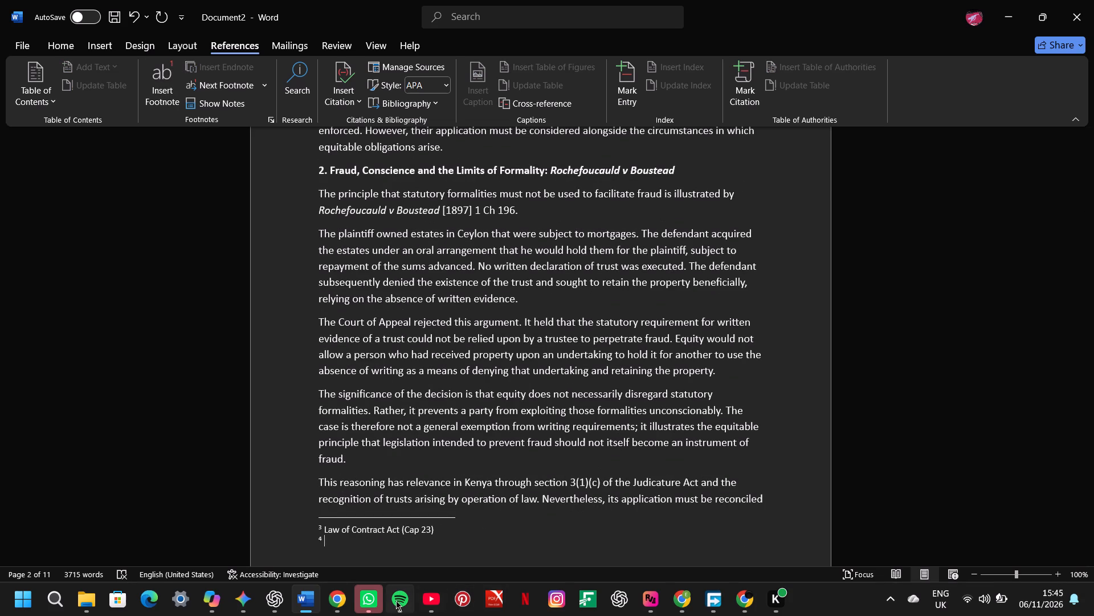
Switch to Chrome, search Google in a new tab for "judicature act" and open the Kenya Law page for the Act.
click(337, 604)
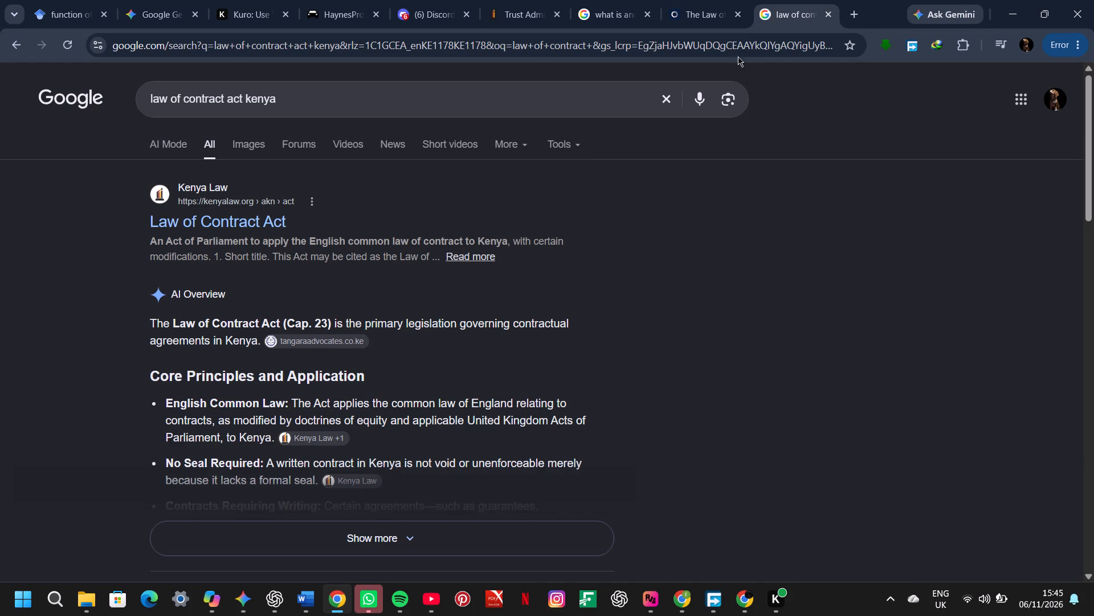
click(849, 11)
text(judicature act)
key(Return)
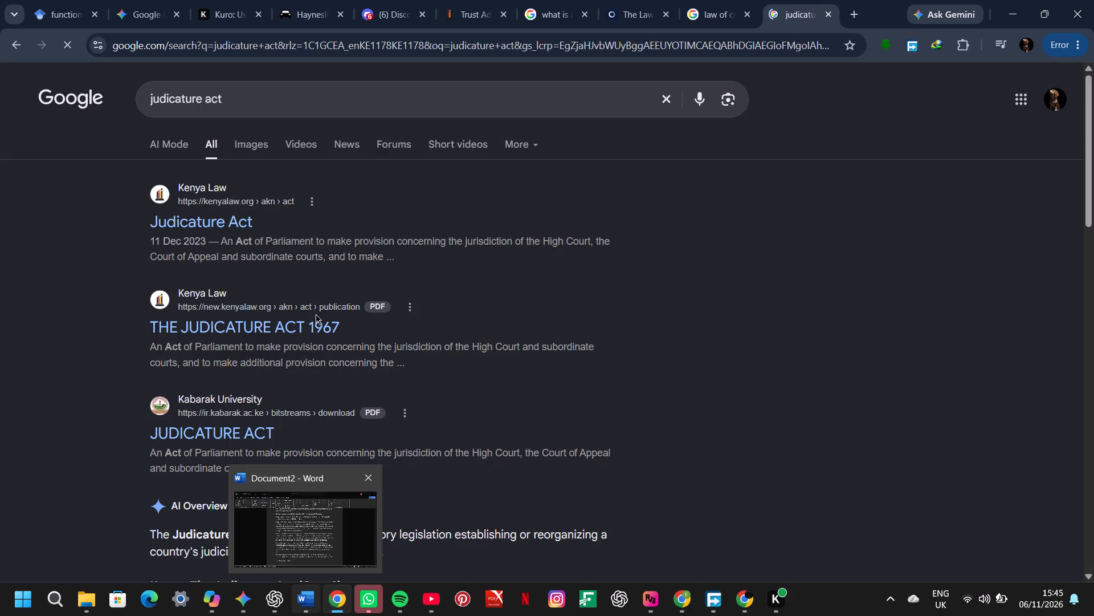
click(208, 210)
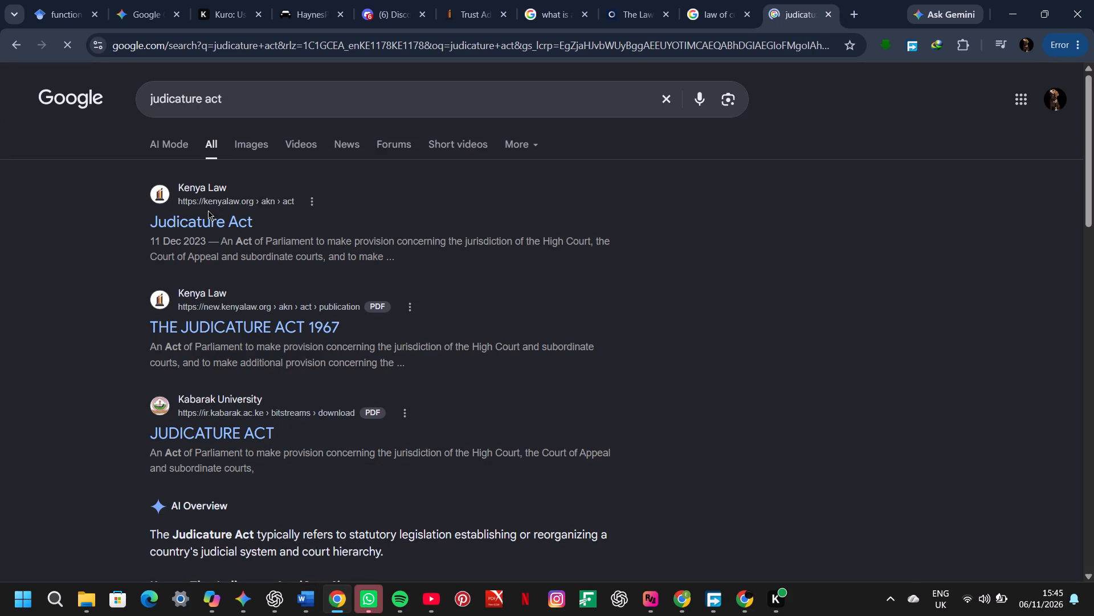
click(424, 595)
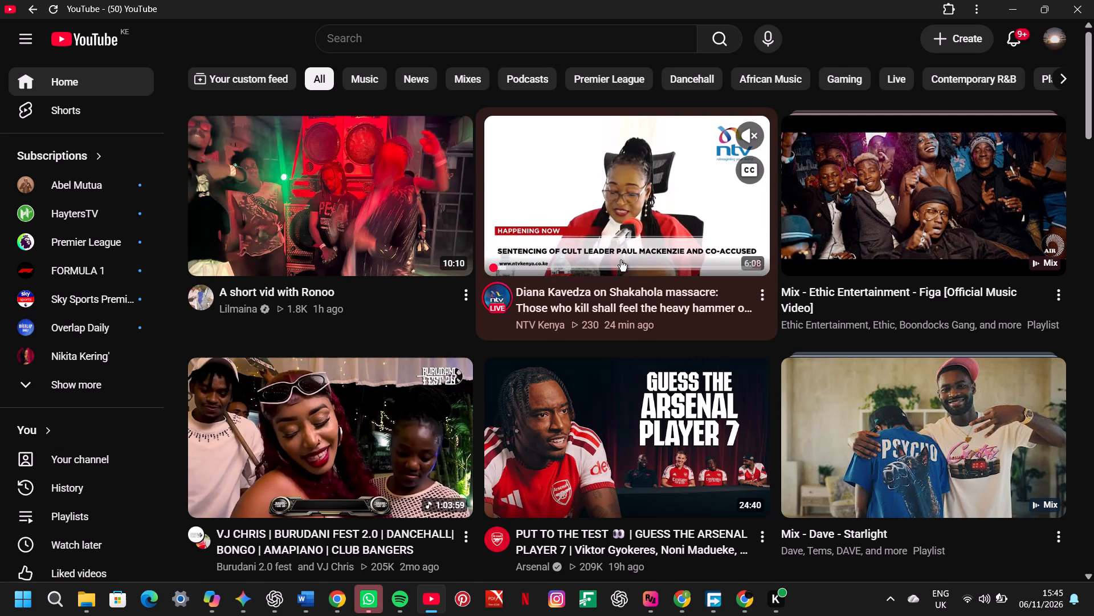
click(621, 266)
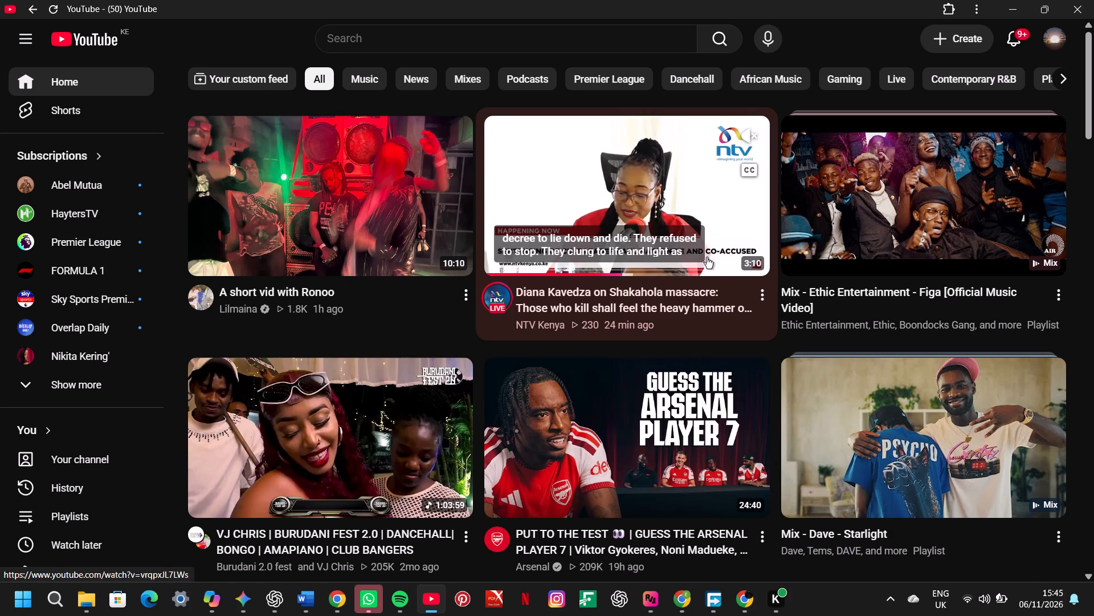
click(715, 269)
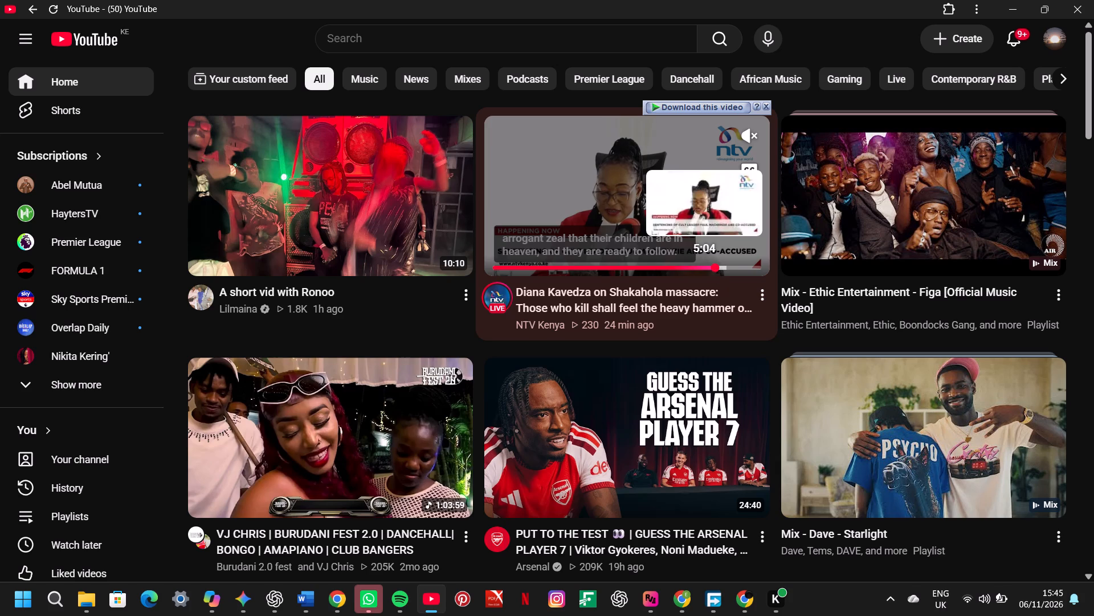
Return to Chrome and examine the Kenya Law page of the Judicature Act for its citation details, enactment dates and opening sections.
click(345, 603)
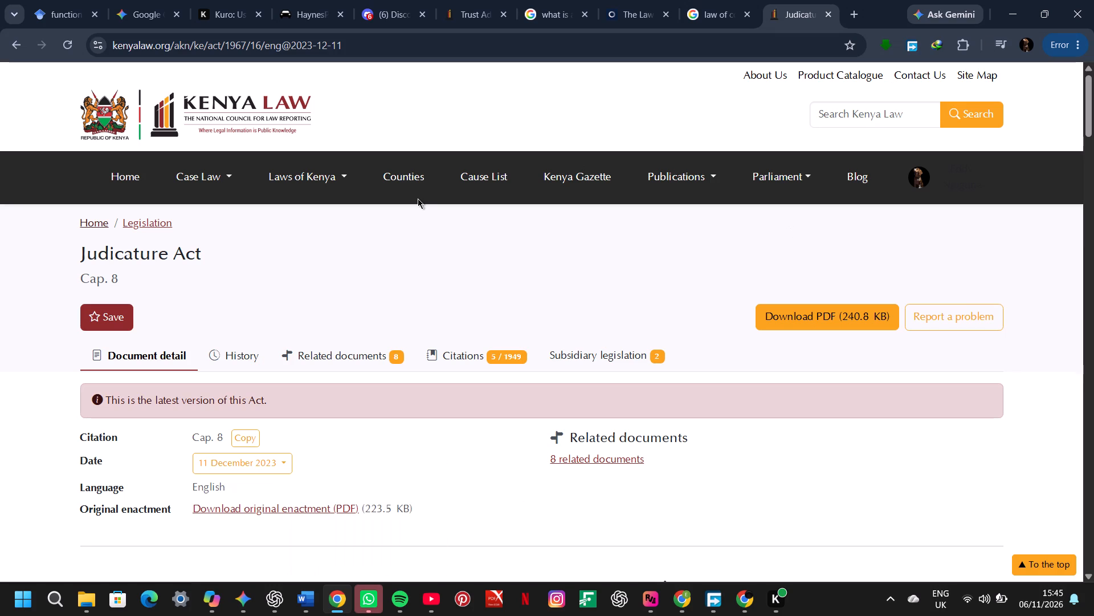
scroll(418, 198, down, 1)
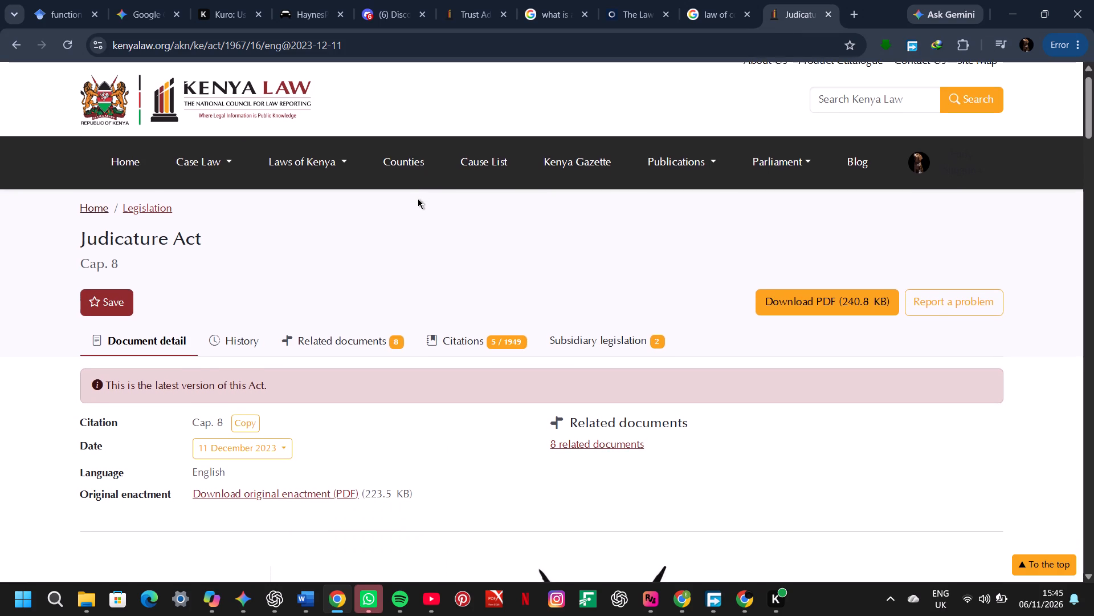
scroll(418, 198, down, 5)
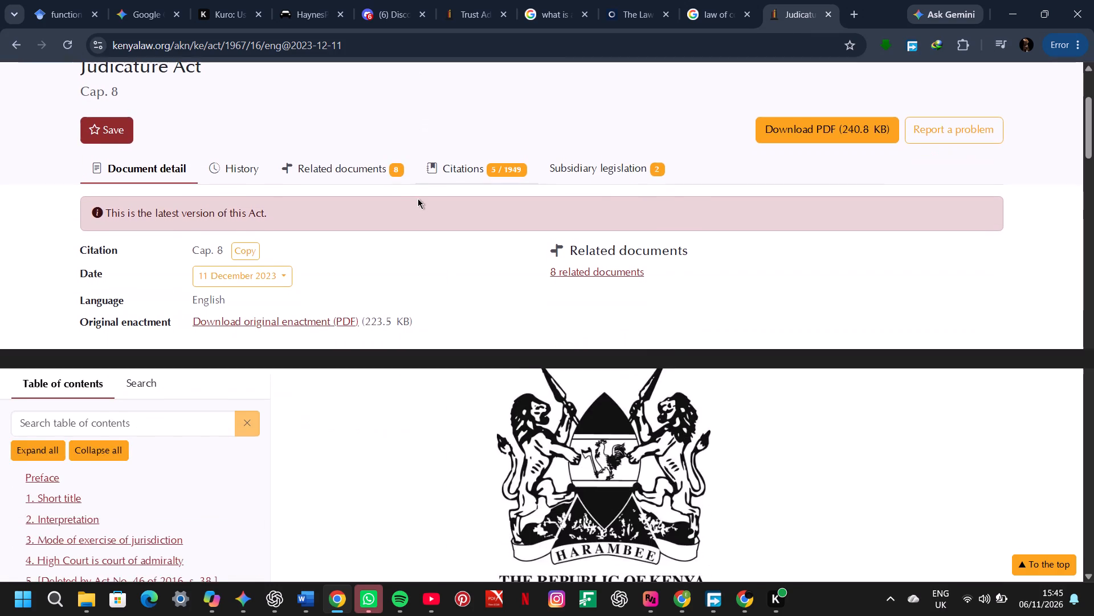
scroll(418, 198, down, 4)
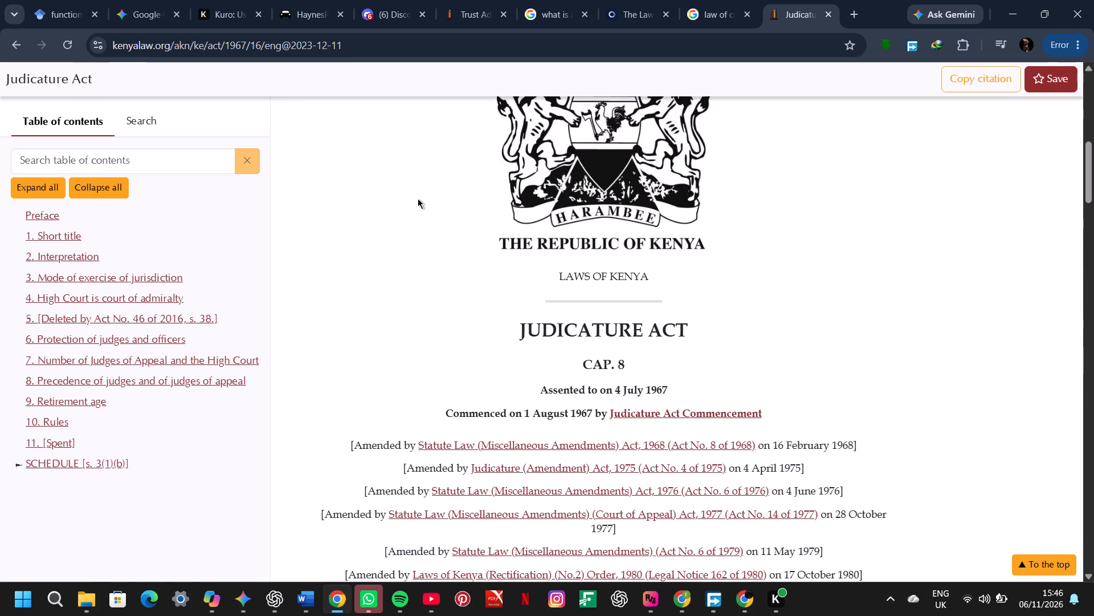
scroll(418, 198, down, 3)
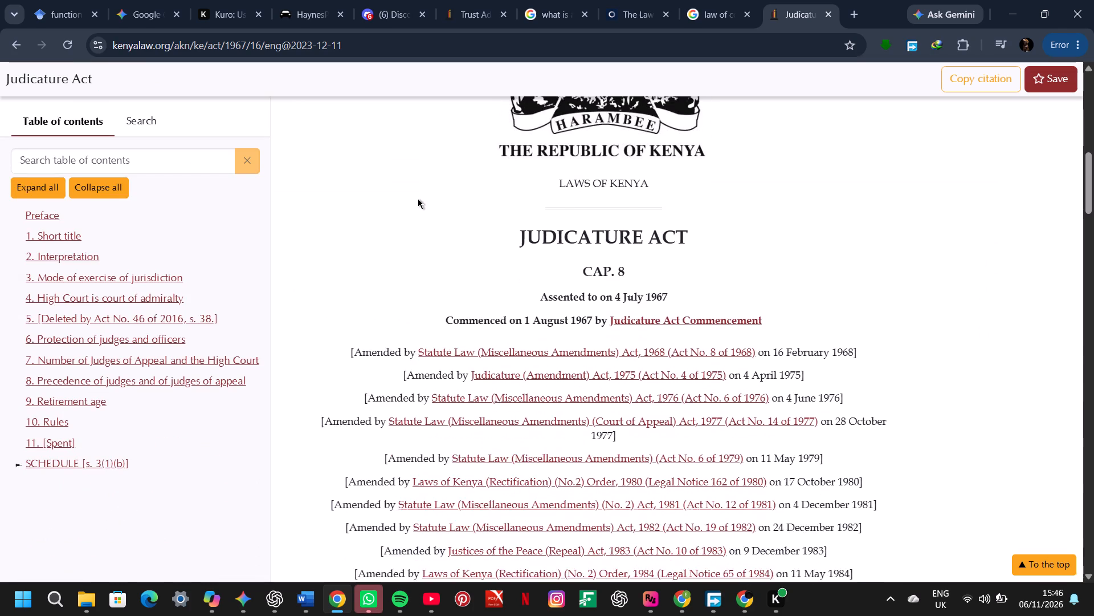
scroll(418, 198, down, 7)
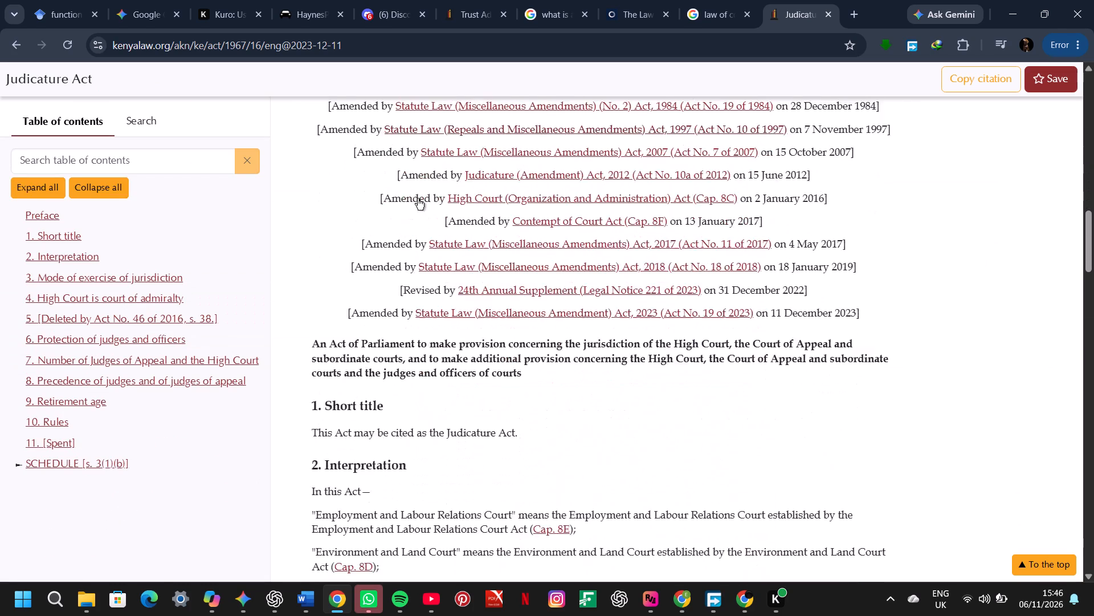
scroll(418, 198, up, 6)
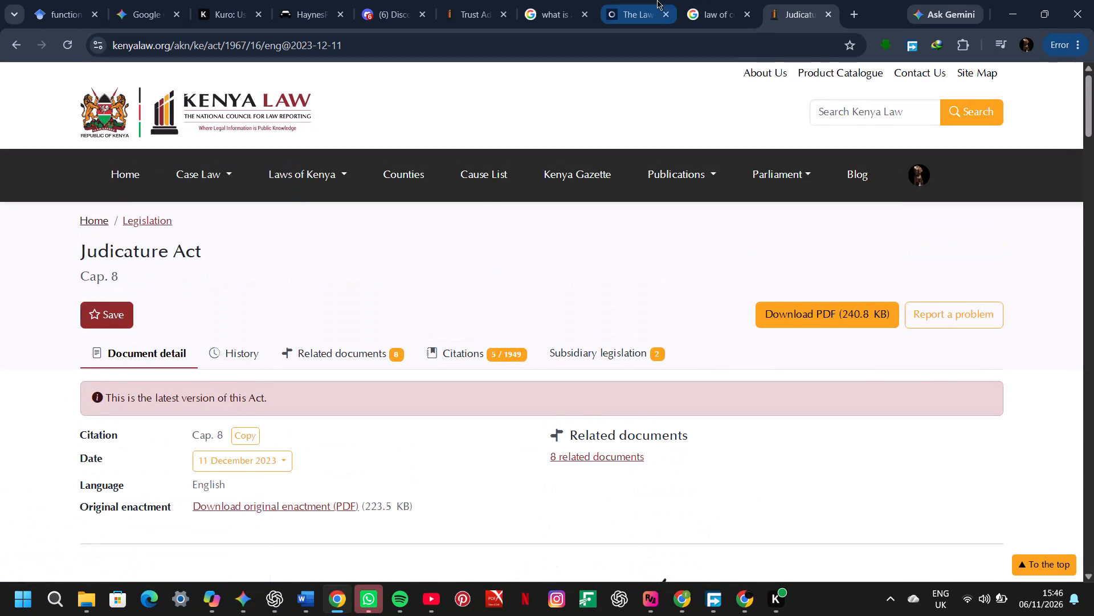
Search Google in a new tab for "how to referrence a statute using oscola" and examine the footnote citation guidance.
click(852, 9)
text(how to refe)
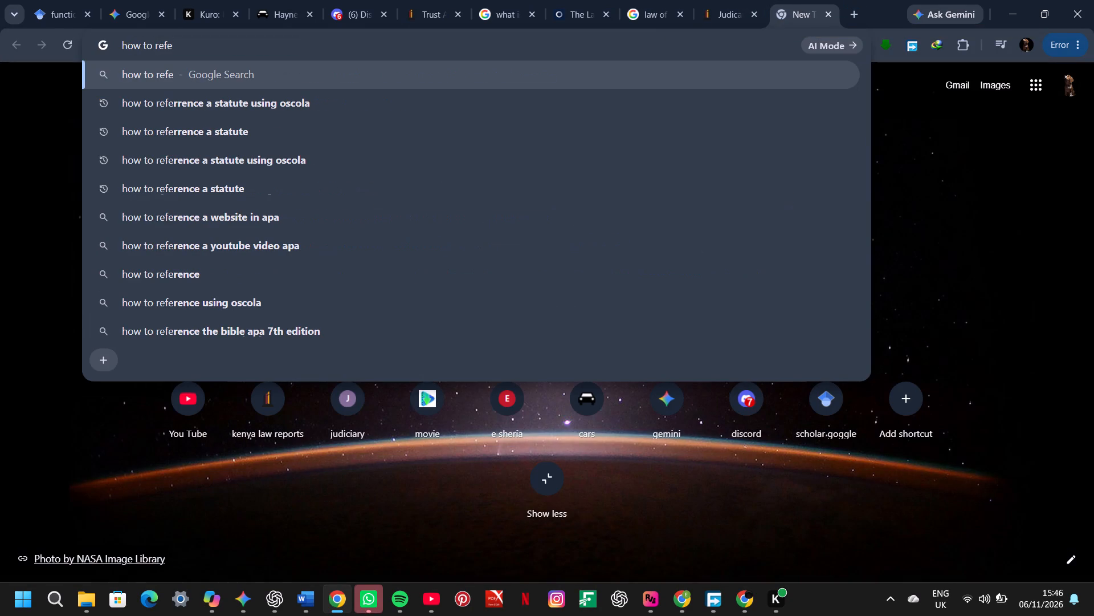
click(629, 114)
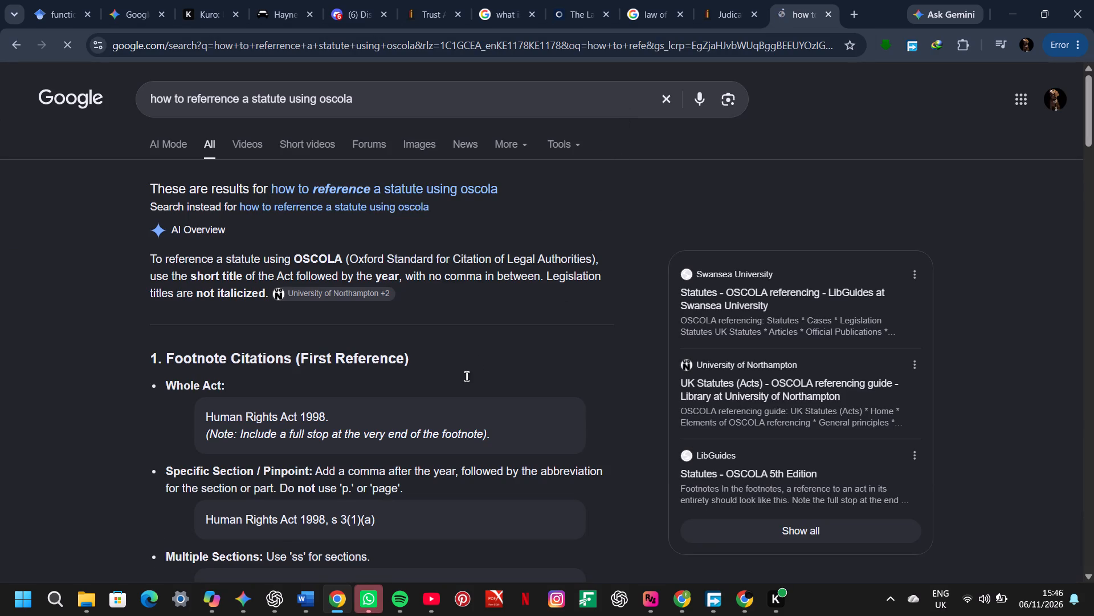
scroll(467, 375, down, 1)
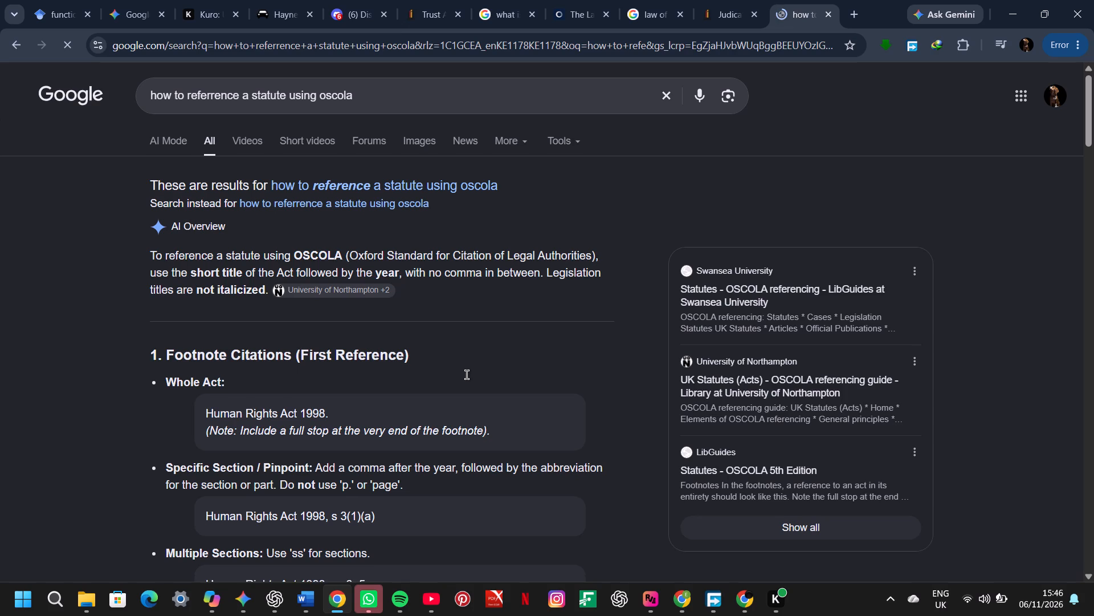
Examine the OSCOLA guidance on statute footnotes, section abbreviations, title rules, pre-1963 Acts and the table of legislation.
scroll(467, 375, down, 1)
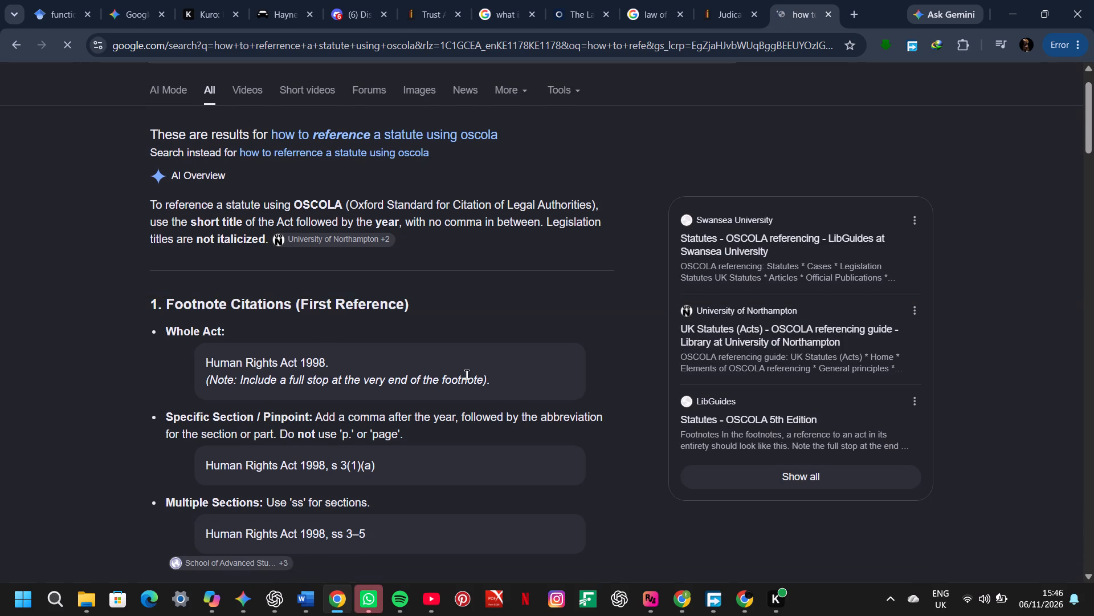
scroll(467, 375, down, 1)
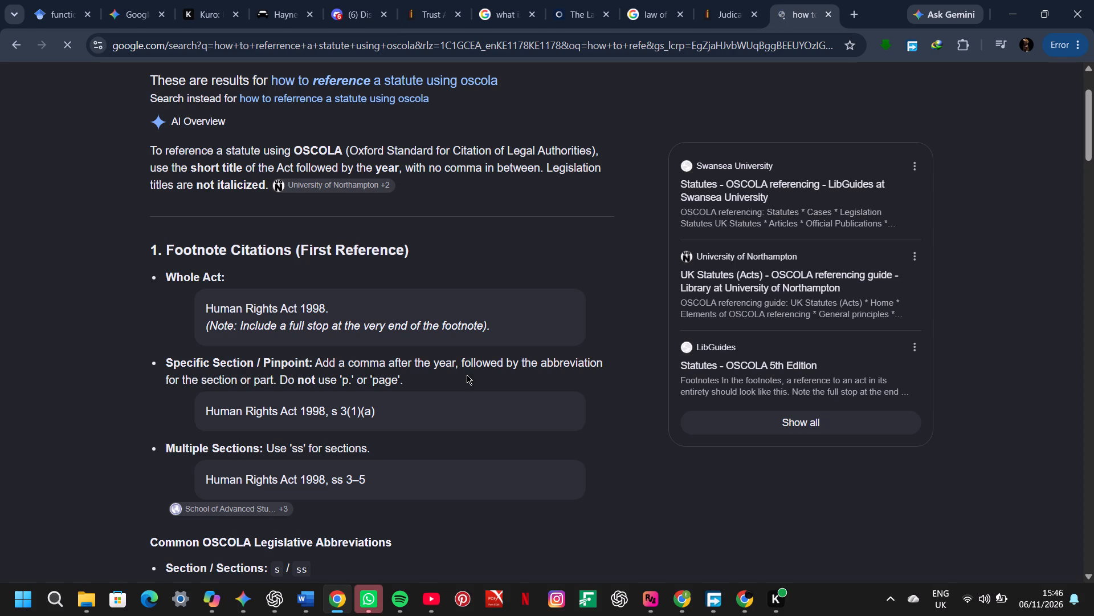
scroll(467, 375, down, 8)
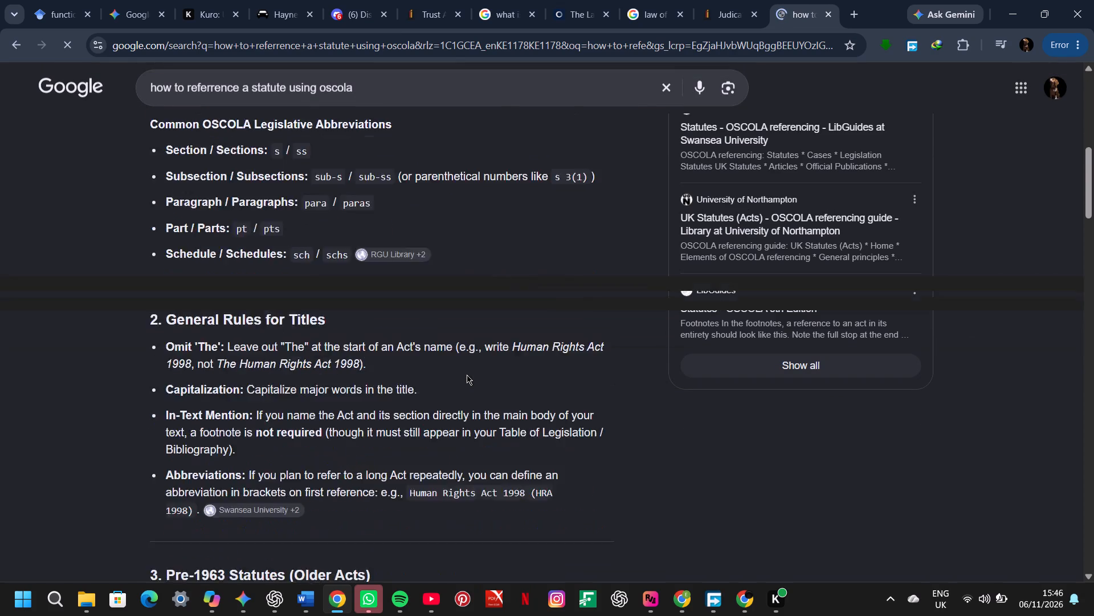
scroll(467, 375, down, 4)
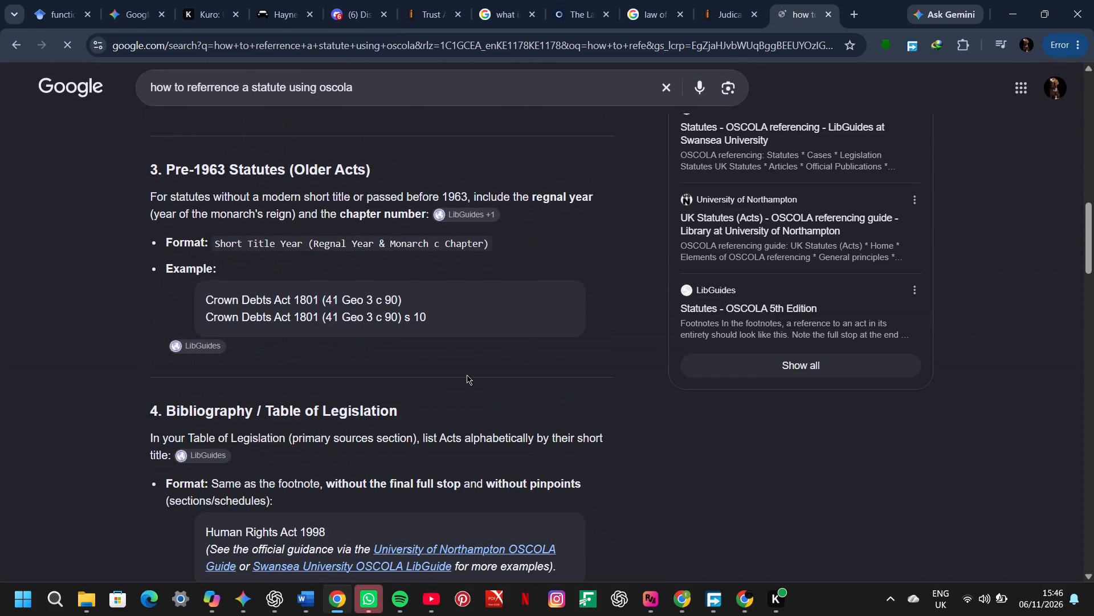
scroll(467, 375, down, 3)
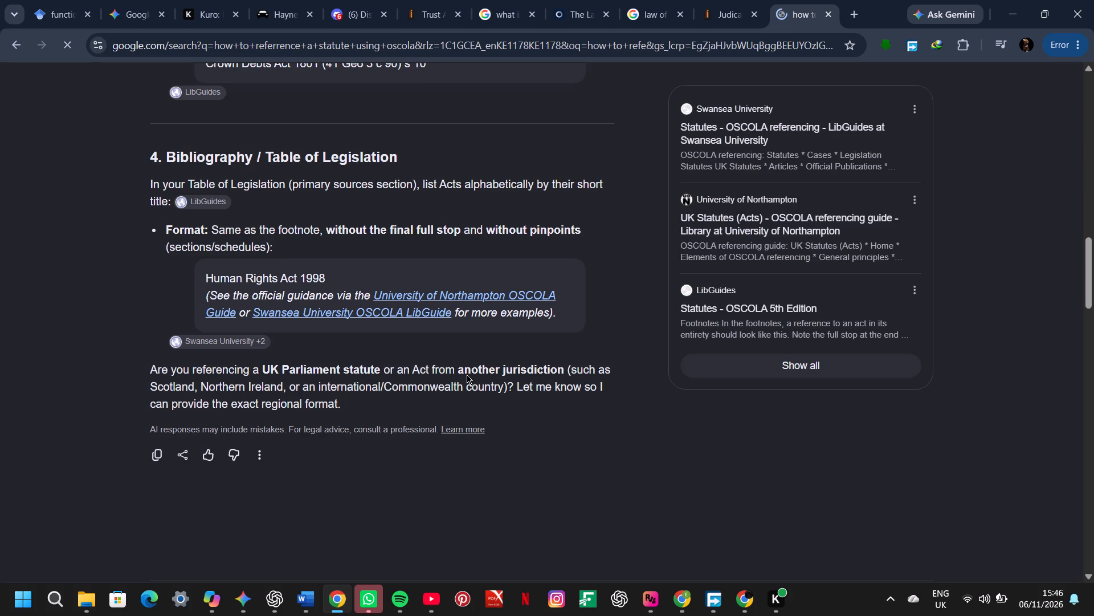
scroll(467, 375, down, 4)
scroll(467, 375, left, 1)
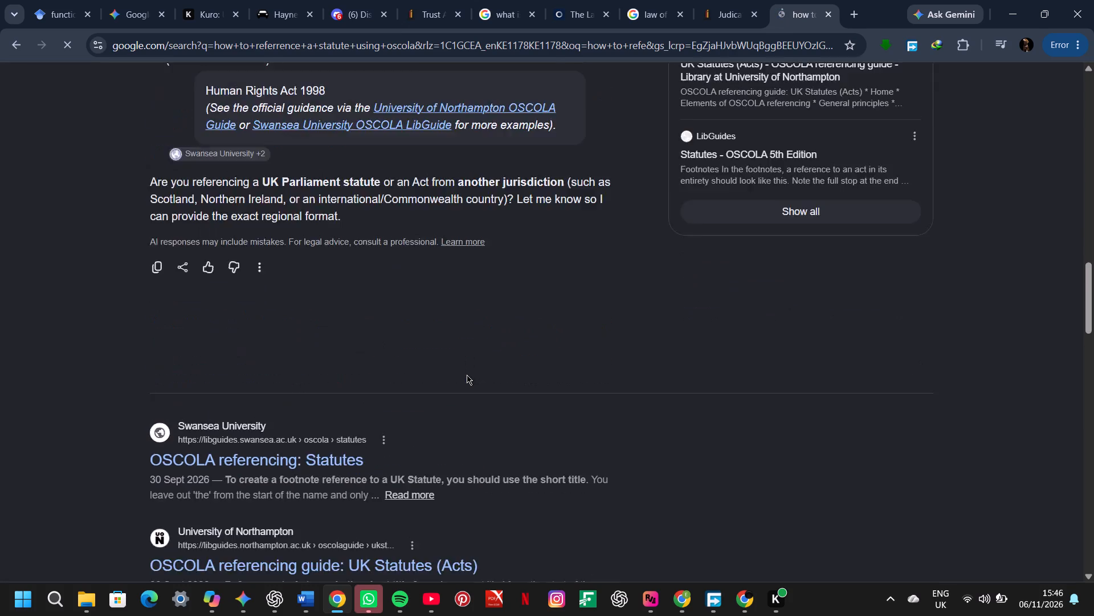
scroll(467, 375, up, 5)
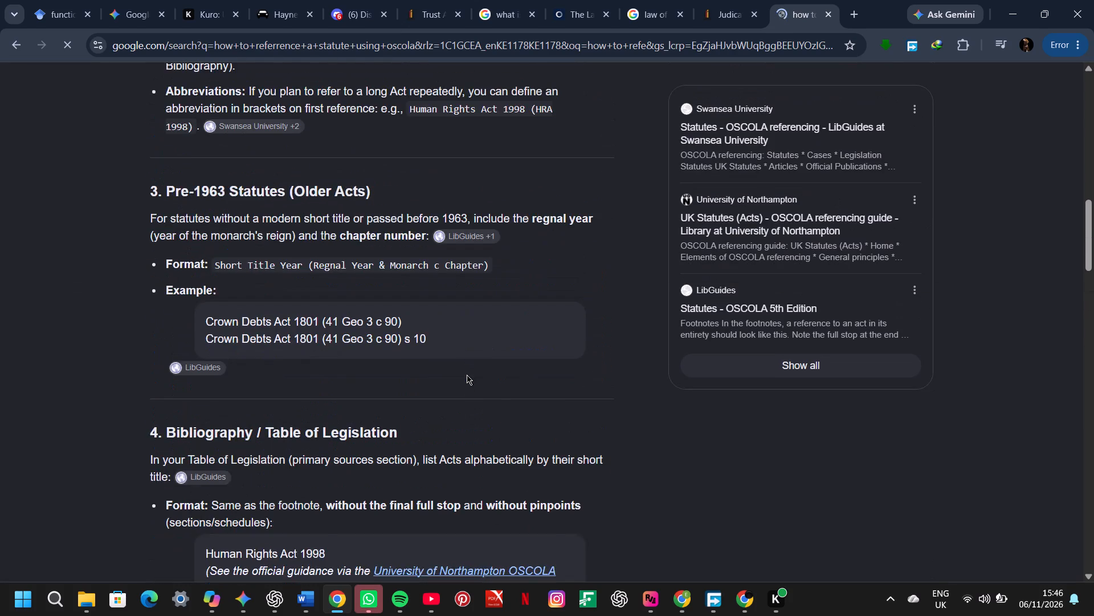
scroll(467, 375, up, 8)
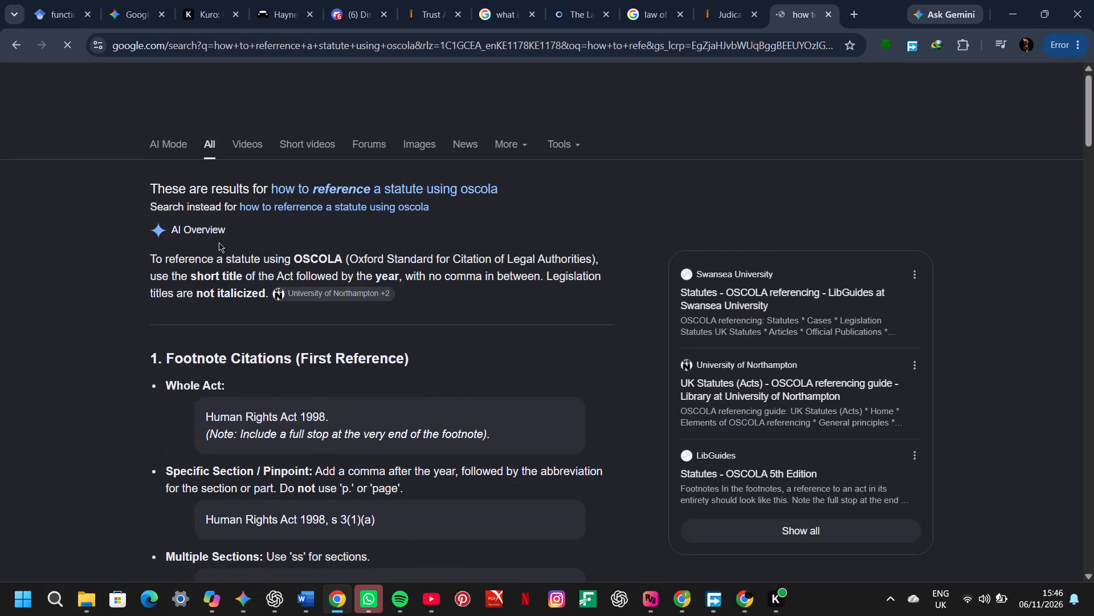
click(198, 227)
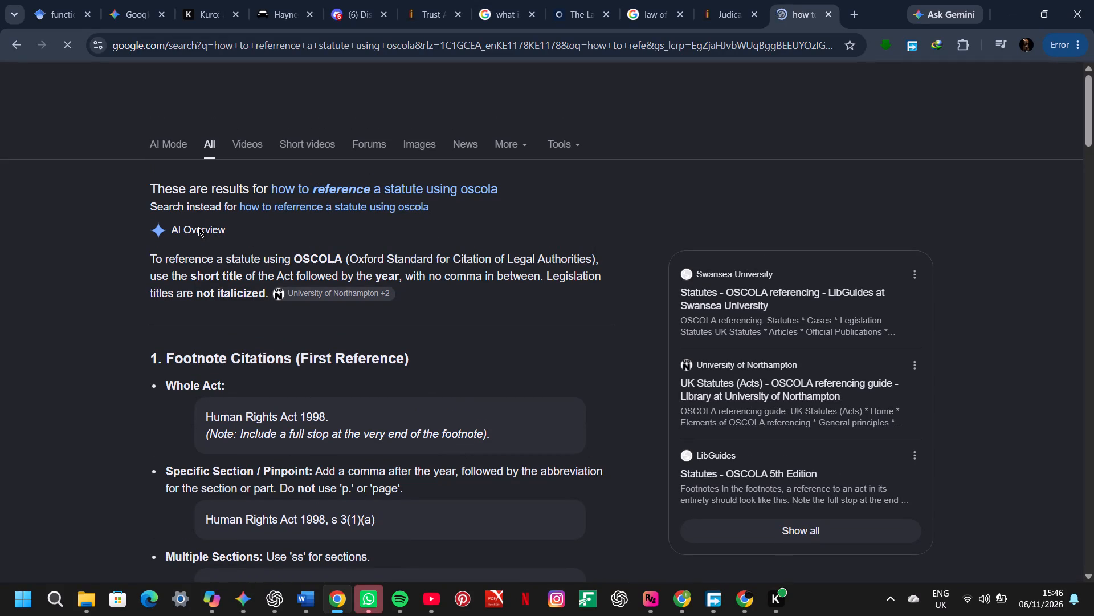
click(198, 227)
scroll(357, 529, down, 7)
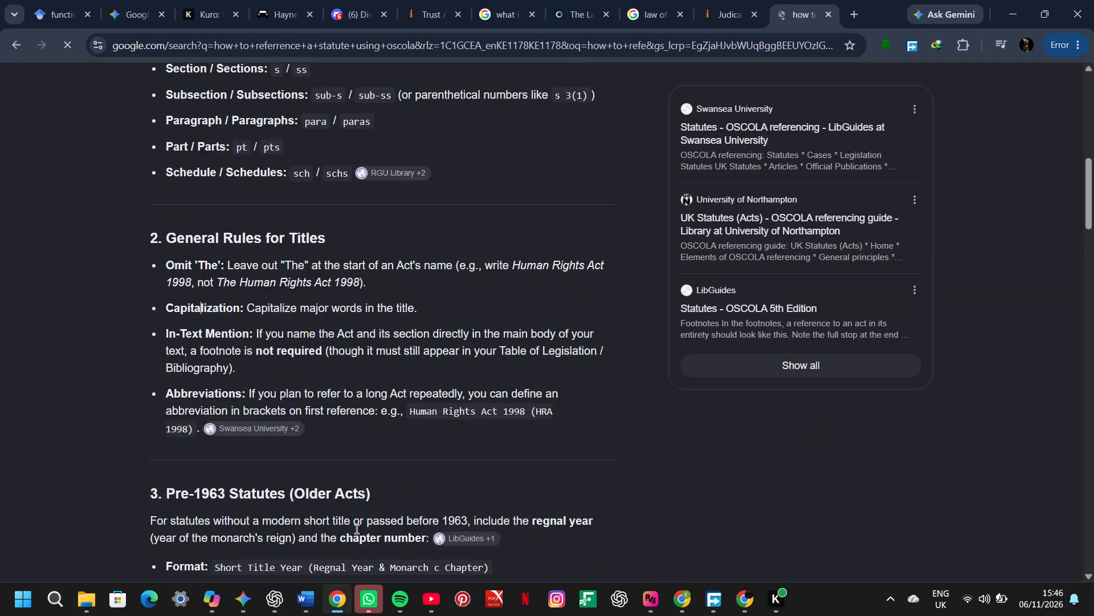
scroll(357, 529, down, 4)
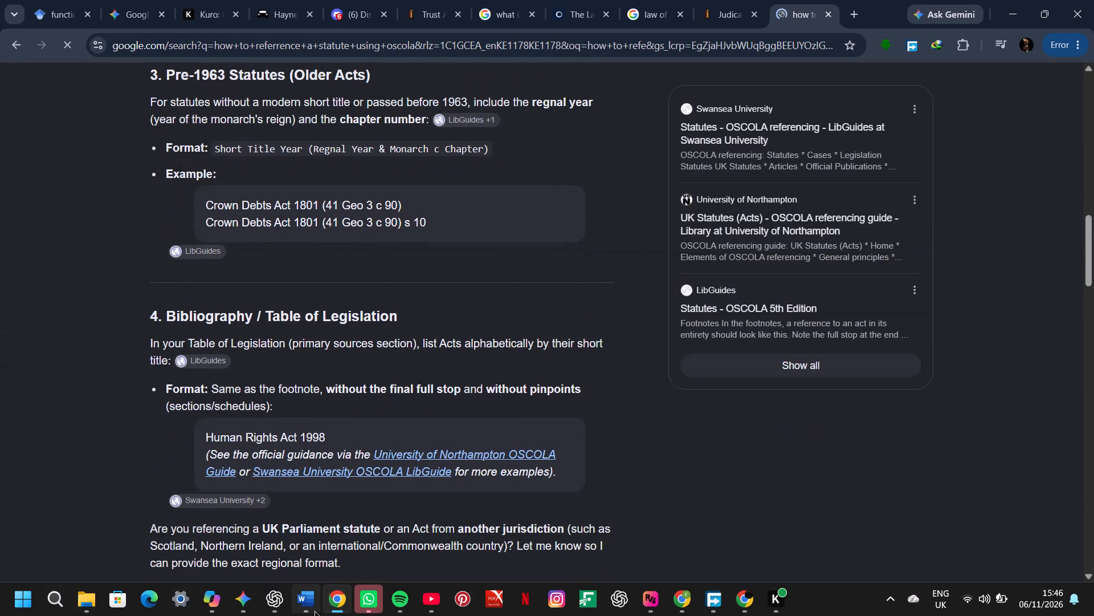
Review the Judicature Act paragraph in Word, and check the Act's chapter number and dates on the Kenya Law page in Chrome.
click(312, 607)
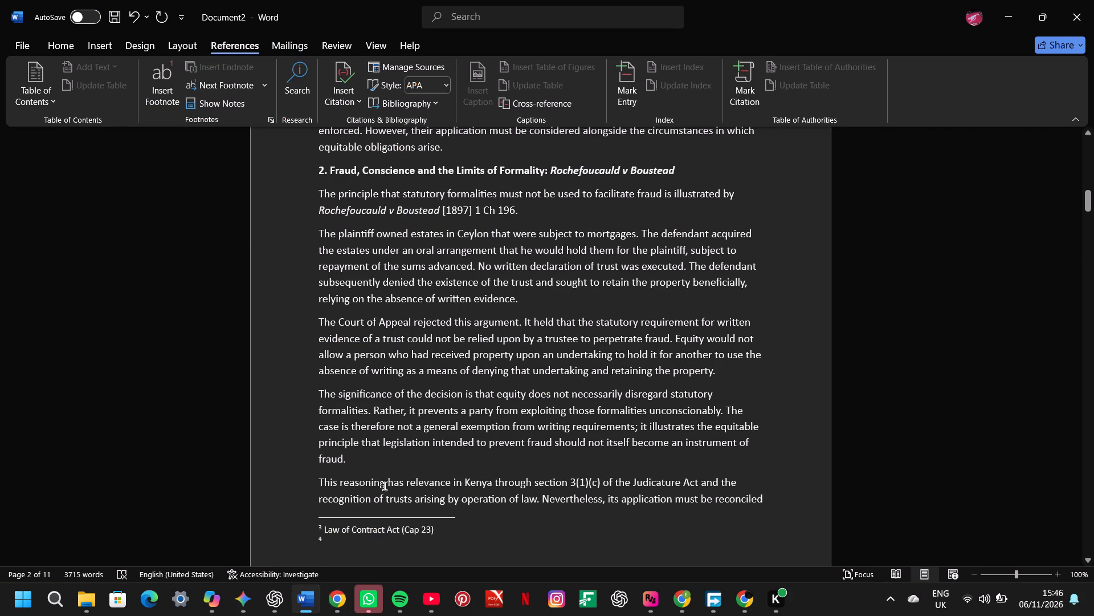
scroll(410, 362, up, 1)
scroll(410, 362, down, 1)
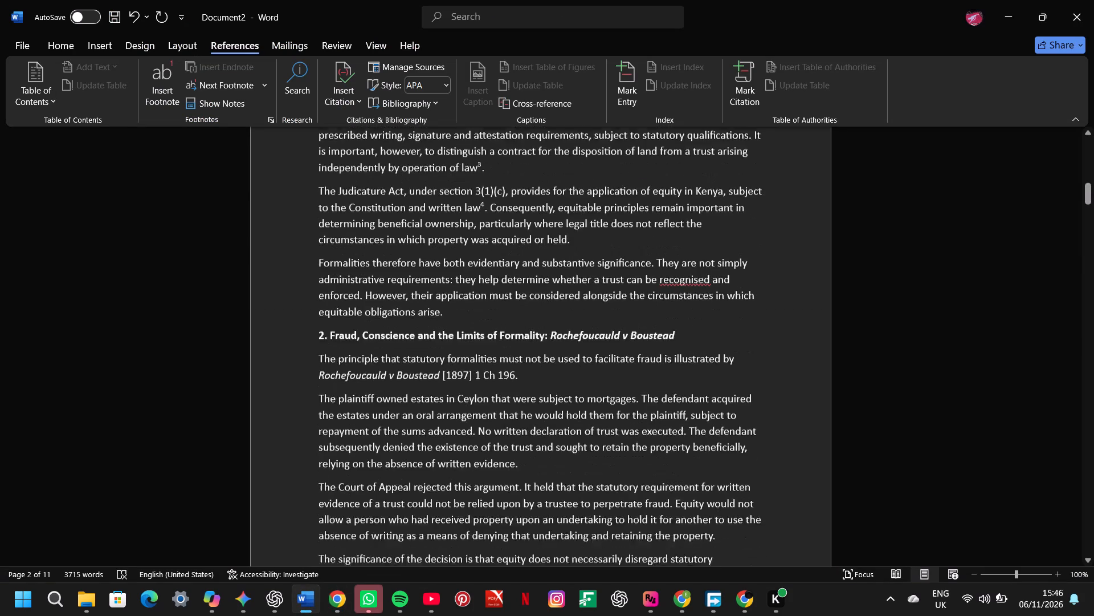
scroll(410, 362, down, 1)
scroll(410, 362, up, 1)
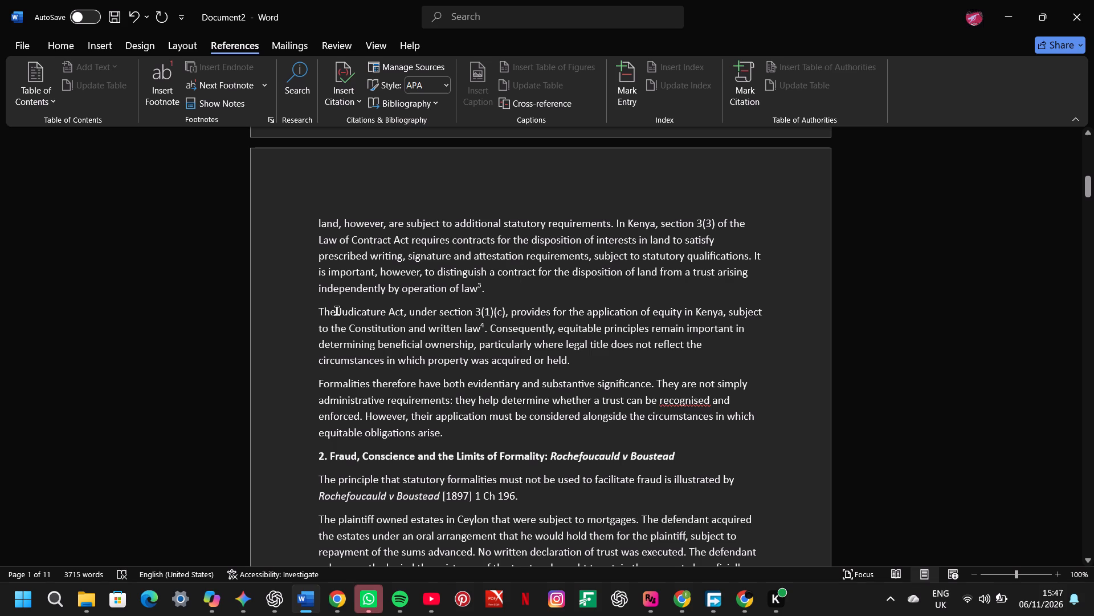
click(342, 599)
click(717, 13)
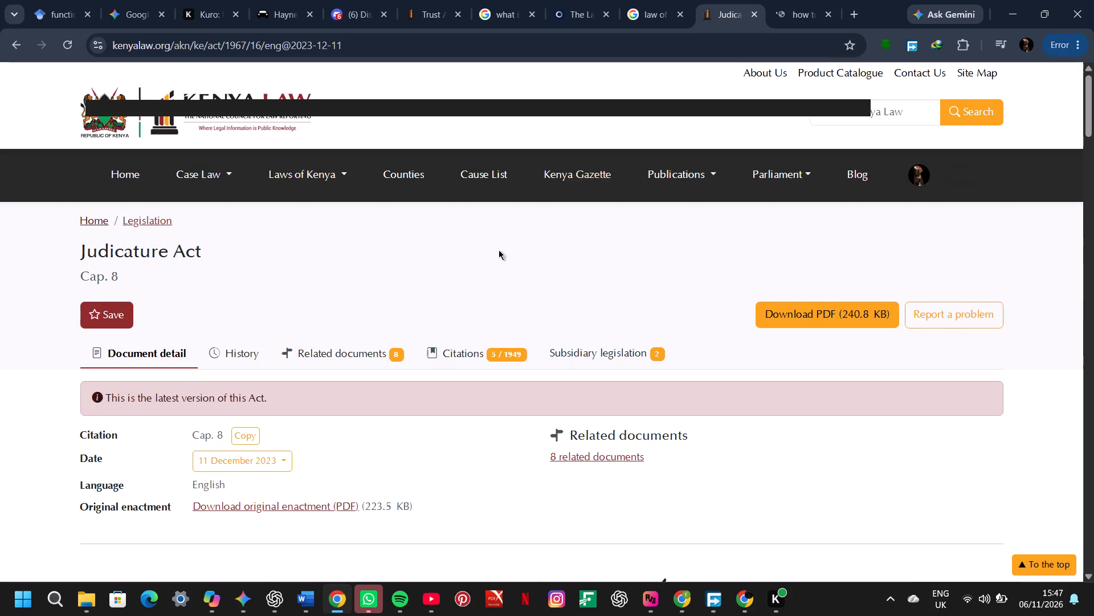
scroll(410, 338, down, 6)
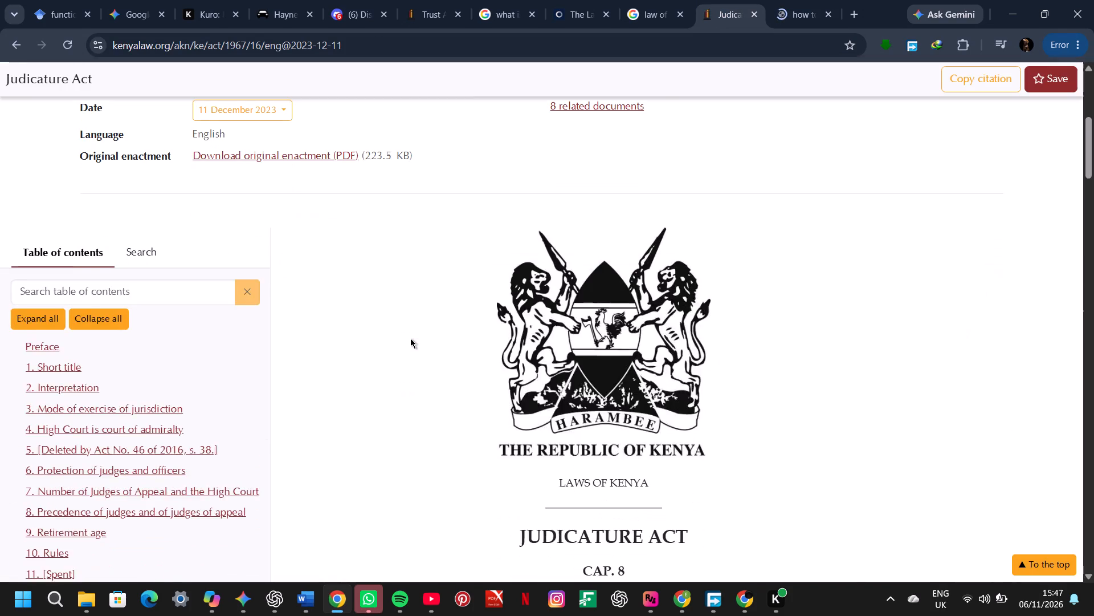
scroll(410, 338, down, 2)
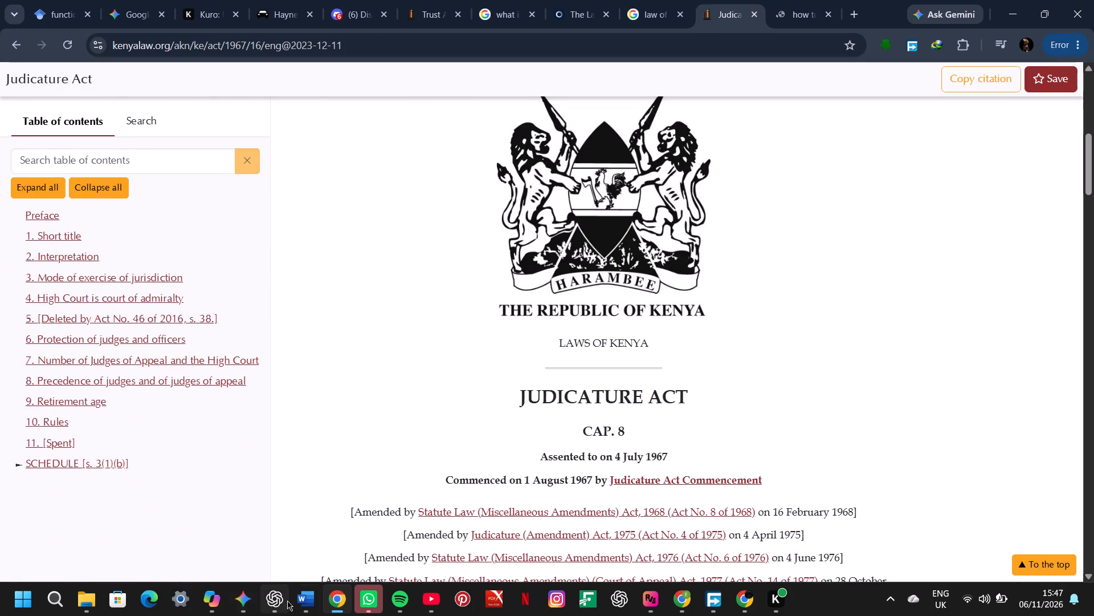
Switch to Word and copy "Judicature Act" from the paragraph on section 3(1)(c) into the empty footnote 4.
click(296, 599)
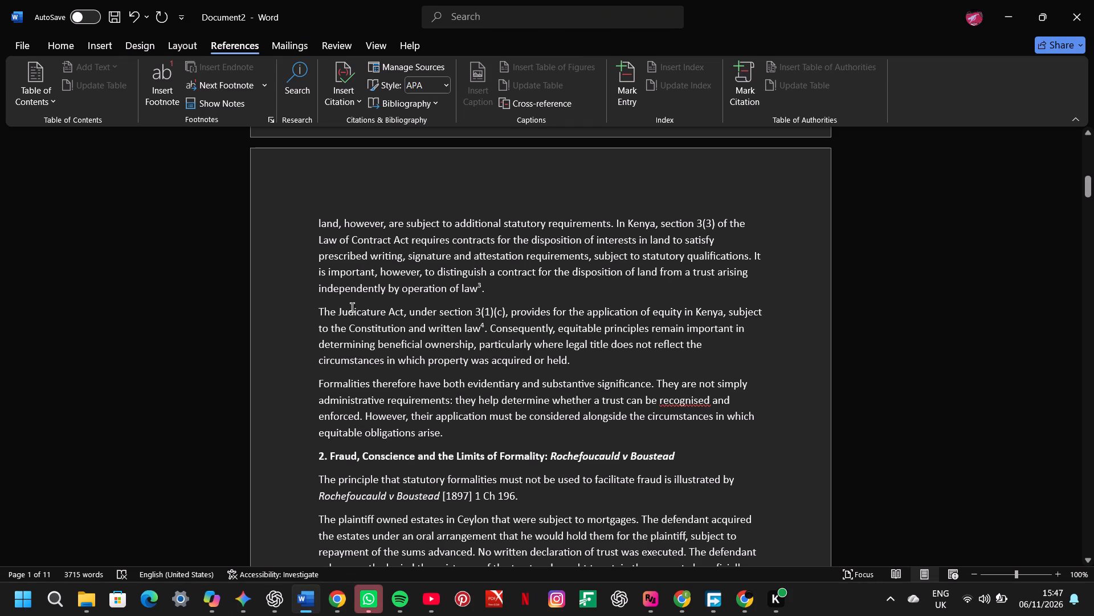
drag(339, 315, 385, 314)
drag(385, 314, 402, 316)
key(ctrl+c)
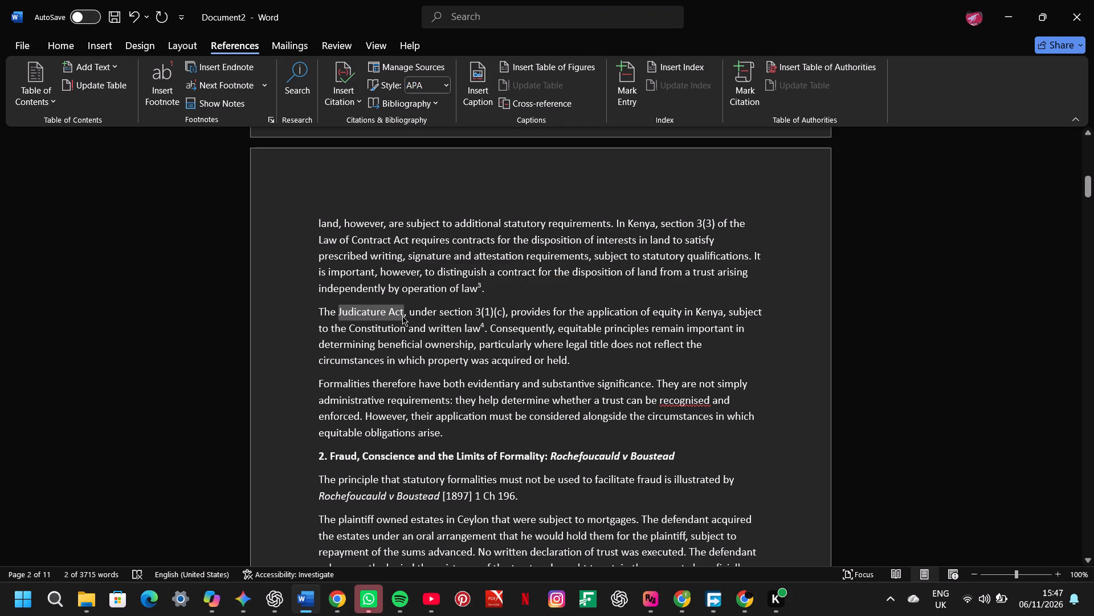
scroll(402, 316, down, 1)
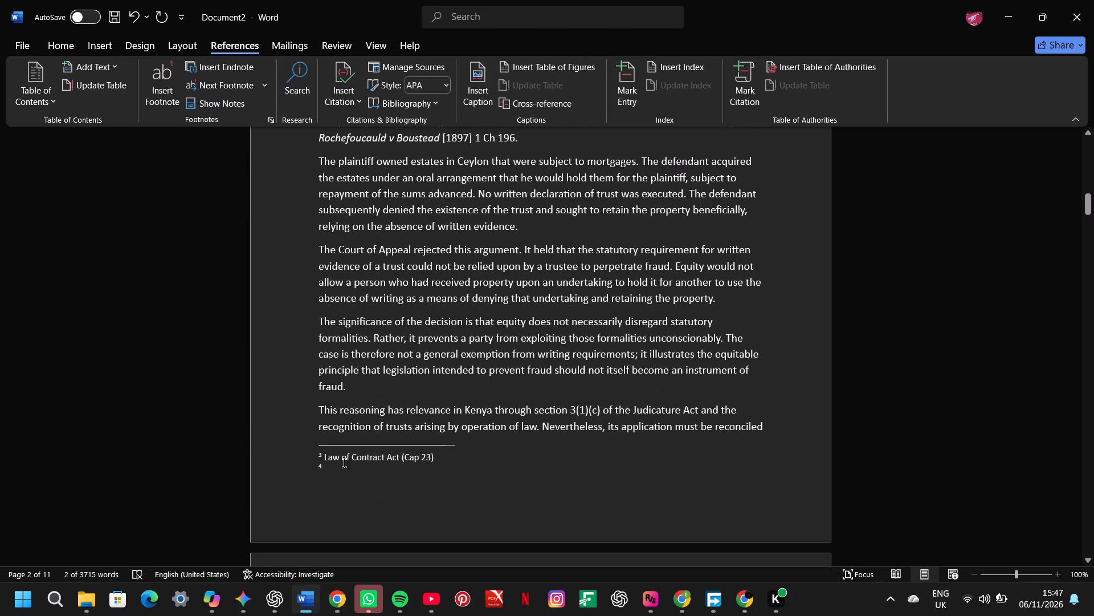
click(342, 463)
key(ctrl+v)
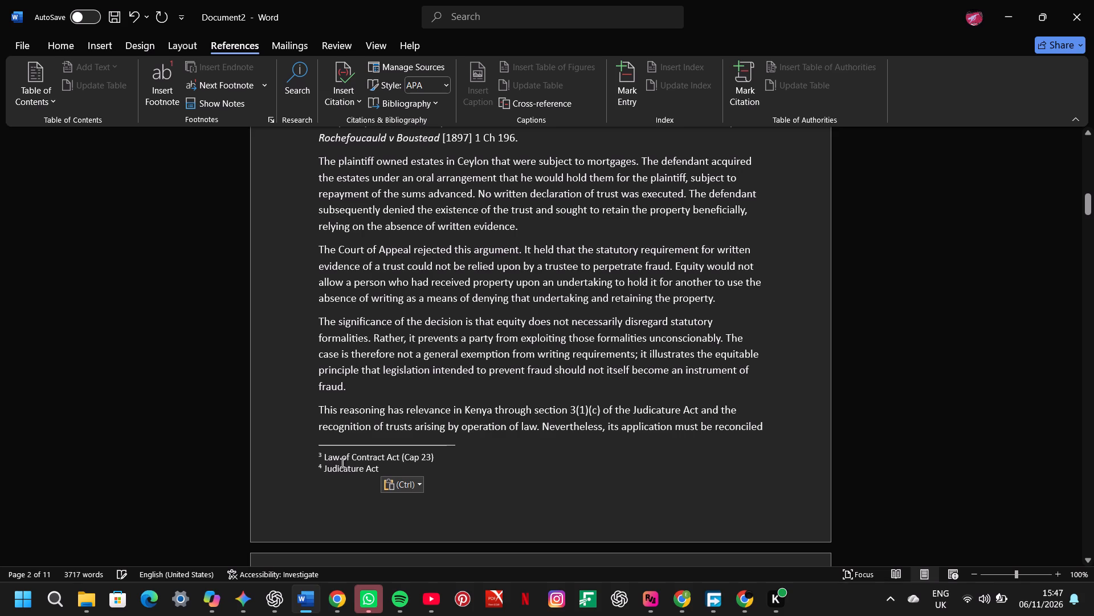
Complete footnote 4 by adding "(Cap 8)." after "Judicature Act".
key(space)
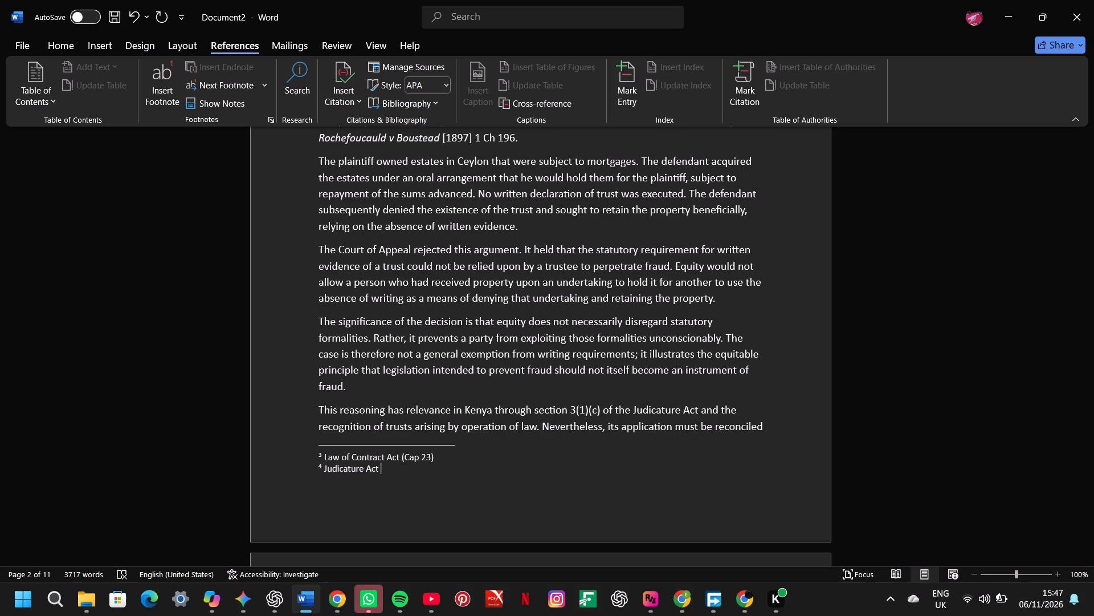
key(shift+parenleft)
key(BackSpace)
text(za)
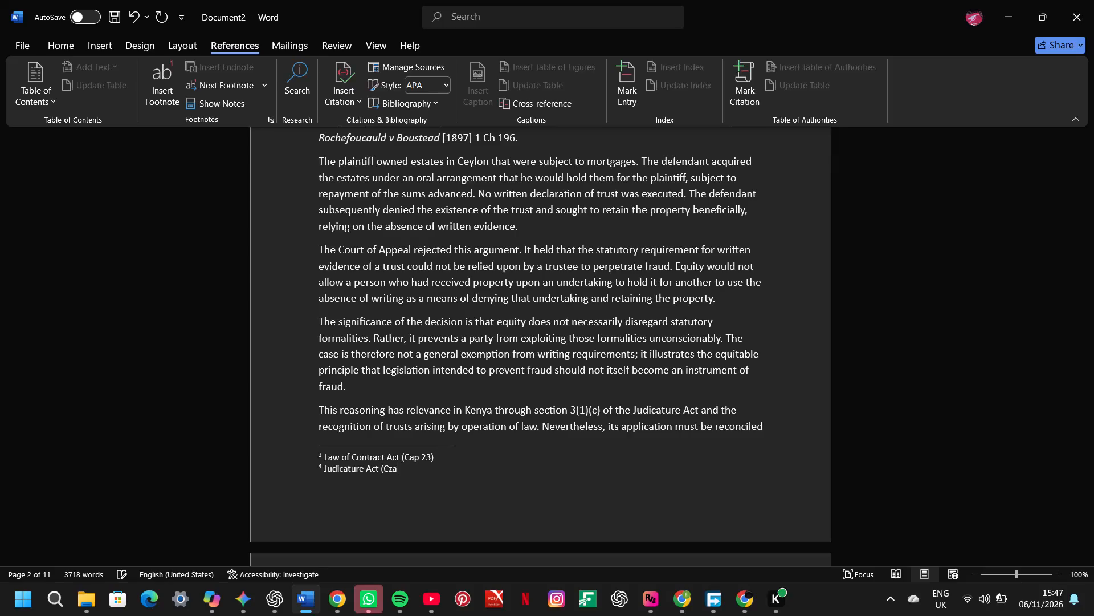
key(bracketright)
key(Return)
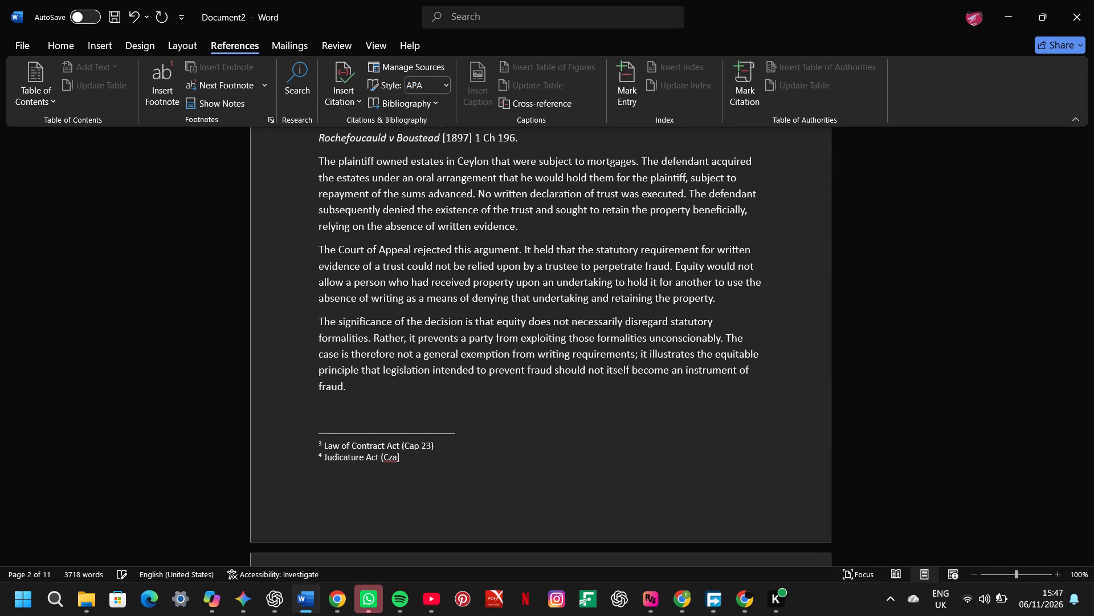
key(BackSpace)
key(BackSpace)
key(BackSpace)
key(BackSpace)
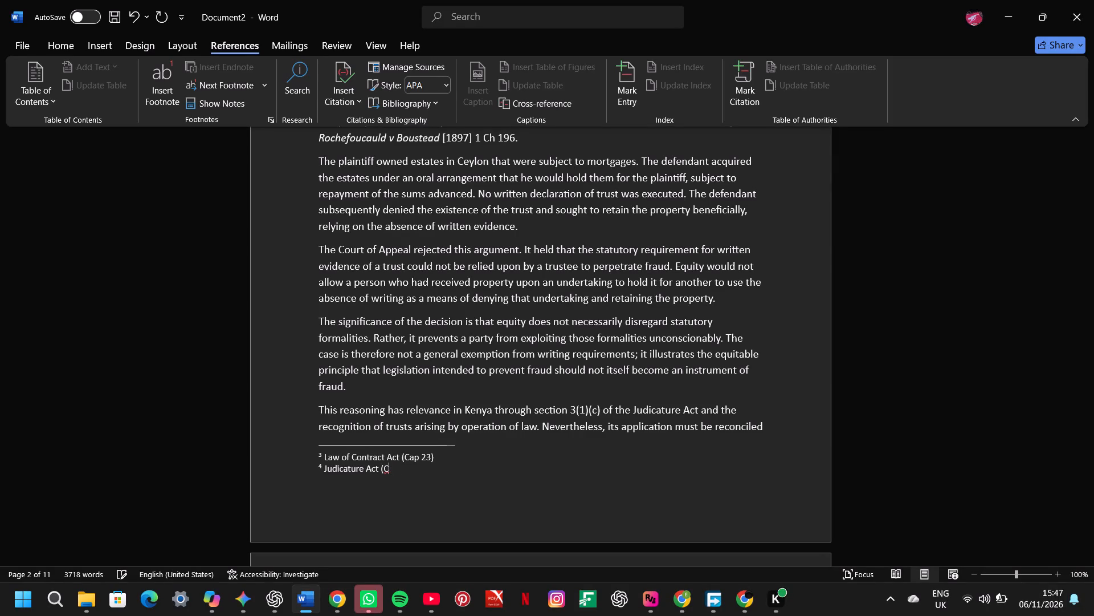
key(a)
text(p 8)
key(shift+parenright)
key(period)
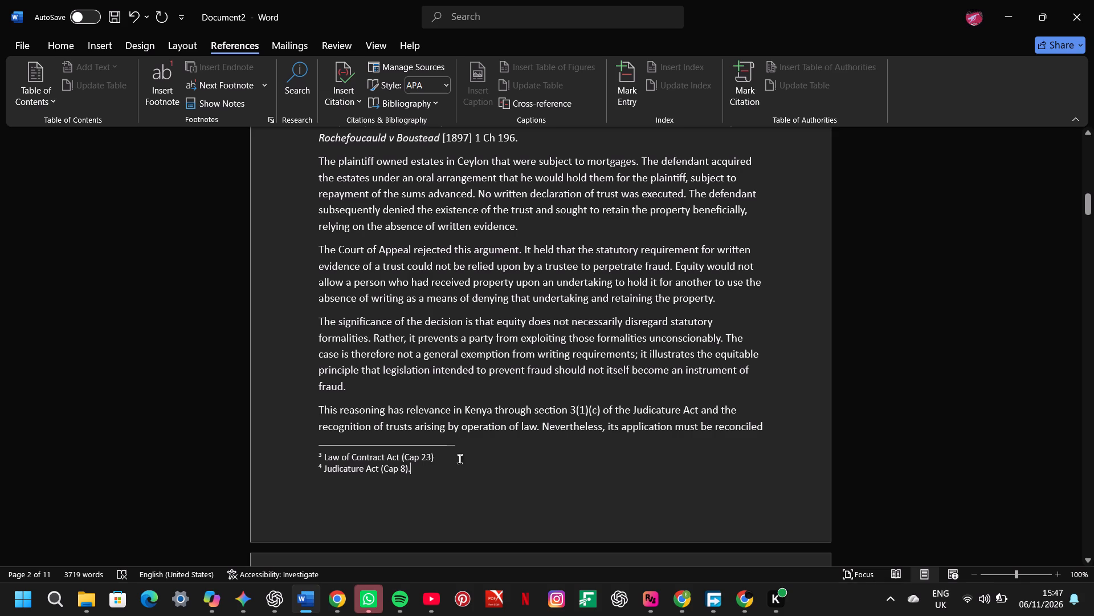
Add a full stop at the end of the Law of Contract Act citation in footnote 3.
click(444, 459)
key(period)
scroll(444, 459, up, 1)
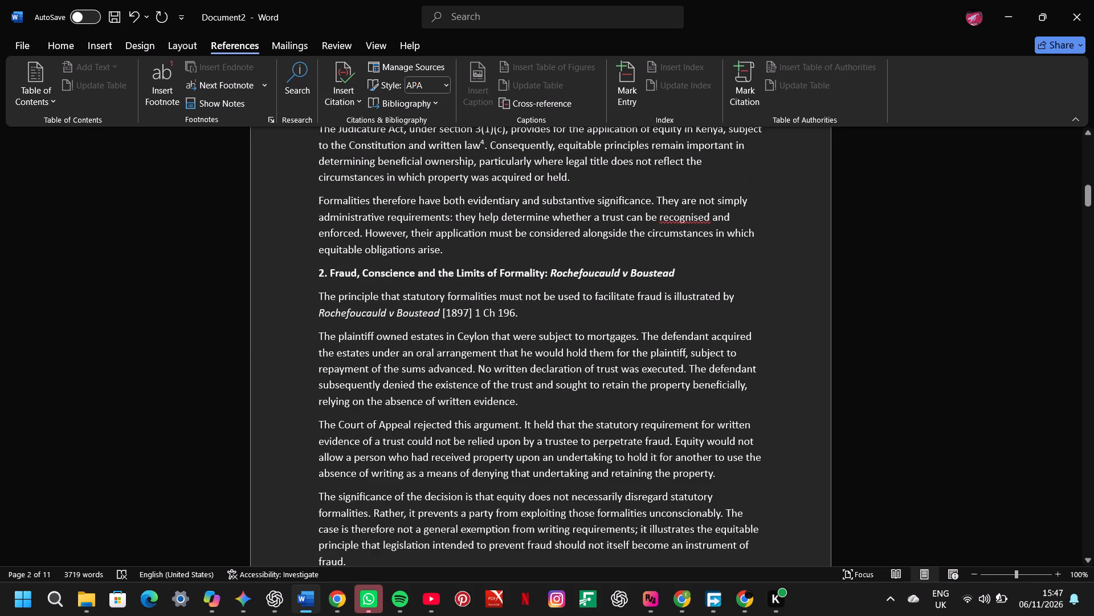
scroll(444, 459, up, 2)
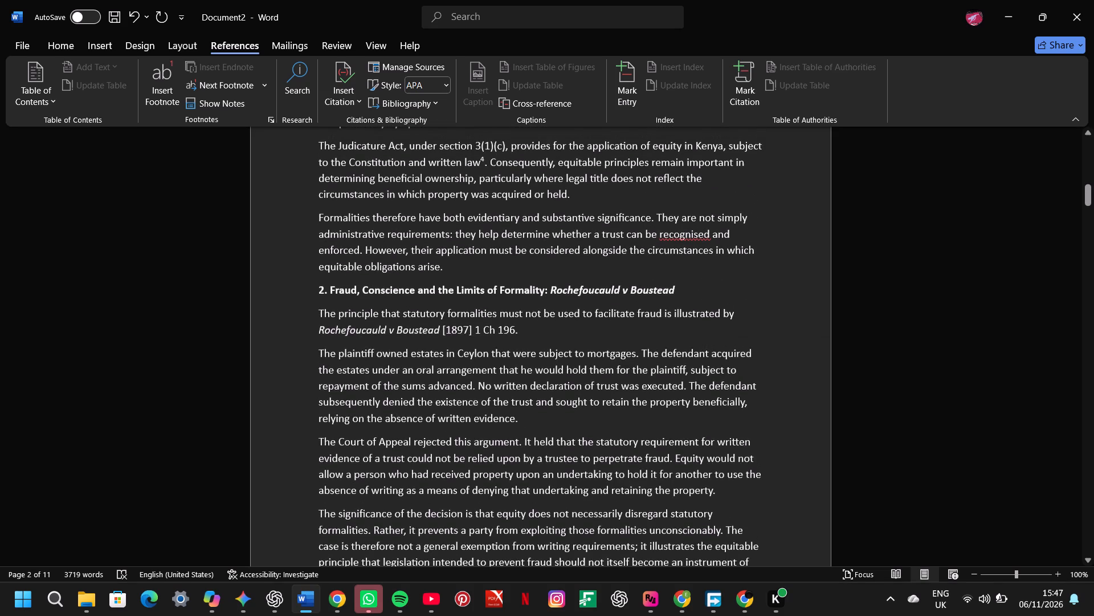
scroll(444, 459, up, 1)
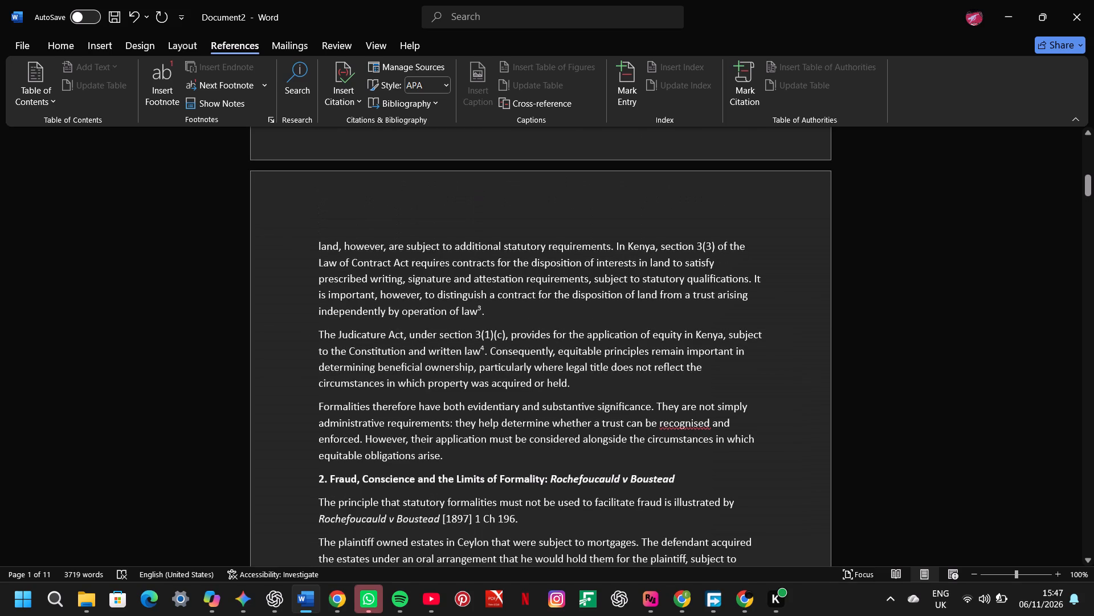
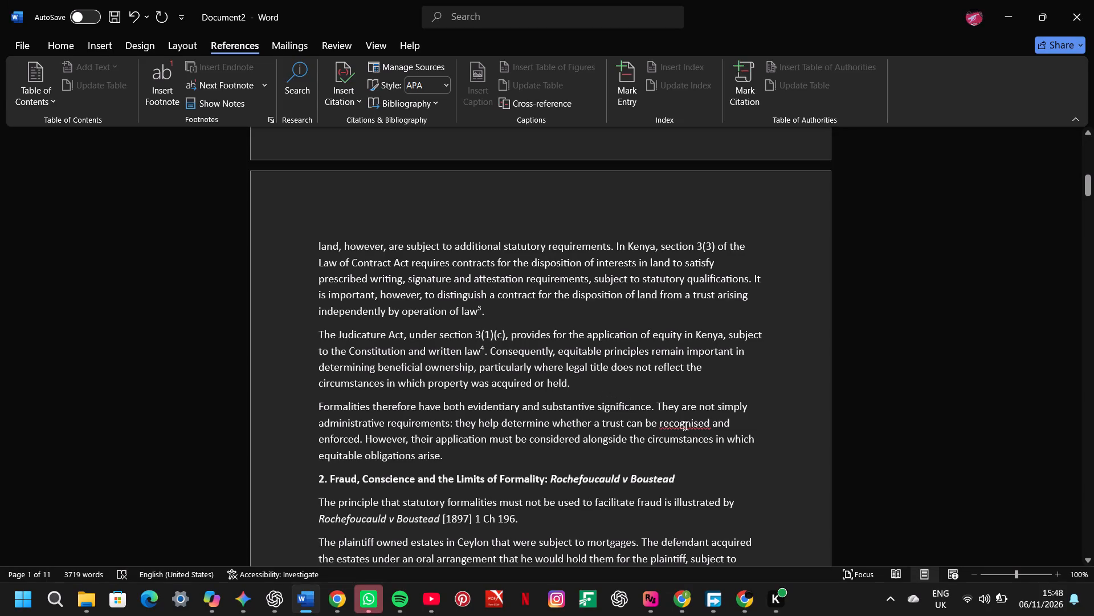
Correct the spelling of "recognised" to "recognized" in the paragraph on the evidentiary and substantive significance of formalities.
click(685, 424)
right_click(685, 424)
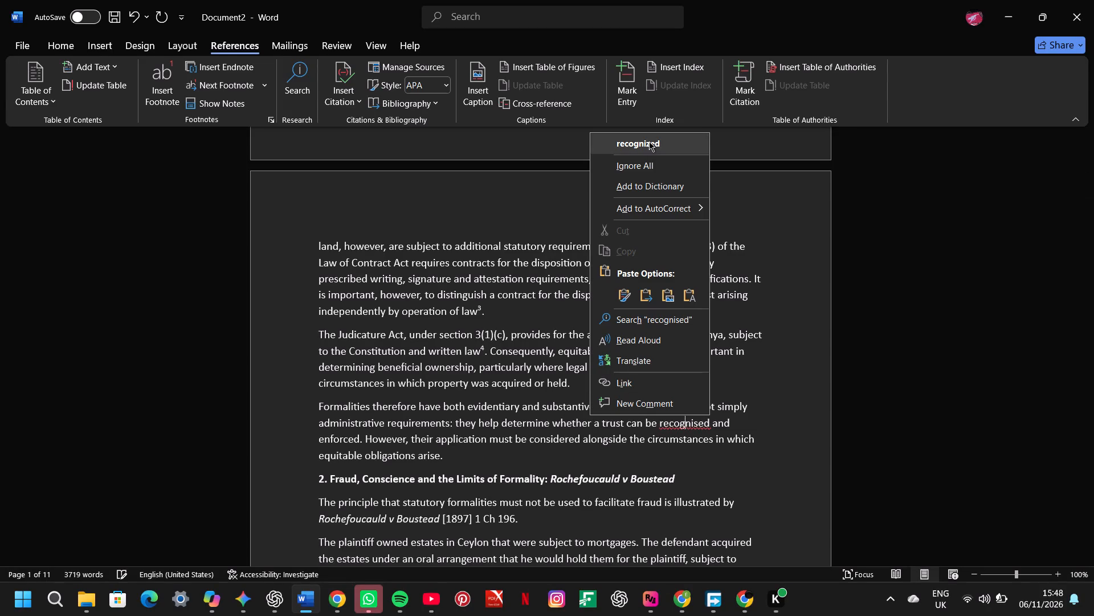
click(649, 141)
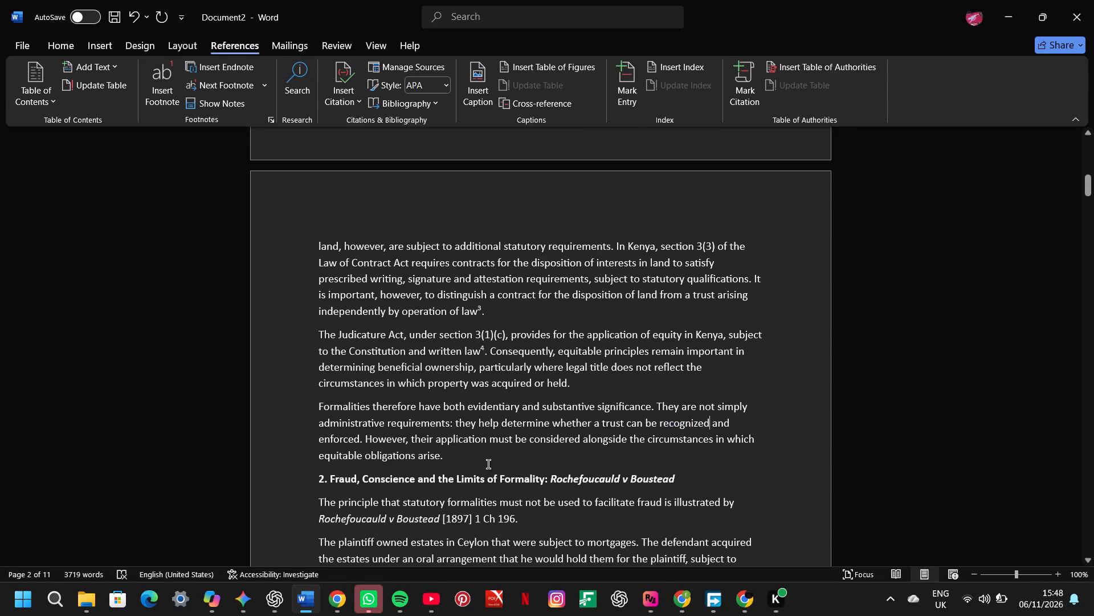
click(488, 464)
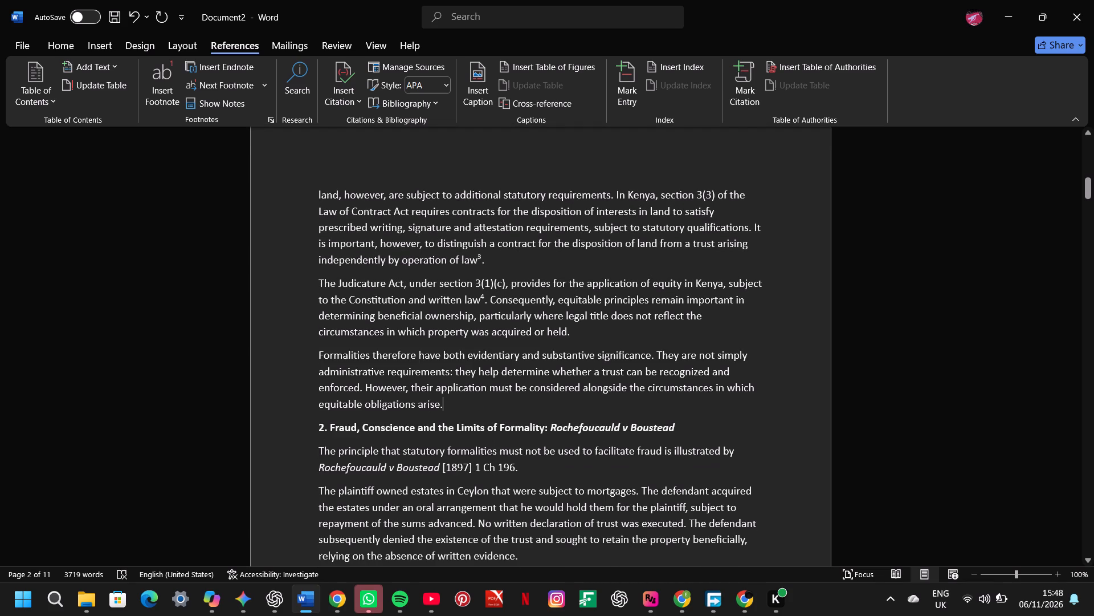
Copy "Rochefoucauld v Boustead [1897] 1 Ch 196" from the essay's section 2 and search Google Scholar for it in Chrome.
drag(317, 465, 391, 469)
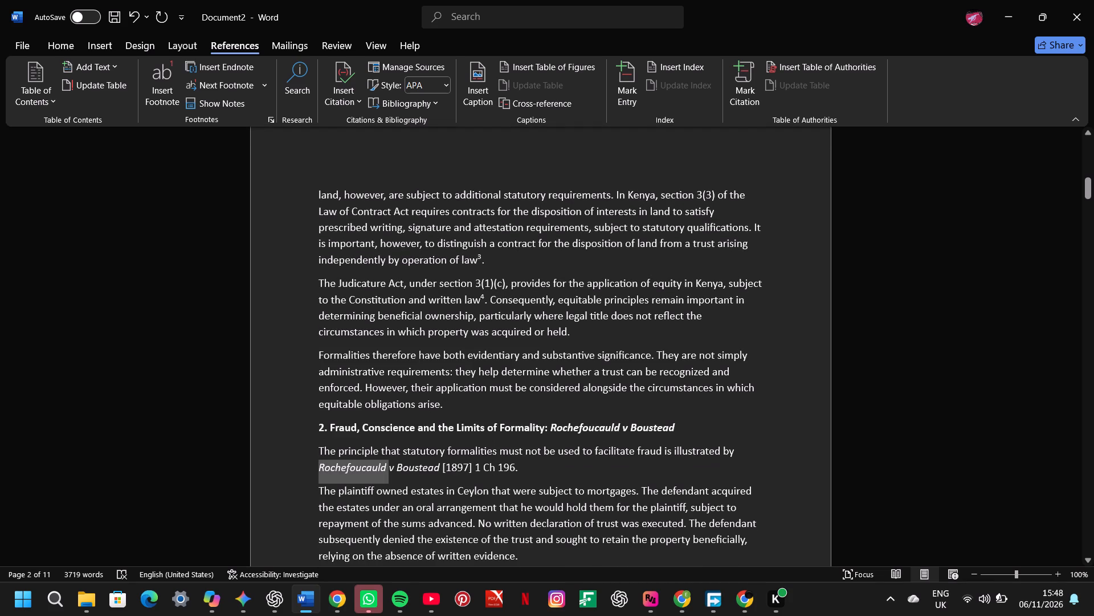
drag(391, 469, 483, 480)
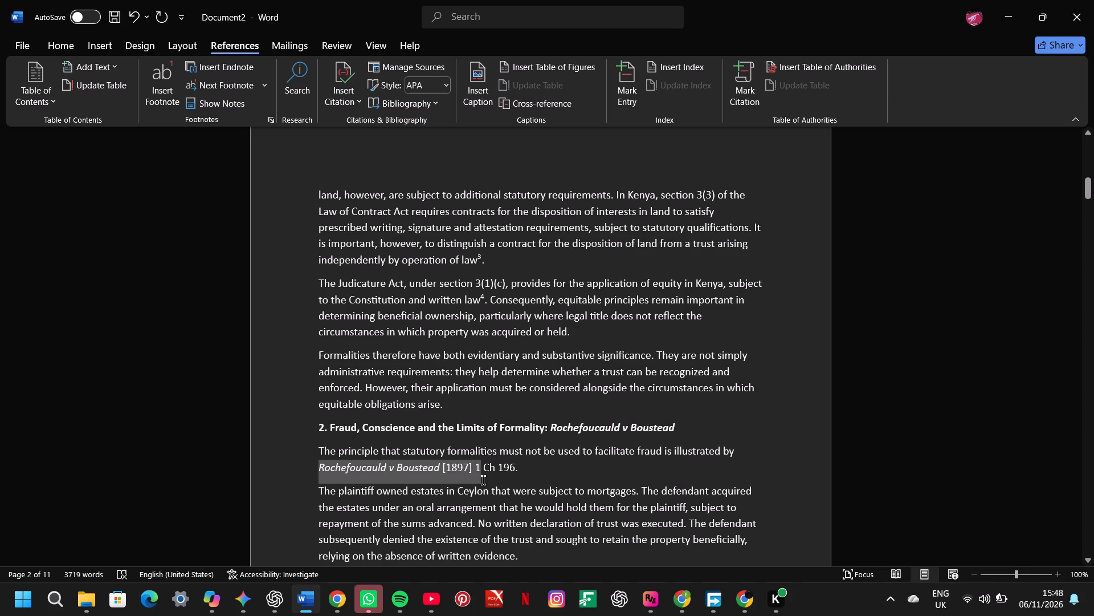
drag(483, 480, 515, 468)
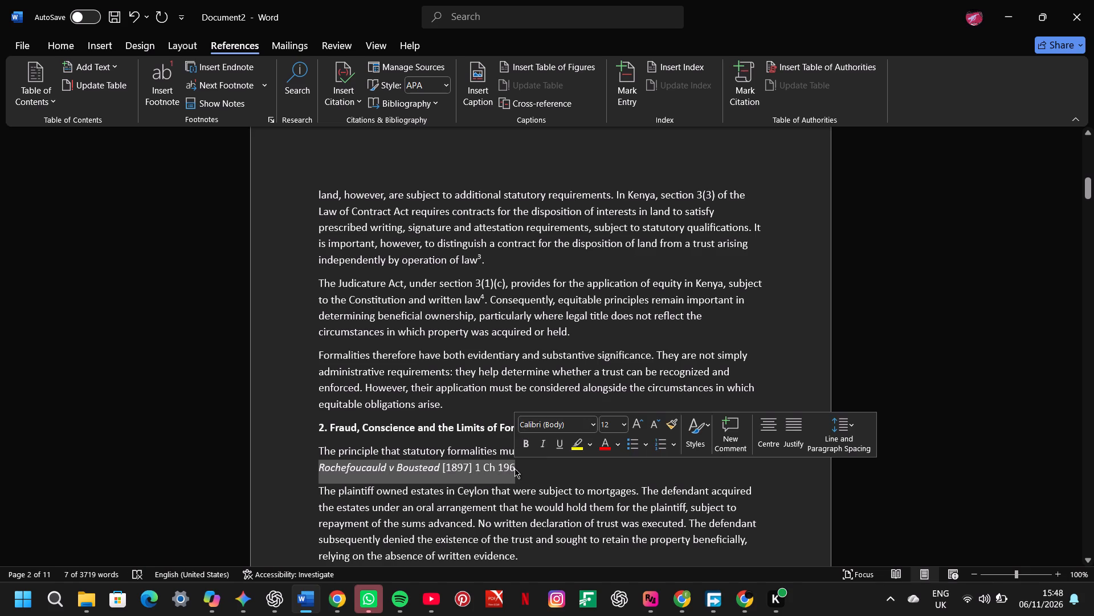
key(ctrl+c)
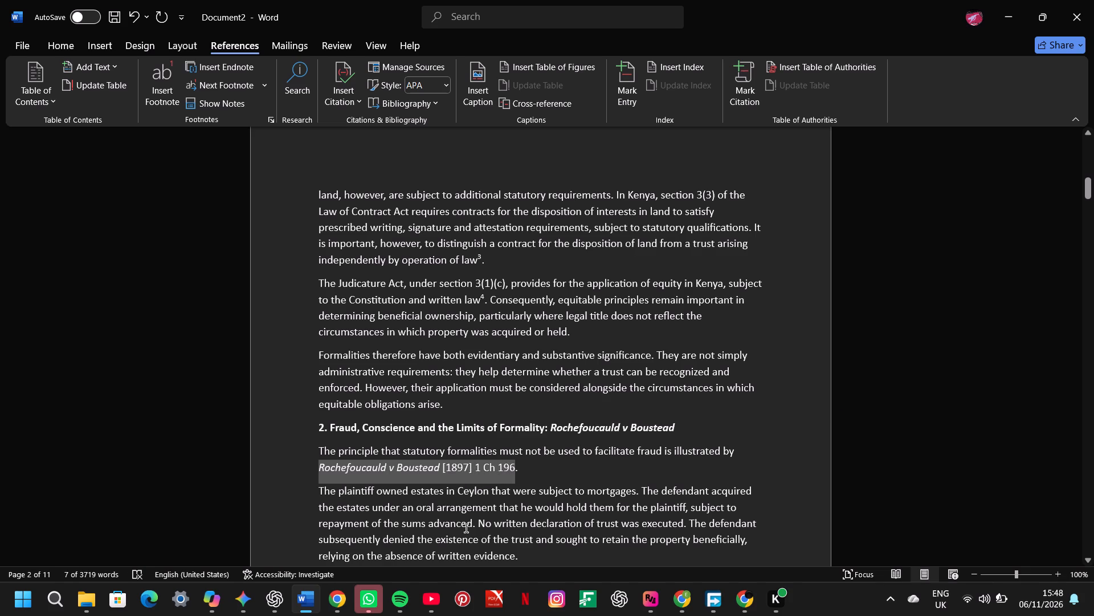
click(338, 597)
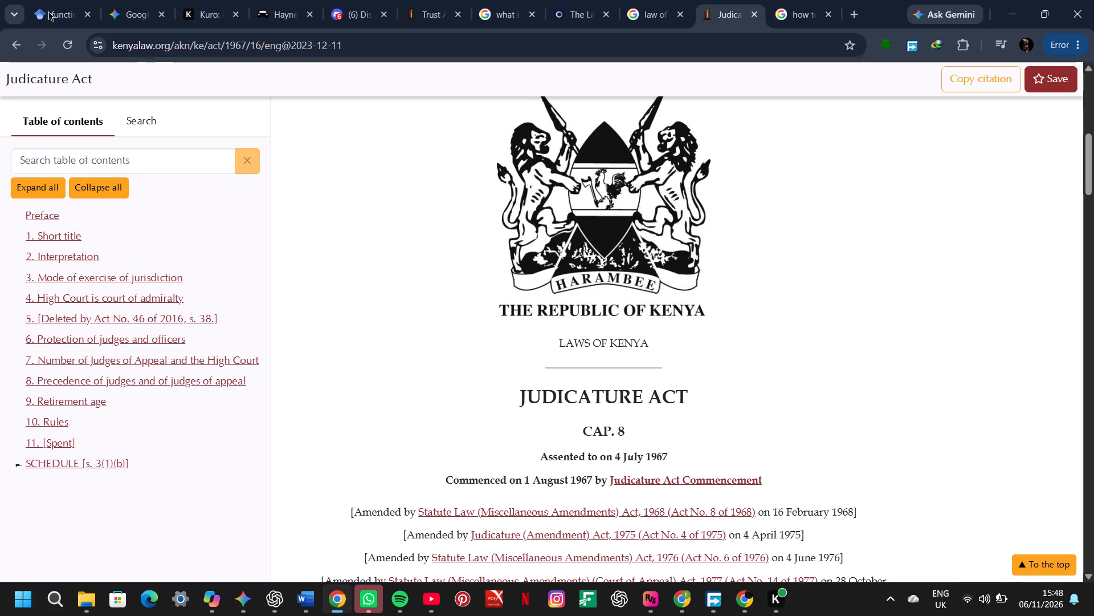
click(66, 1)
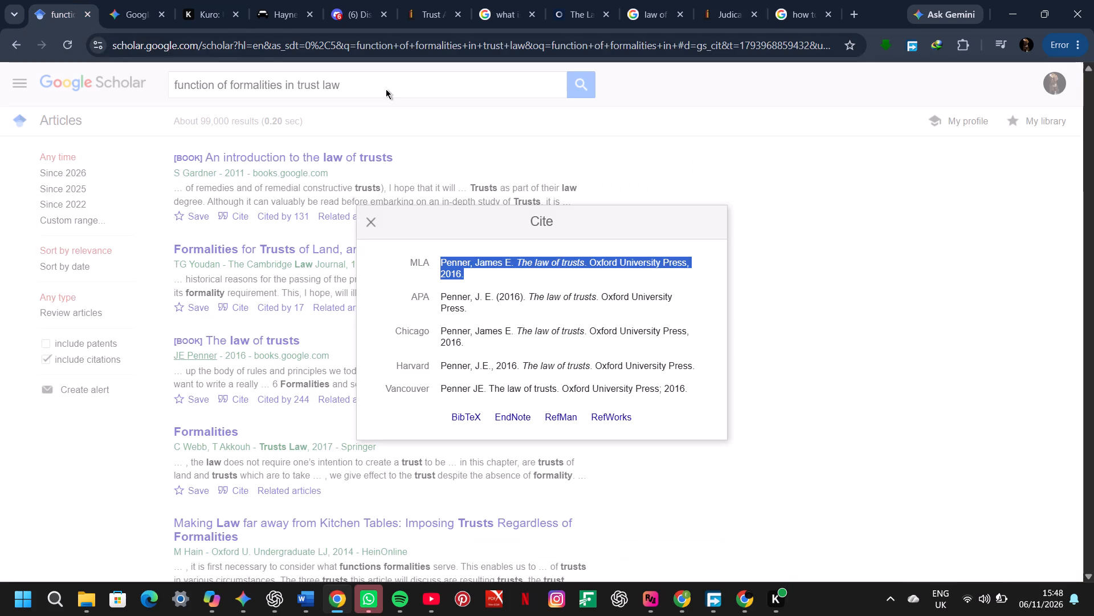
drag(379, 60, 364, 91)
click(364, 91)
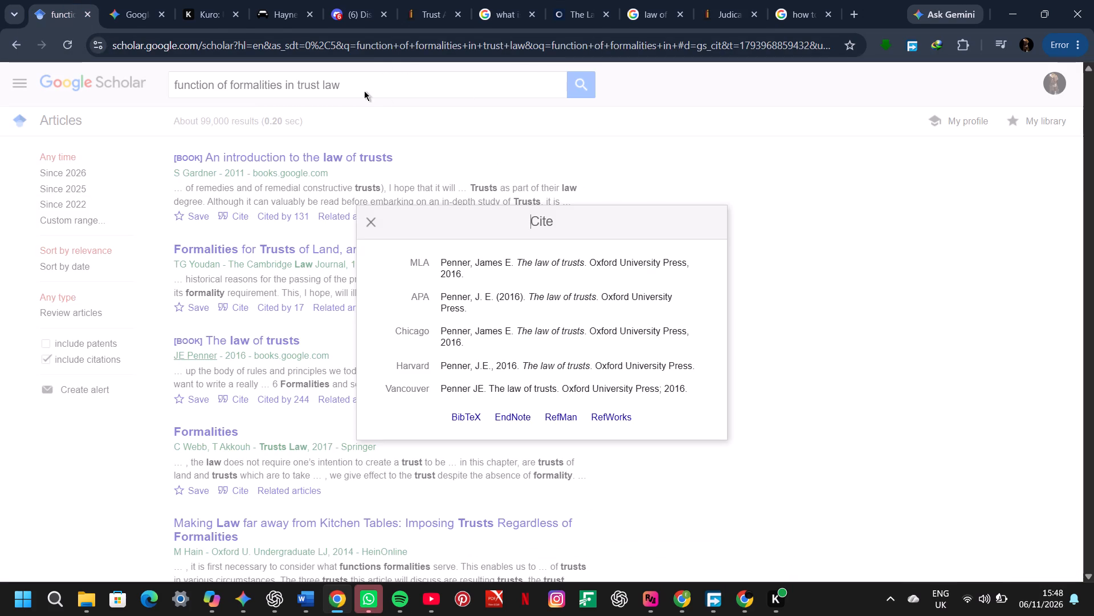
click(368, 219)
click(372, 83)
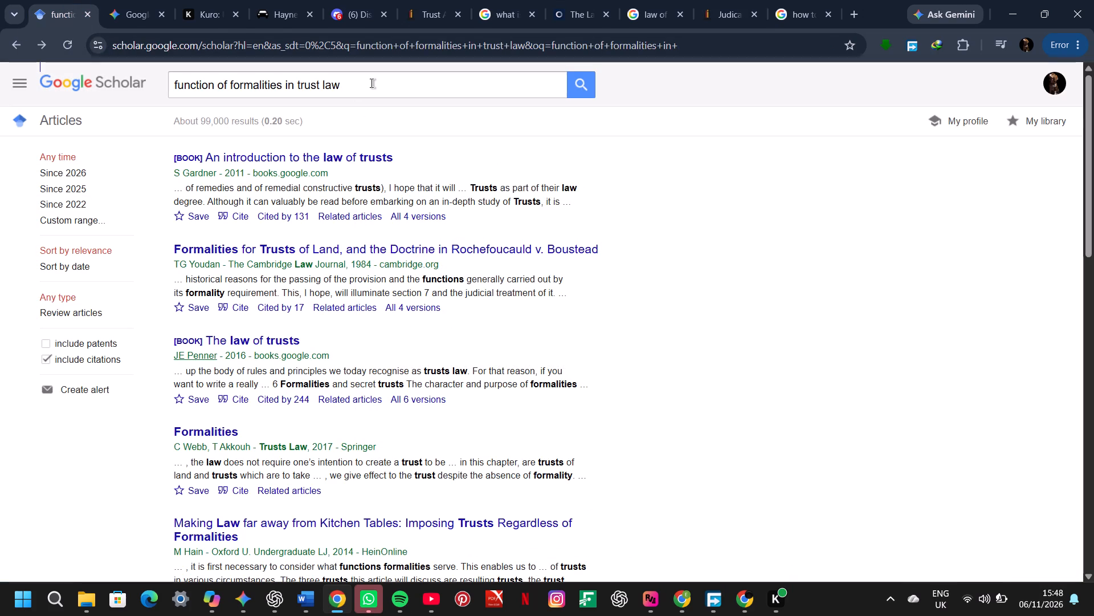
key(BackSpace)
key(BackSpace)
key(BackSpace)
key(BackSpace)
key(BackSpace)
key(BackSpace)
key(BackSpace)
key(BackSpace)
key(BackSpace)
key(BackSpace)
key(BackSpace)
key(BackSpace)
key(BackSpace)
key(BackSpace)
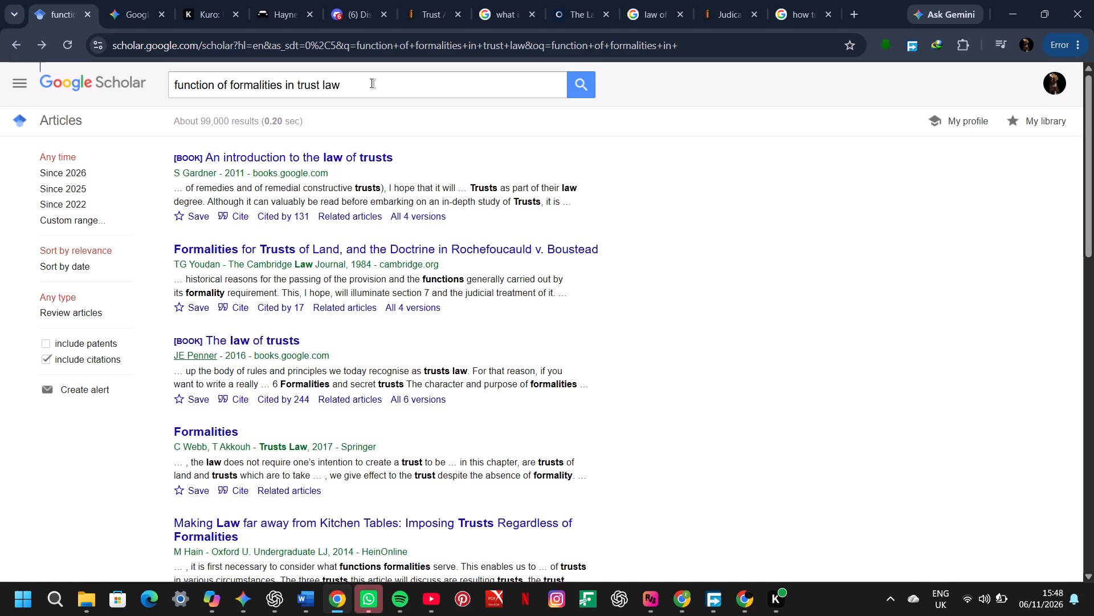
click(361, 80)
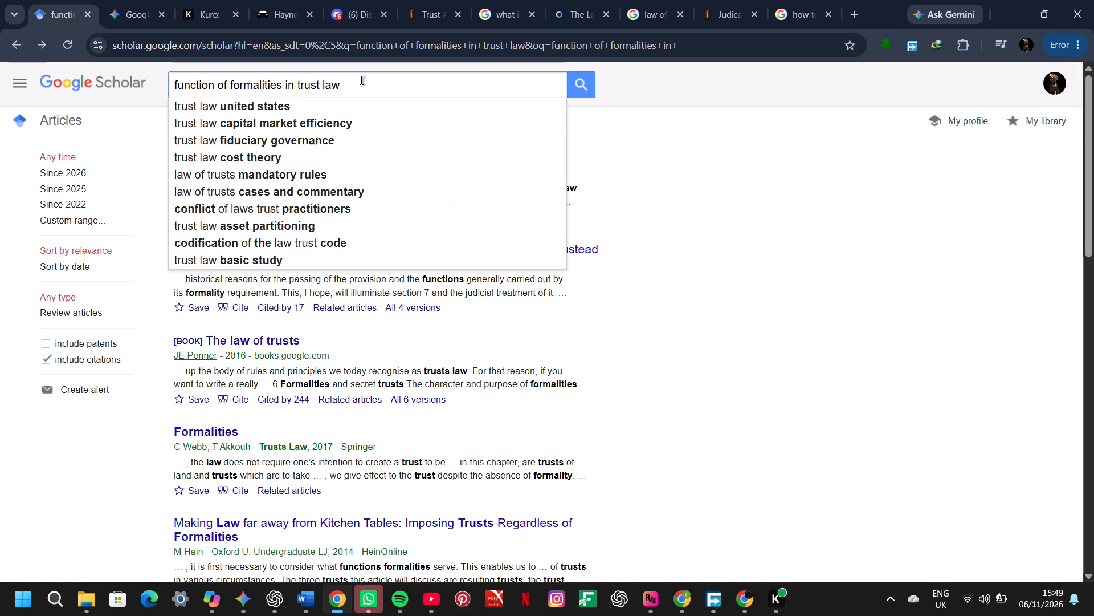
key(BackSpace)
key(BackSpace)
key(BackSpace)
key(BackSpace)
key(BackSpace)
key(BackSpace)
key(BackSpace)
key(BackSpace)
key(BackSpace)
key(BackSpace)
key(BackSpace)
key(BackSpace)
key(BackSpace)
key(BackSpace)
key(BackSpace)
key(BackSpace)
key(BackSpace)
key(BackSpace)
key(BackSpace)
key(BackSpace)
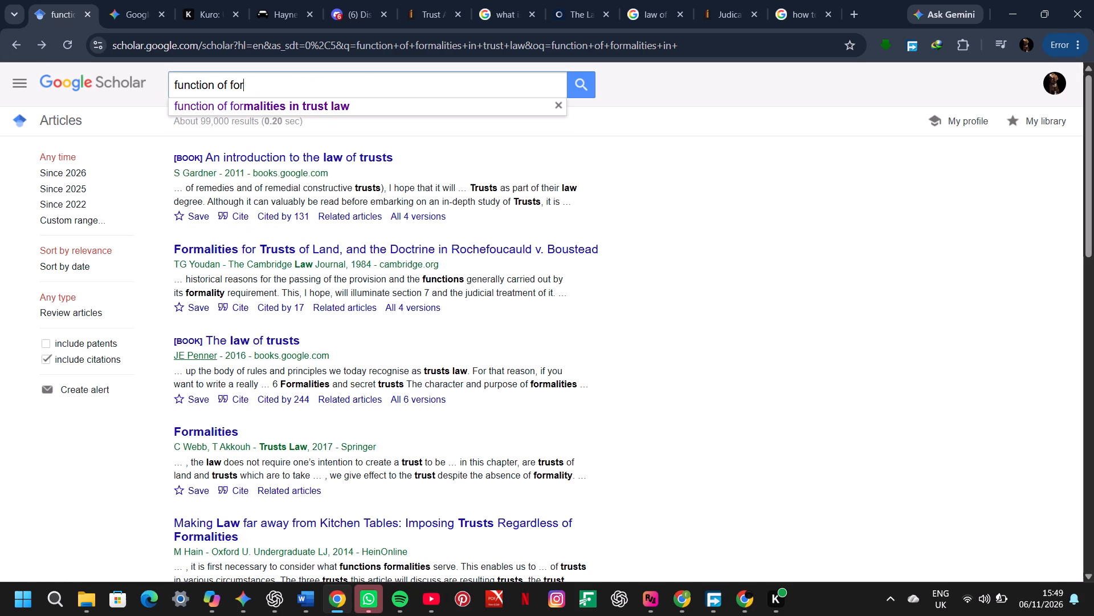
key(ctrl+v)
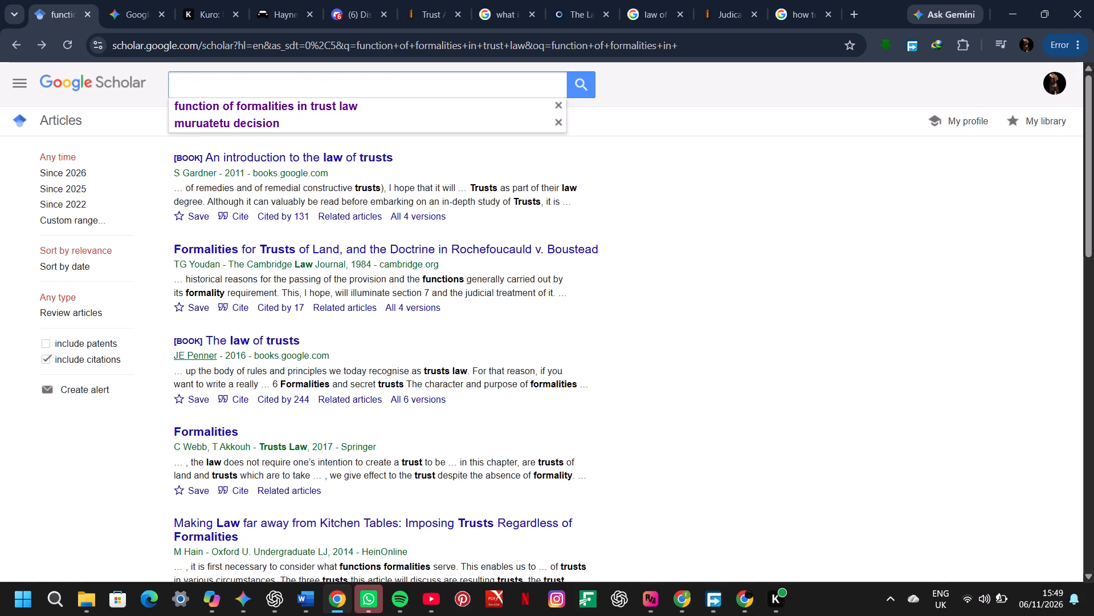
key(Return)
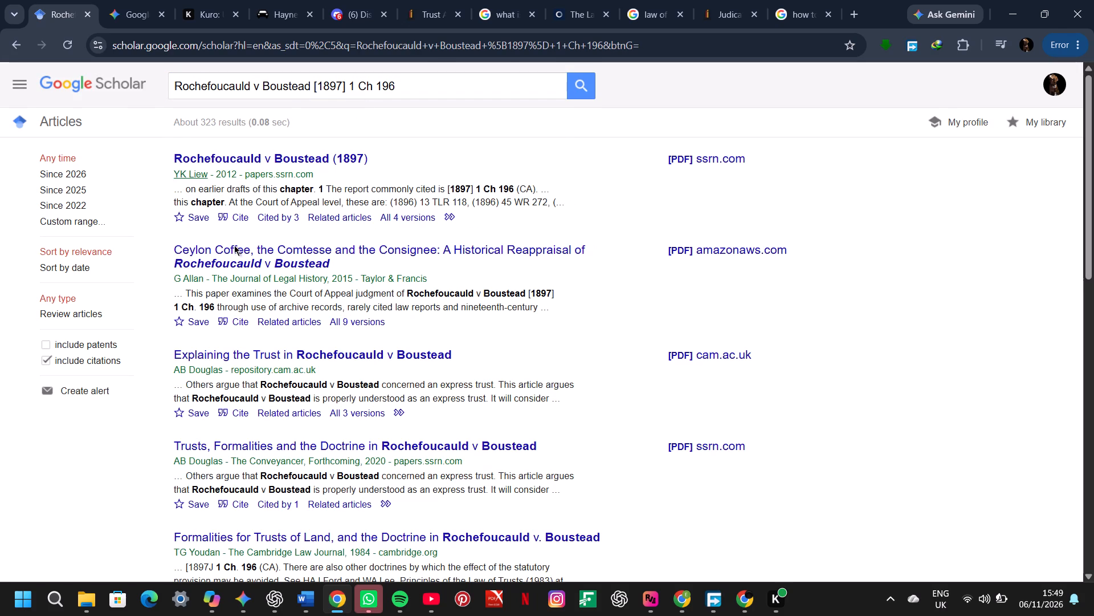
View the citation formats for the first Google Scholar result, "Rochefoucauld v Boustead (1897)".
click(234, 212)
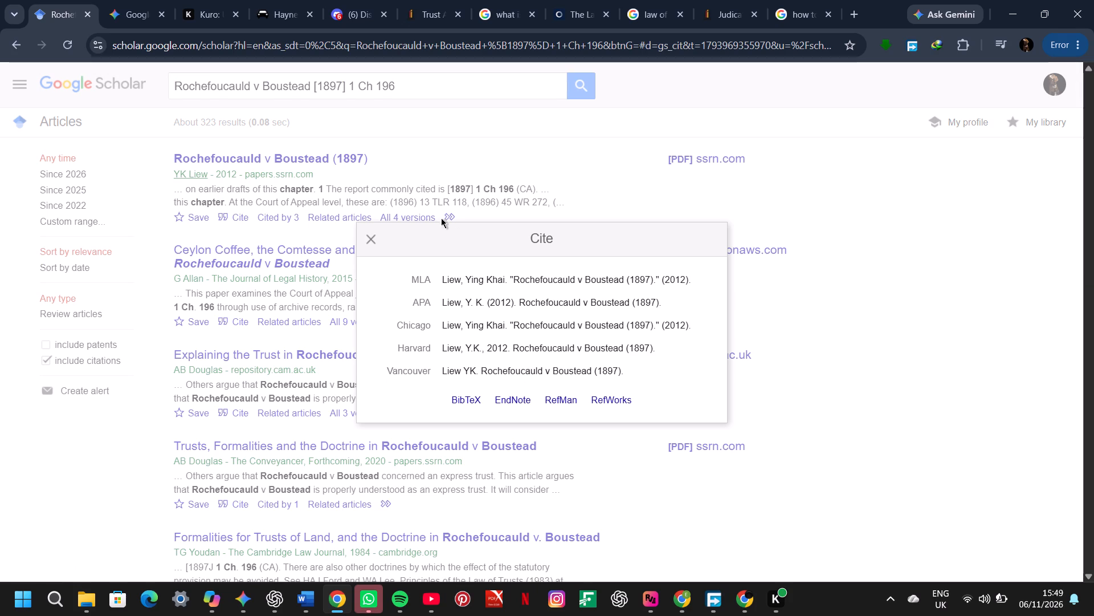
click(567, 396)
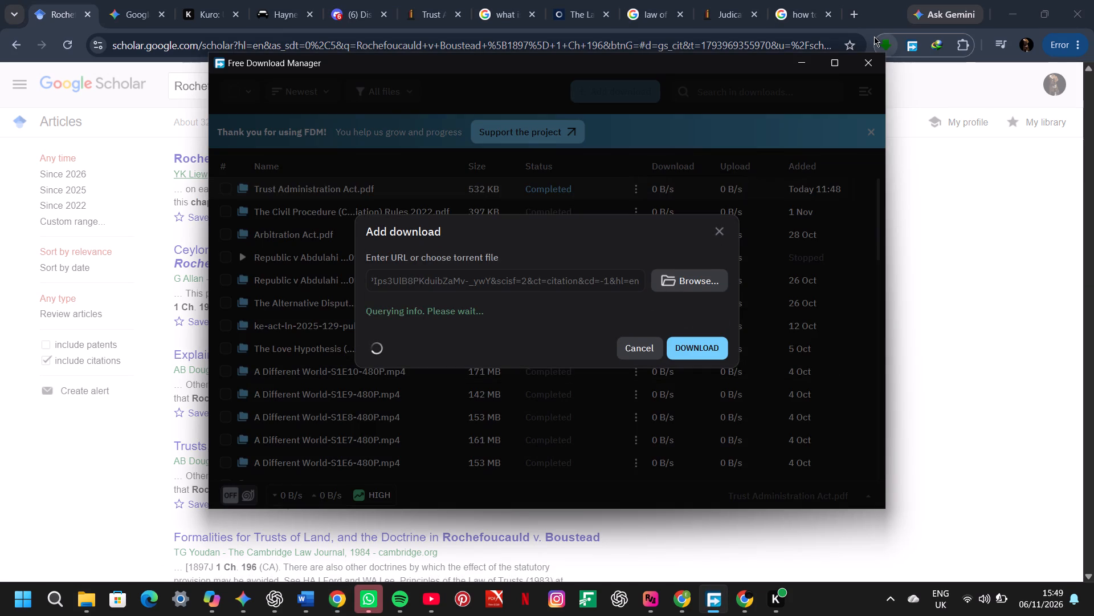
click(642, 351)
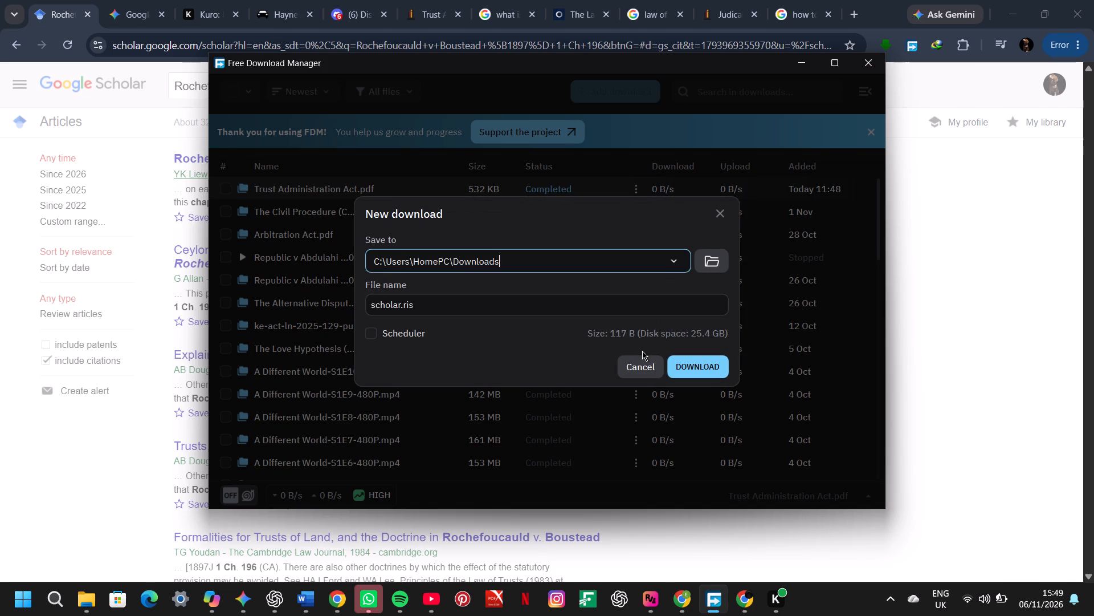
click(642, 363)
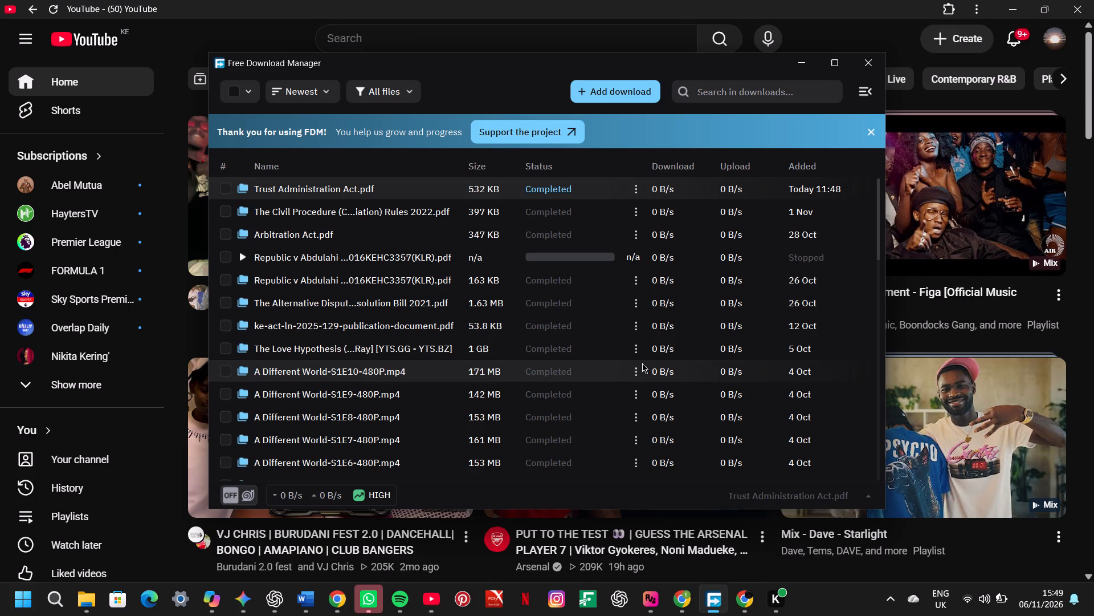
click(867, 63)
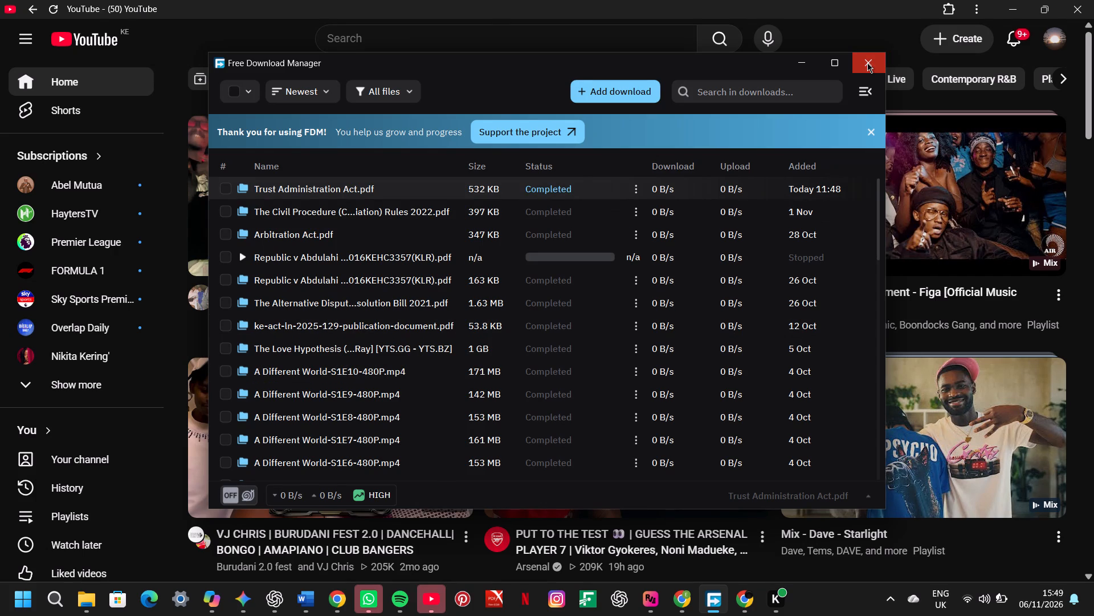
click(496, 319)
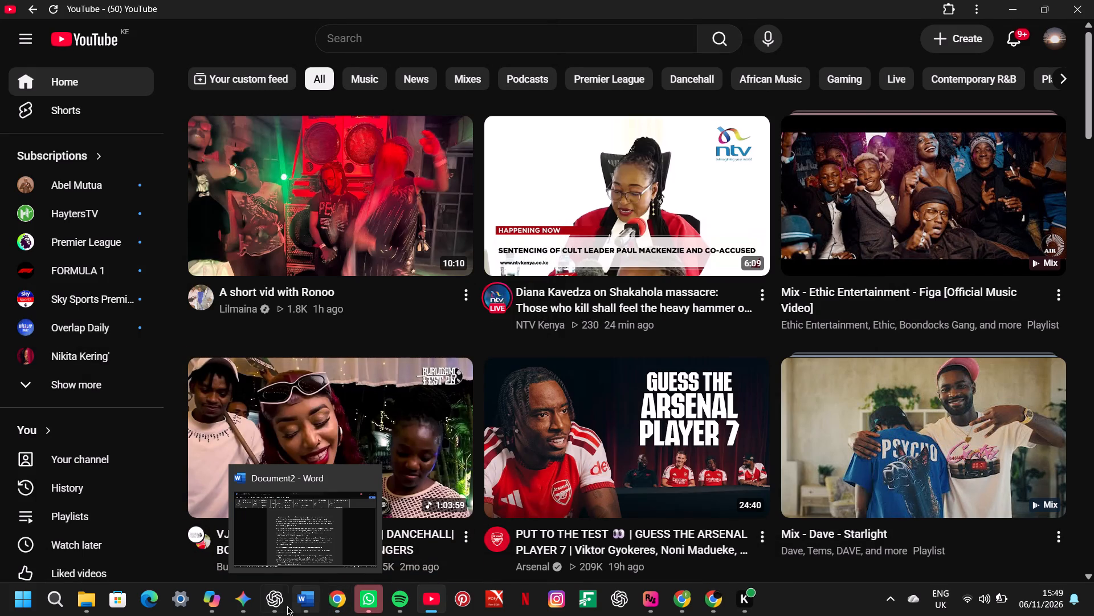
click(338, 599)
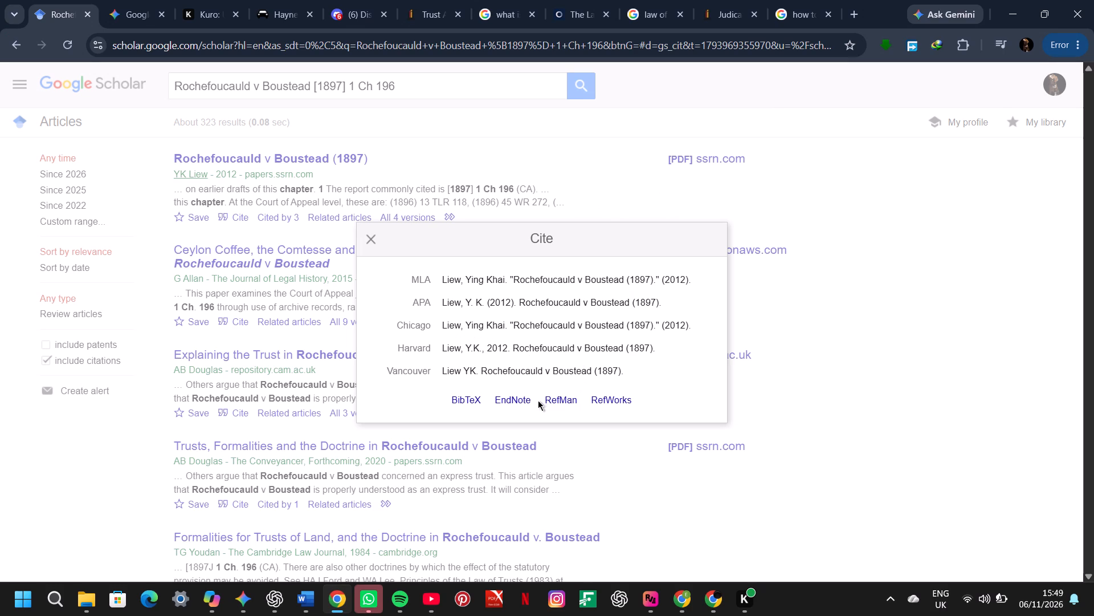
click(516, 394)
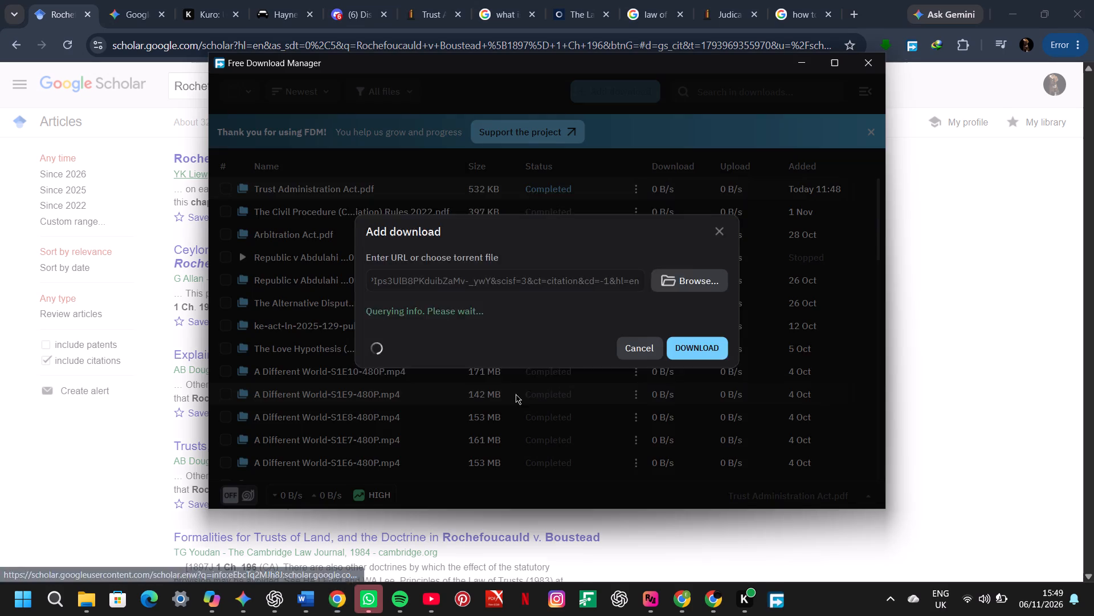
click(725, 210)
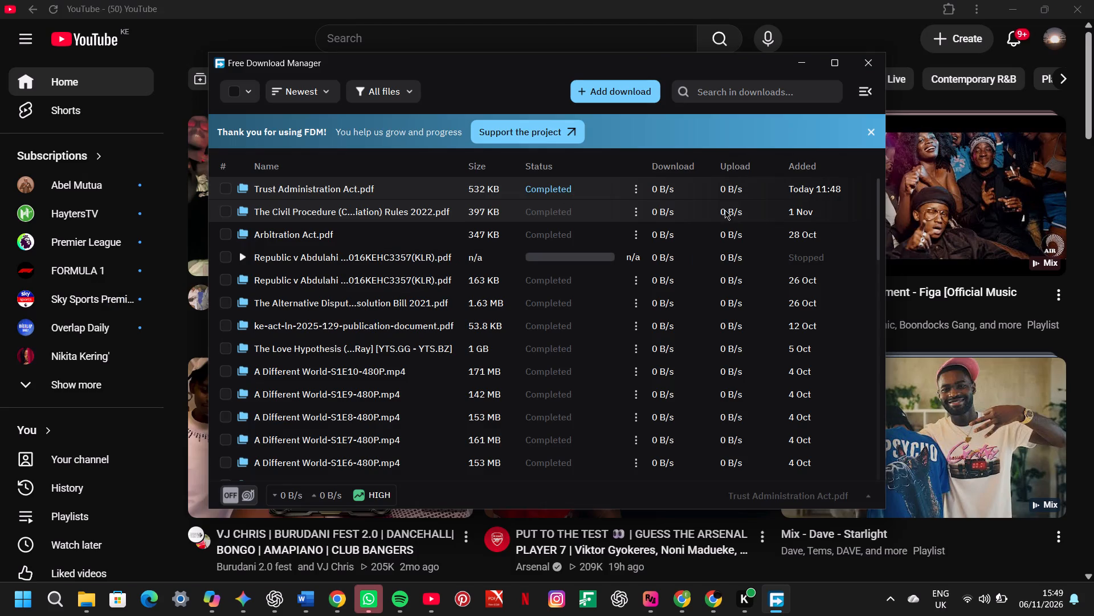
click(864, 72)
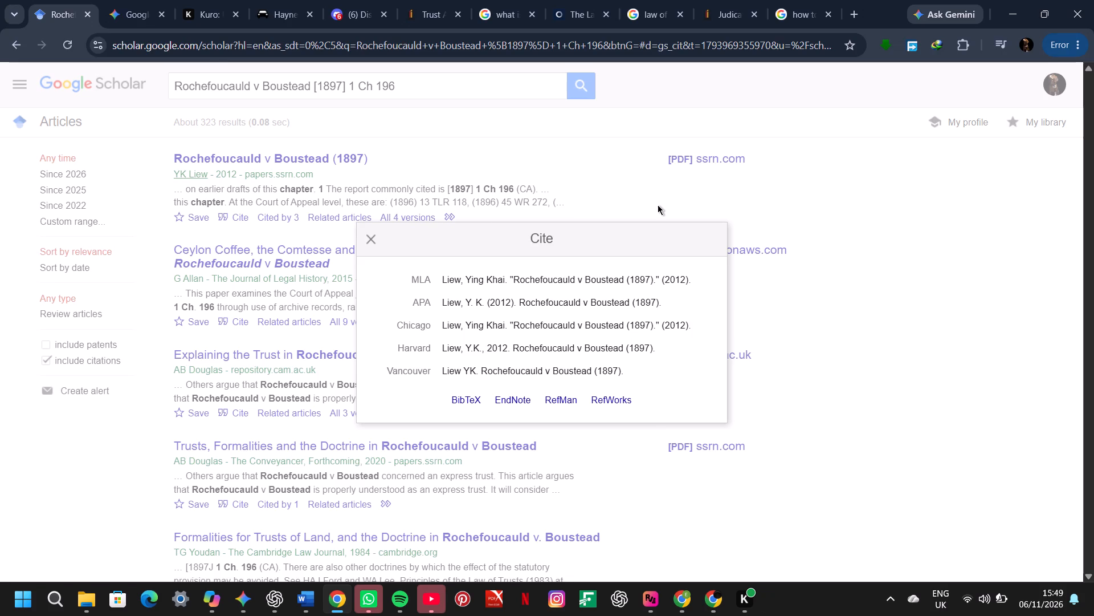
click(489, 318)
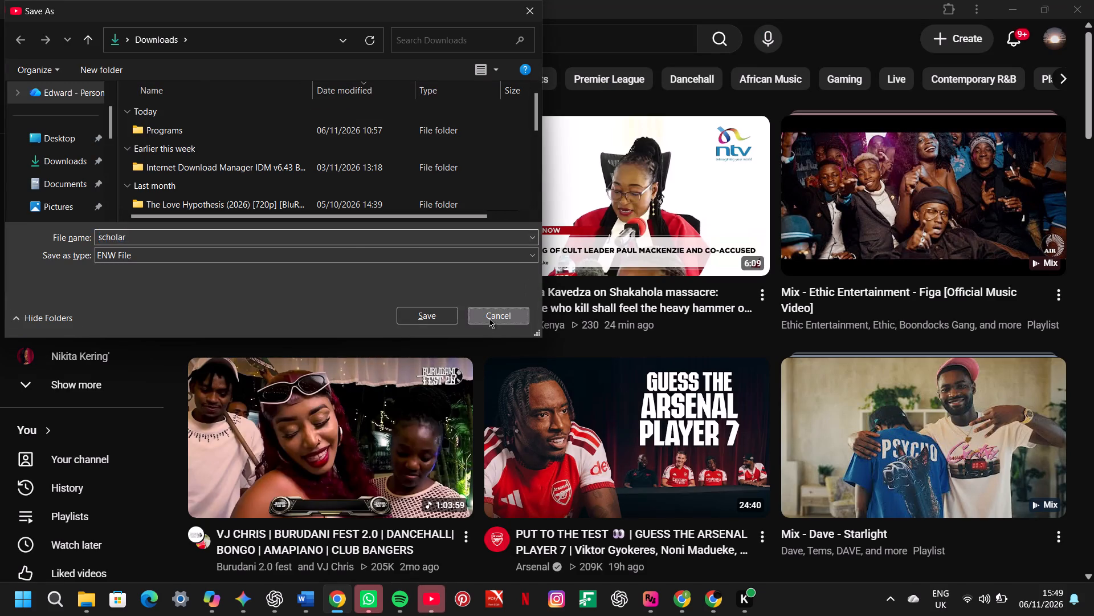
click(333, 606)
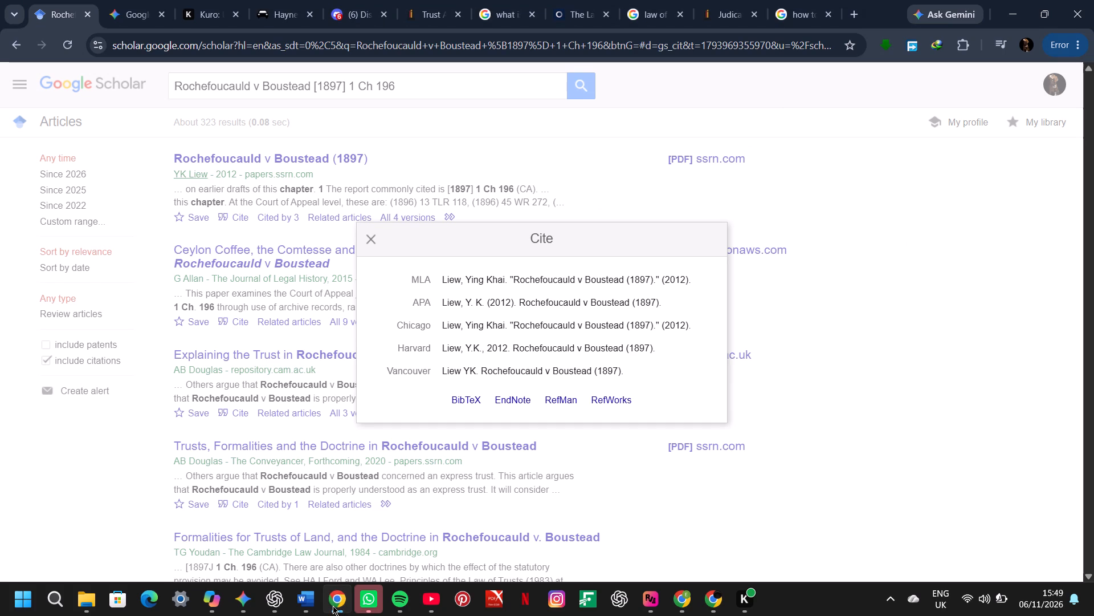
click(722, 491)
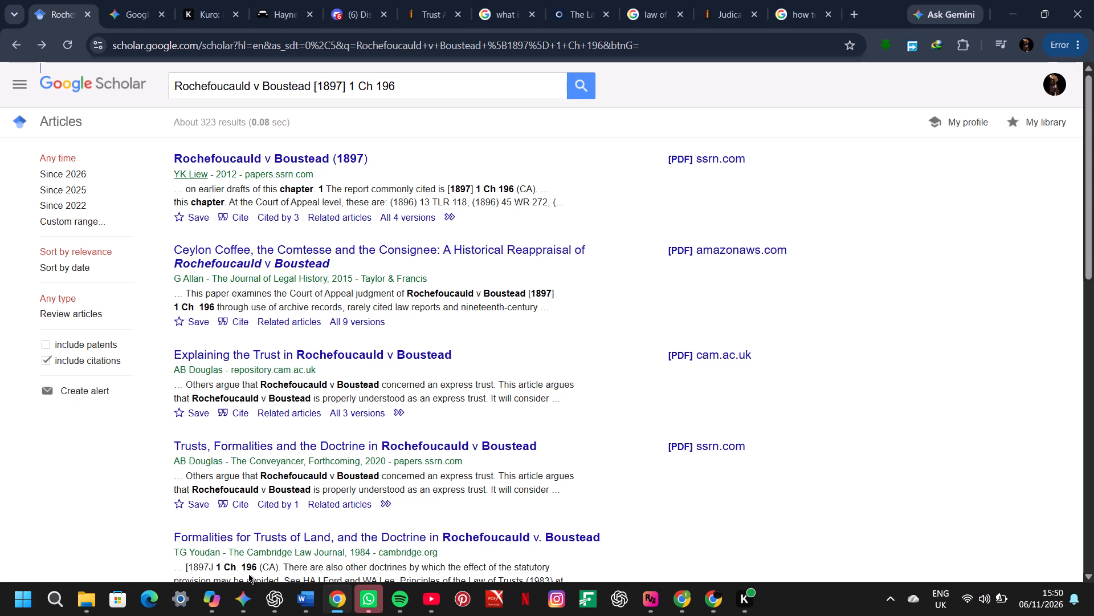
Switch to Word and read through section 2 of the essay on Rochefoucauld v Boustead.
click(307, 593)
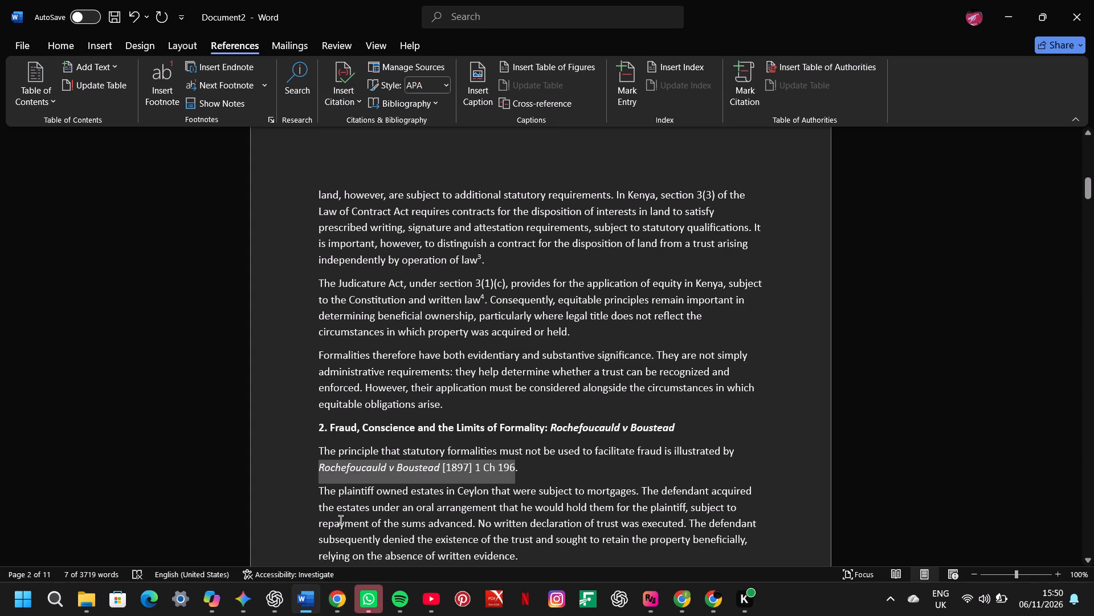
click(304, 517)
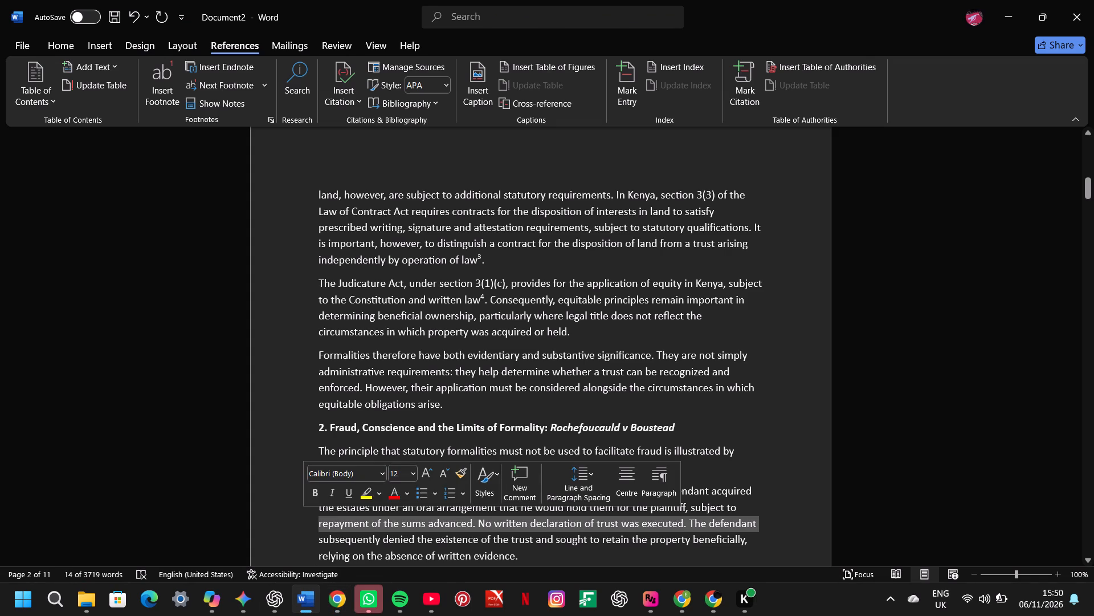
click(294, 482)
click(272, 490)
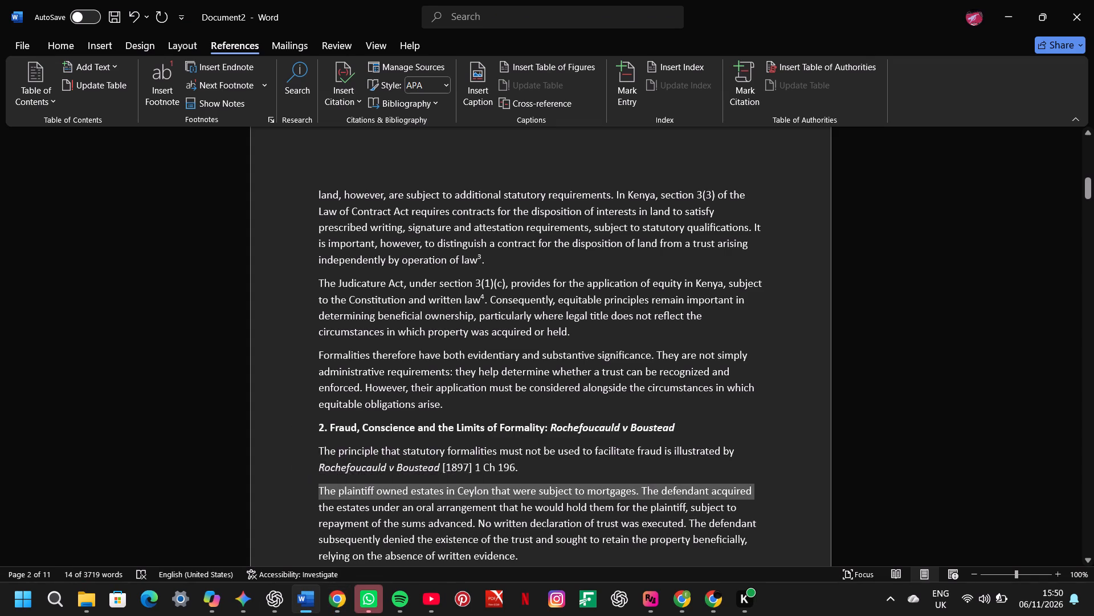
click(831, 500)
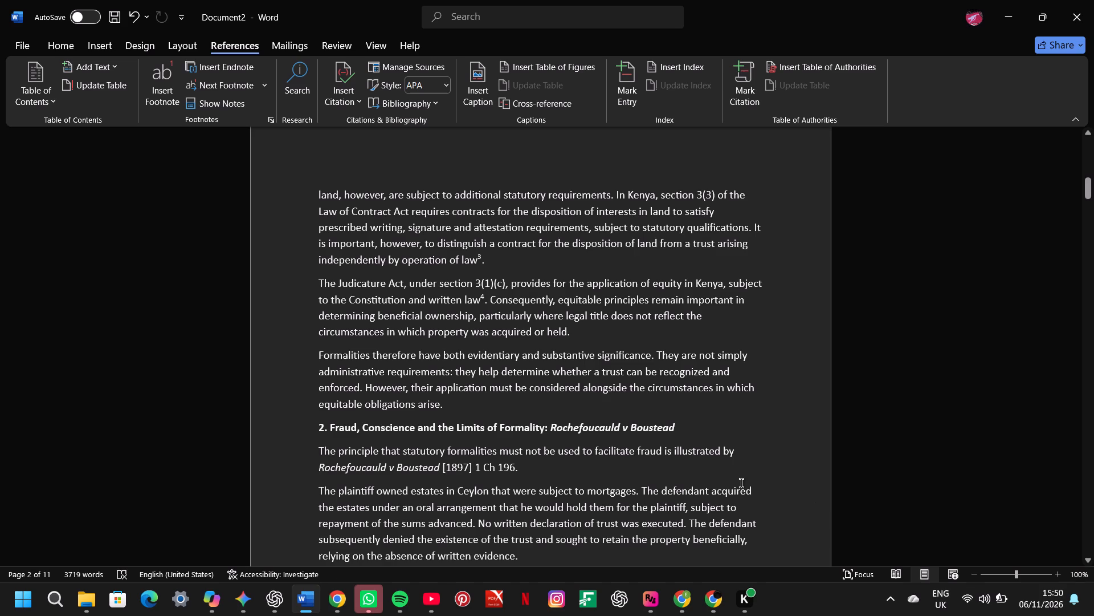
scroll(741, 483, down, 1)
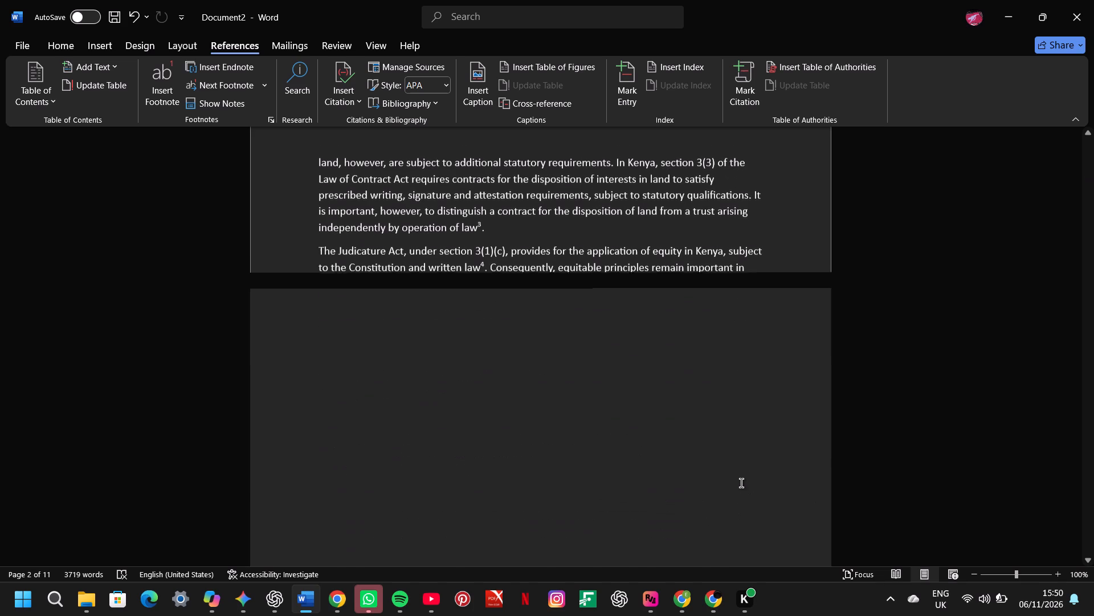
scroll(741, 483, down, 5)
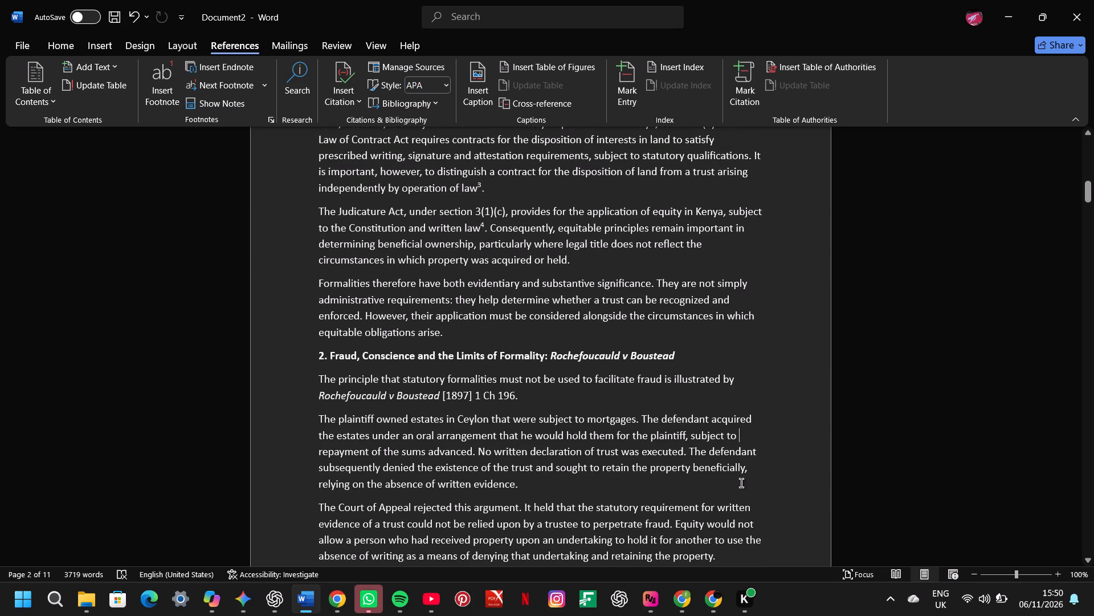
scroll(741, 483, down, 3)
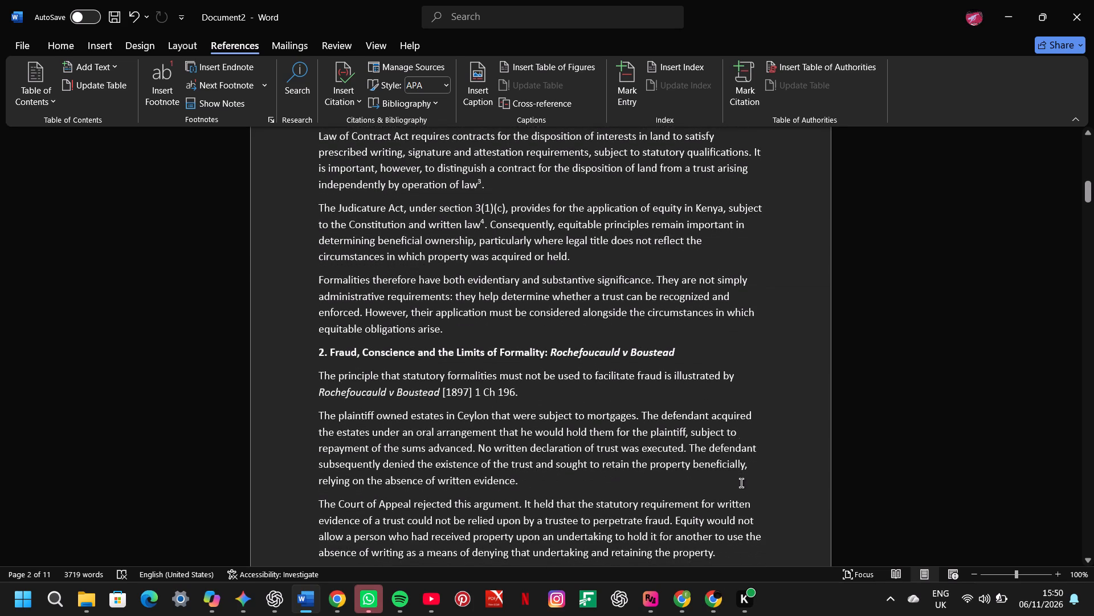
scroll(741, 483, down, 2)
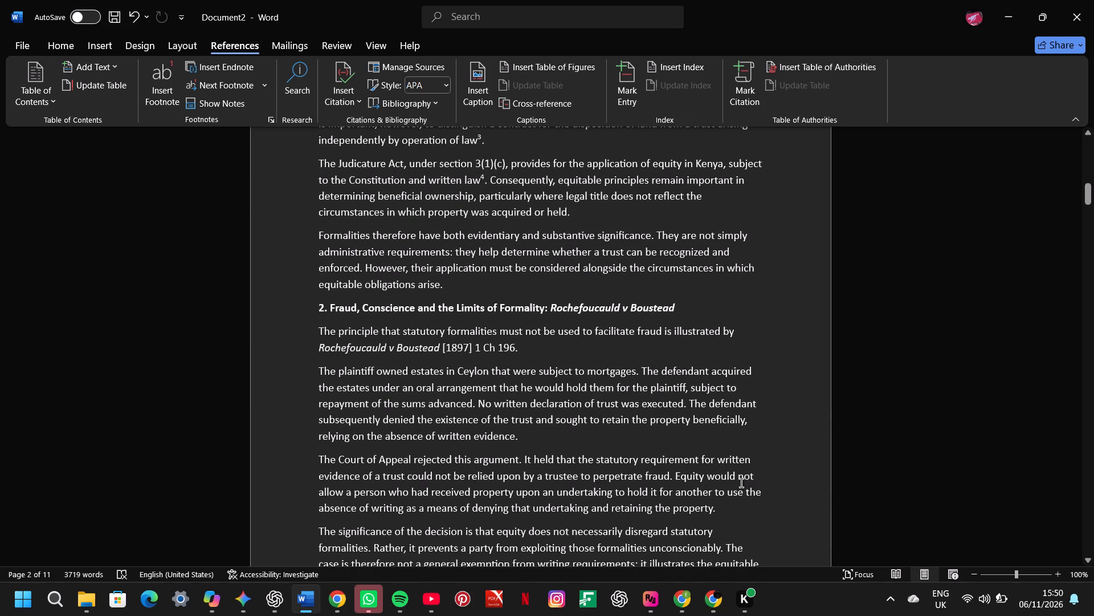
scroll(741, 483, down, 2)
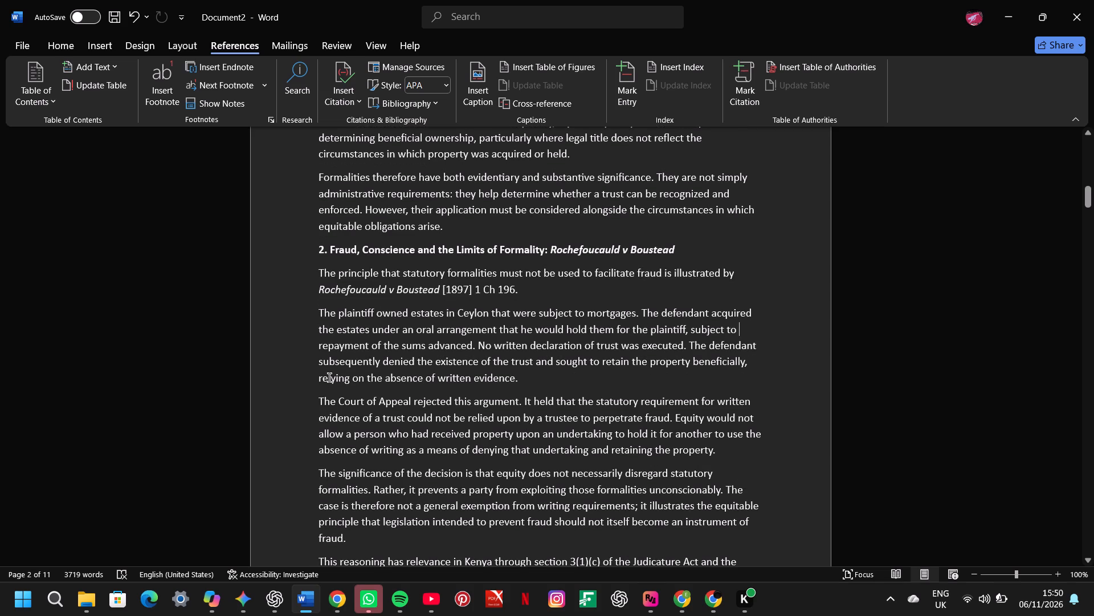
Merge the Court of Appeal and "significance of the decision" paragraphs into the preceding paragraph on the Ceylon estates, separating the sentences with spaces.
click(317, 395)
key(BackSpace)
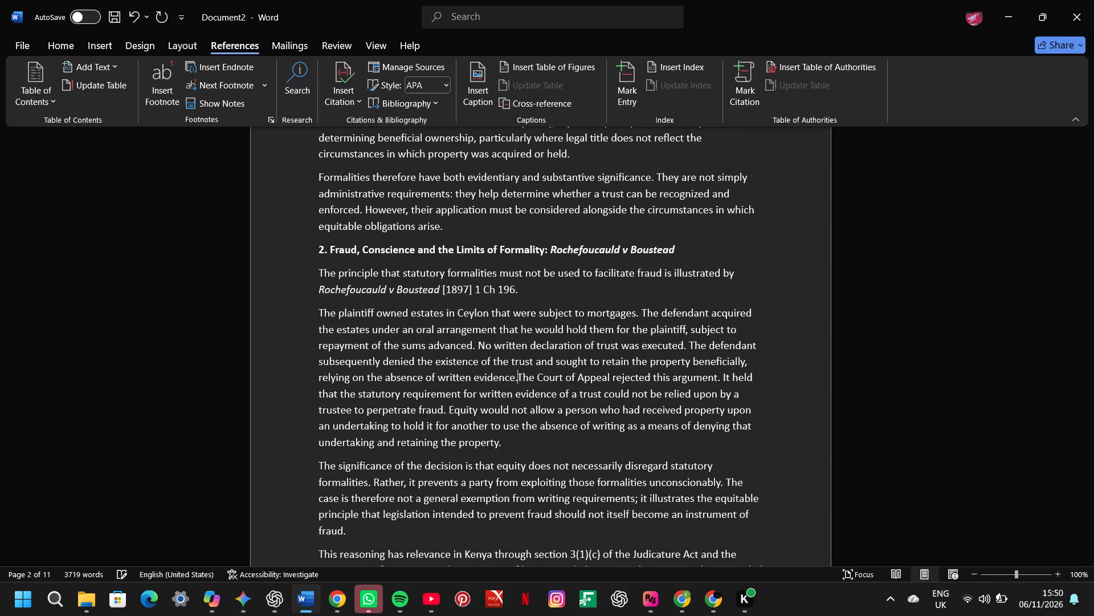
key(space)
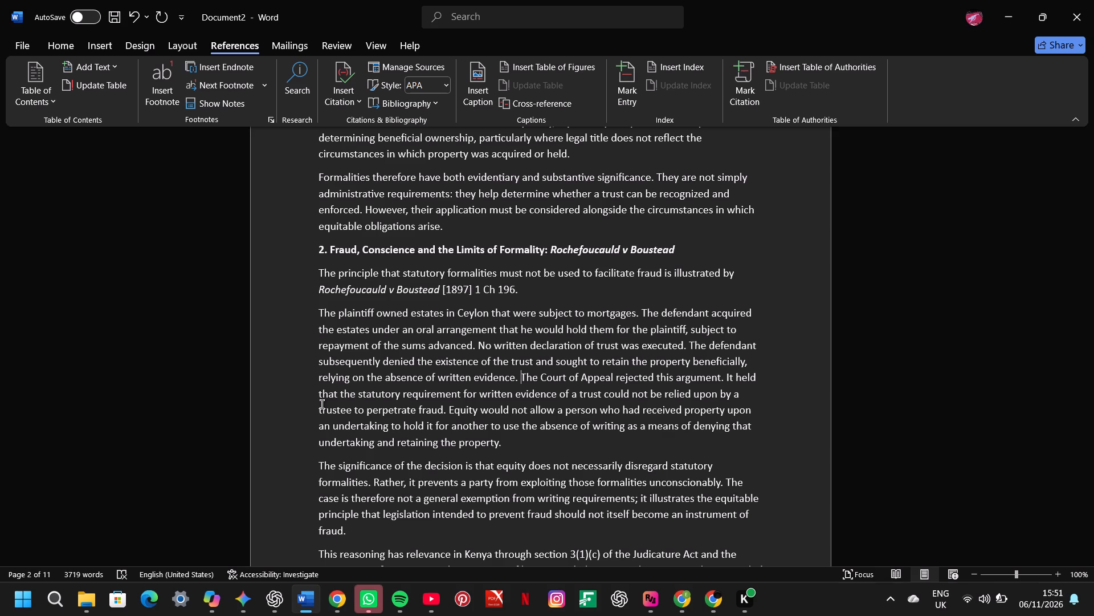
click(315, 471)
key(BackSpace)
key(space)
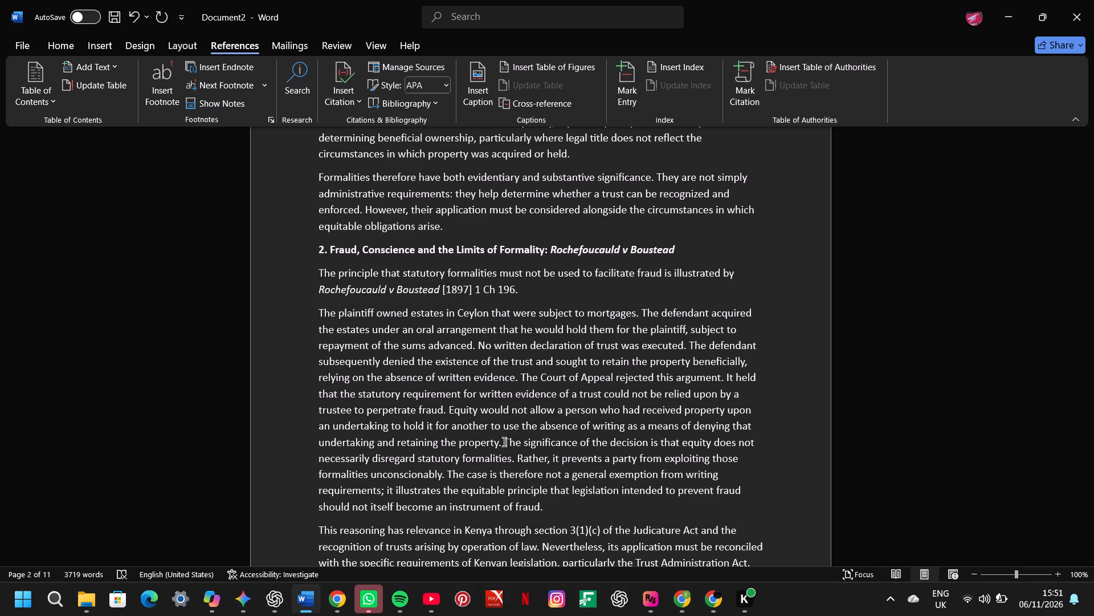
Switch to YouTube, search for "how to reference legal research using oscla", and look through the suggested videos.
click(424, 605)
click(373, 44)
text(how to refere)
key(n)
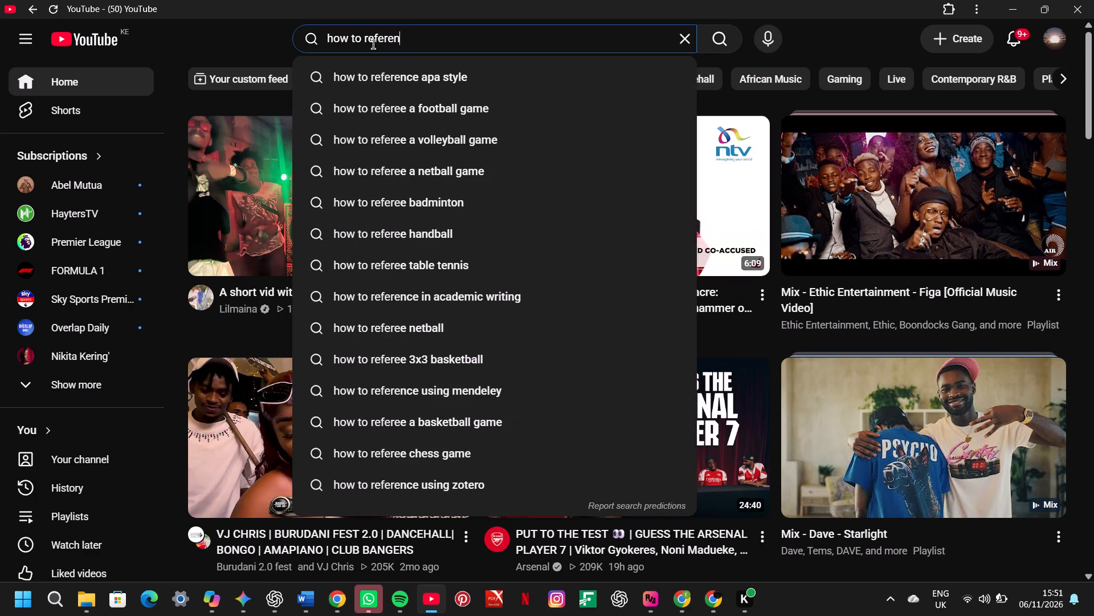
text(ce)
key(space)
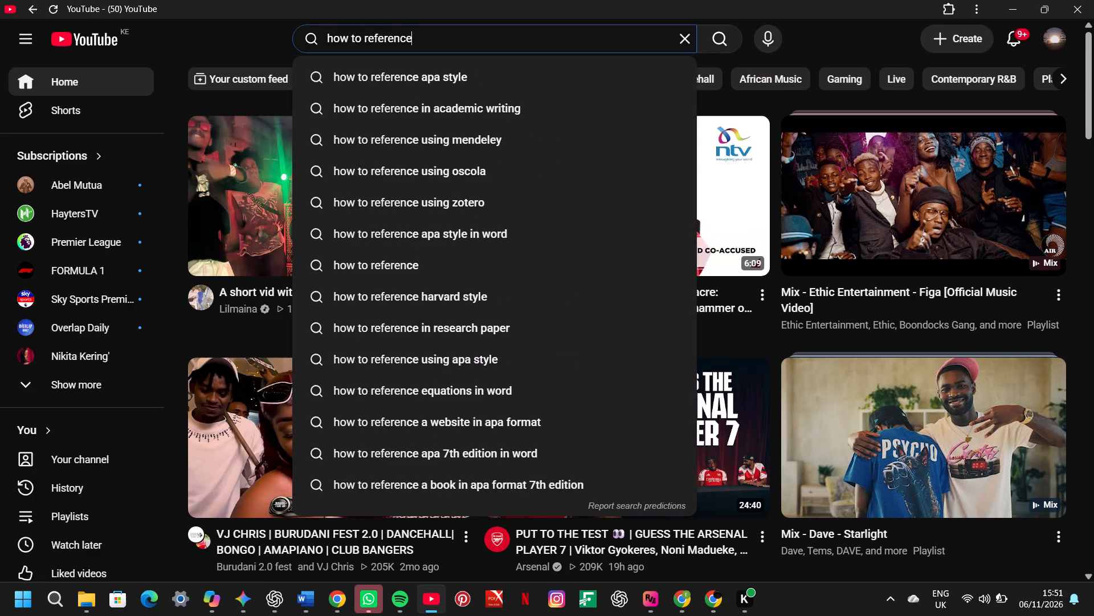
text(legal)
key(space)
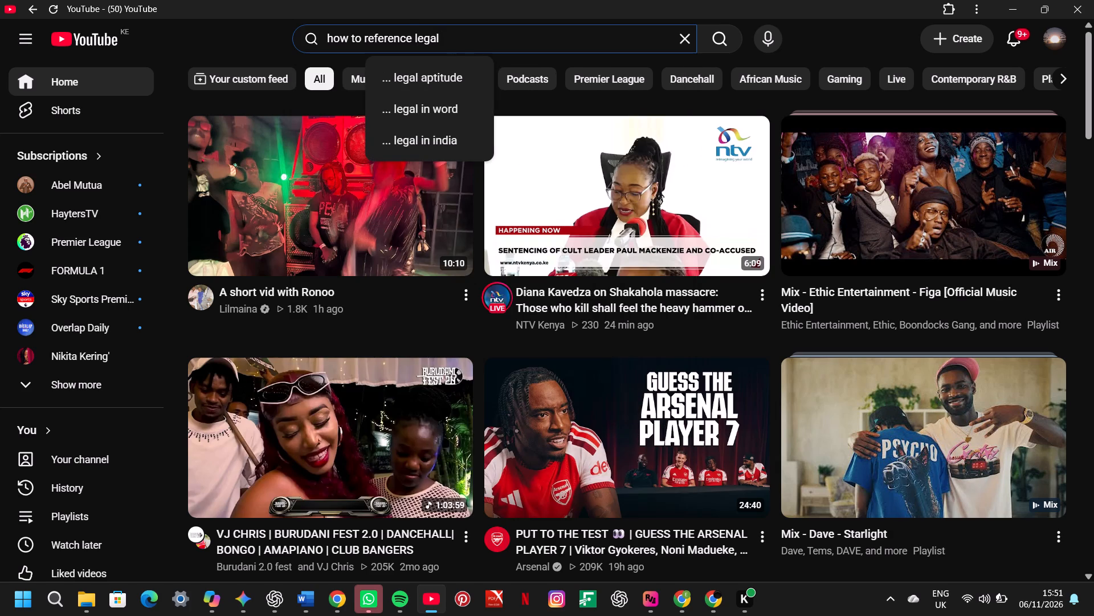
text(research usin)
text(g os)
text(cla)
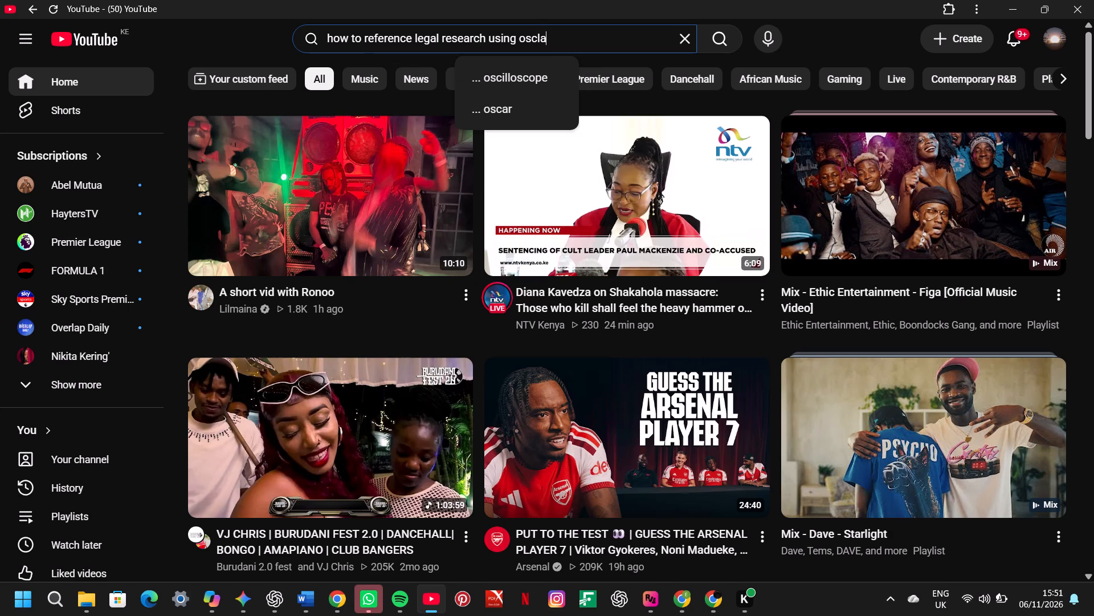
key(Return)
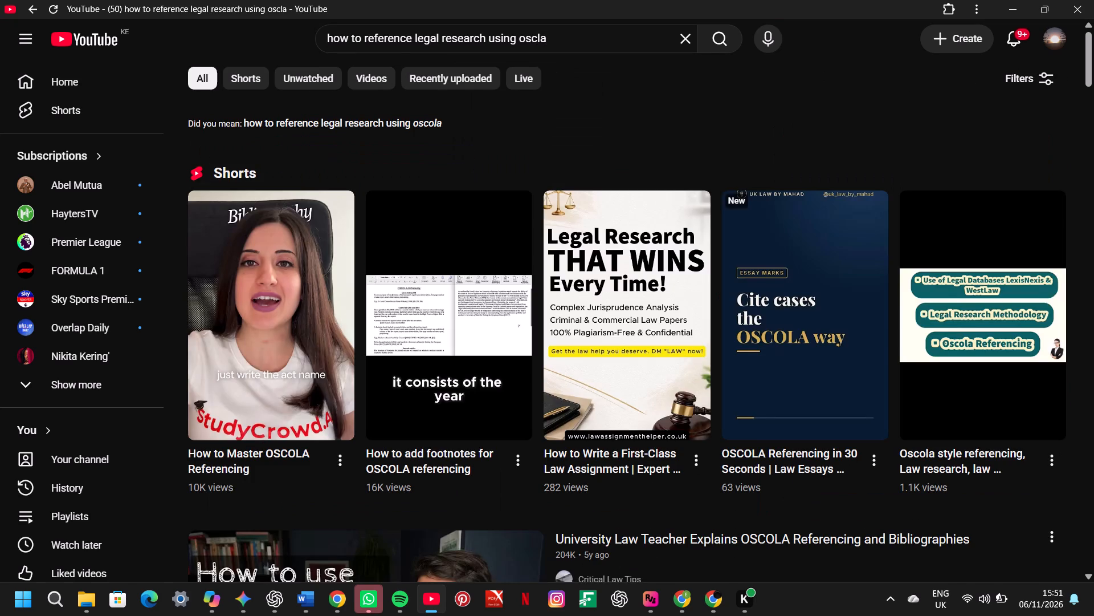
scroll(485, 342, down, 4)
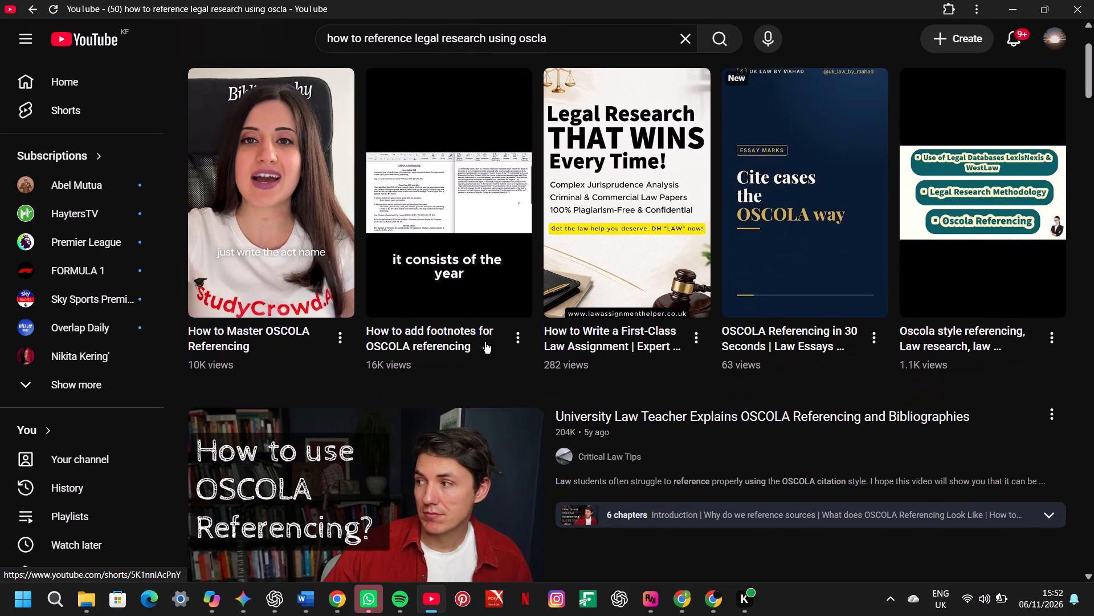
scroll(485, 342, down, 1)
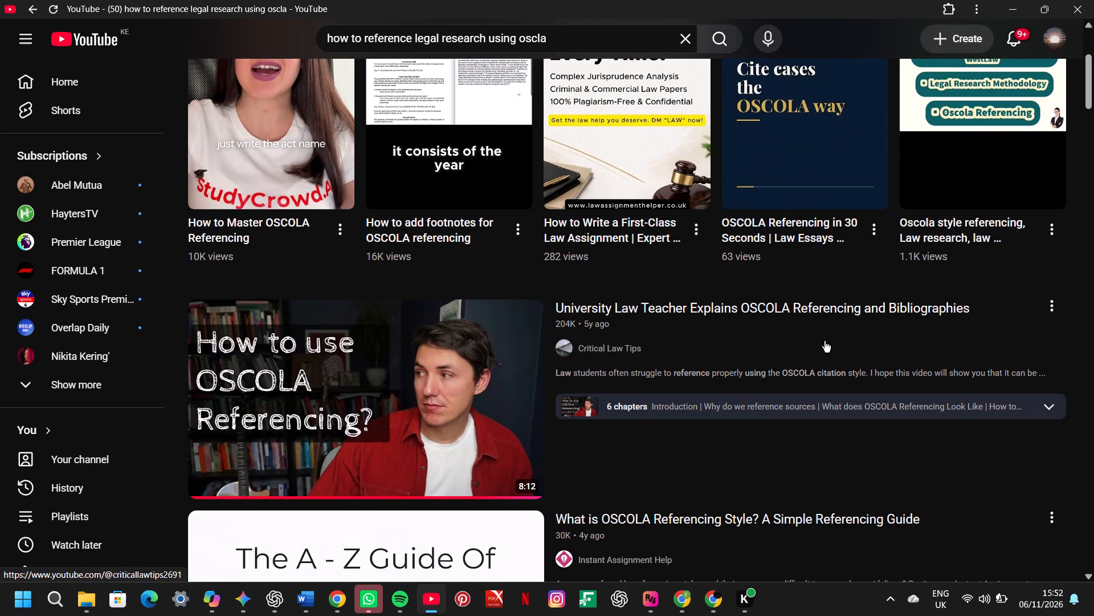
click(1053, 296)
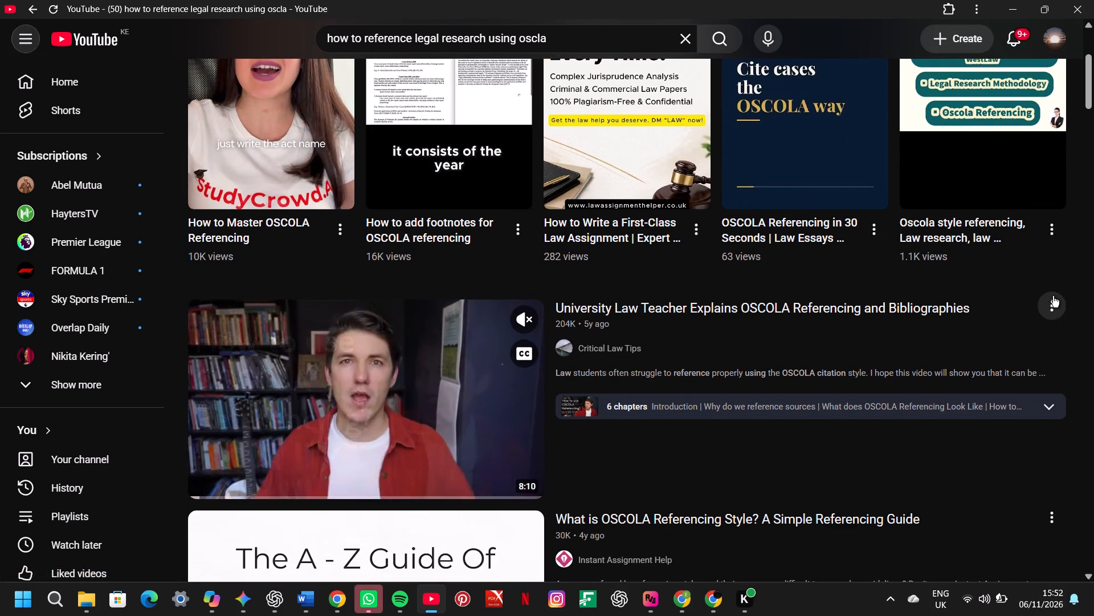
click(972, 424)
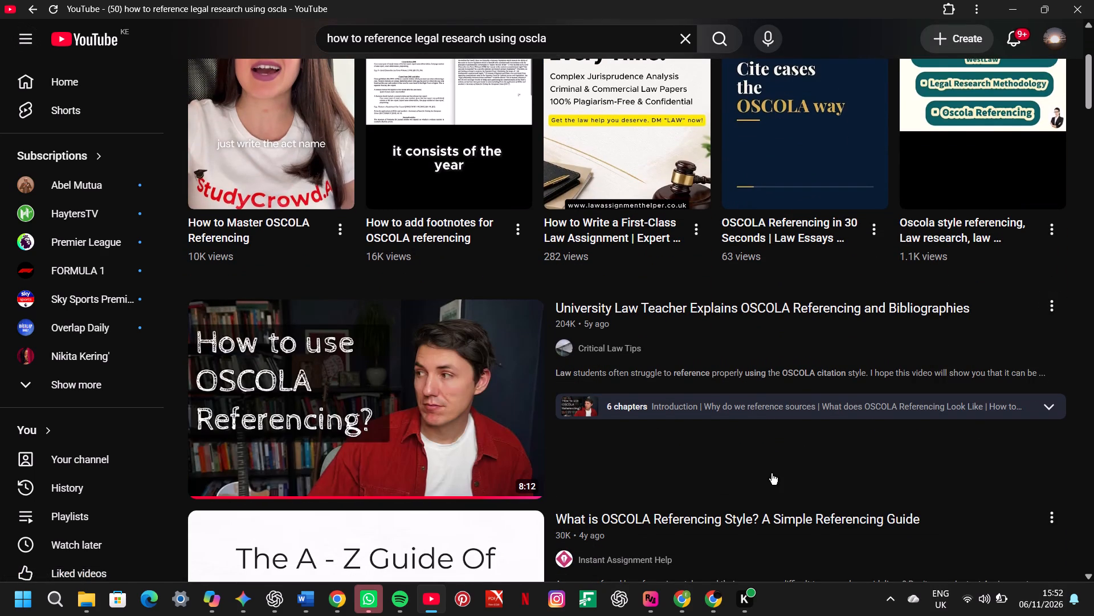
Switch to Chrome and rework the existing Google query on OSCOLA statutes to search "how to referrence a case law using oscola".
click(337, 602)
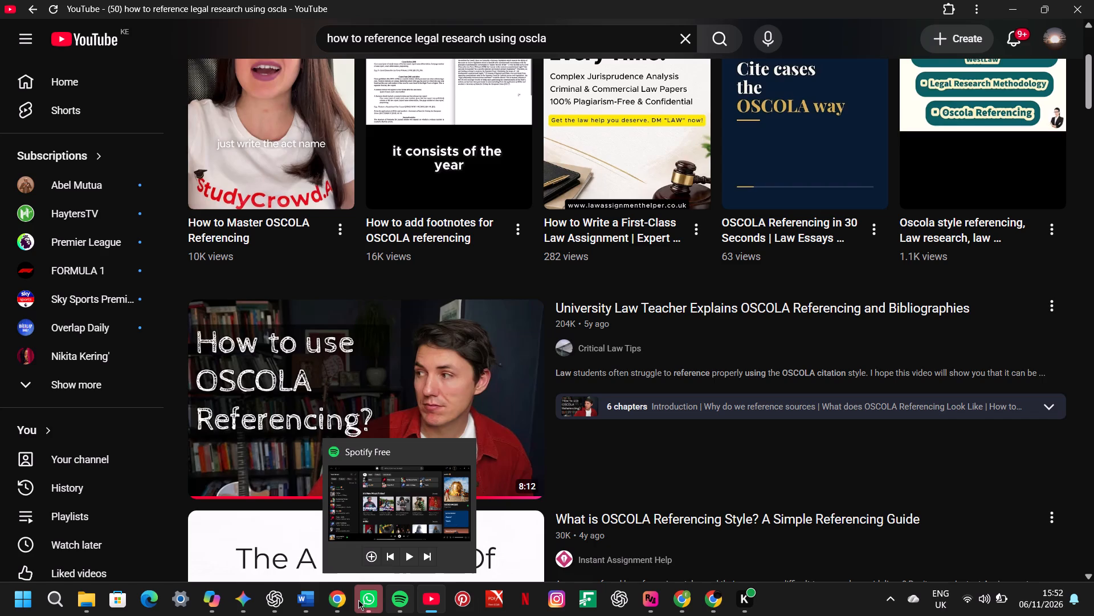
click(299, 603)
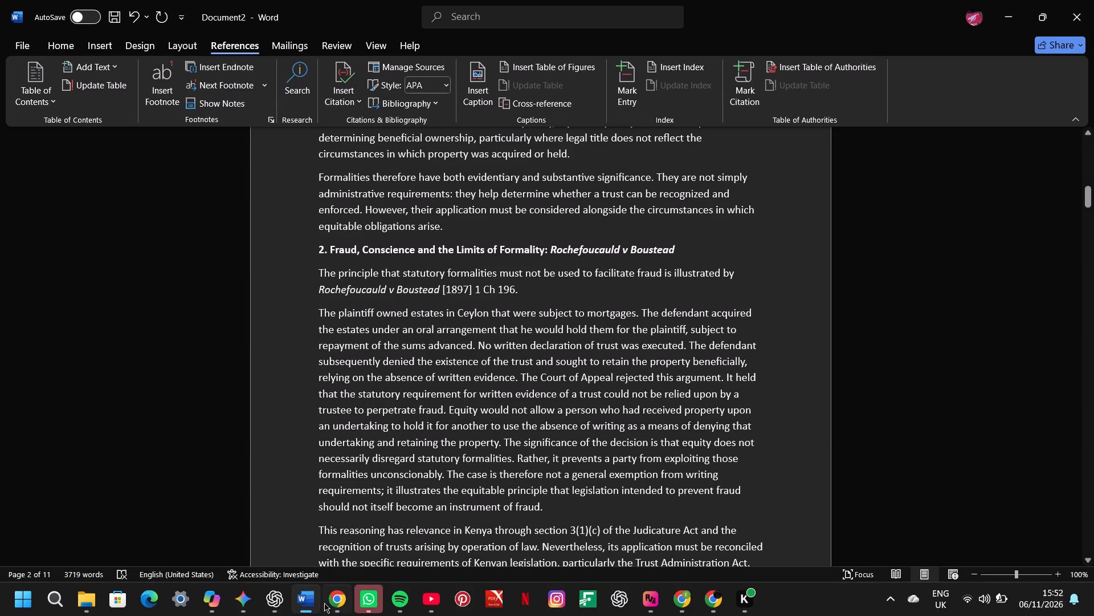
click(326, 602)
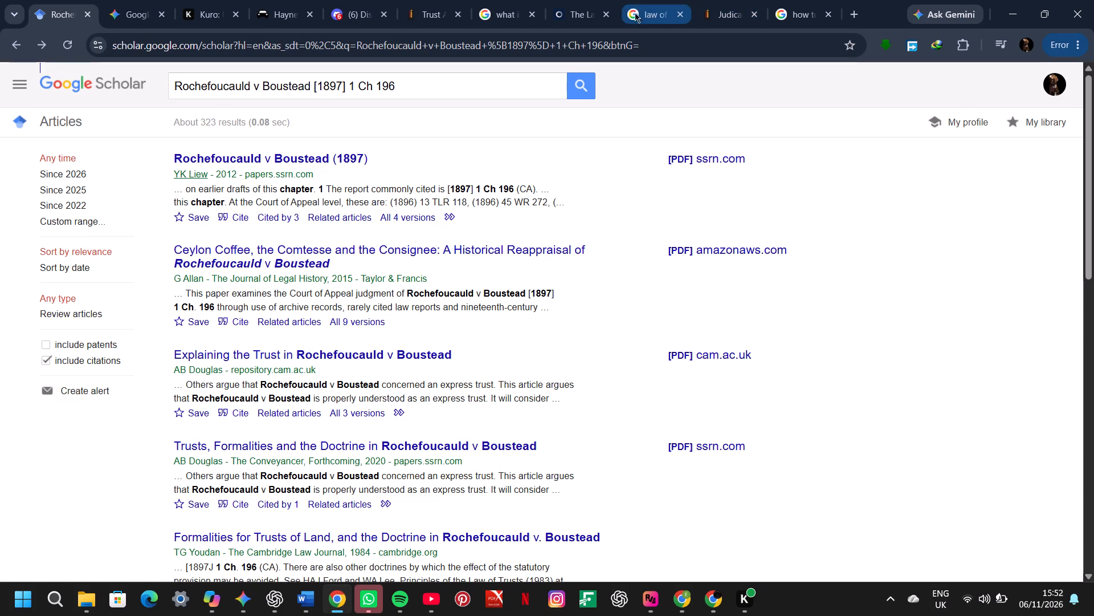
click(789, 0)
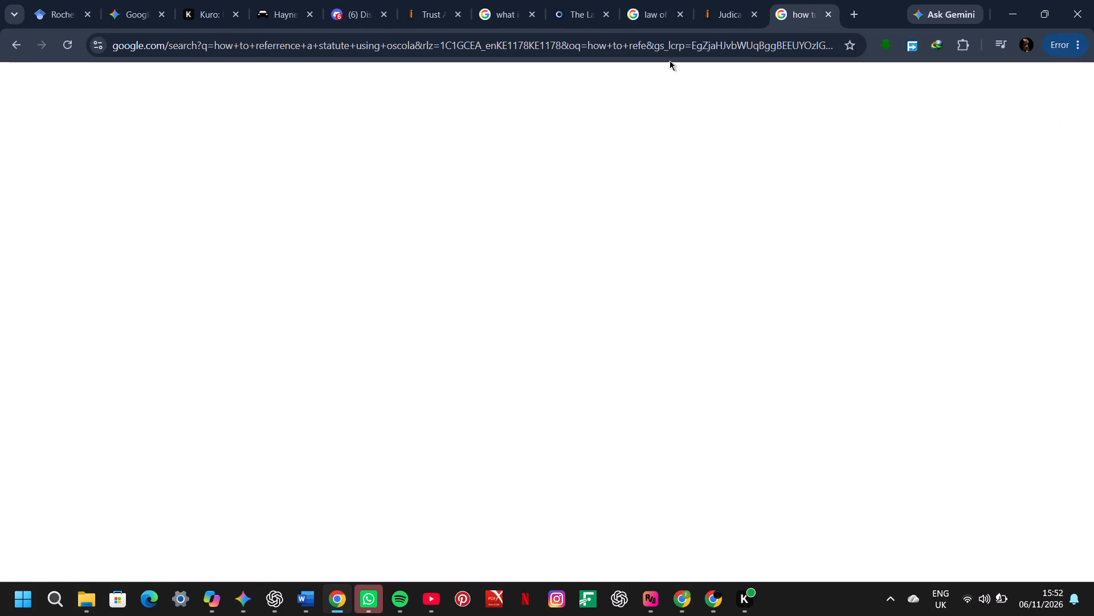
click(799, 6)
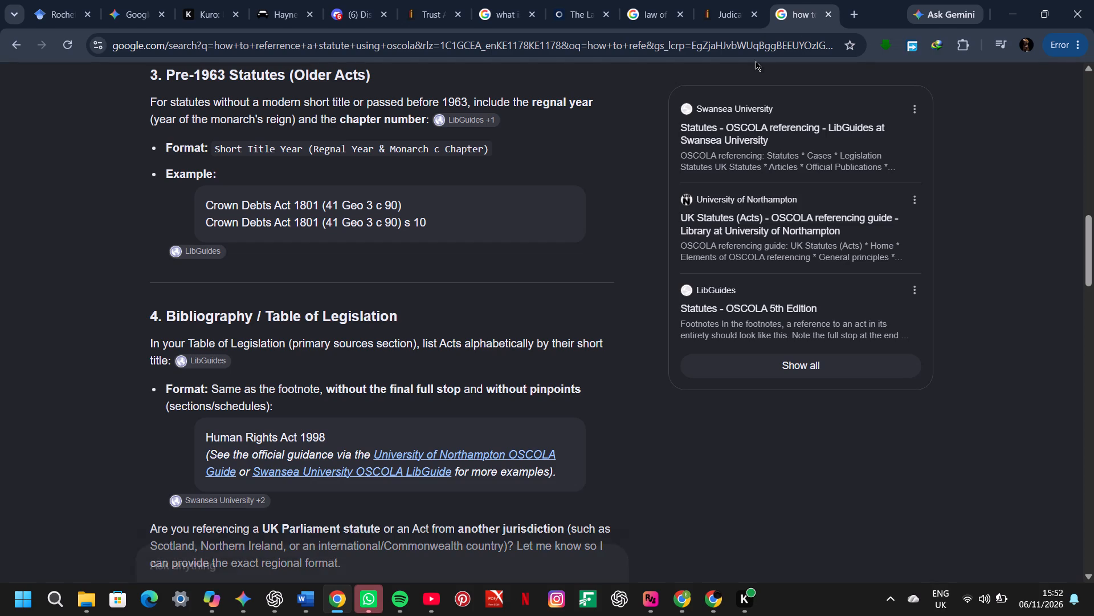
scroll(422, 159, up, 11)
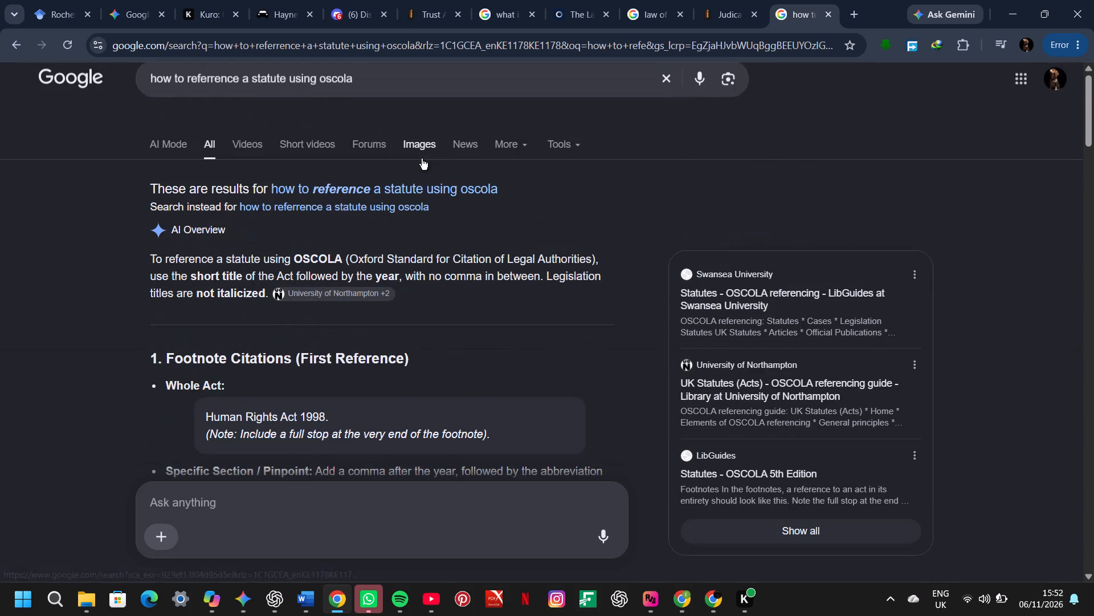
click(365, 86)
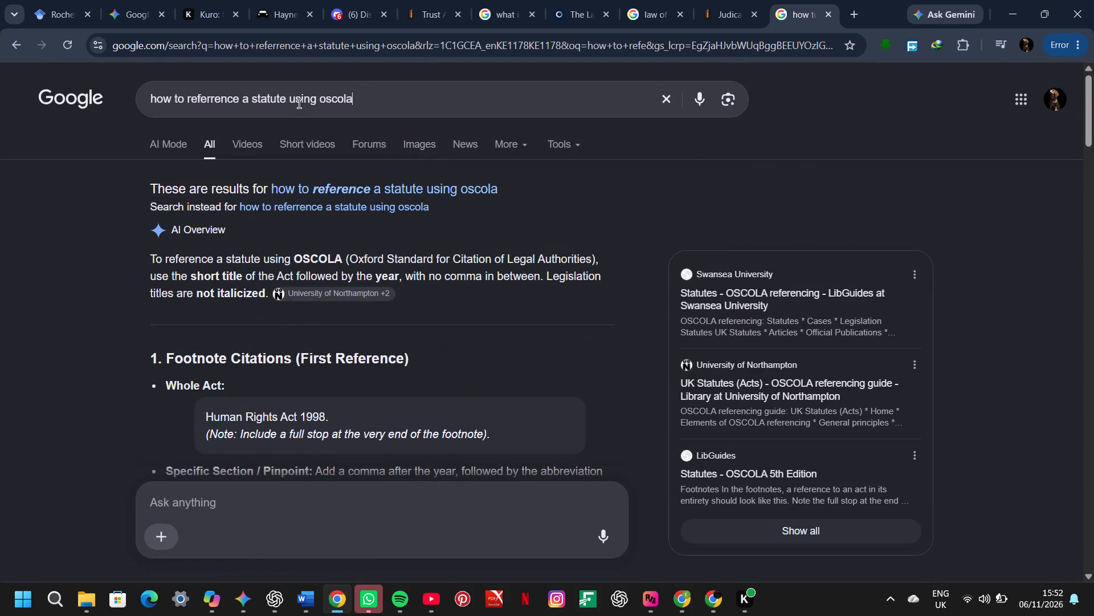
click(288, 100)
key(BackSpace)
key(BackSpace)
key(BackSpace)
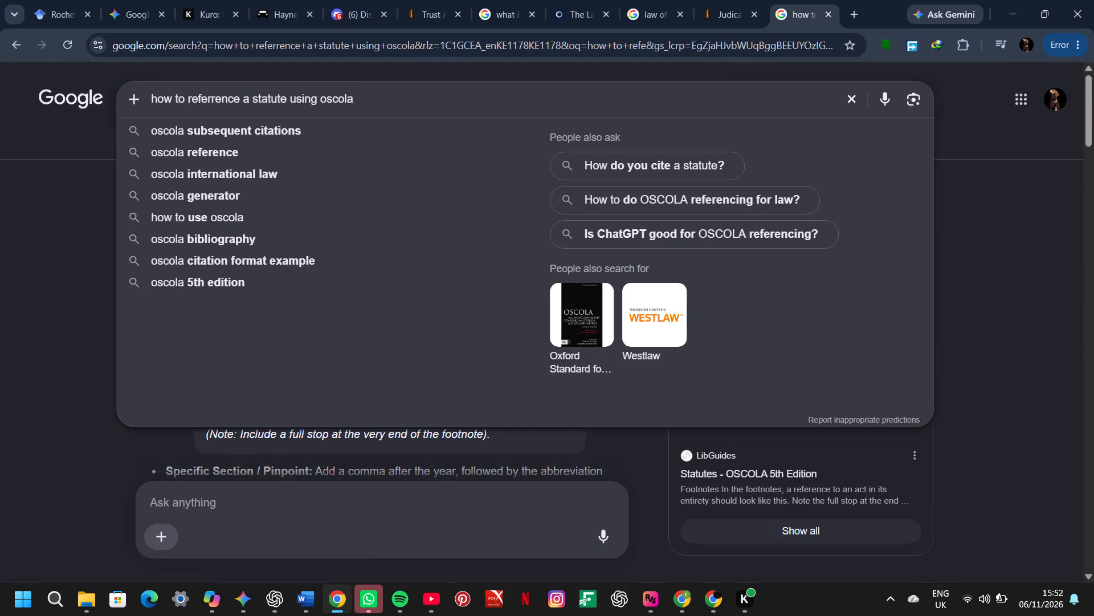
key(BackSpace)
key(BackSpace)
key(BackSpace)
key(BackSpace)
key(BackSpace)
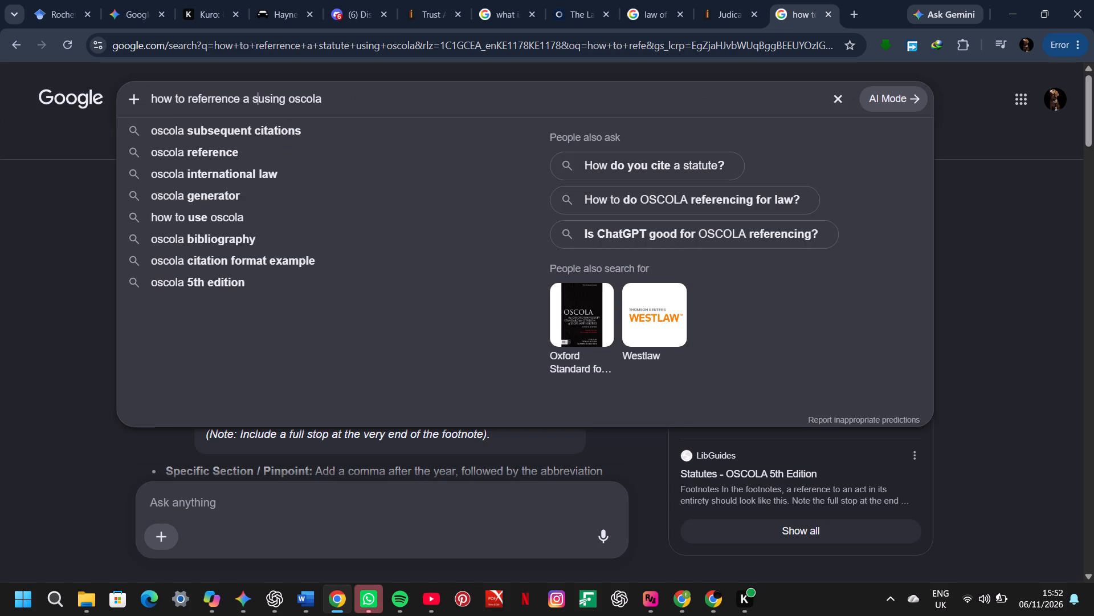
text(case law)
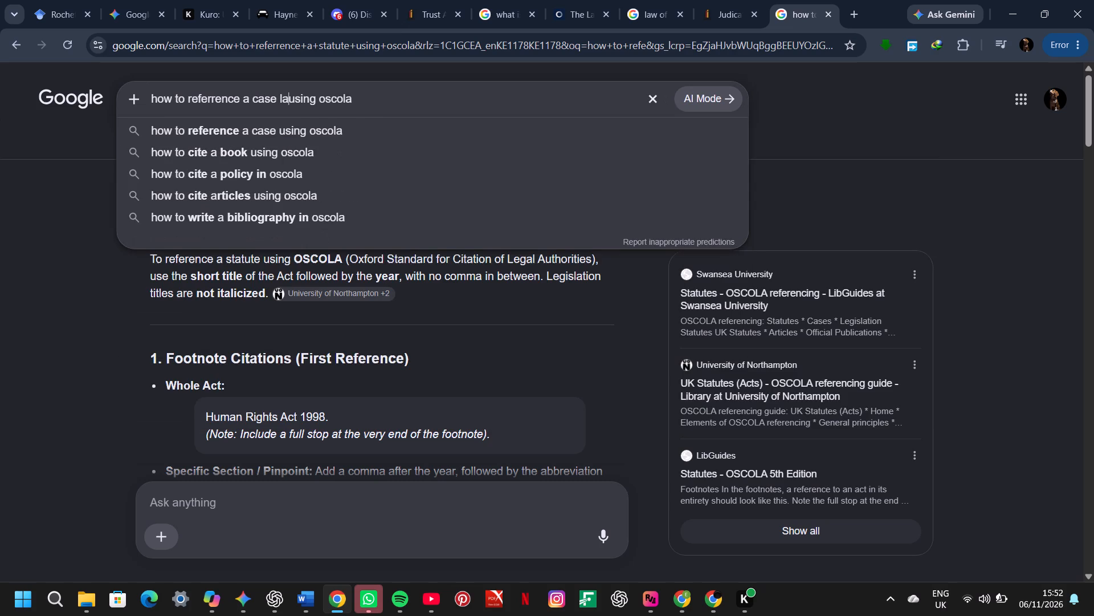
key(space)
key(Return)
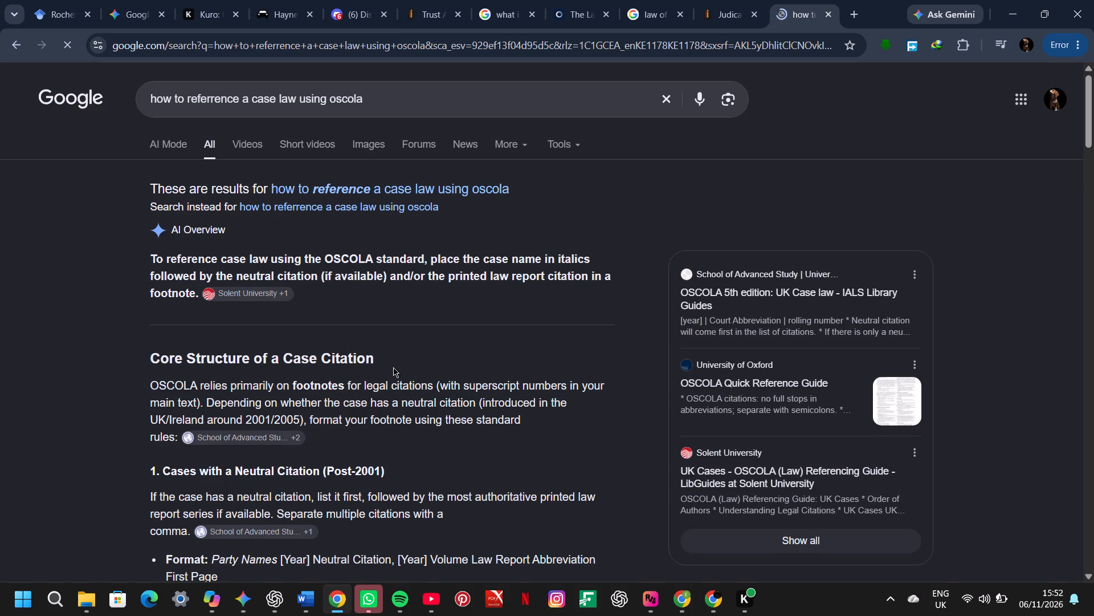
Check the OSCOLA case-citation format, and in Word footnote "retaining the property" with the copied citation Rochefoucauld v Boustead [1897] 1 Ch 196.
scroll(393, 367, down, 2)
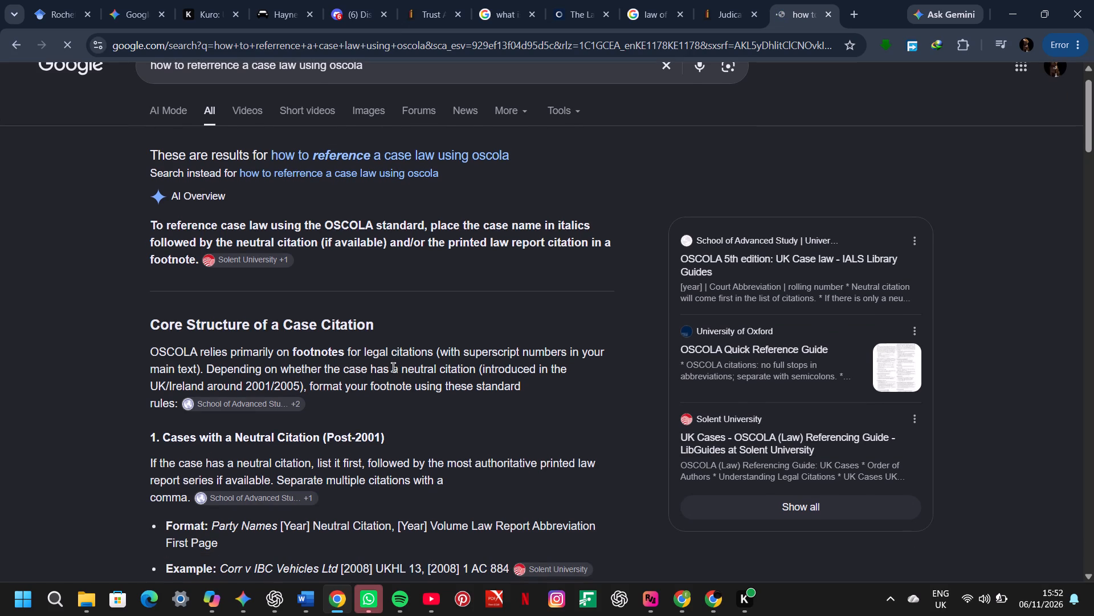
scroll(393, 367, down, 1)
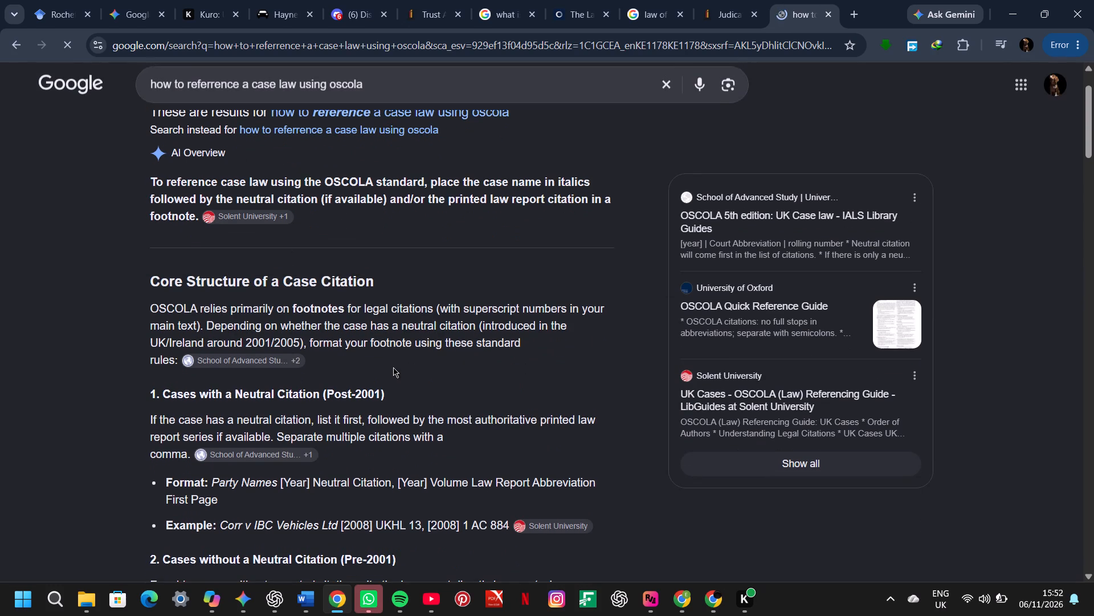
scroll(393, 367, down, 1)
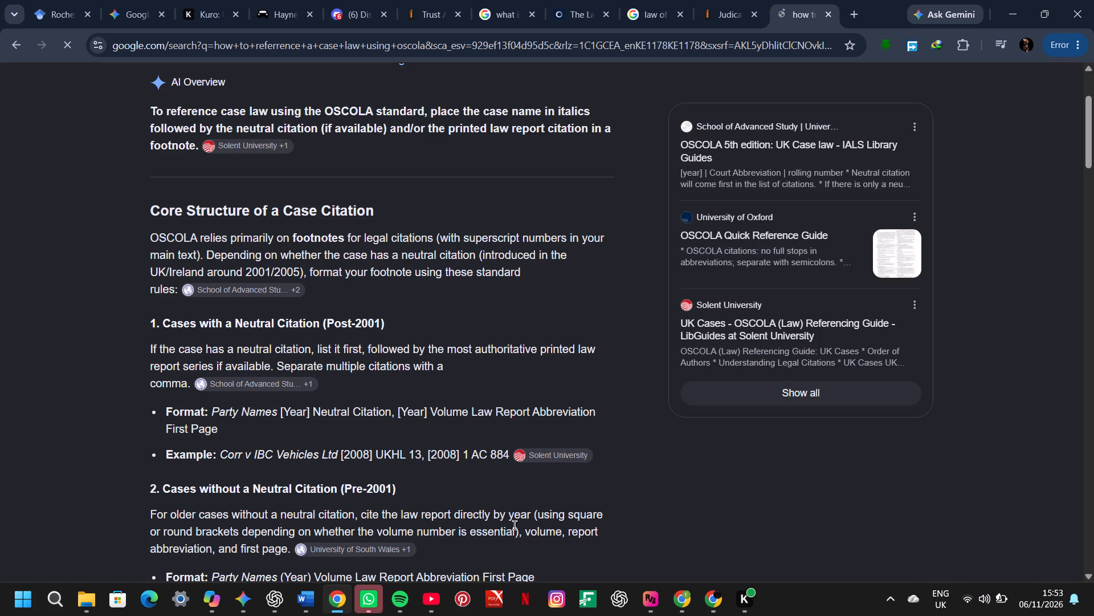
click(296, 604)
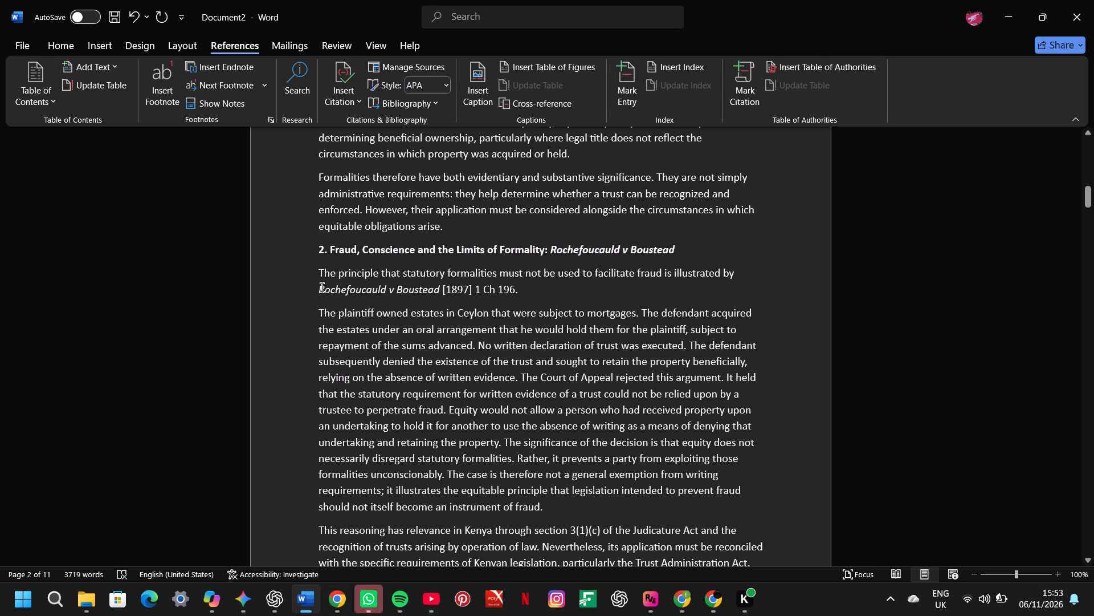
drag(317, 287, 519, 294)
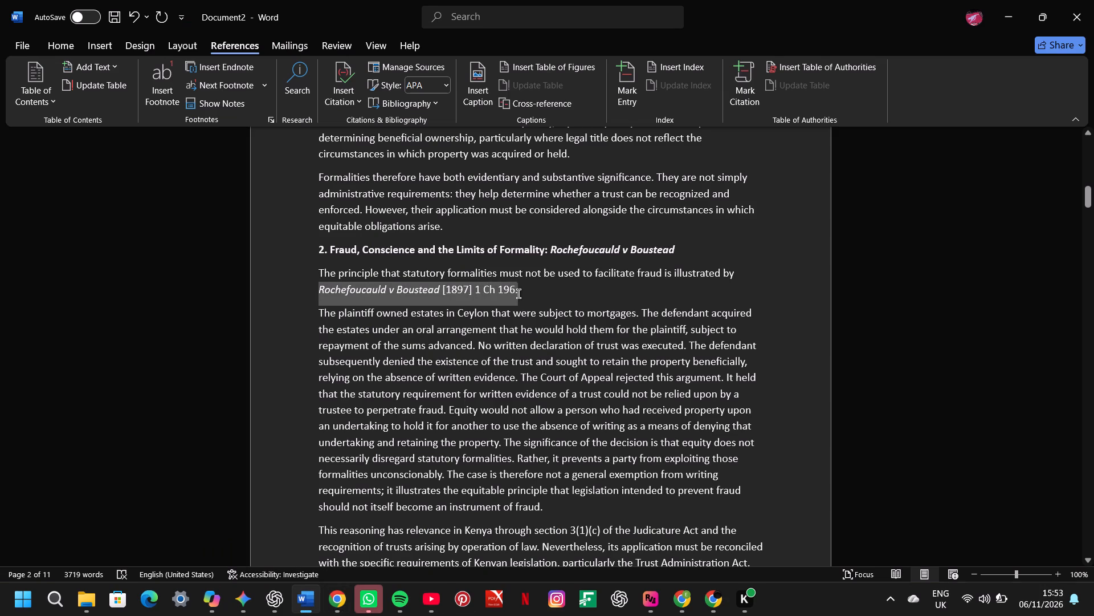
drag(519, 294, 520, 293)
key(ctrl+c)
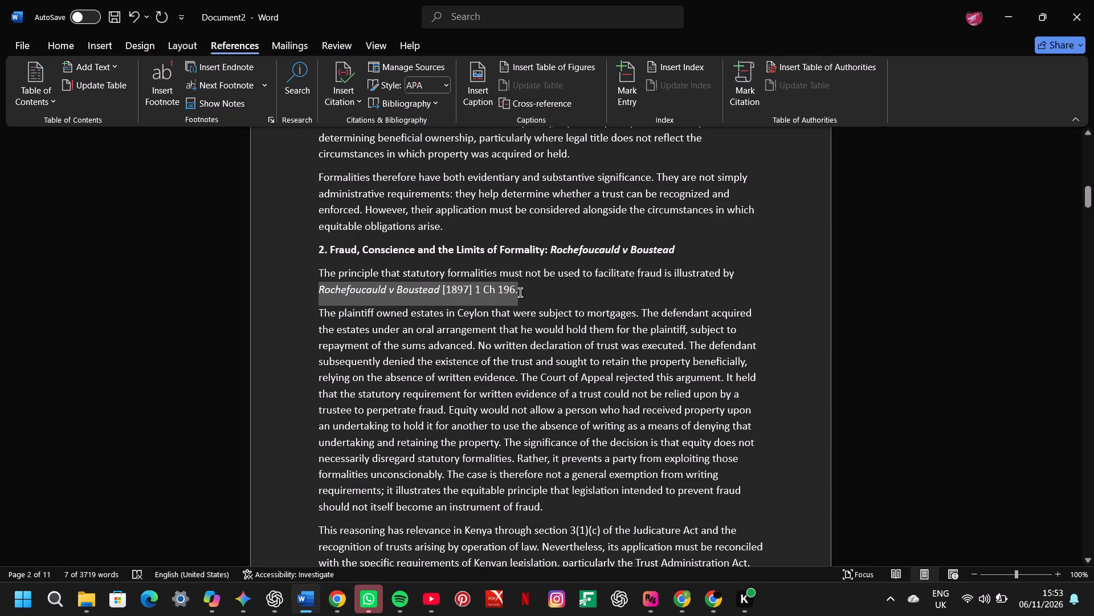
click(334, 609)
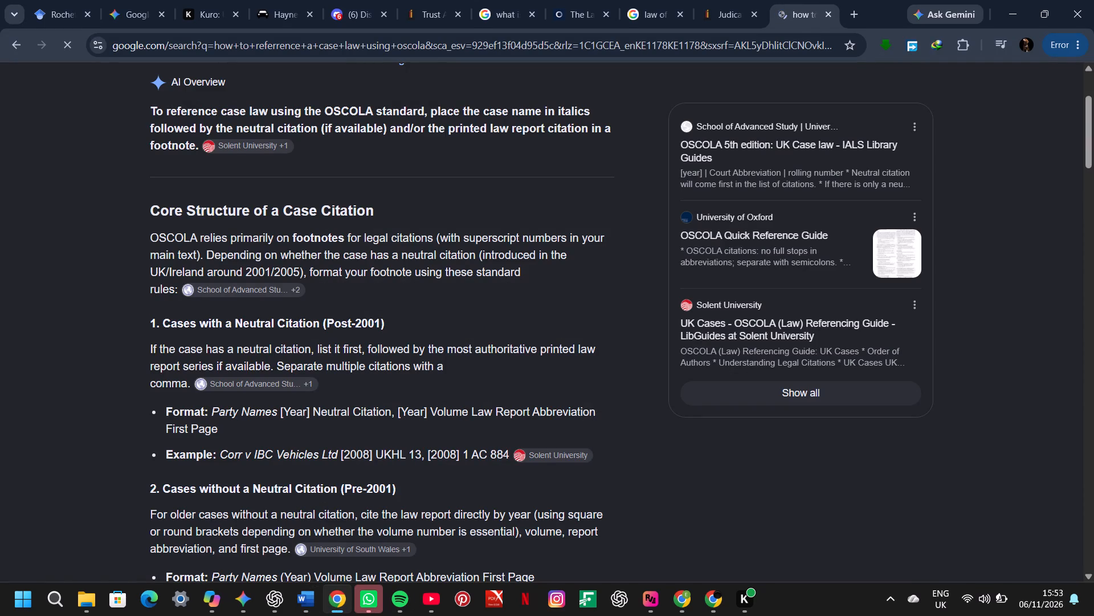
click(312, 595)
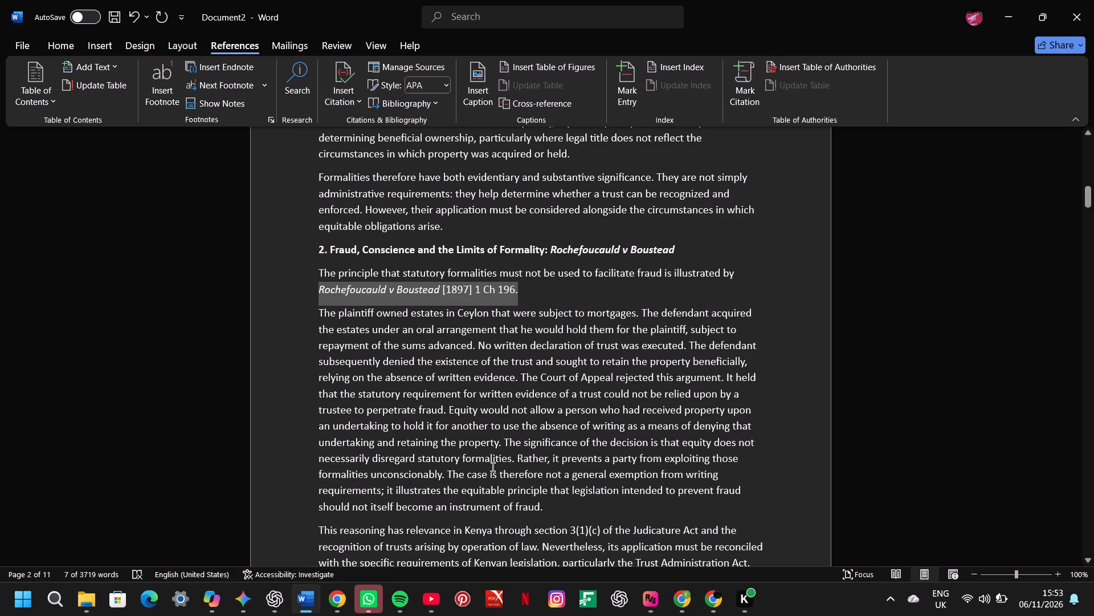
click(501, 441)
key(Left)
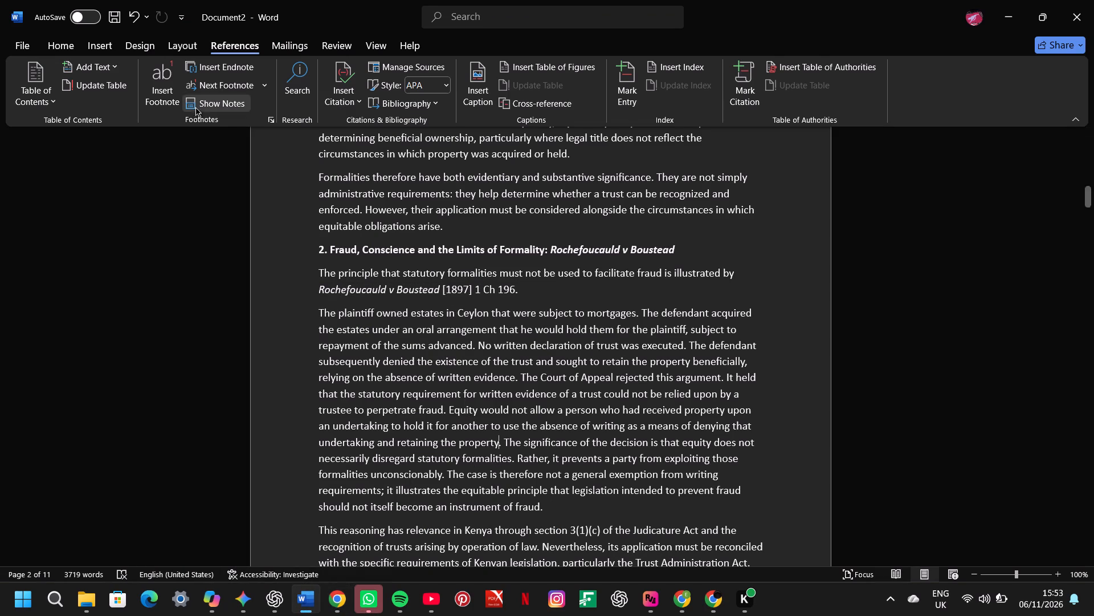
click(162, 86)
key(ctrl+v)
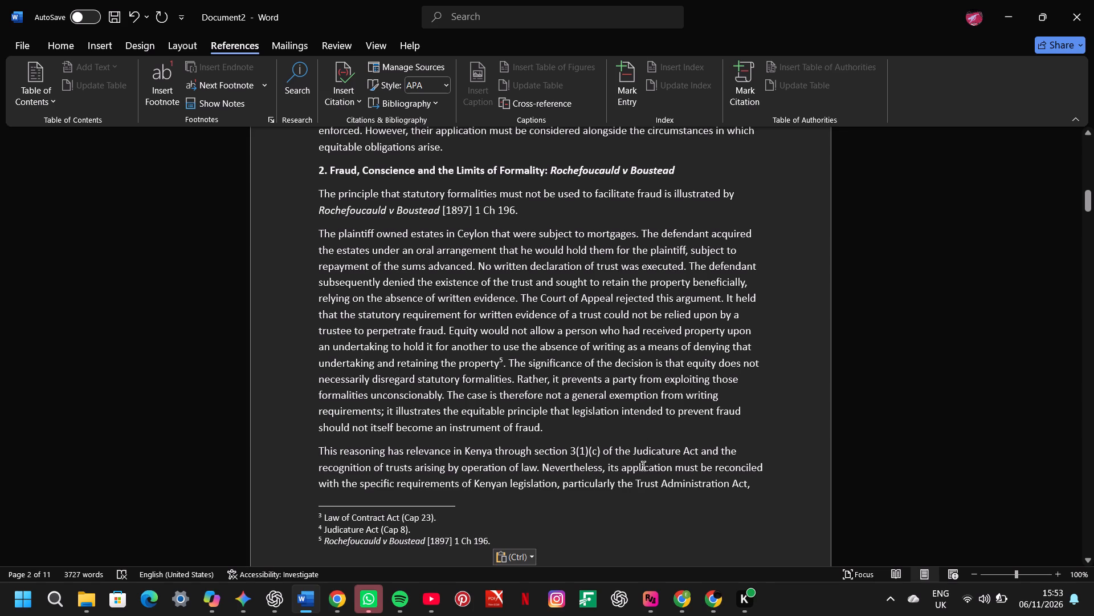
Insert a footnote reading "ibid" after "trusts arising by operation of law" in the paragraph on section 3(1)(c) of the Judicature Act.
click(539, 471)
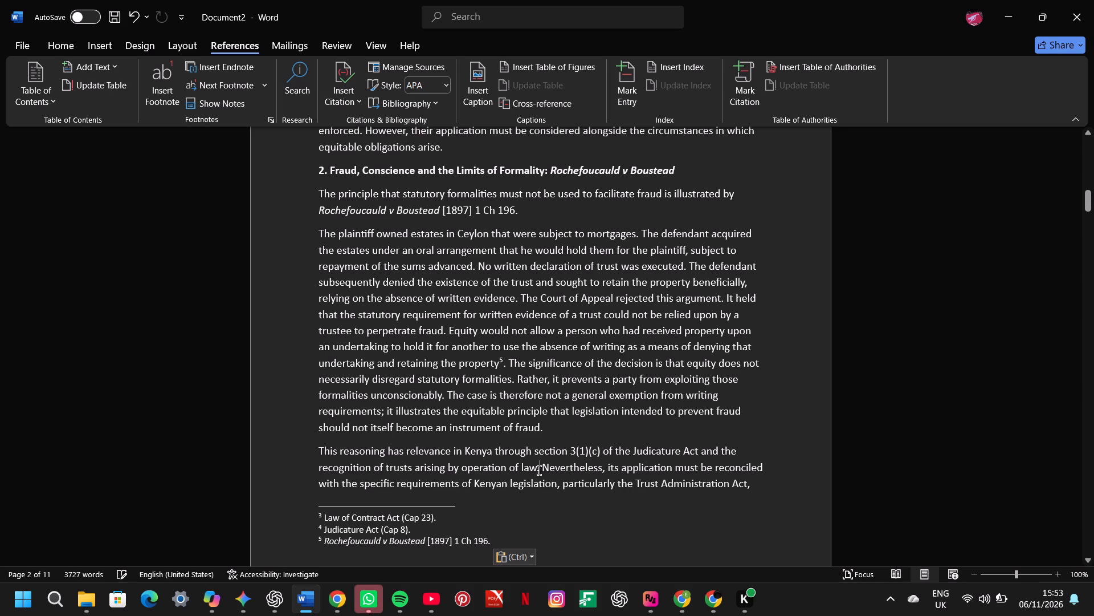
key(Left)
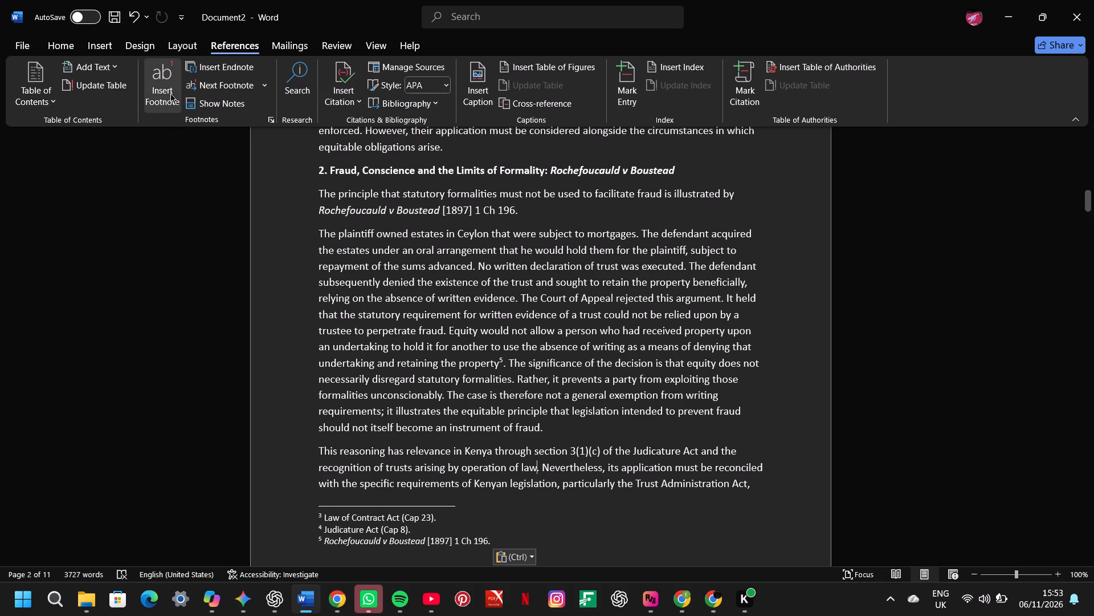
click(170, 87)
text(ibid)
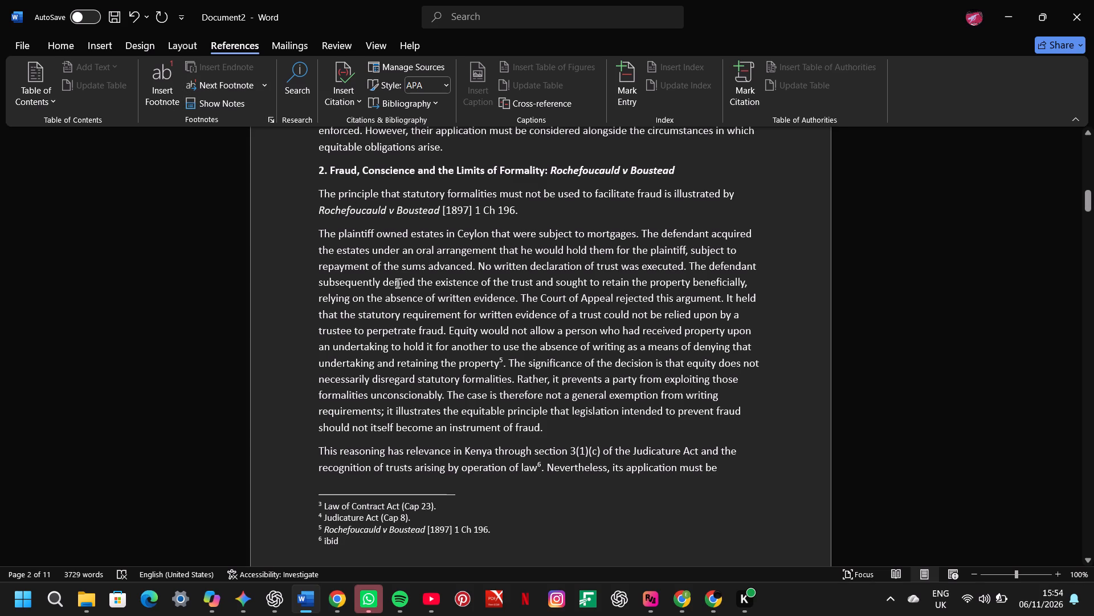
Switch to Chrome and search Google in a new tab for "how to use ibid in footnotes oscola".
scroll(398, 283, down, 2)
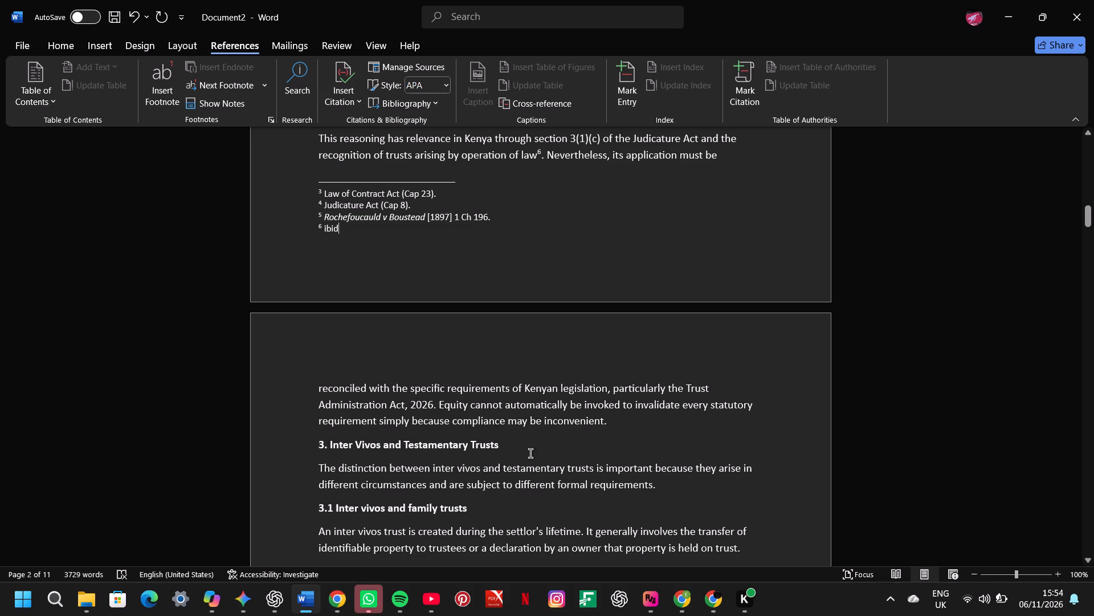
click(342, 601)
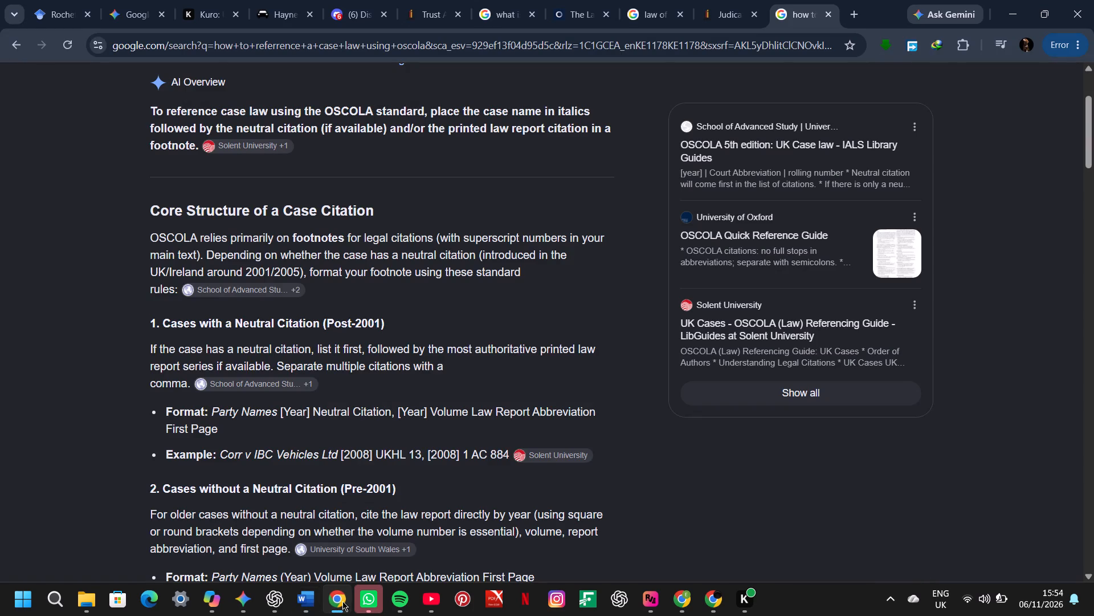
click(855, 13)
text(how to used)
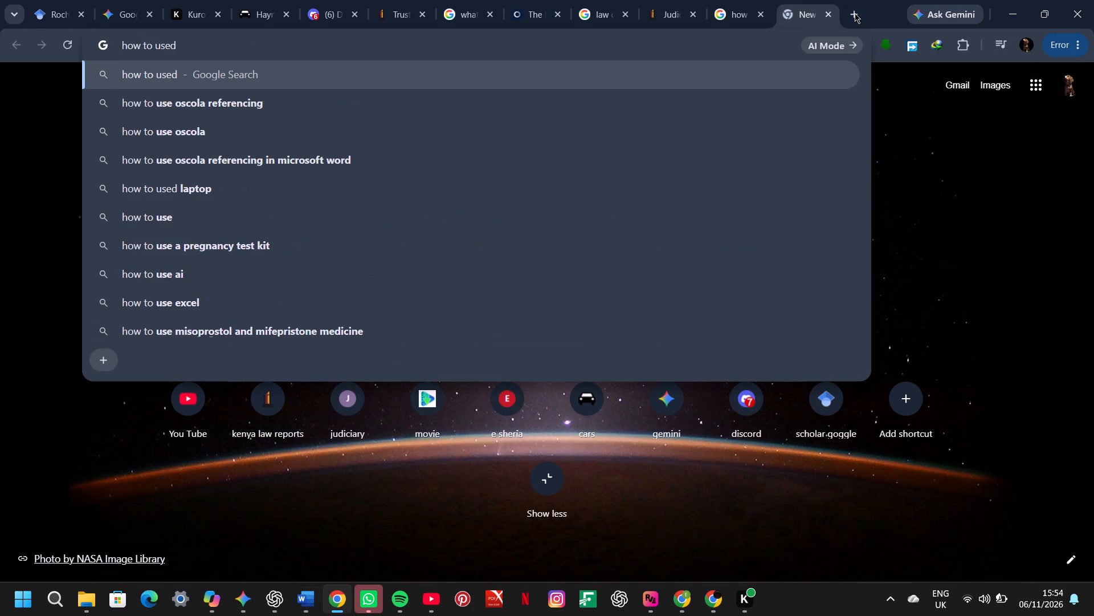
key(BackSpace)
key(space)
text(ibis i)
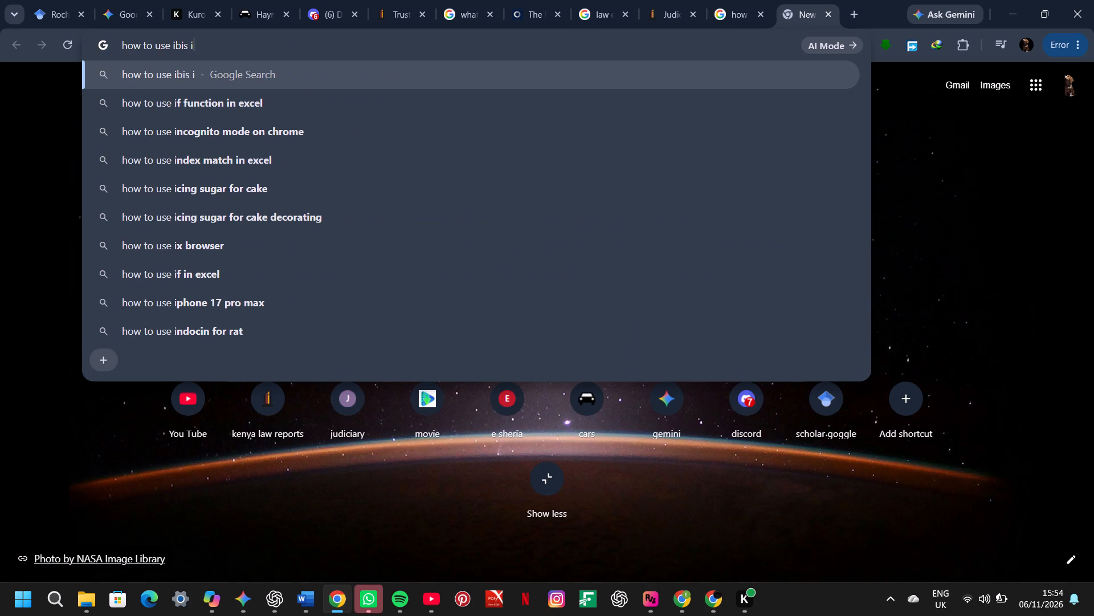
key(space)
key(BackSpace)
text(n)
key(space)
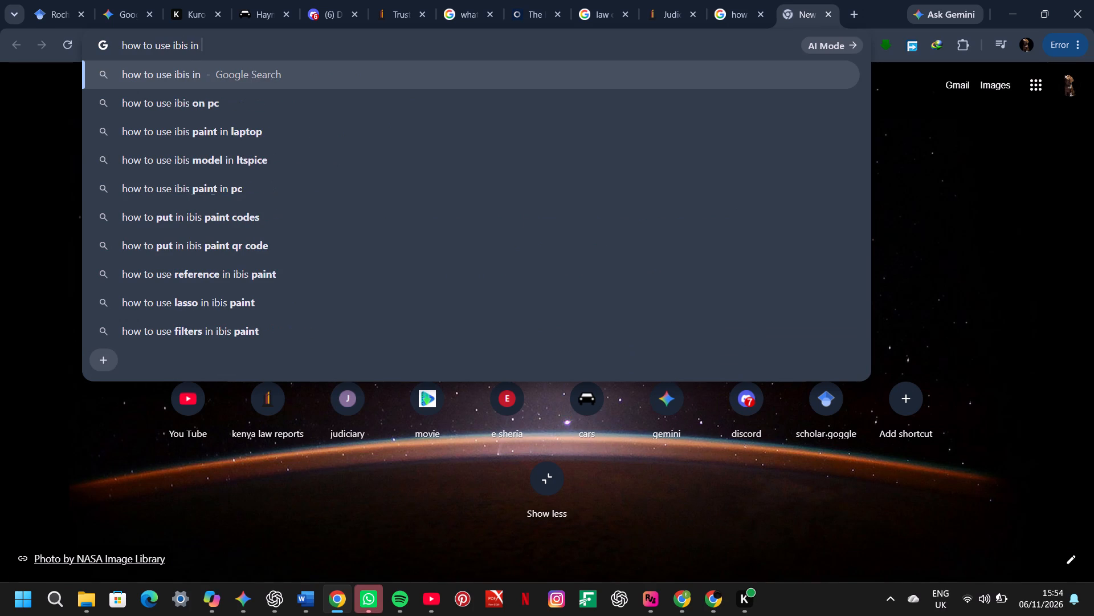
key(BackSpace)
key(BackSpace)
key(BackSpace)
key(BackSpace)
key(BackSpace)
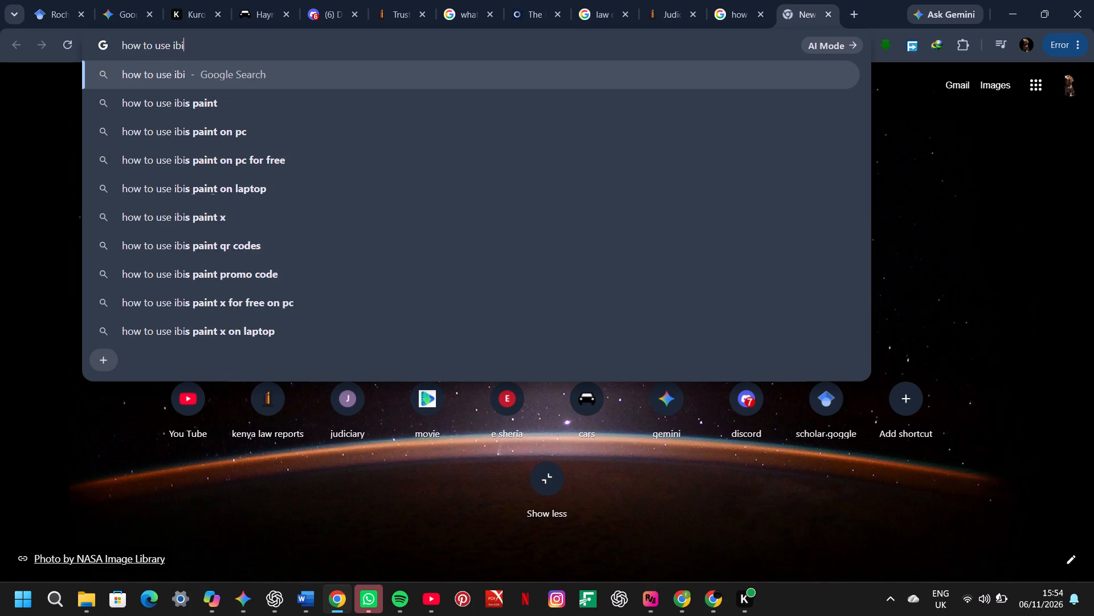
text(d in)
key(space)
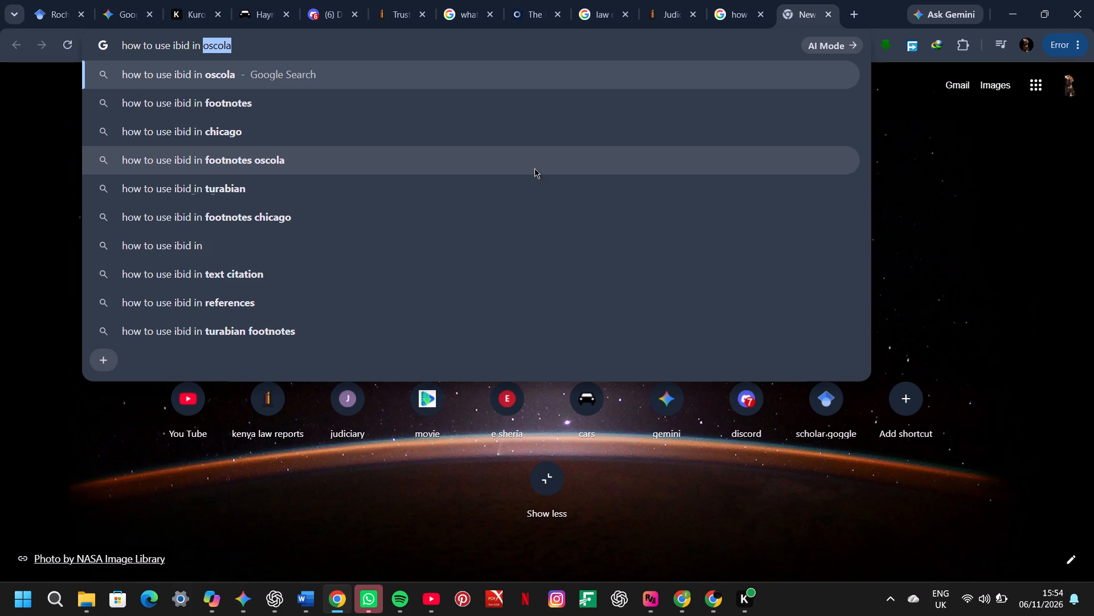
click(534, 168)
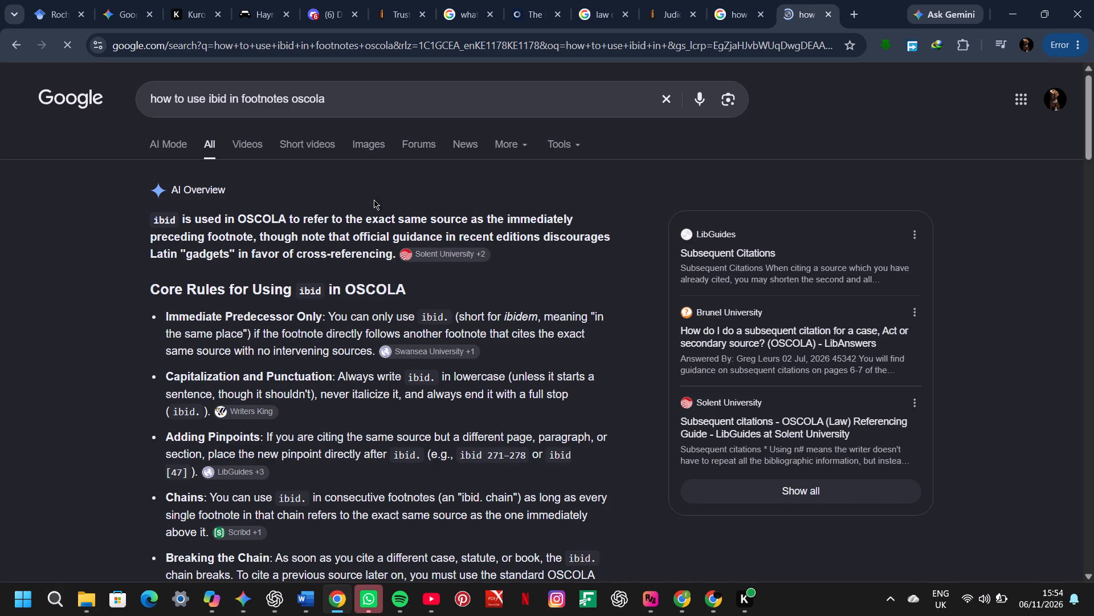
Read the AI overview's rules and examples for using ibid, including the OSCOLA 4th versus 5th edition guidance.
scroll(388, 270, down, 9)
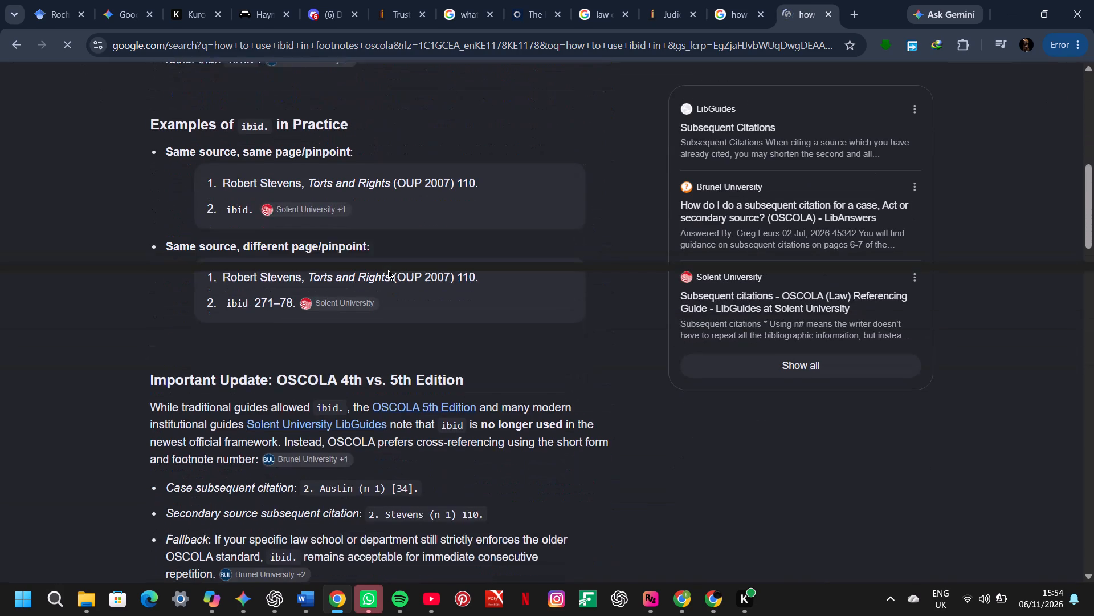
scroll(388, 270, down, 1)
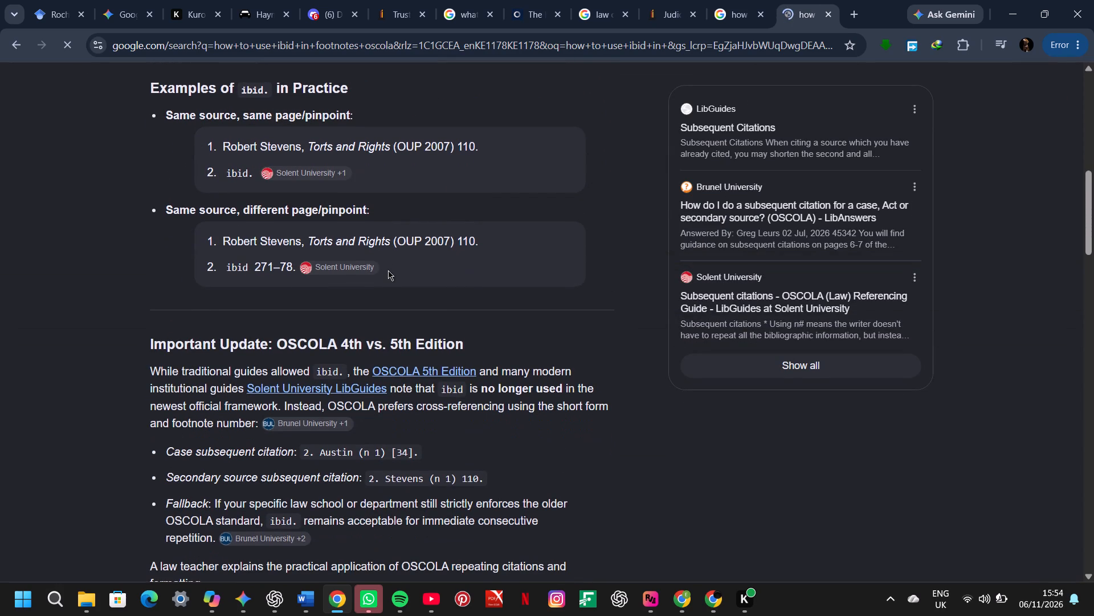
scroll(388, 270, down, 1)
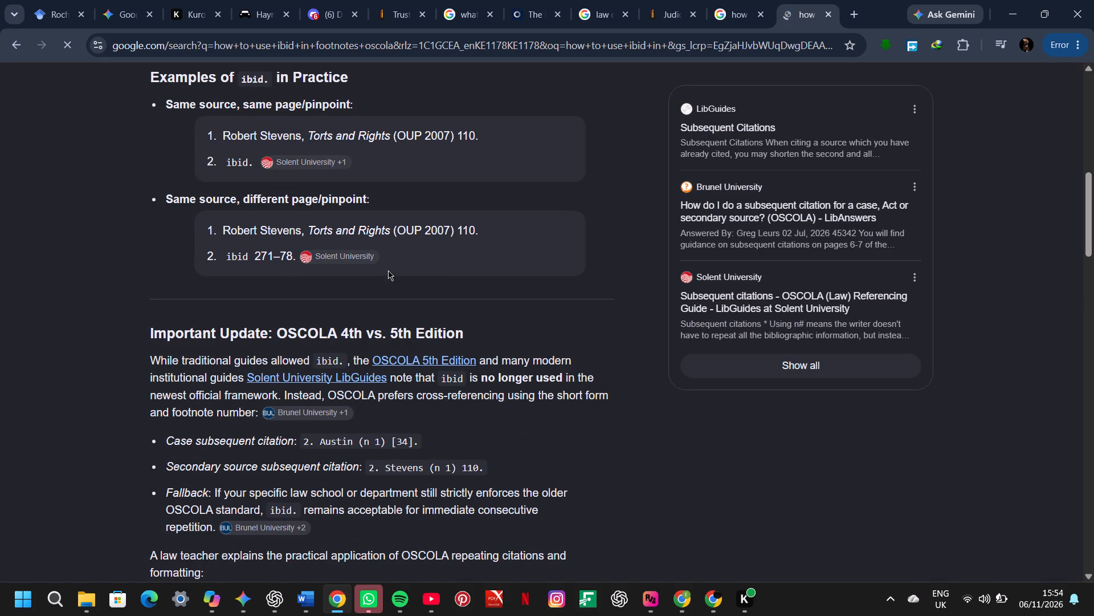
scroll(388, 270, down, 5)
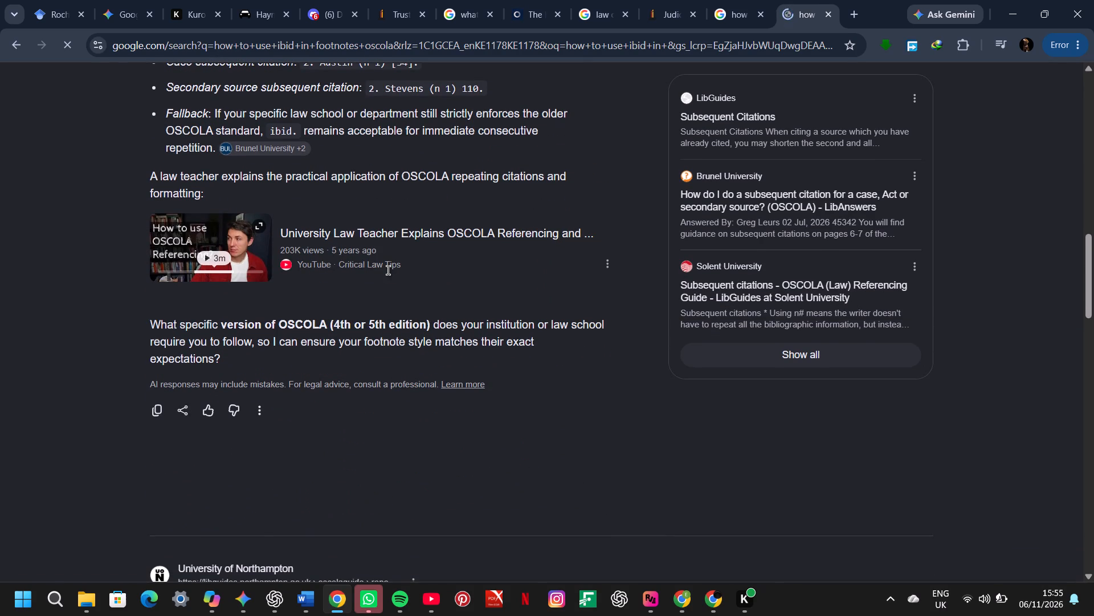
scroll(388, 270, up, 8)
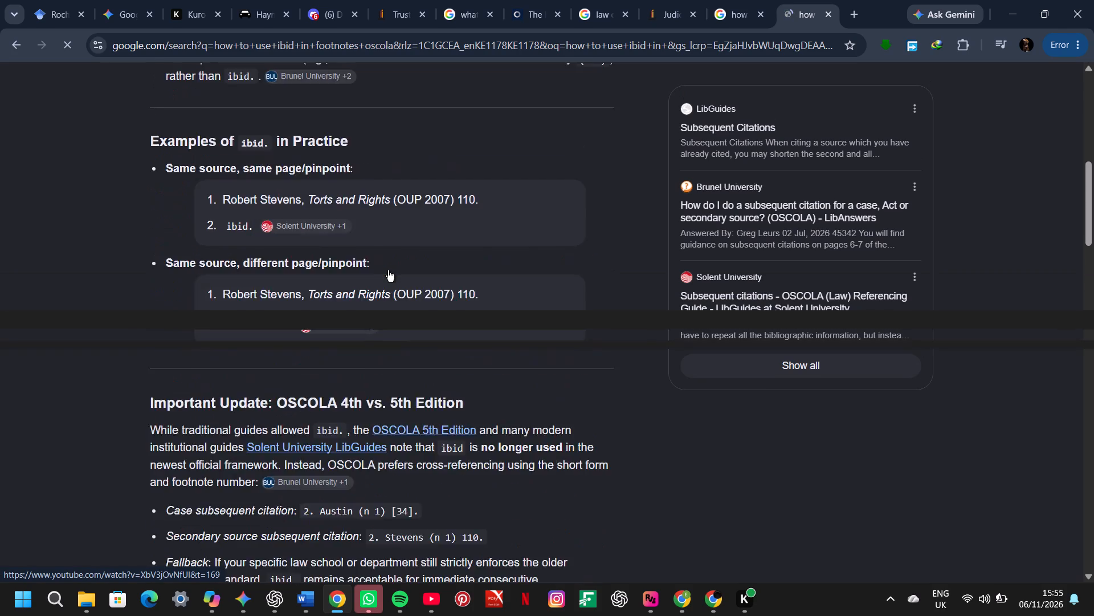
scroll(388, 270, up, 5)
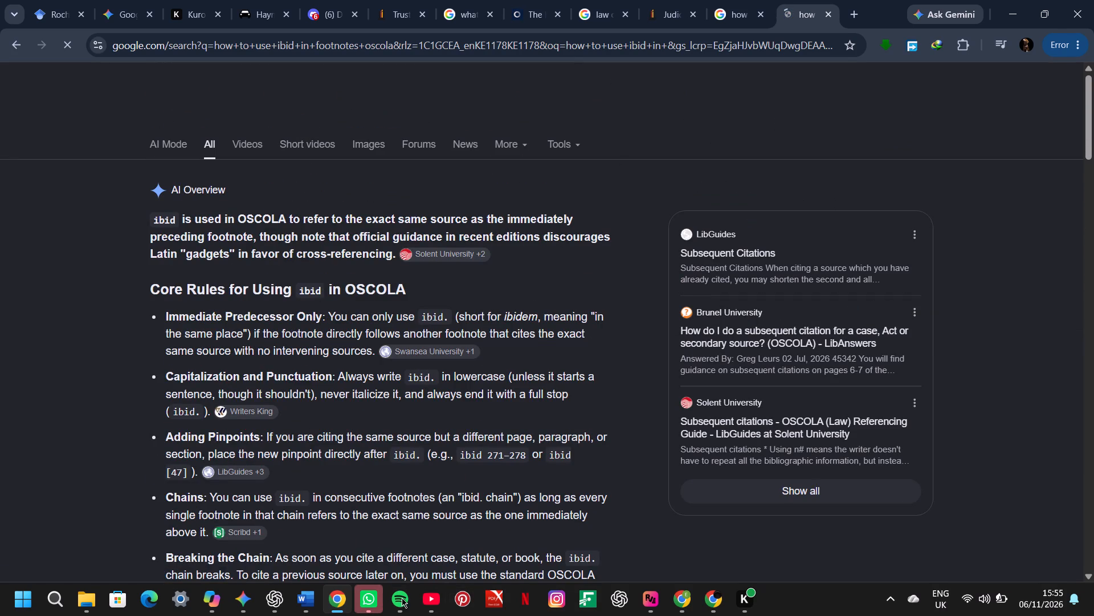
Back in Word, replace the "ibid" text of footnote 6 with "Judicature Act (Cap 8)." copied from footnote 4.
click(309, 603)
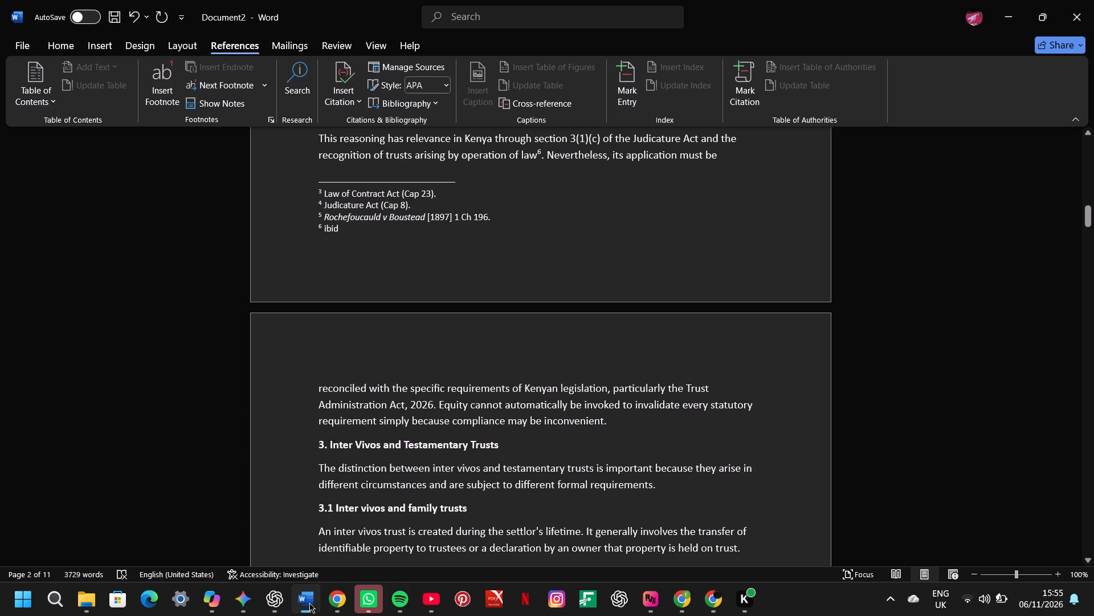
click(351, 233)
key(BackSpace)
key(BackSpace)
key(BackSpace)
key(BackSpace)
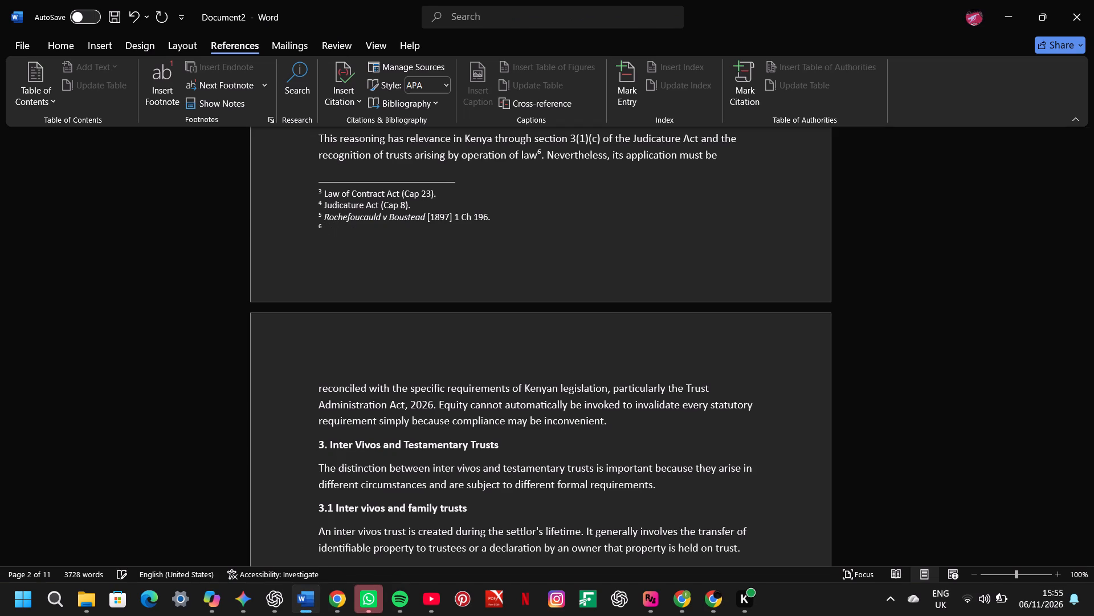
drag(414, 201, 337, 208)
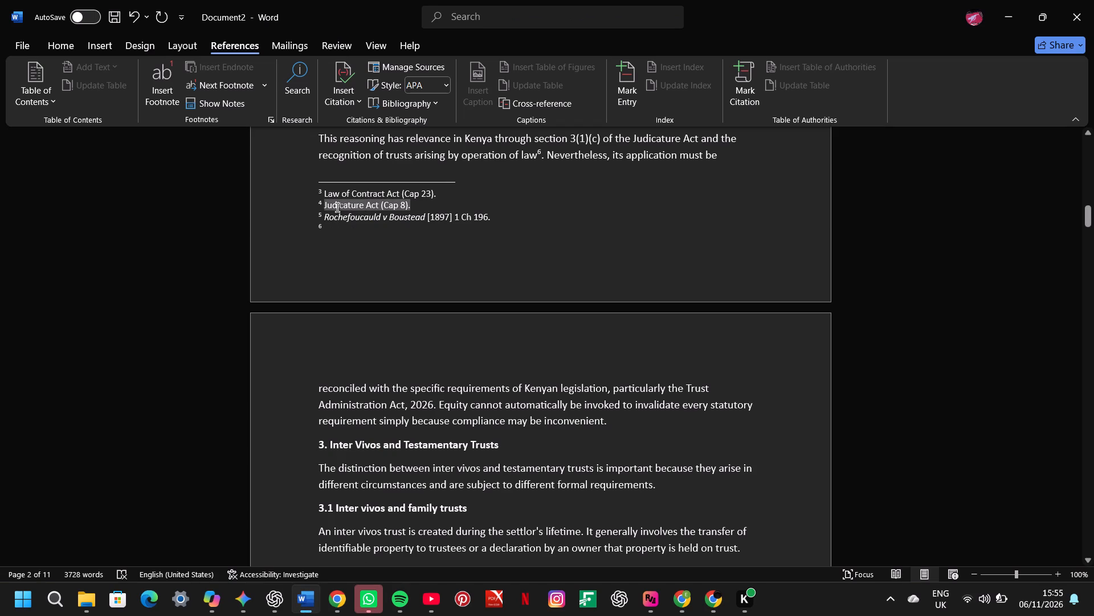
drag(337, 208, 323, 205)
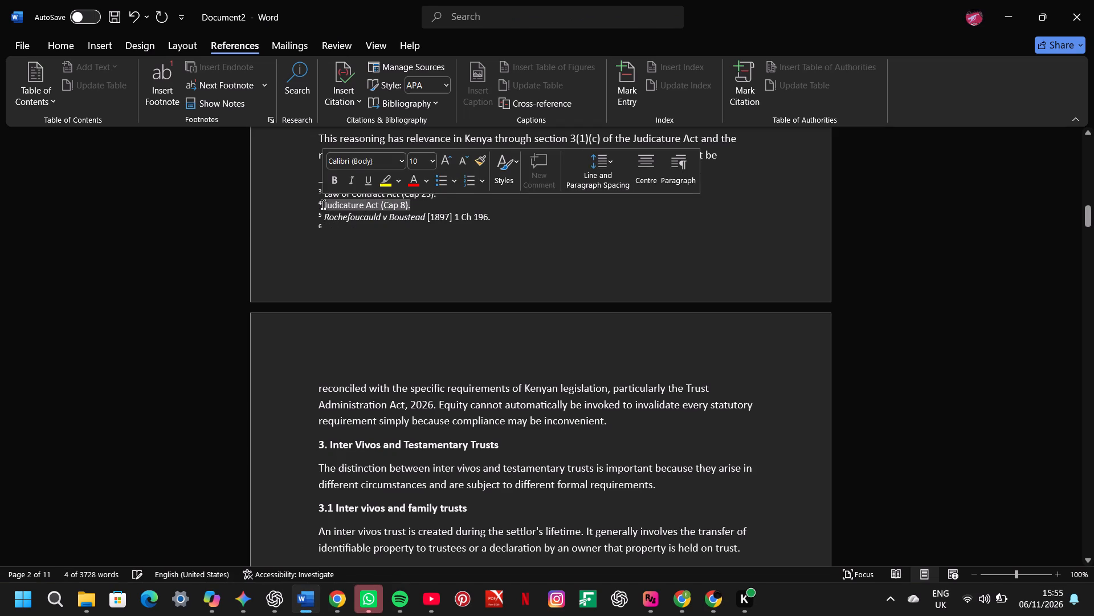
key(ctrl+c)
click(332, 225)
key(v)
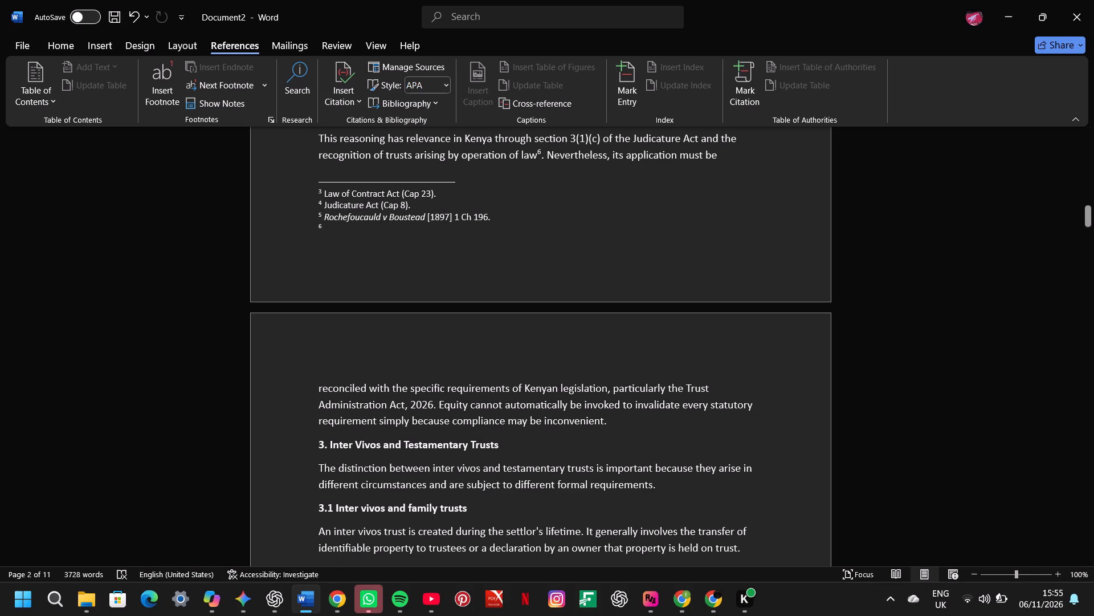
key(BackSpace)
key(ctrl+v)
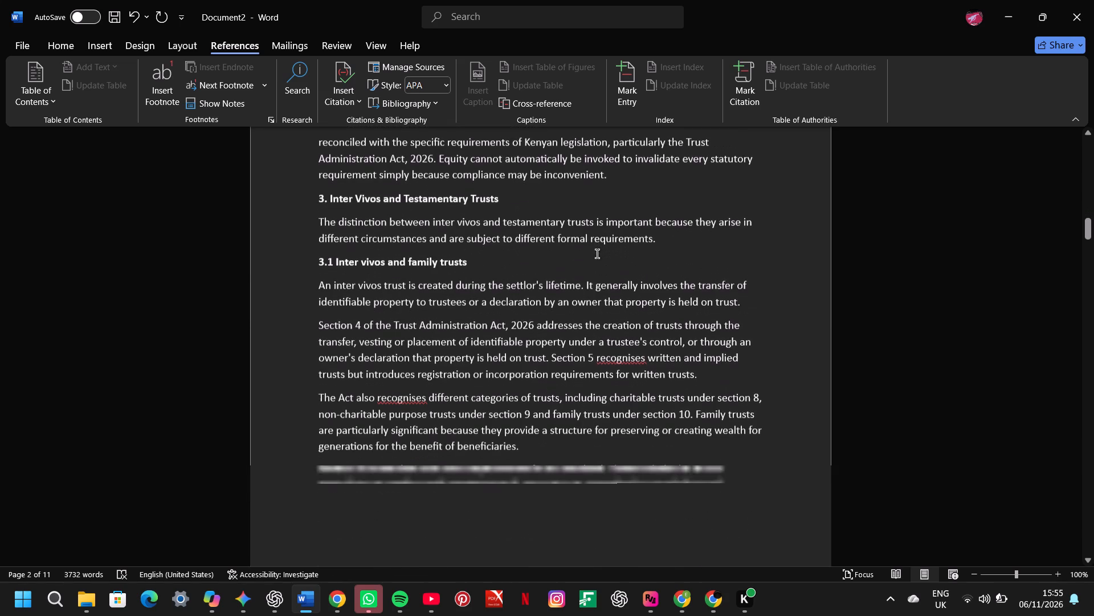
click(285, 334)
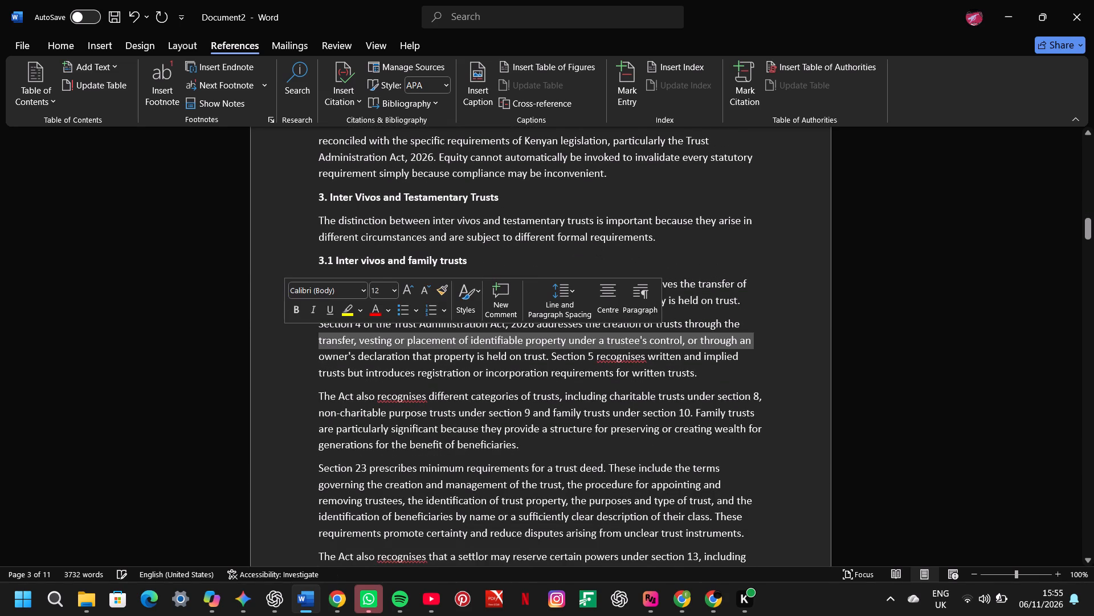
In section 3.1, merge the paragraphs beginning "Section 4 of the Trust Administration Act" and "The Act also recognises different categories" into the opening paragraph.
click(811, 367)
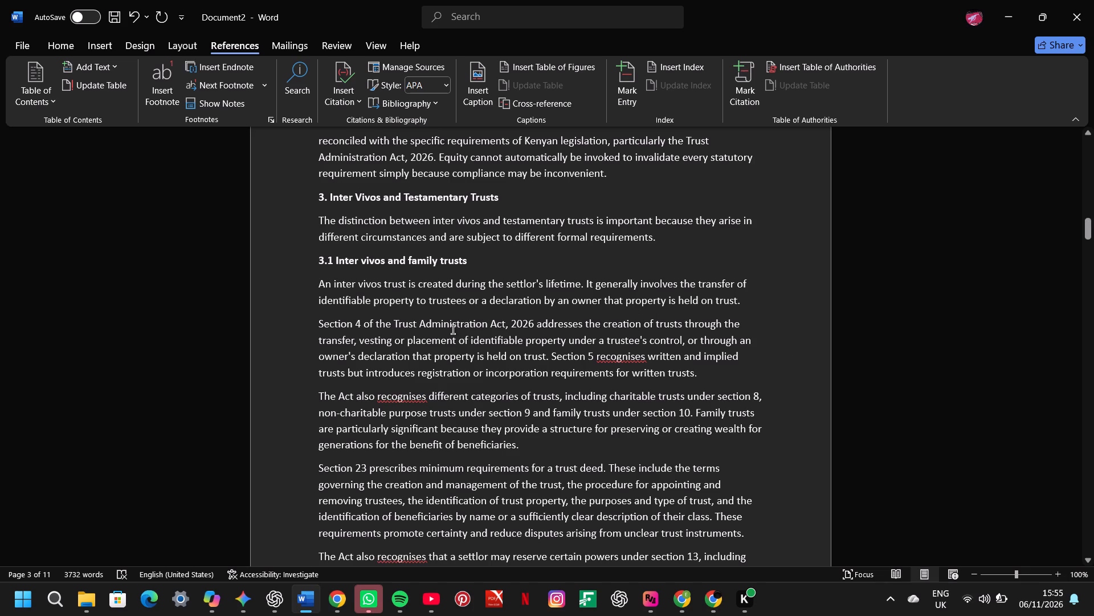
click(315, 325)
key(BackSpace)
key(space)
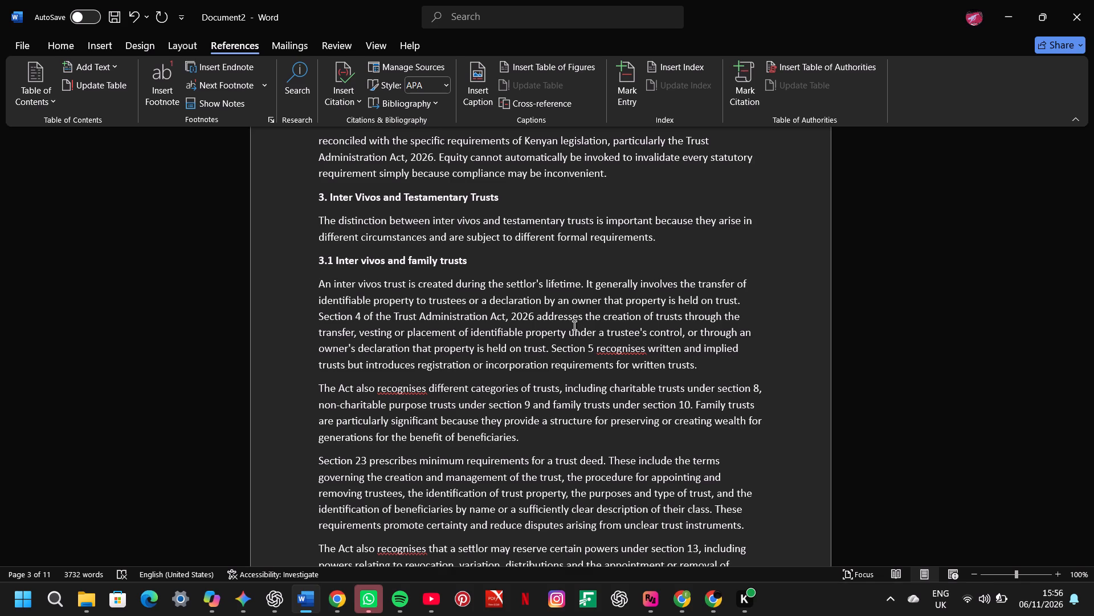
click(697, 368)
key(Left)
click(316, 394)
key(BackSpace)
key(space)
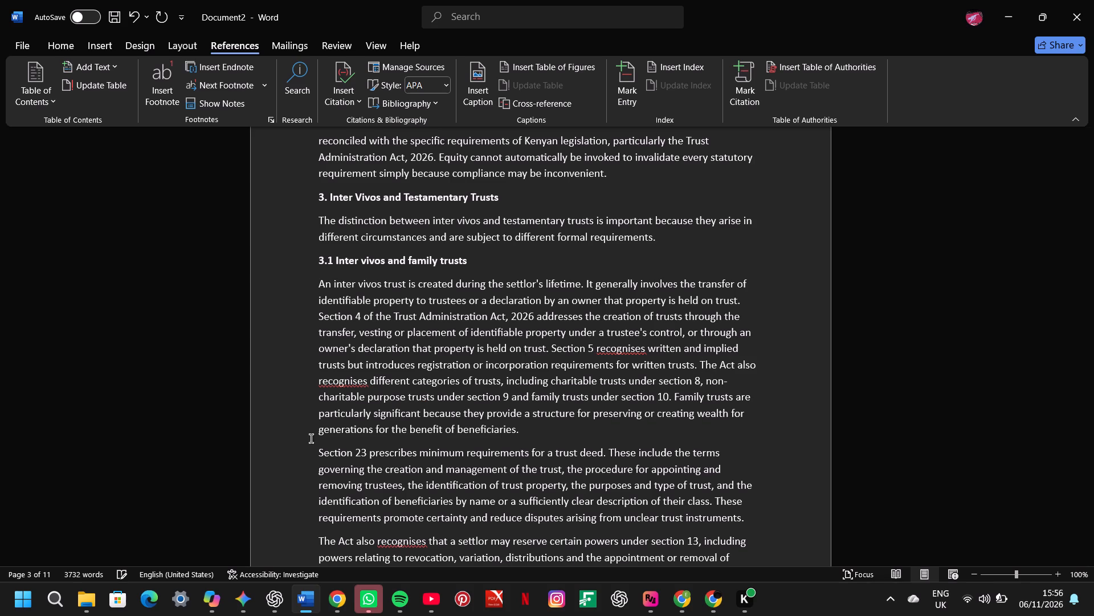
Switch to Chrome and replace the ibid query with a Google search for "how to reference a statute using oscola".
click(334, 603)
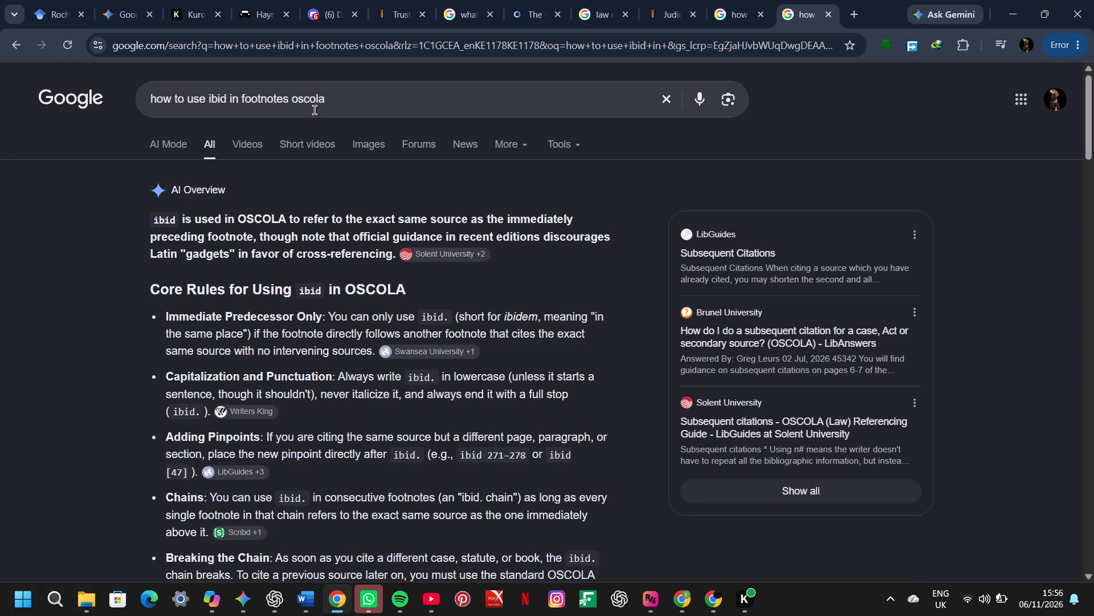
click(224, 106)
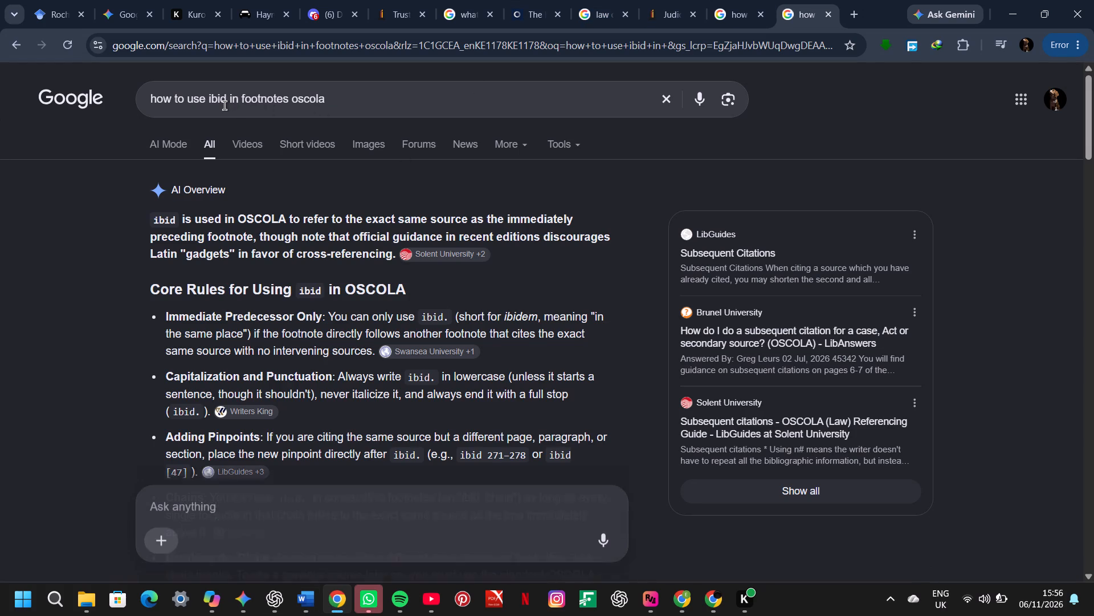
key(BackSpace)
key(BackSpace)
key(BackSpace)
key(BackSpace)
key(BackSpace)
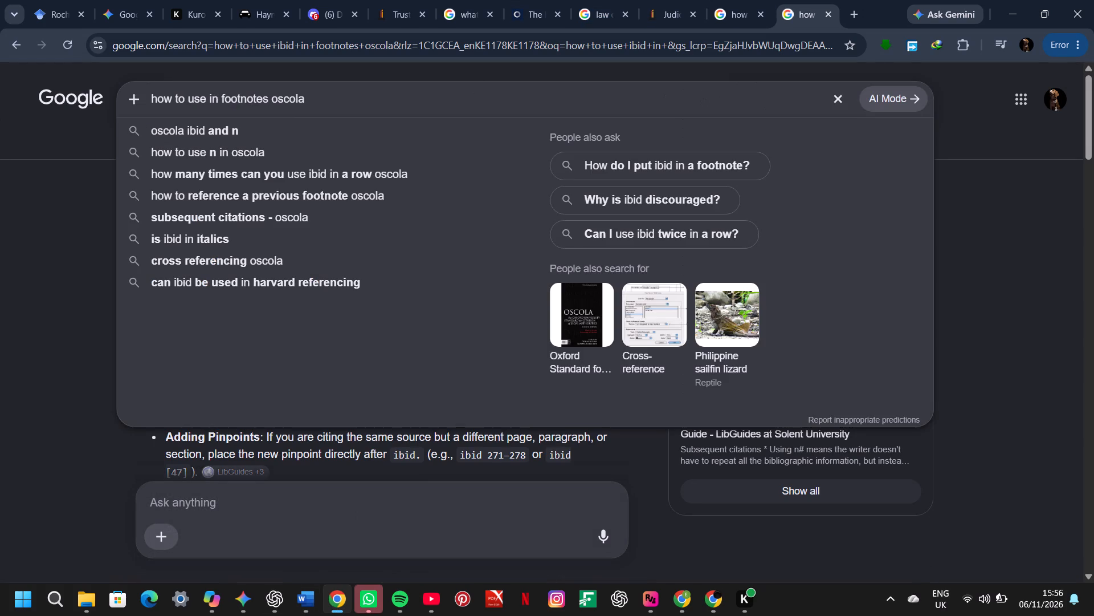
click(315, 105)
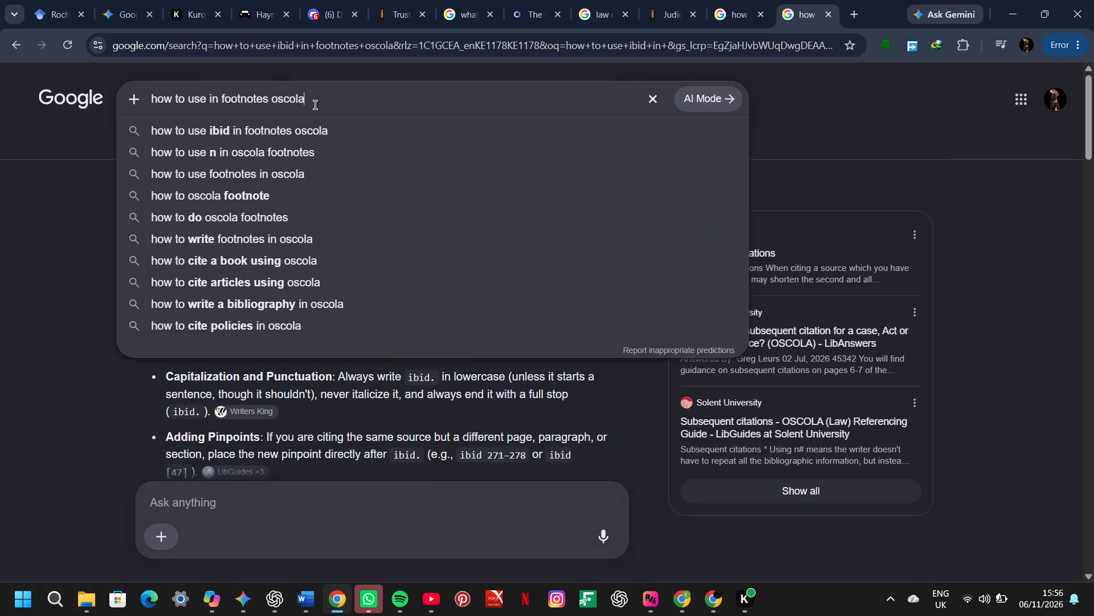
key(BackSpace)
key(BackSpace)
key(BackSpace)
key(BackSpace)
key(BackSpace)
key(BackSpace)
key(BackSpace)
key(BackSpace)
key(BackSpace)
key(BackSpace)
key(BackSpace)
key(BackSpace)
key(BackSpace)
key(BackSpace)
key(BackSpace)
key(BackSpace)
key(BackSpace)
key(BackSpace)
key(BackSpace)
key(BackSpace)
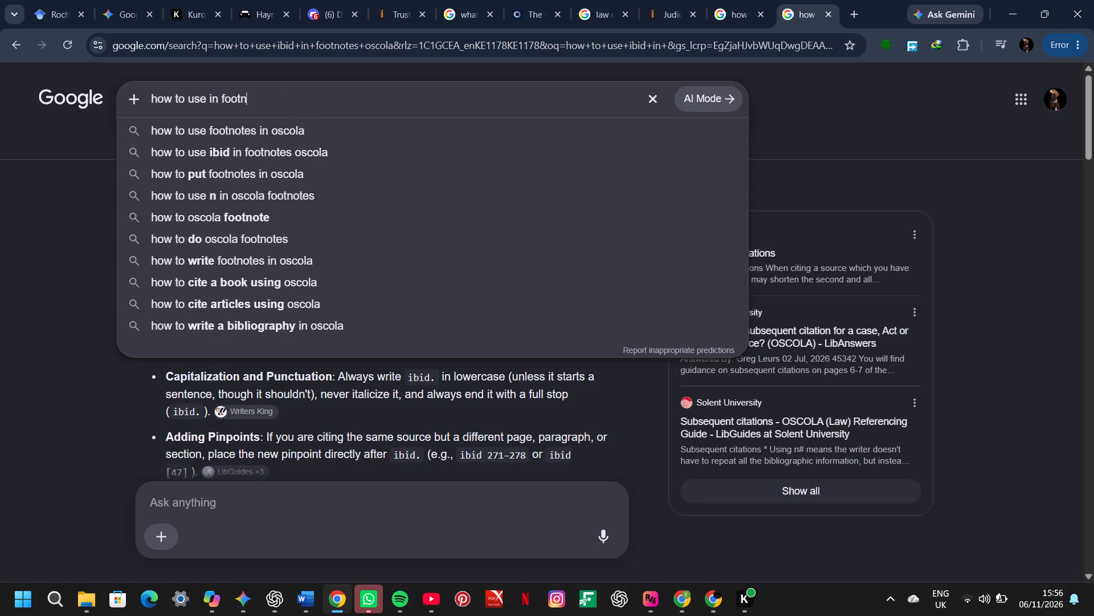
text(ow to reference)
key(space)
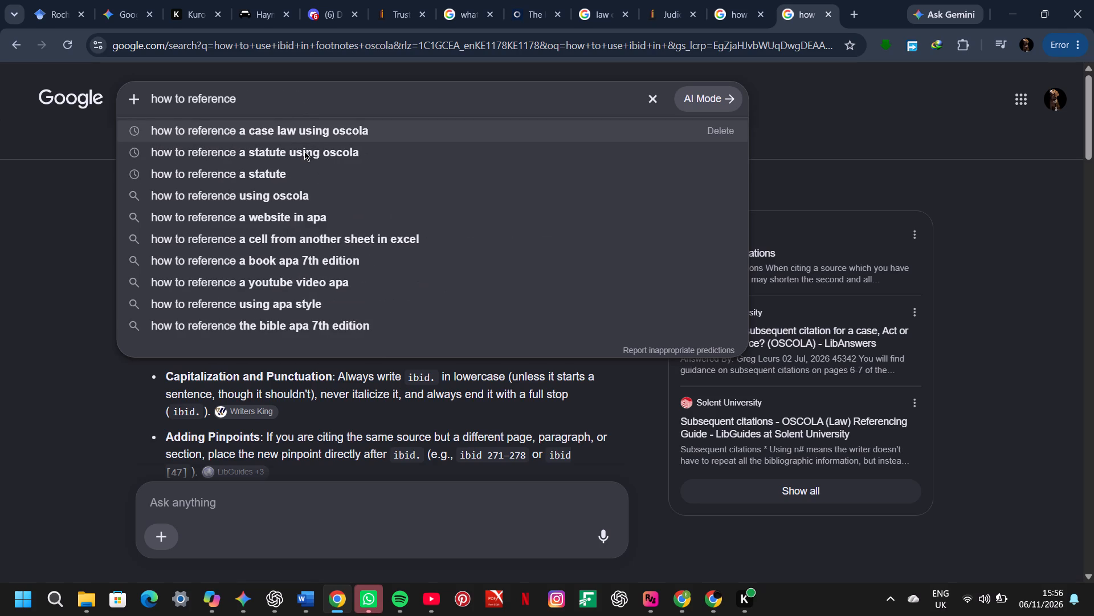
click(305, 153)
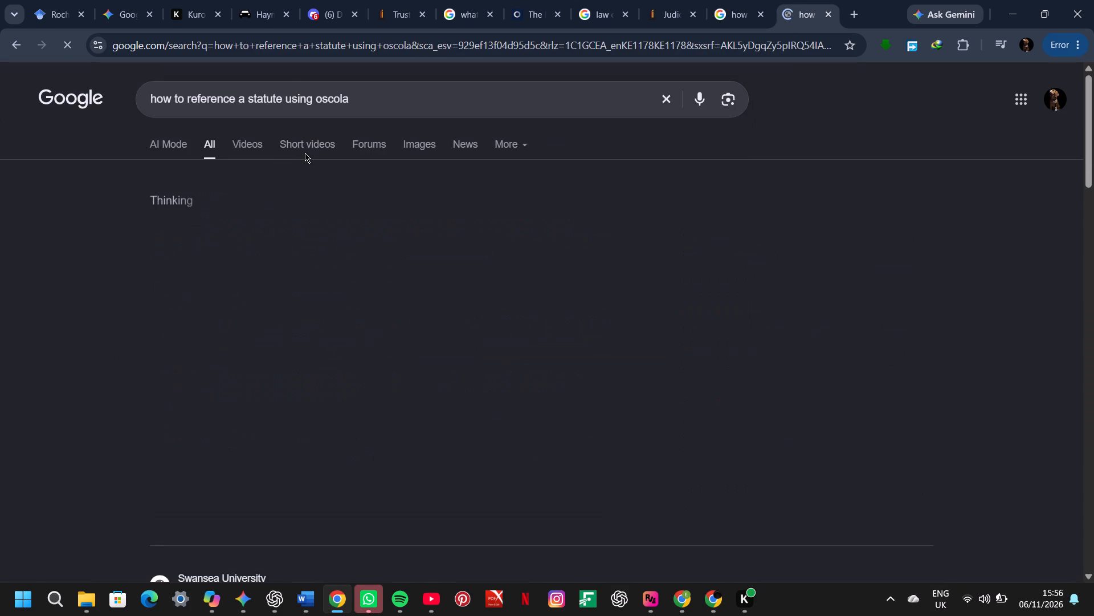
Read the AI overview's general footnote rules and example formats for citing statutes in OSCOLA.
scroll(372, 332, down, 1)
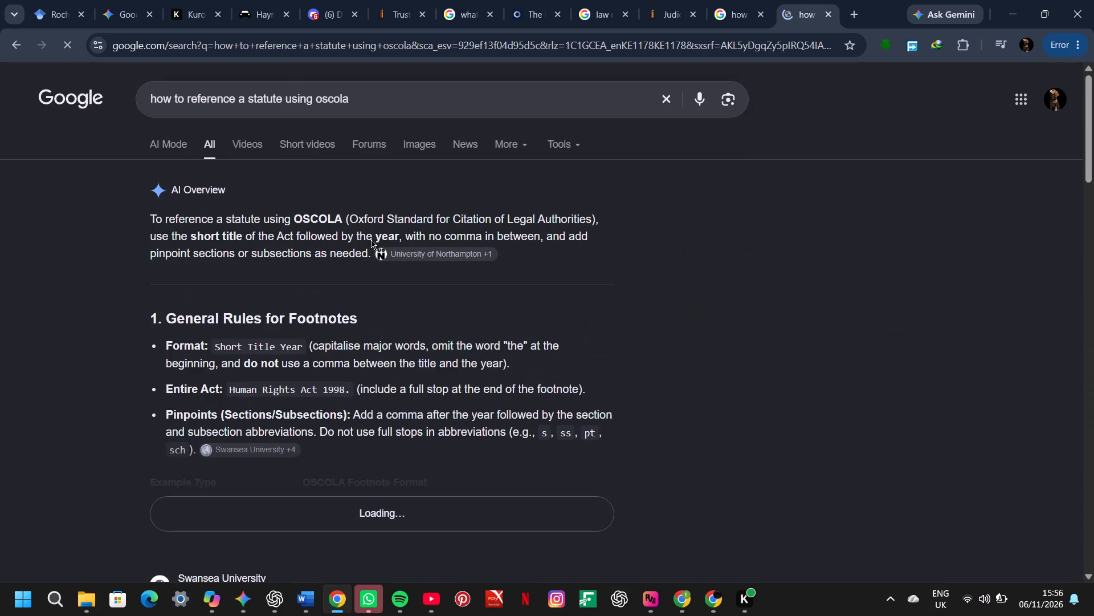
scroll(371, 240, down, 1)
scroll(372, 332, down, 1)
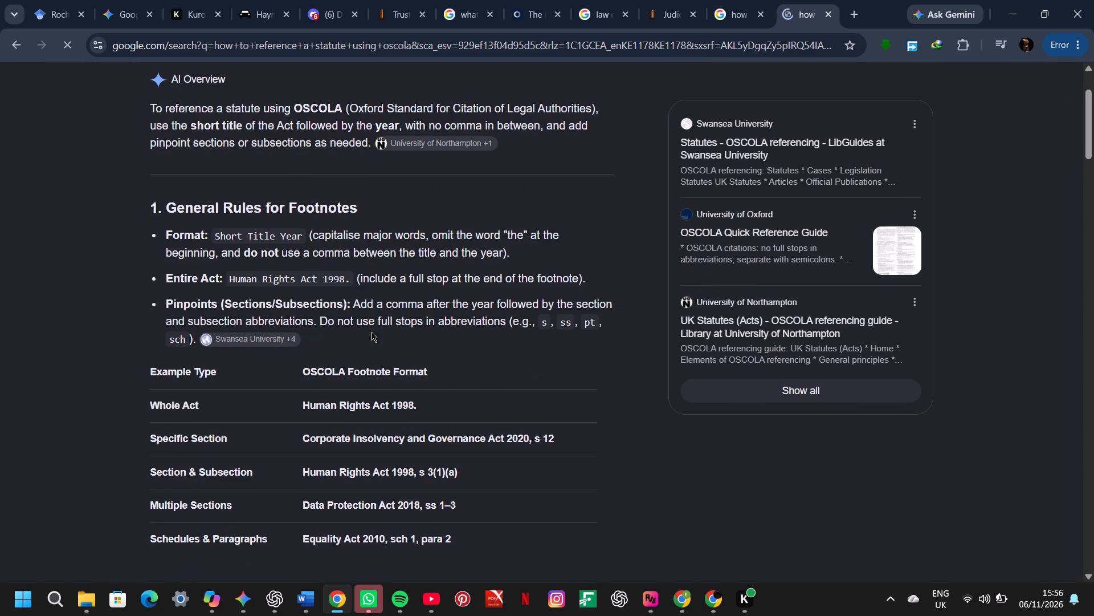
scroll(372, 332, down, 2)
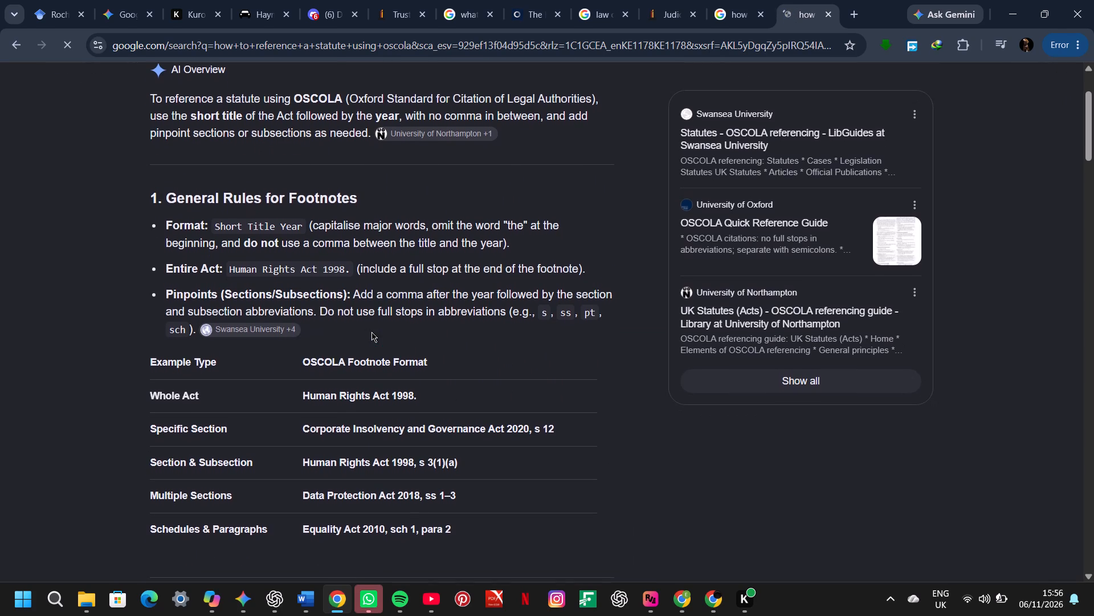
scroll(372, 332, down, 1)
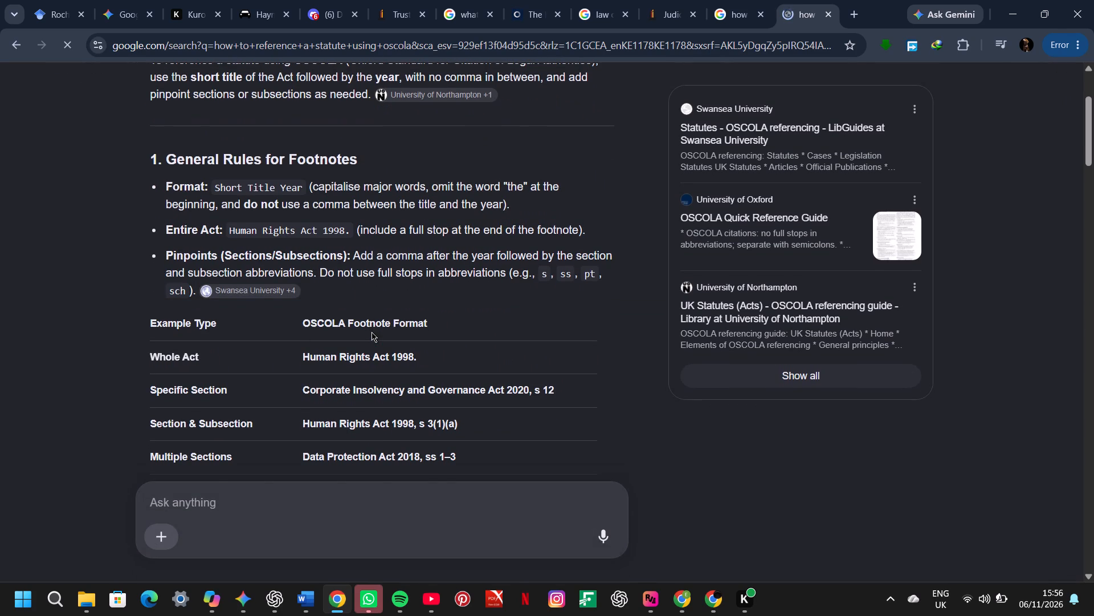
scroll(372, 332, down, 2)
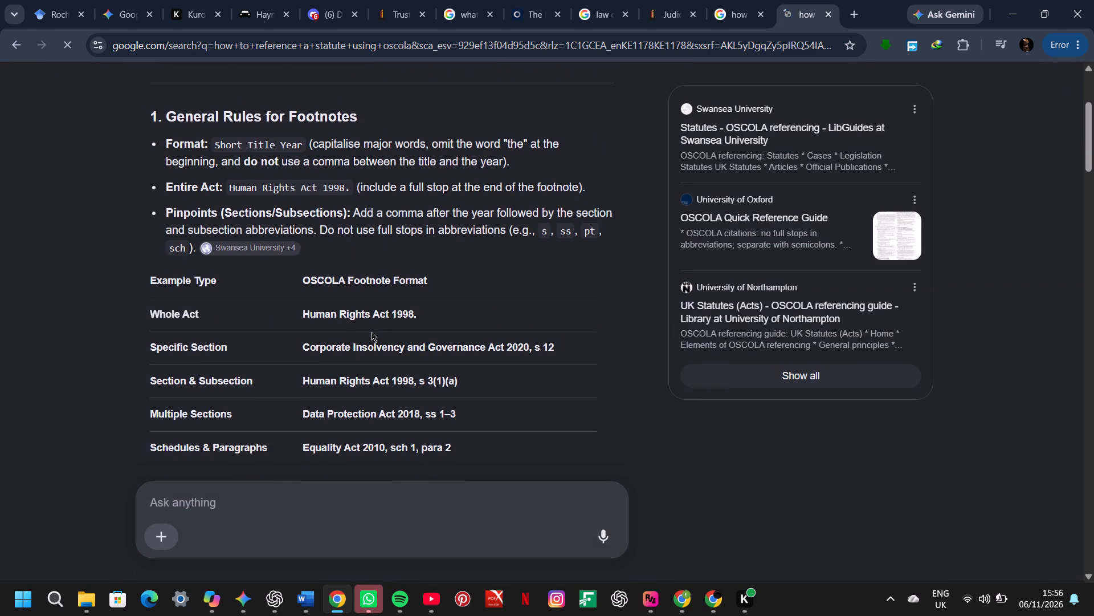
scroll(372, 332, down, 2)
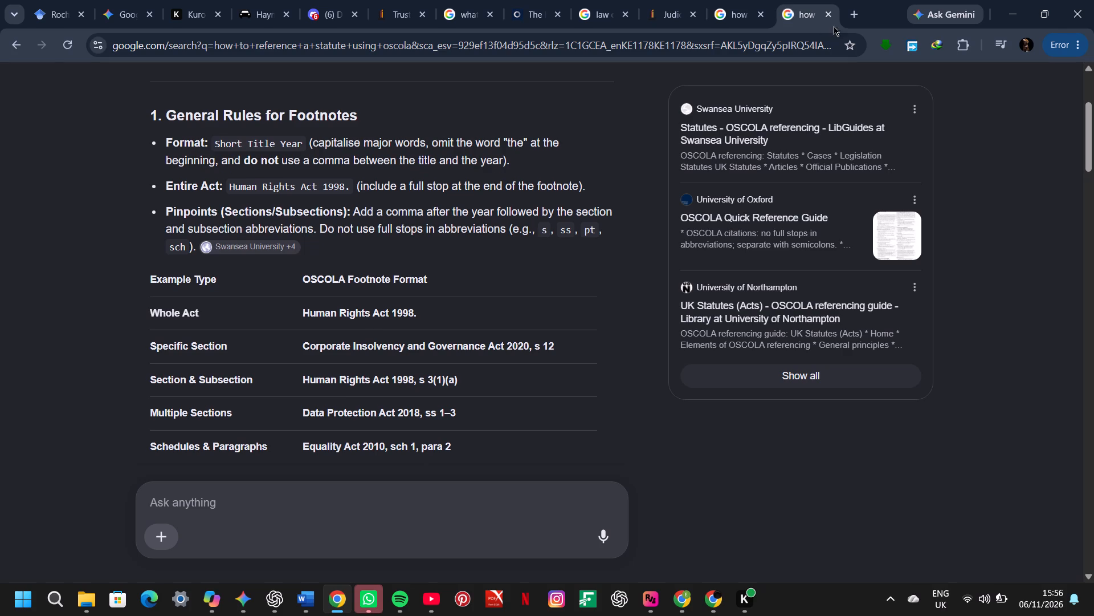
Go to the open Kenya Law page for the Trust Administration Act and copy the Act's citation.
click(740, 6)
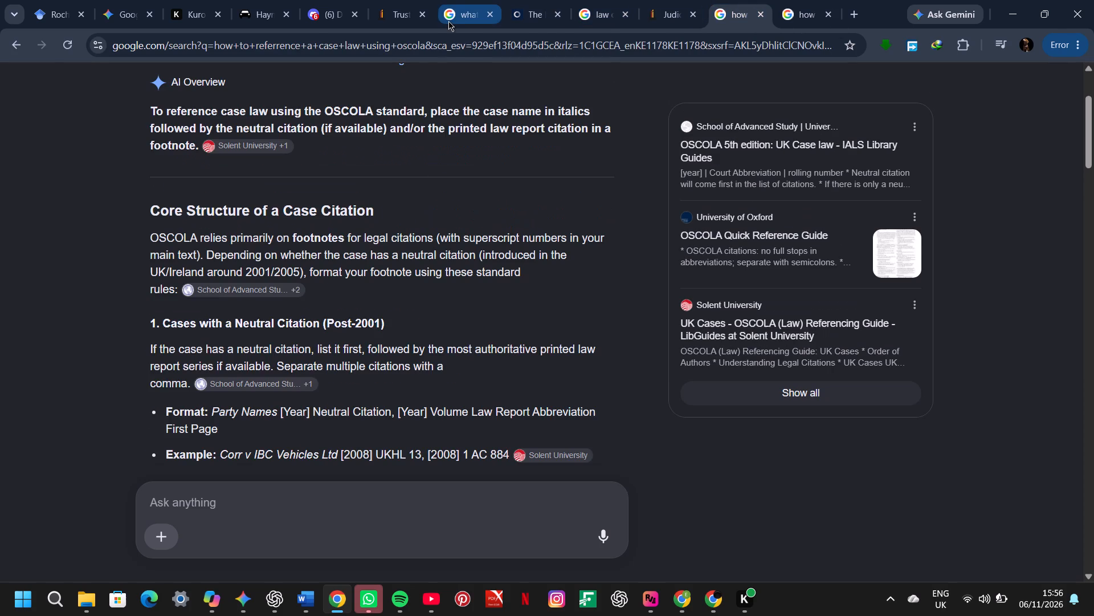
click(395, 16)
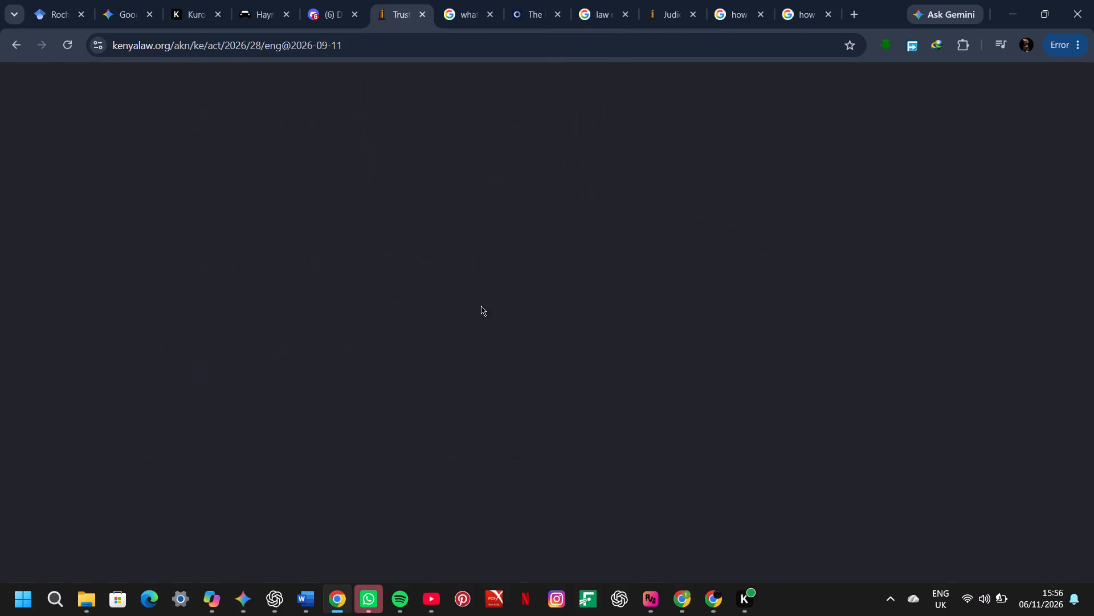
scroll(481, 306, down, 9)
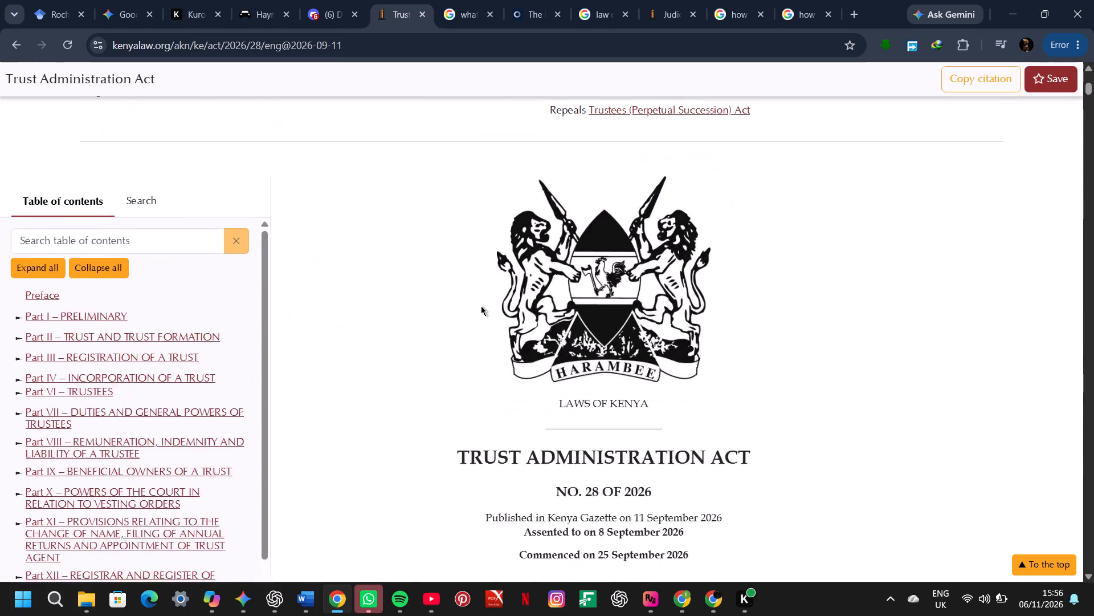
scroll(481, 306, down, 5)
scroll(481, 306, up, 1)
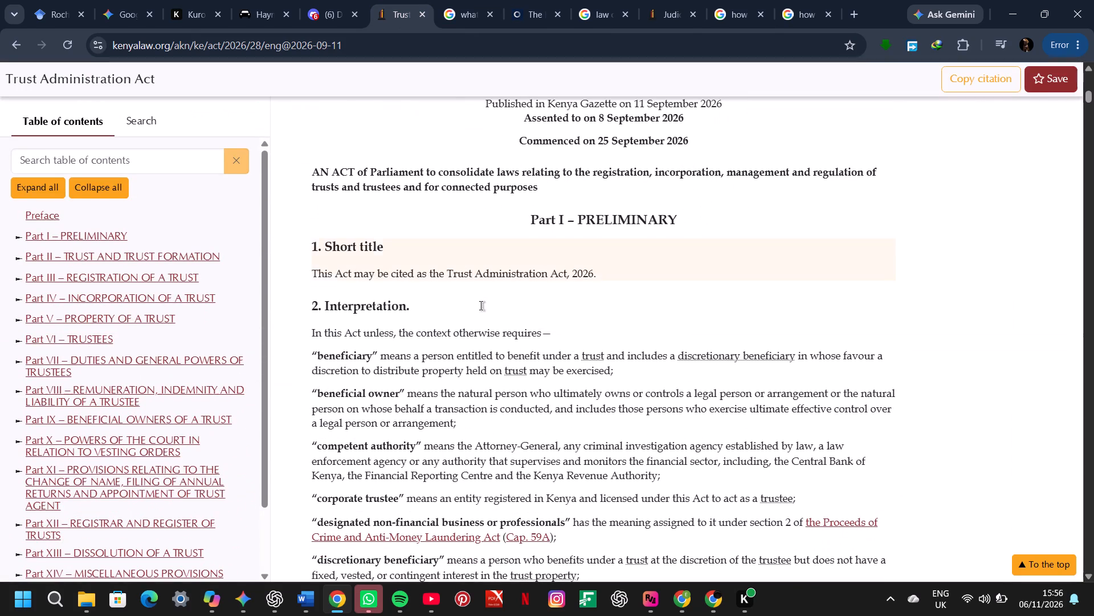
scroll(481, 306, up, 2)
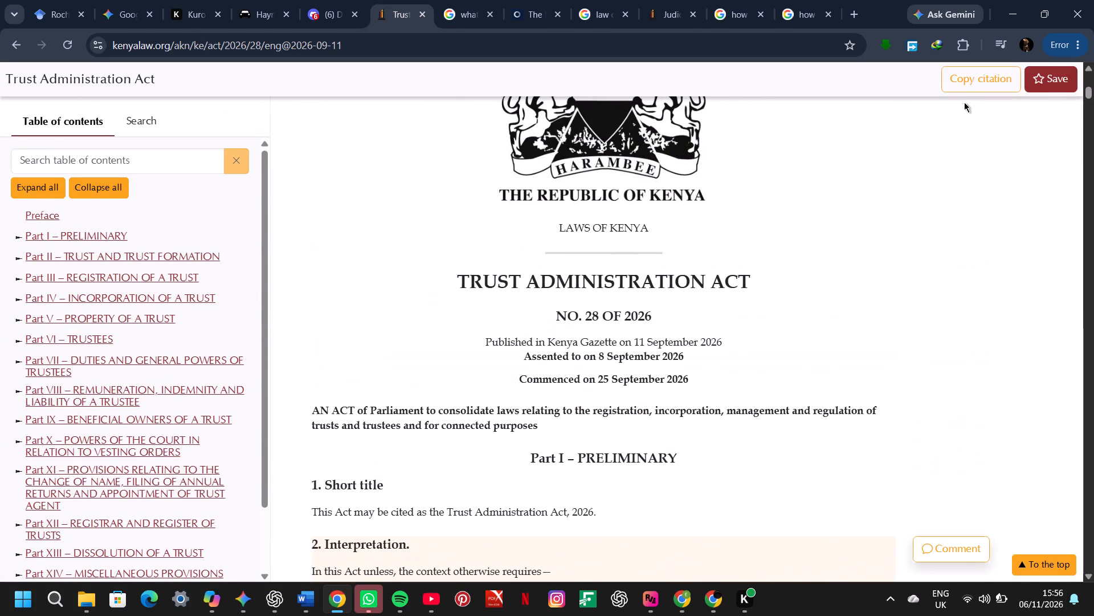
click(970, 87)
Examine the Act's provisions on the creation of a trust and on recognition and enforceability, sections 4 and 5.
scroll(708, 252, down, 3)
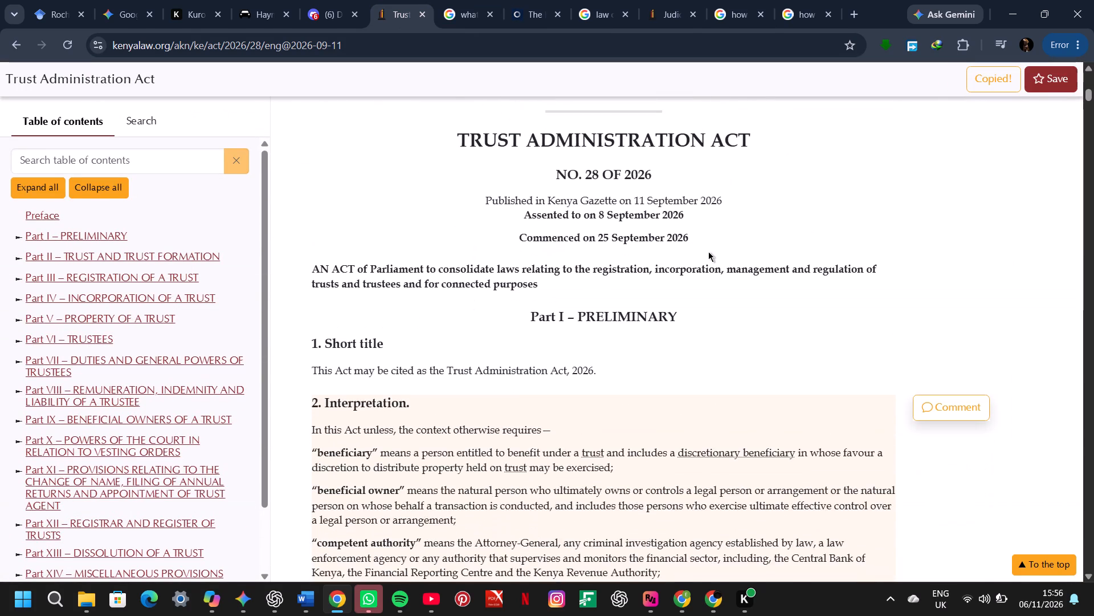
scroll(708, 252, down, 16)
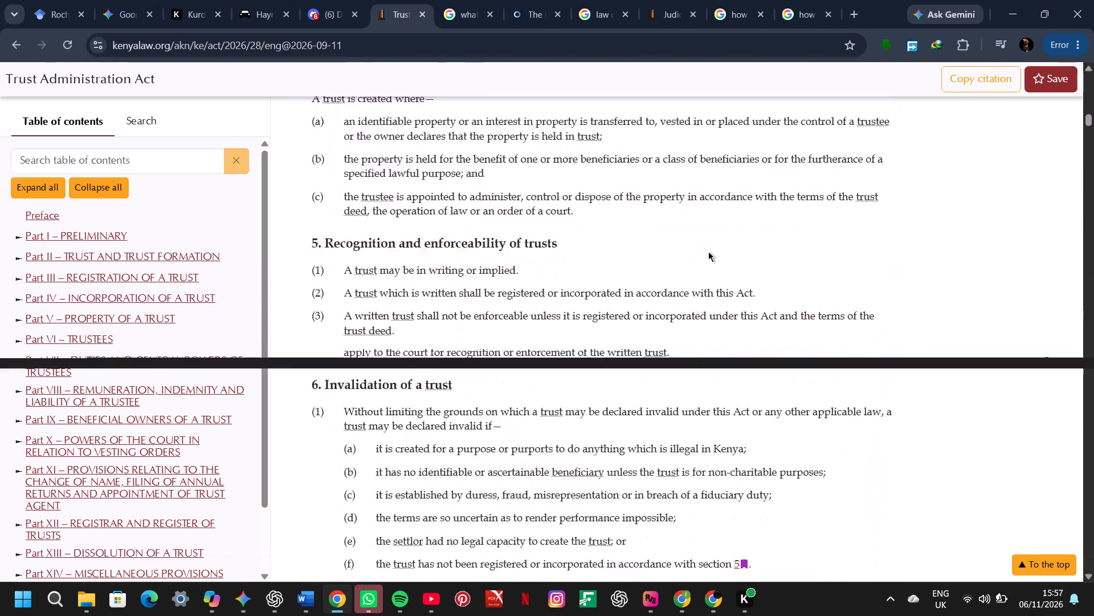
scroll(708, 252, up, 2)
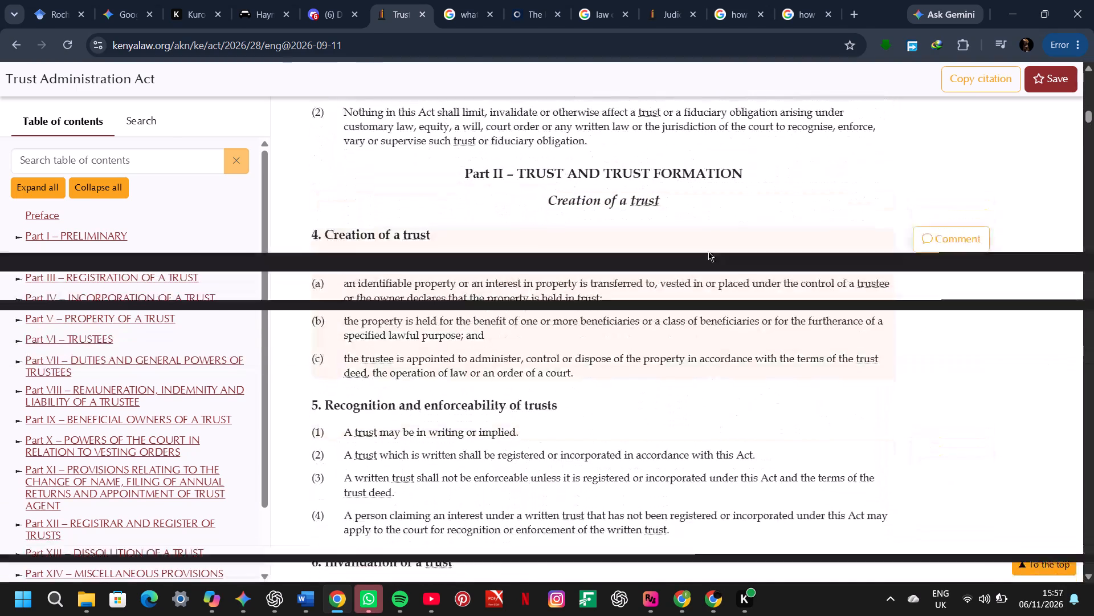
scroll(708, 252, up, 1)
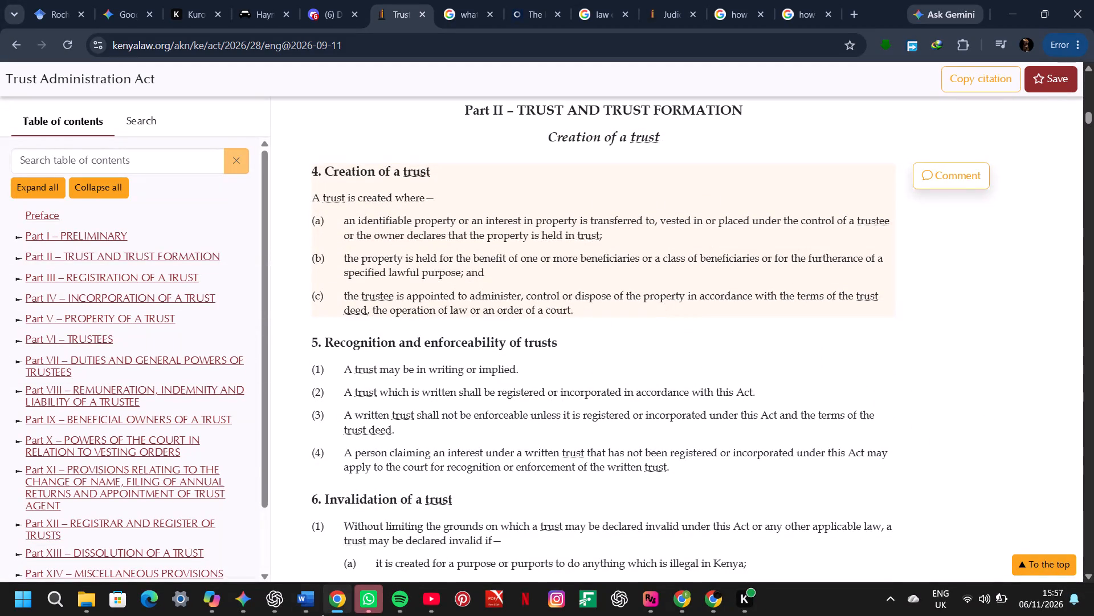
Back in Word, correct both instances of "recognises" in section 3.1's first paragraph to "recognizes", adding the second correction to AutoCorrect.
click(297, 602)
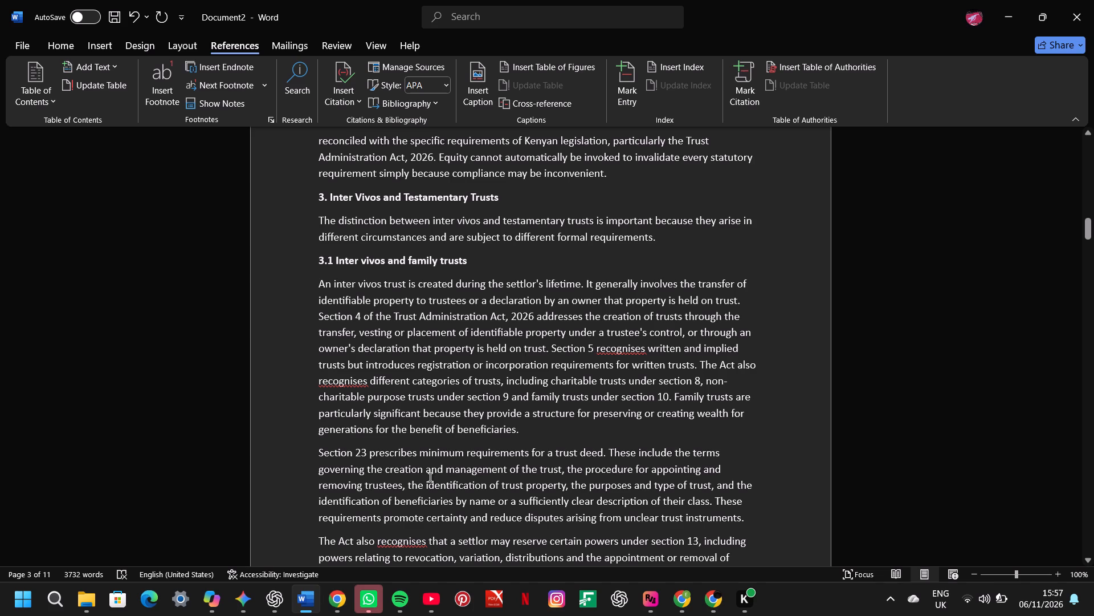
click(622, 353)
right_click(622, 353)
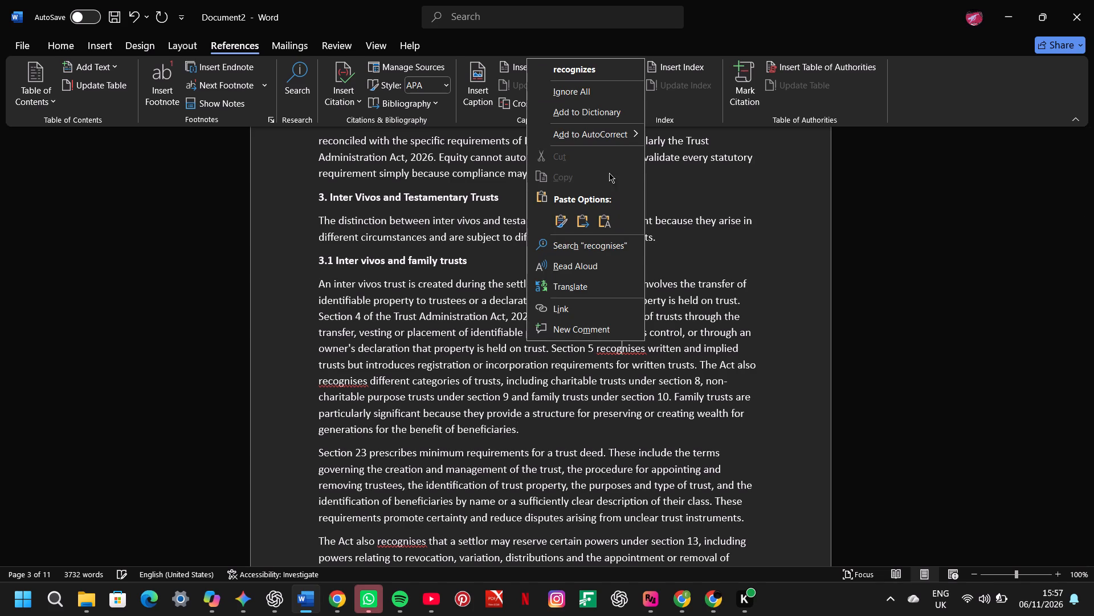
click(604, 138)
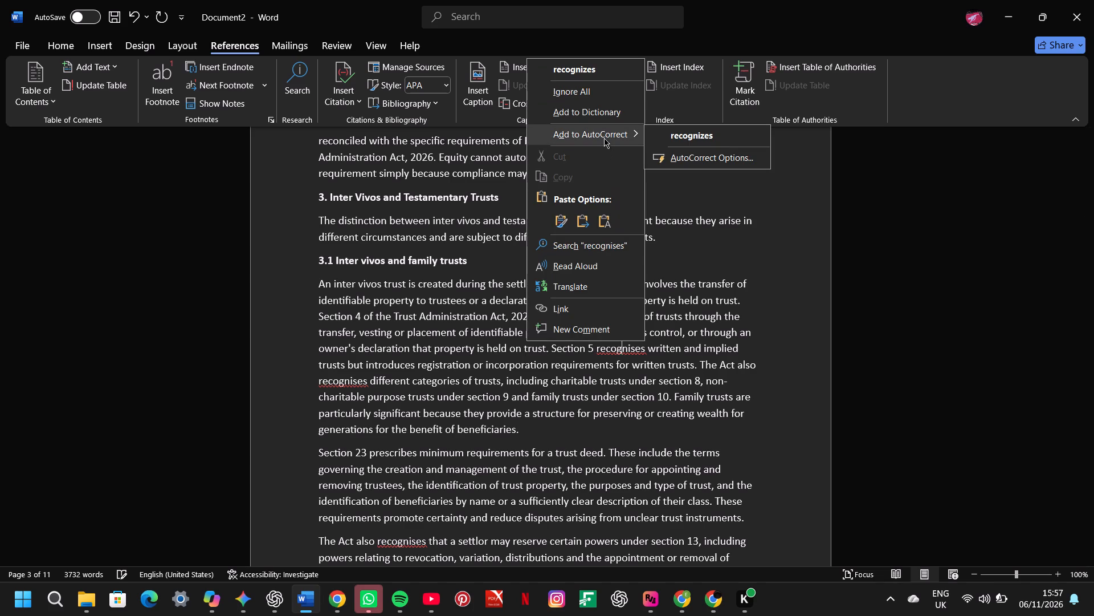
click(593, 62)
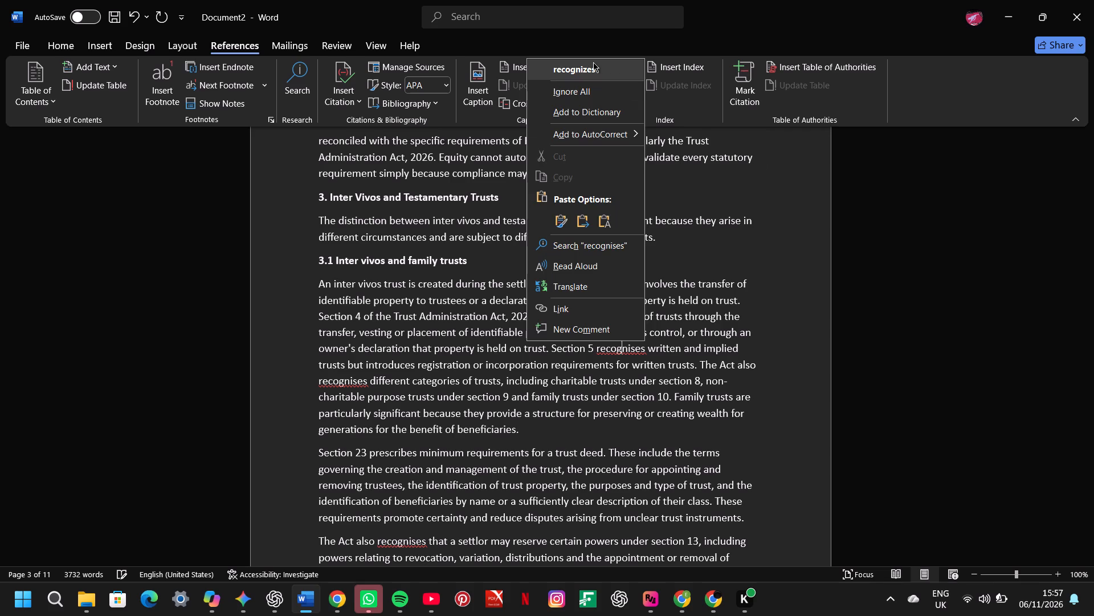
click(348, 378)
right_click(348, 378)
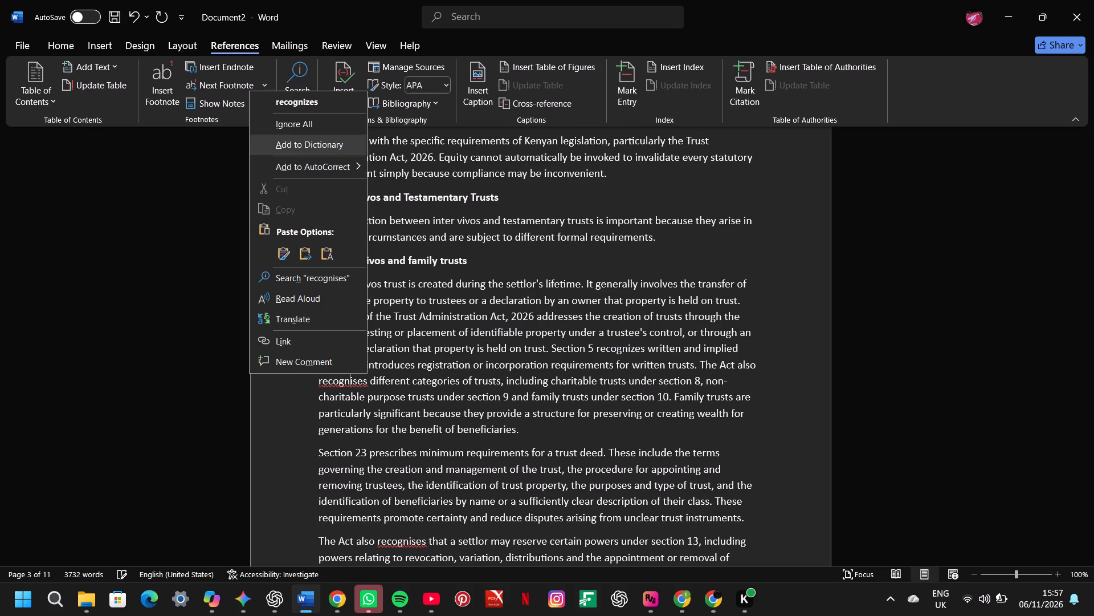
click(296, 161)
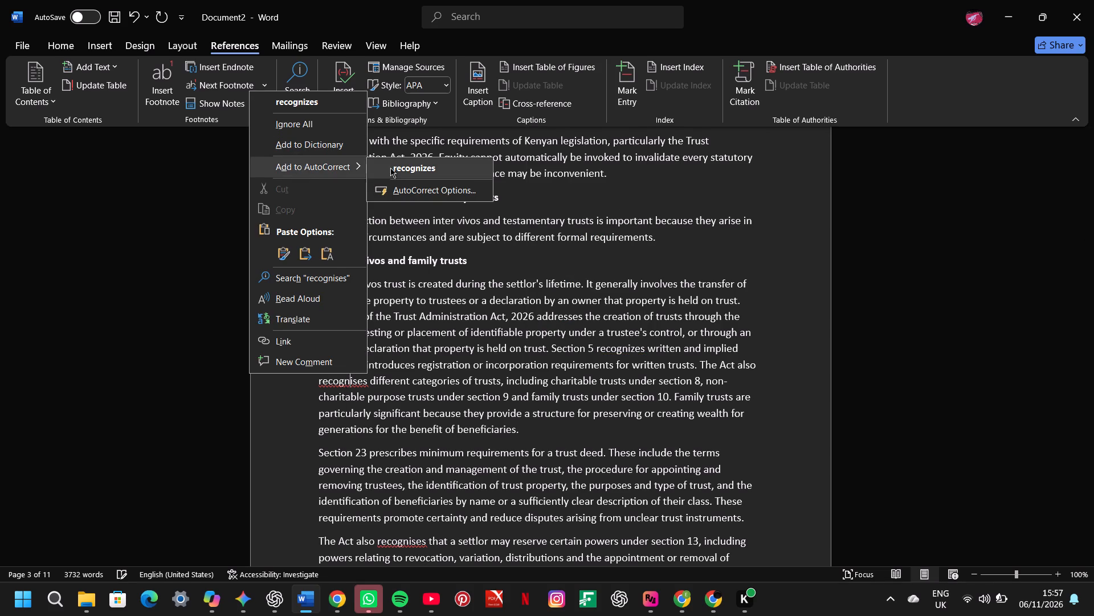
click(391, 168)
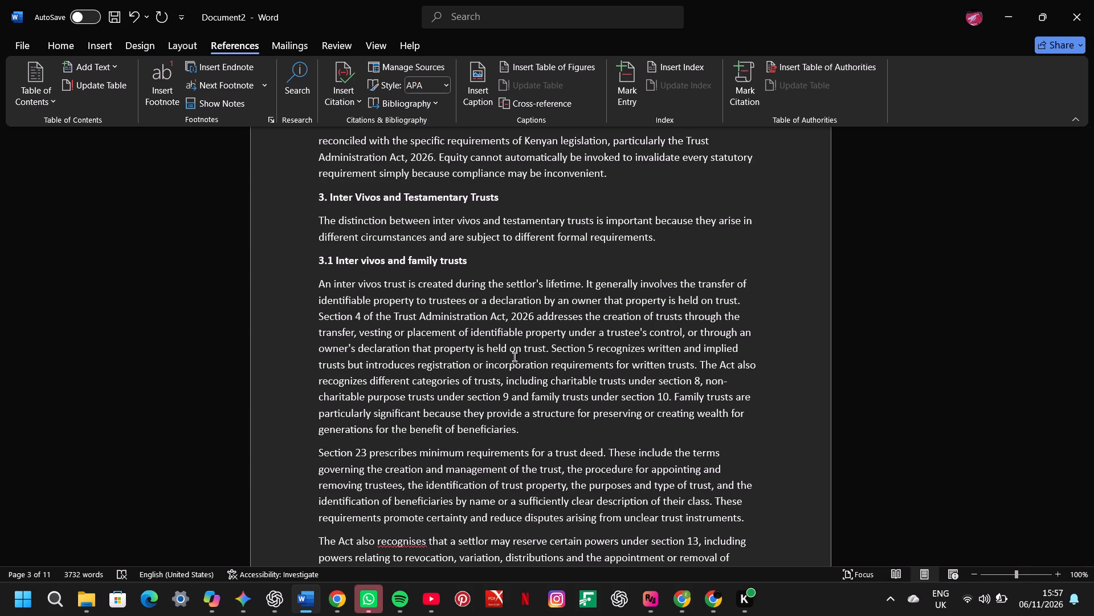
Insert a footnote after "written trusts" in section 3.1's first paragraph, before the full stop.
click(696, 370)
key(Left)
click(164, 82)
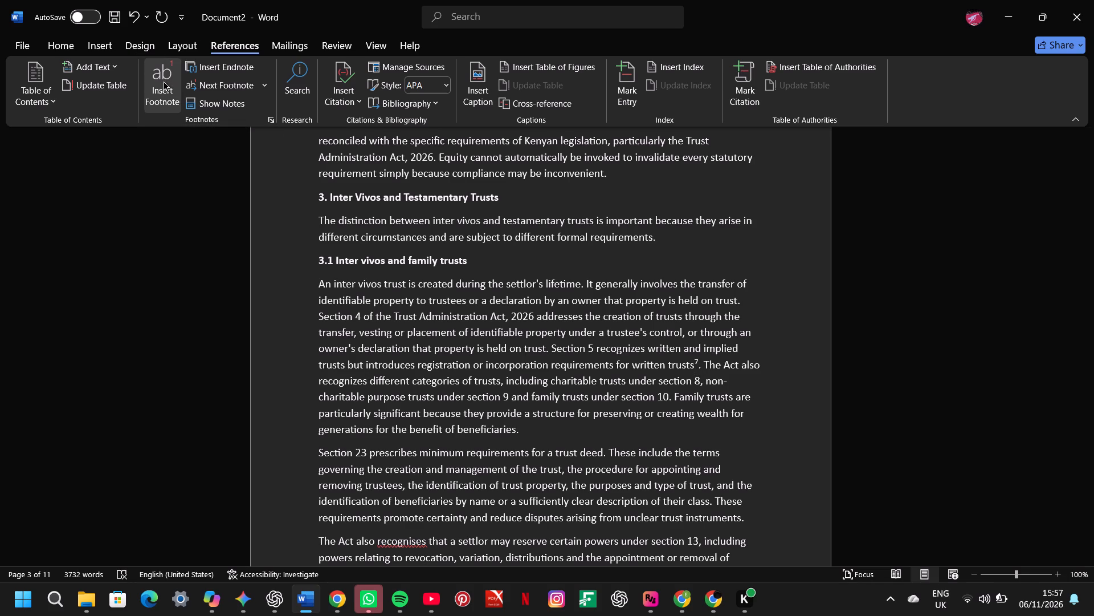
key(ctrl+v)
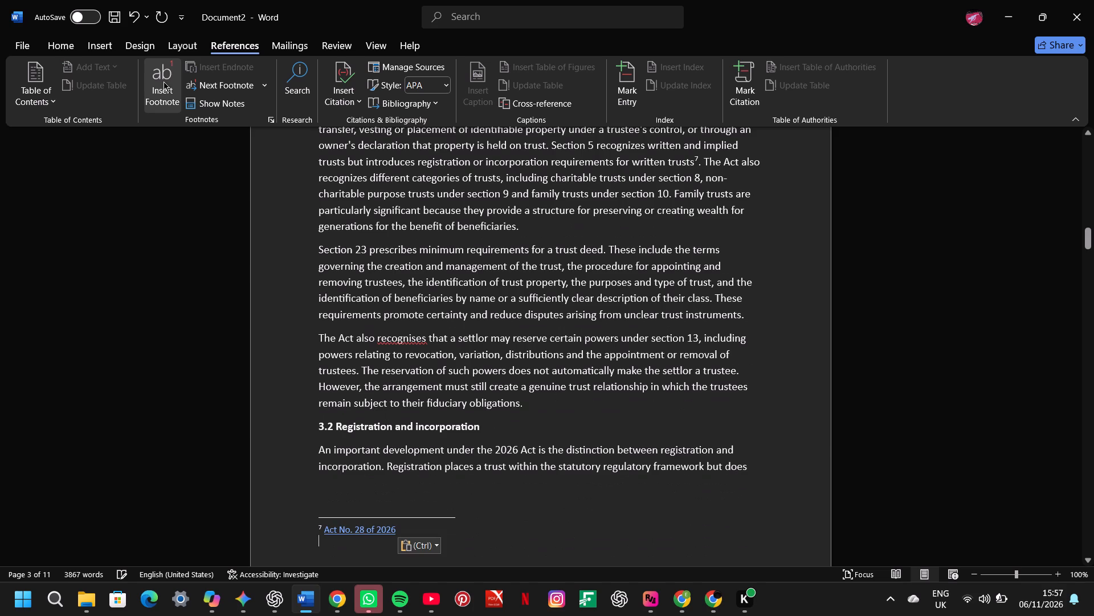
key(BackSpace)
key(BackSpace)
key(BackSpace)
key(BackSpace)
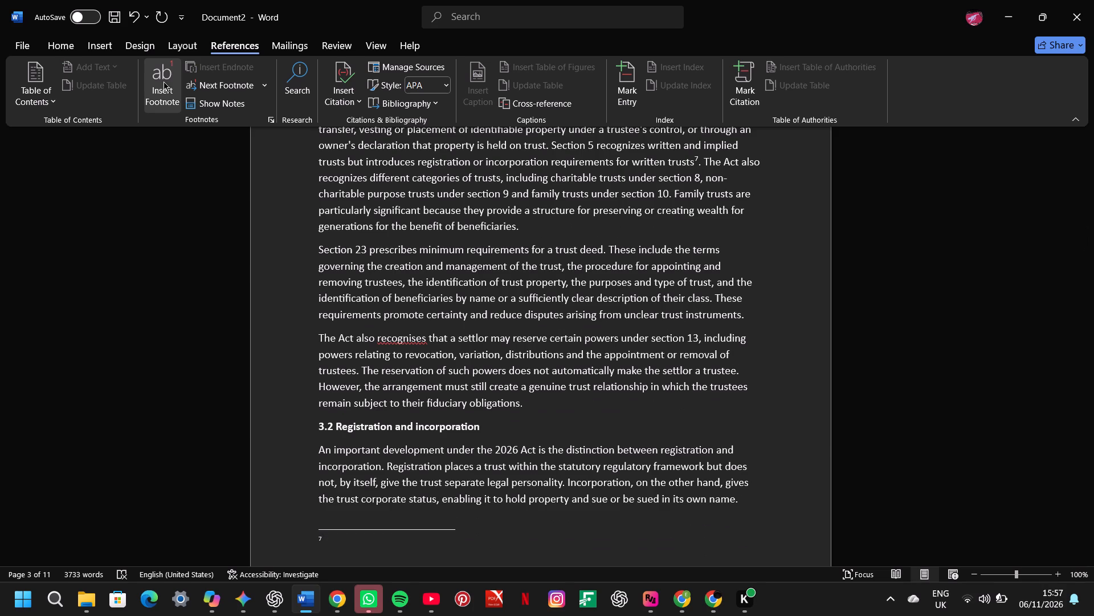
Enter "Trust Administration Act, 2026" as the text of the new footnote 7.
key(t)
text(rust)
key(space)
text(dm)
text(in)
text(istr)
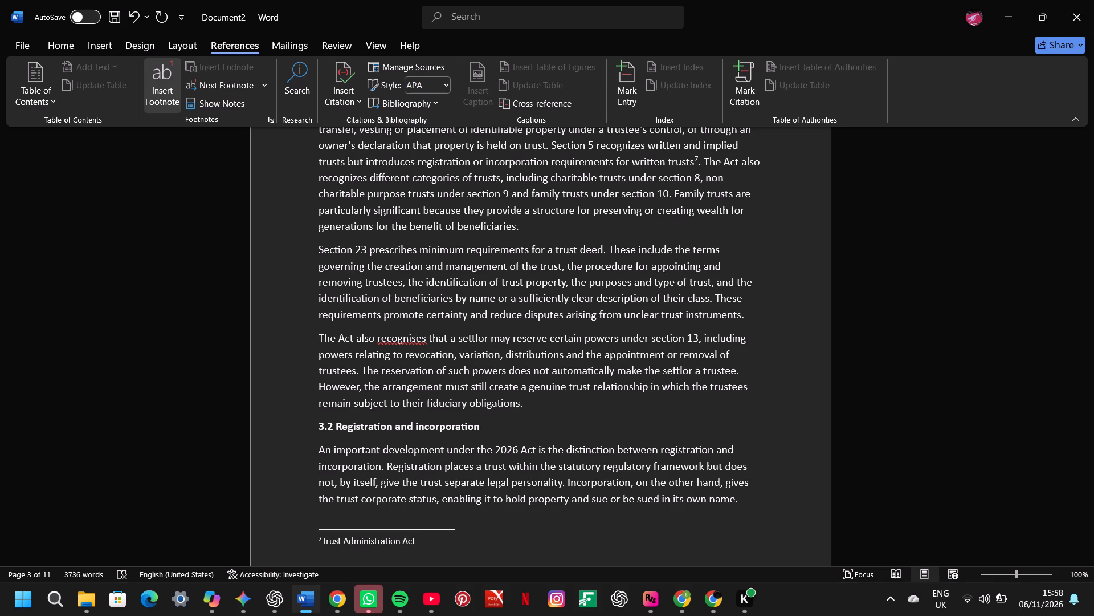
text(202)
key(BackSpace)
key(BackSpace)
key(BackSpace)
key(BackSpace)
text(, 2026)
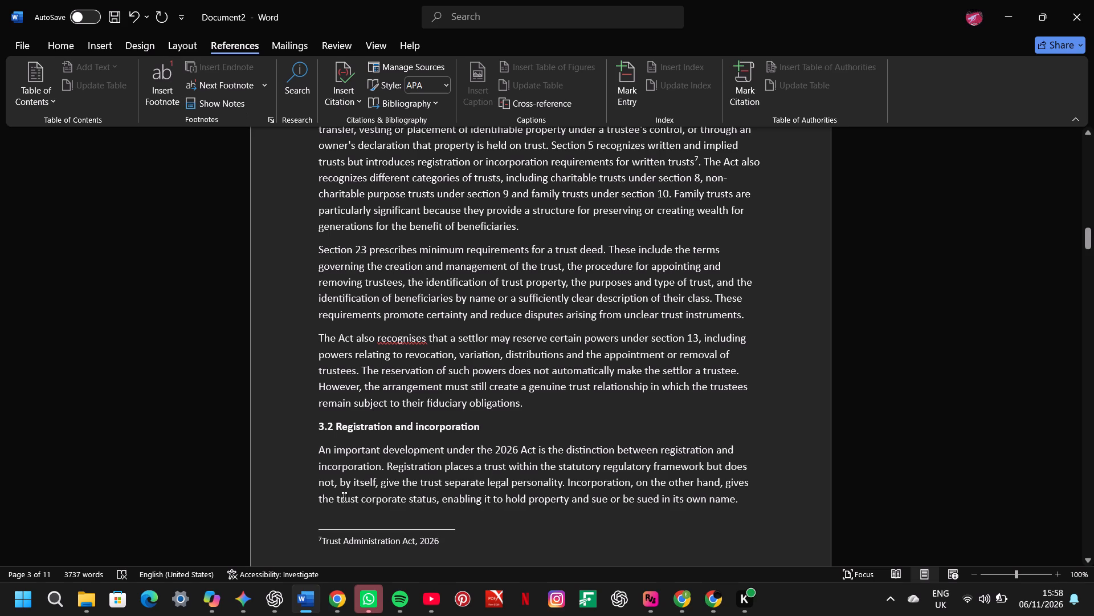
Check the footnote against the OSCOLA statute format in the browser, and in Word remove the comma between "Act" and "2026".
click(339, 599)
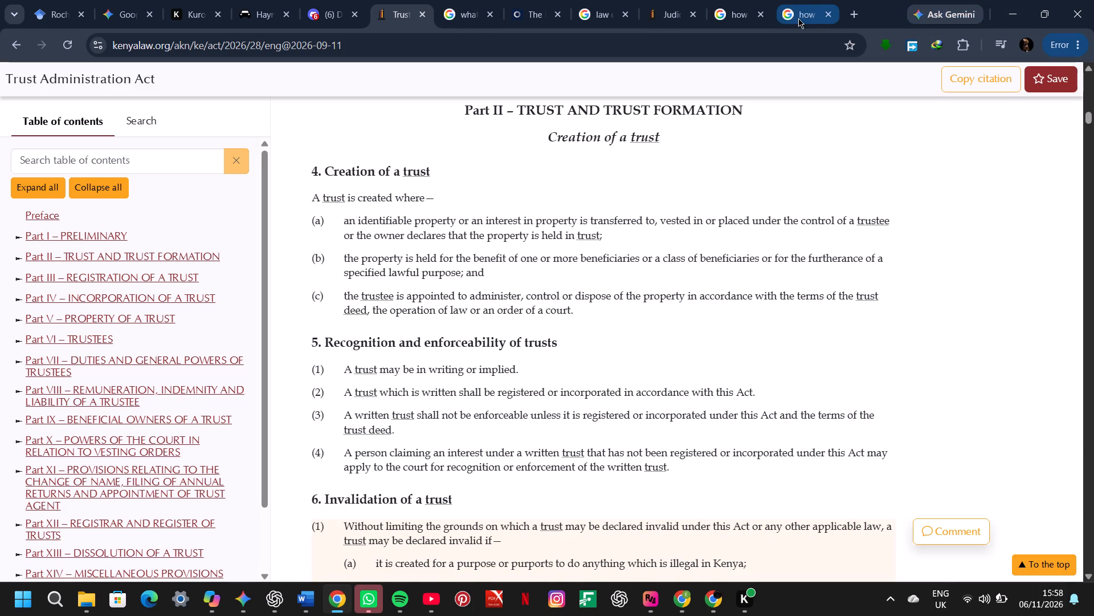
click(798, 18)
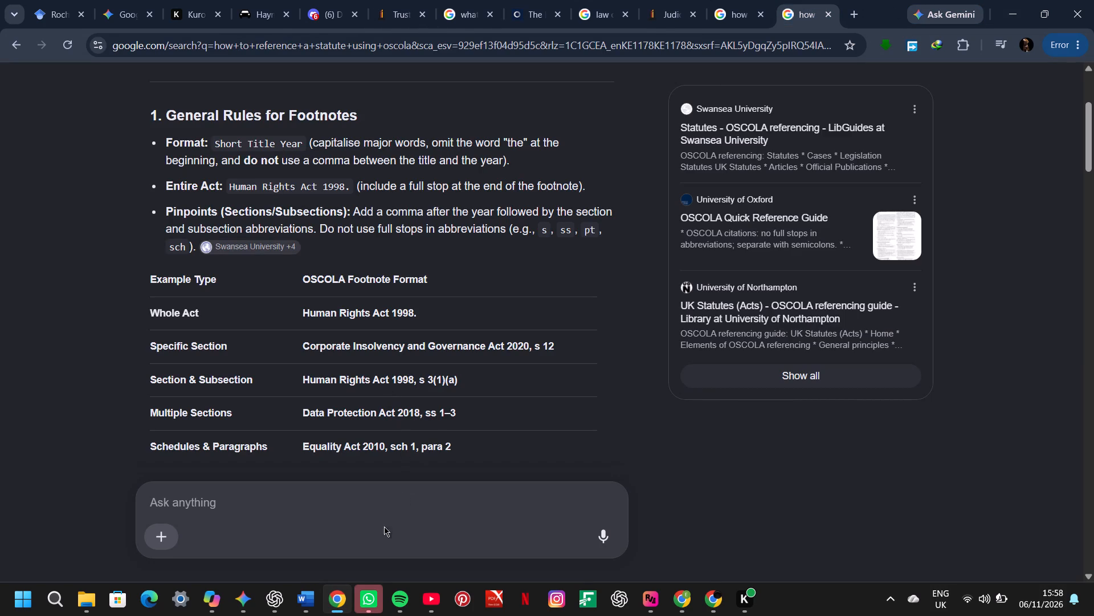
click(303, 601)
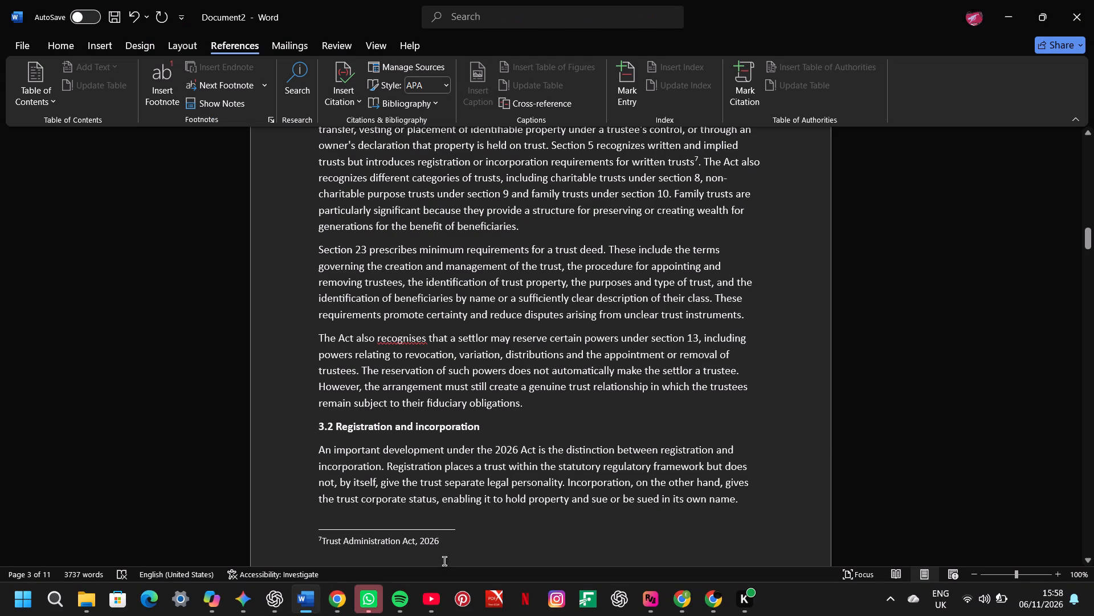
click(338, 602)
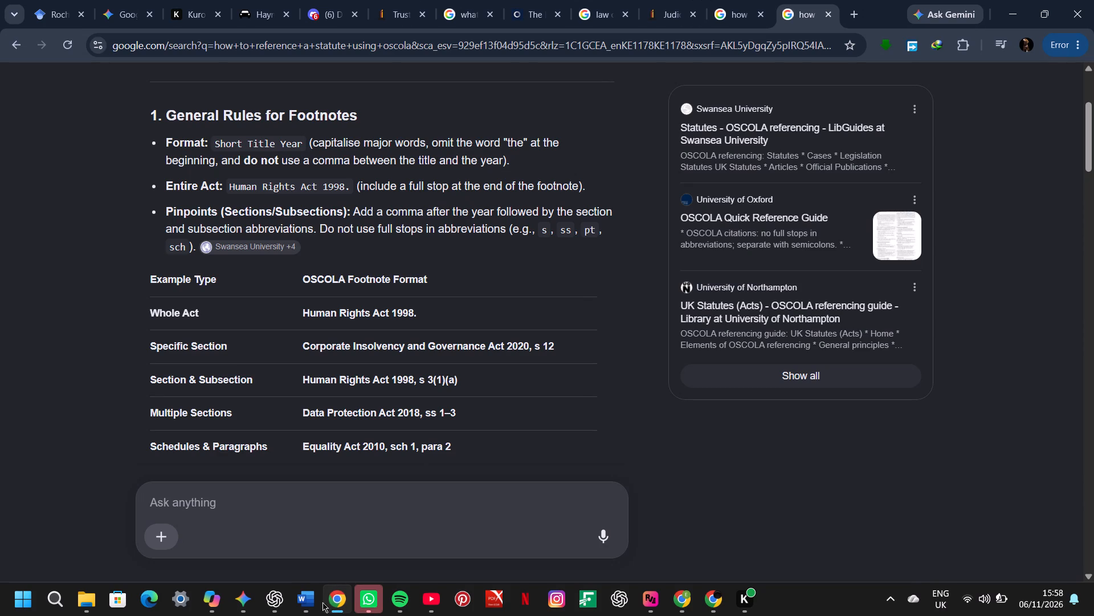
click(299, 605)
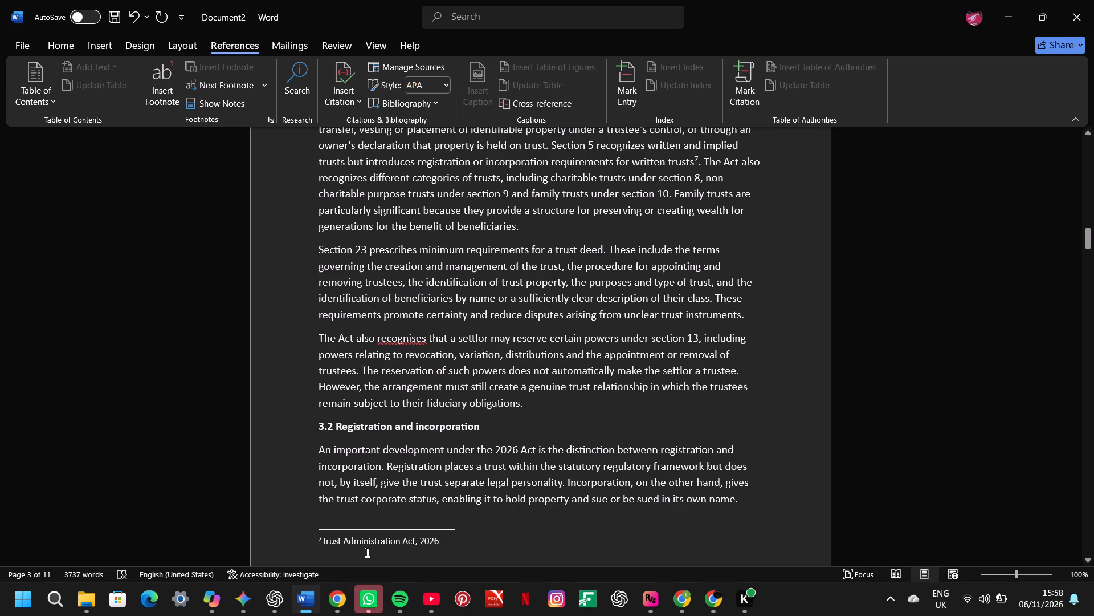
click(417, 545)
key(BackSpace)
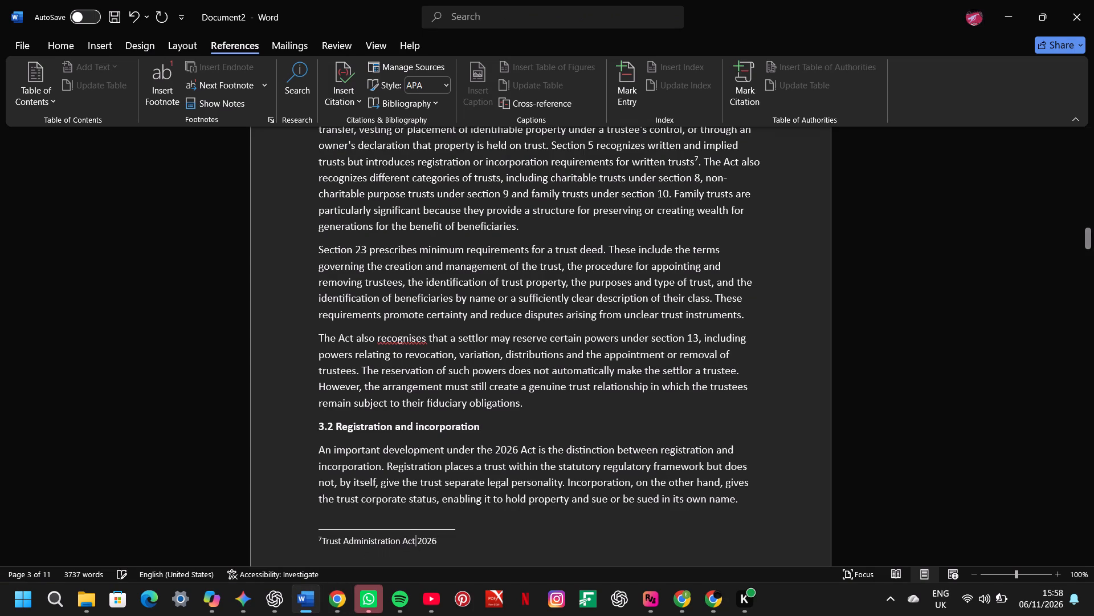
Add the section pinpoint ", ss 4-5." after the year in footnote 7.
key(Right)
key(Right)
key(Right)
key(Right)
key(Right)
key(Right)
text(, ss)
key(4)
key(minus)
key(5)
key(Left)
key(Left)
key(Left)
key(space)
key(Right)
key(Right)
key(Right)
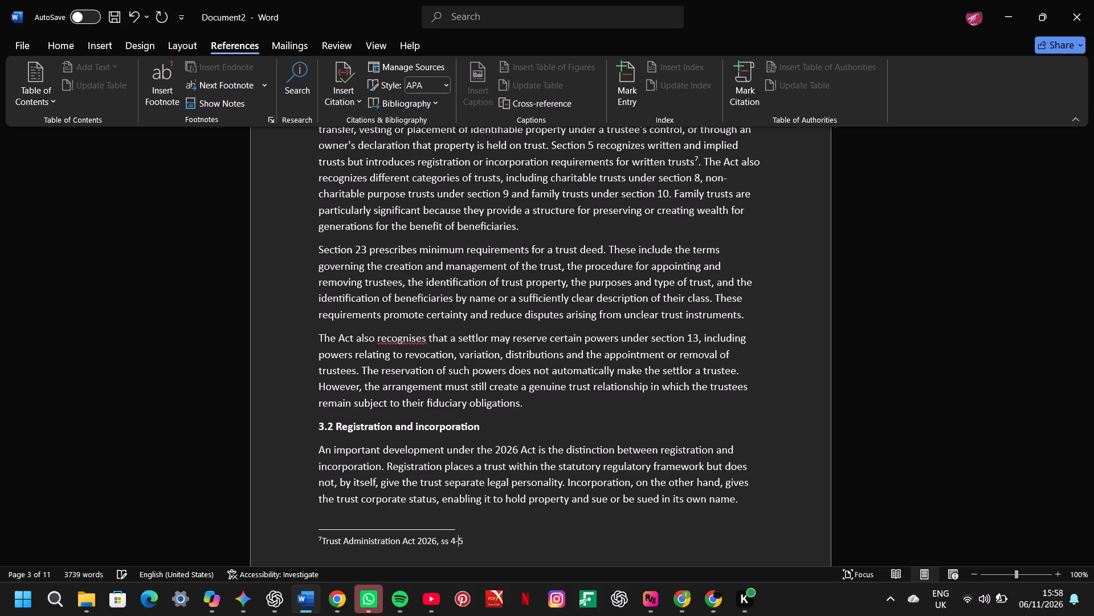
text(.)
key(space)
Insert a footnote after "beneficiaries" at the end of section 3.1's first paragraph and copy footnote 7's citation into it.
click(518, 227)
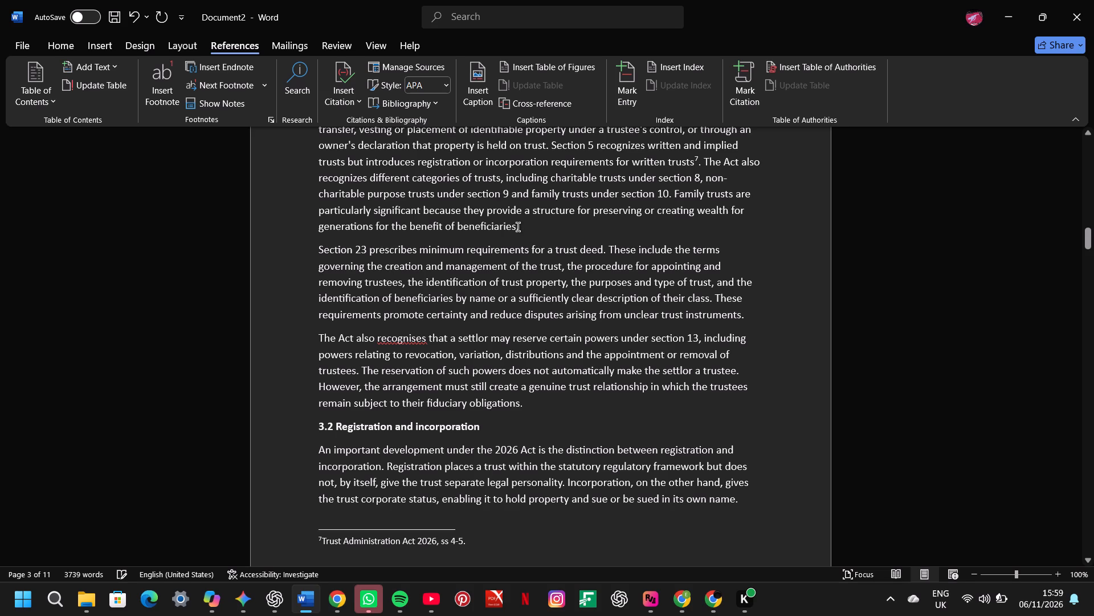
key(Left)
click(152, 95)
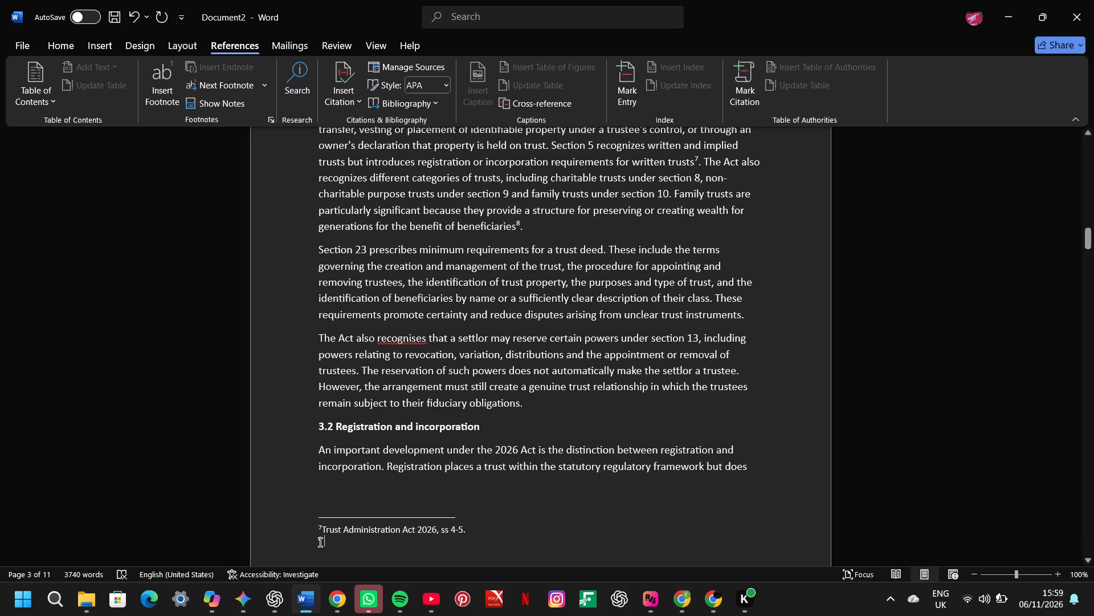
drag(325, 530, 464, 536)
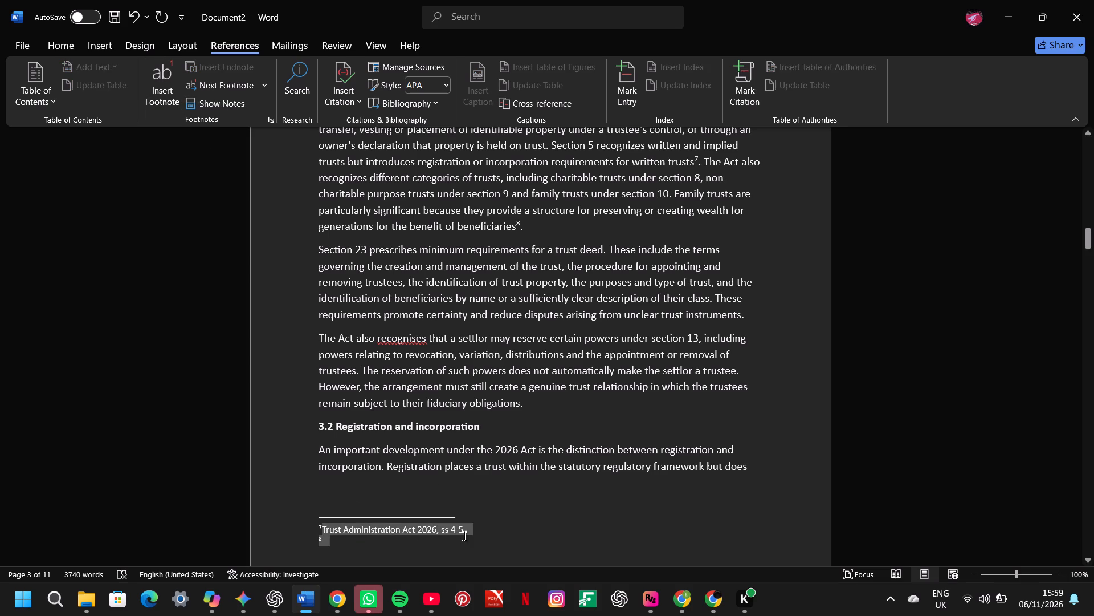
drag(464, 536, 464, 527)
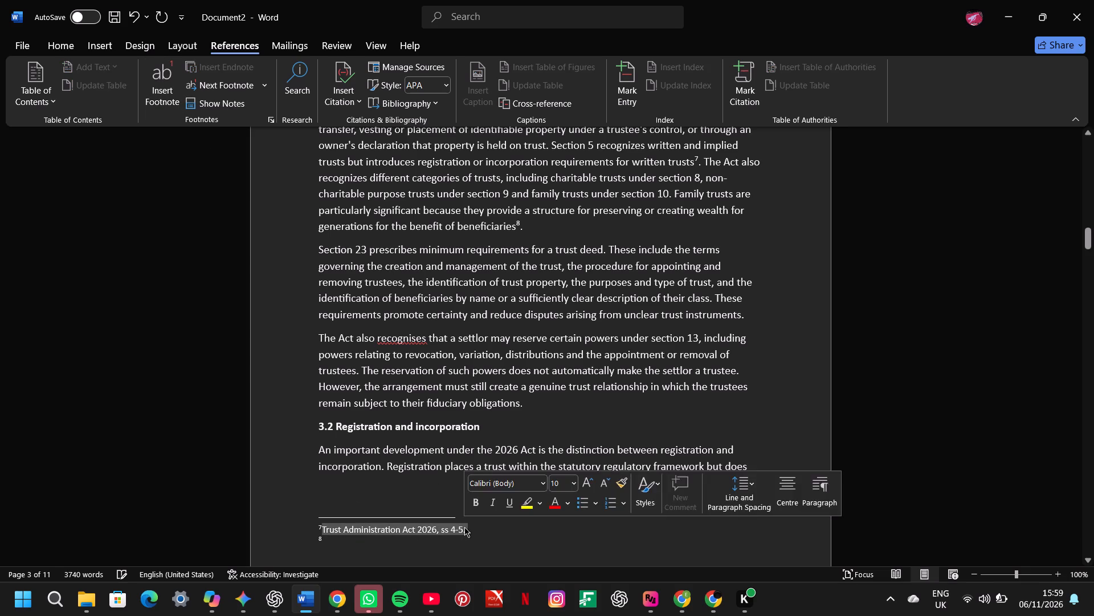
key(ctrl+c)
click(329, 541)
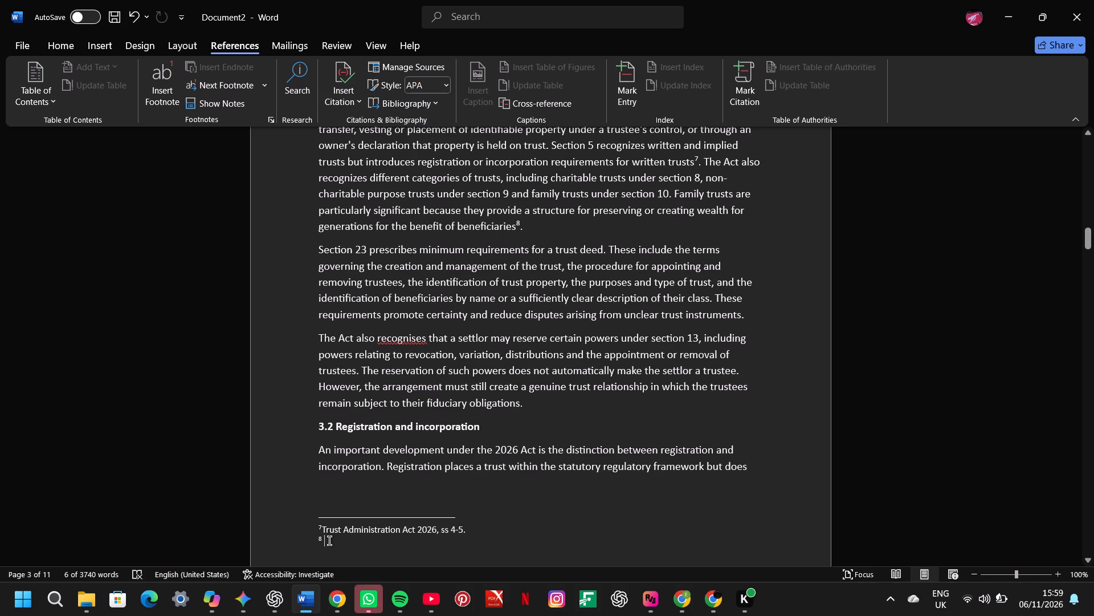
key(ctrl+v)
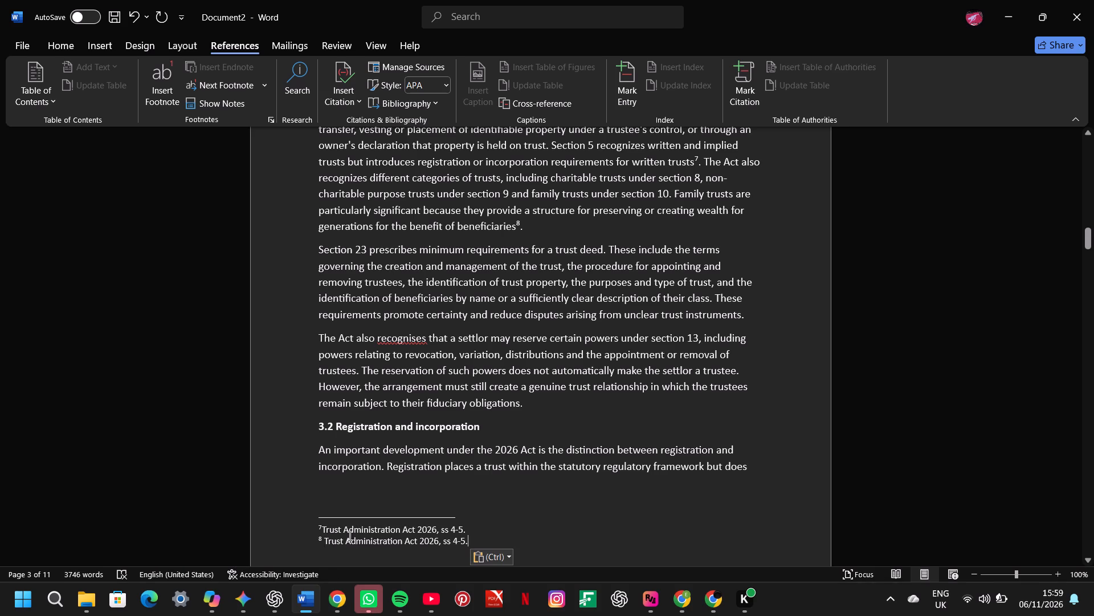
Change the section pinpoint in footnote 8 to "ss 8-10".
key(Left)
key(BackSpace)
key(BackSpace)
key(BackSpace)
key(8)
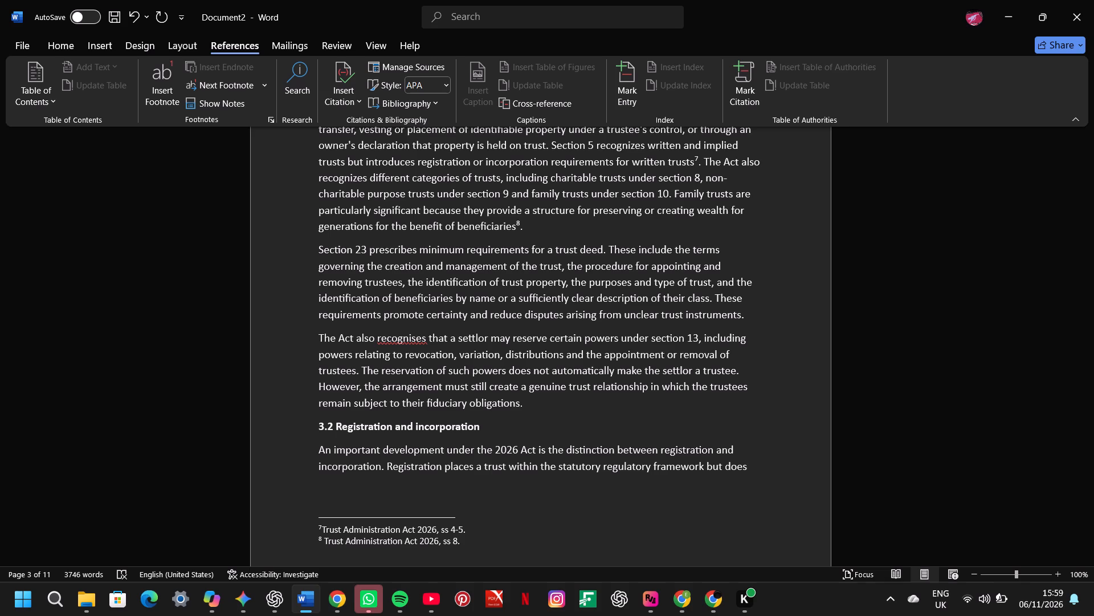
text(-2)
key(BackSpace)
text(10)
Review sections 8 to 10 of the Trust Administration Act on the Kenya Law page in the browser.
click(334, 605)
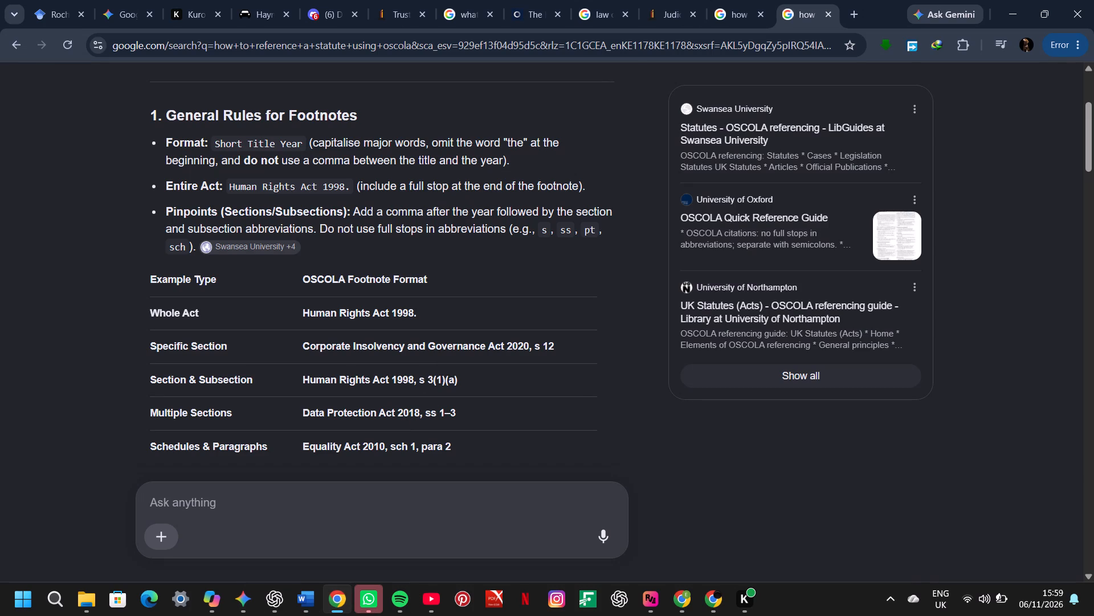
click(395, 10)
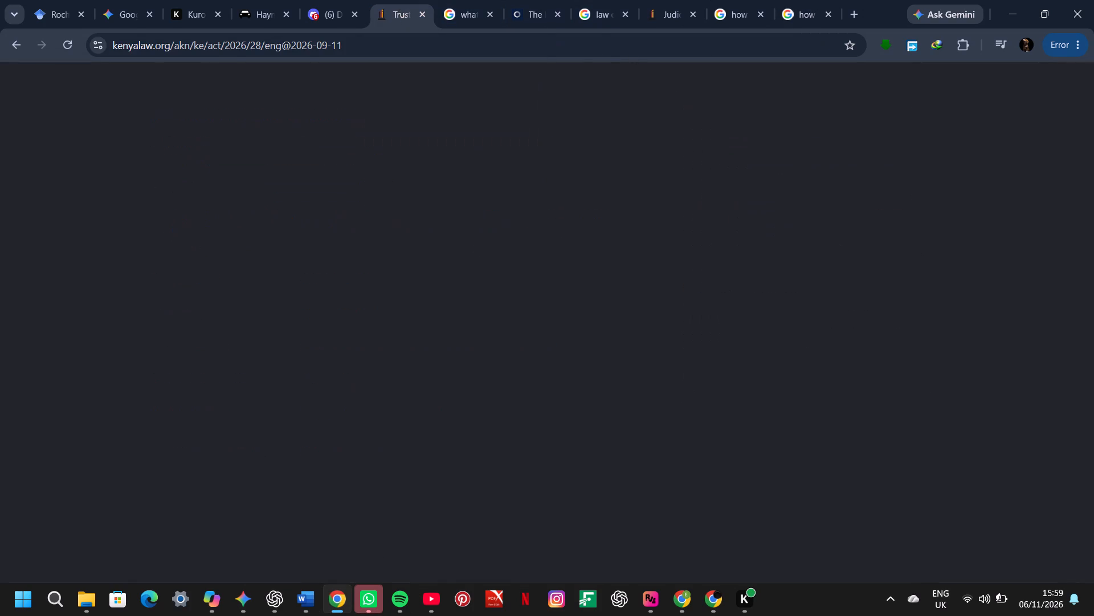
scroll(475, 244, down, 10)
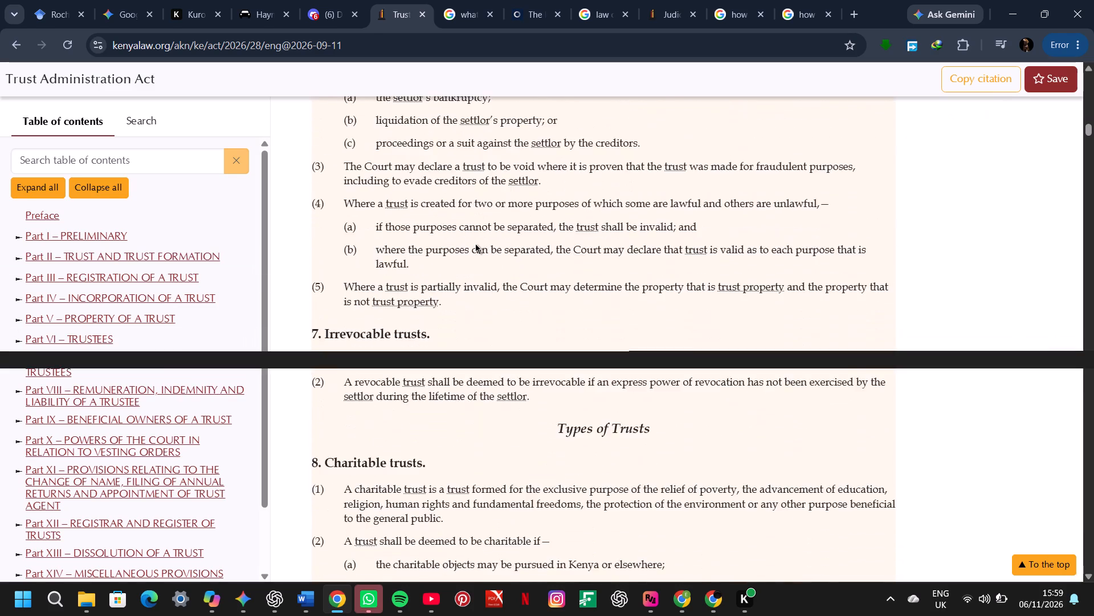
scroll(475, 244, down, 7)
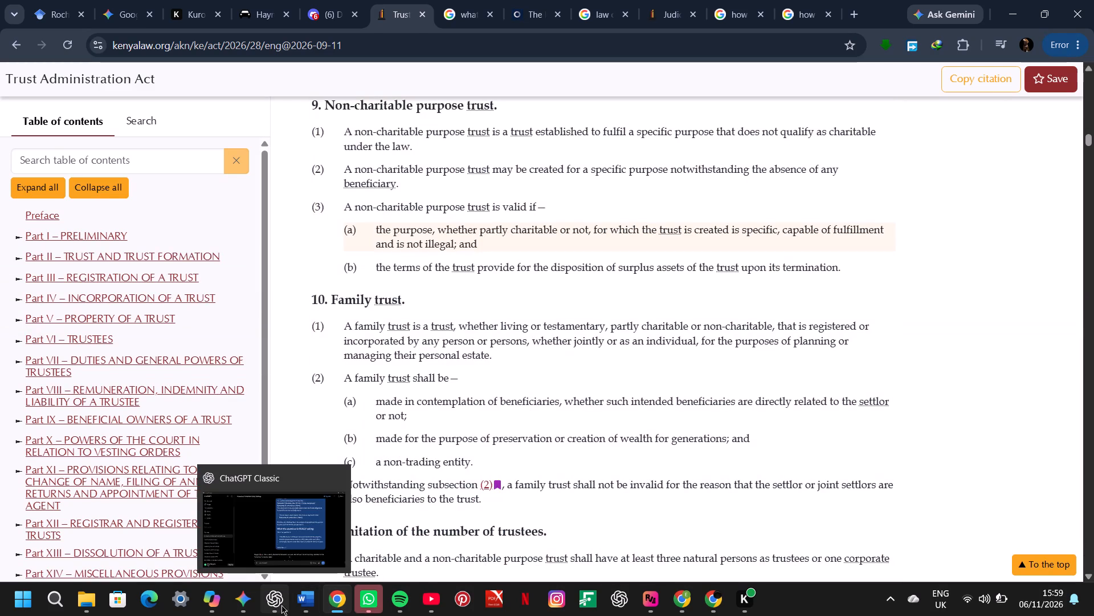
In Word, merge the paragraph starting "Section 23 prescribes" into the preceding paragraph of section 3.1, separated by a space.
click(305, 605)
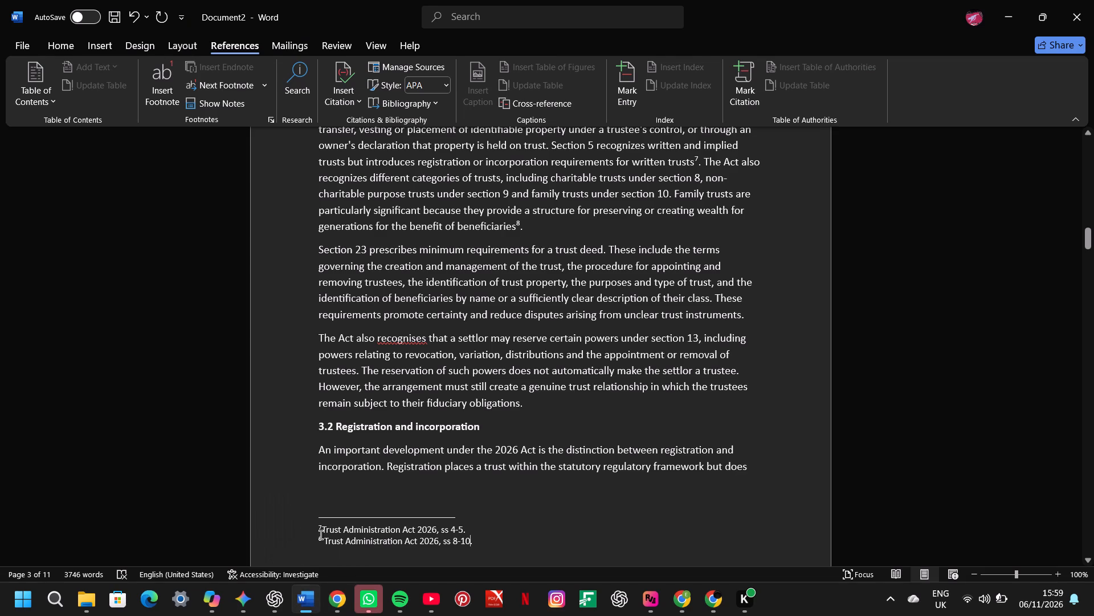
click(313, 246)
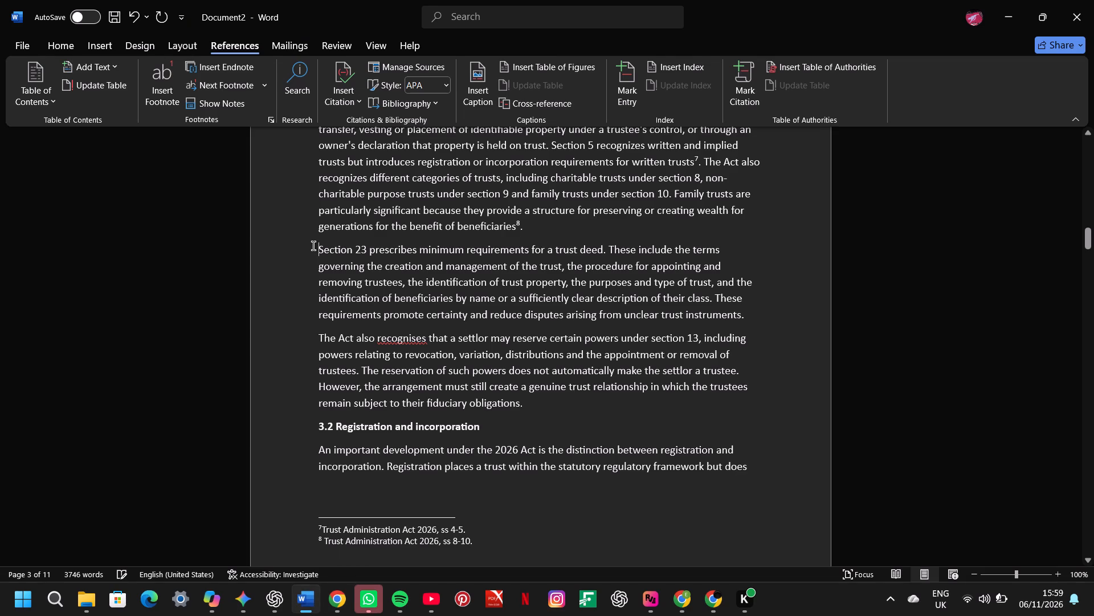
key(BackSpace)
key(space)
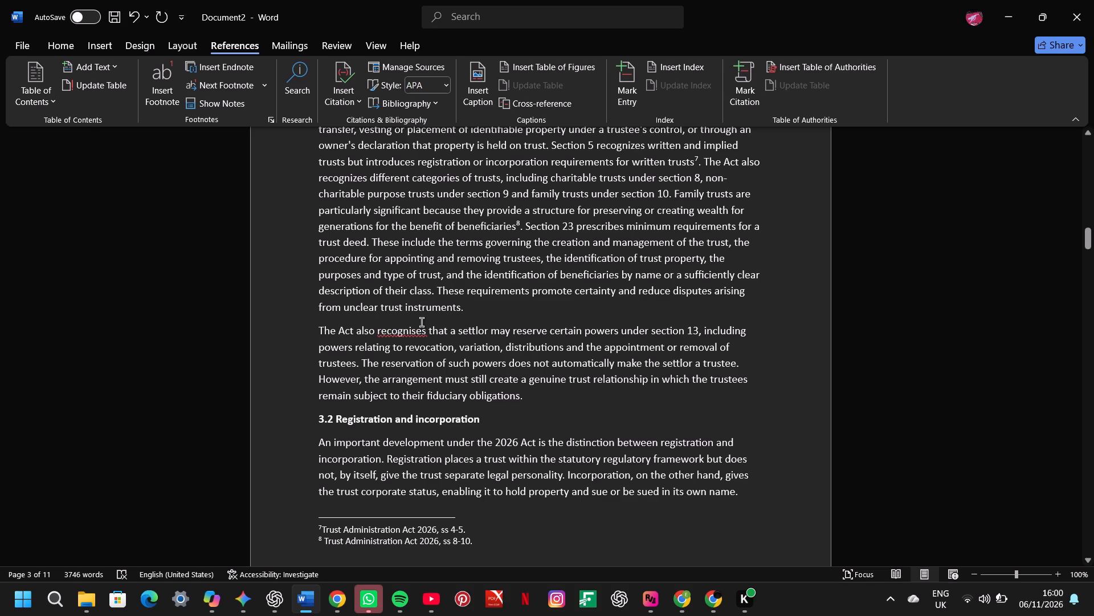
Insert a footnote after "description of their class" reading "Trust Administration Act 2026, s 23.".
click(432, 294)
click(171, 74)
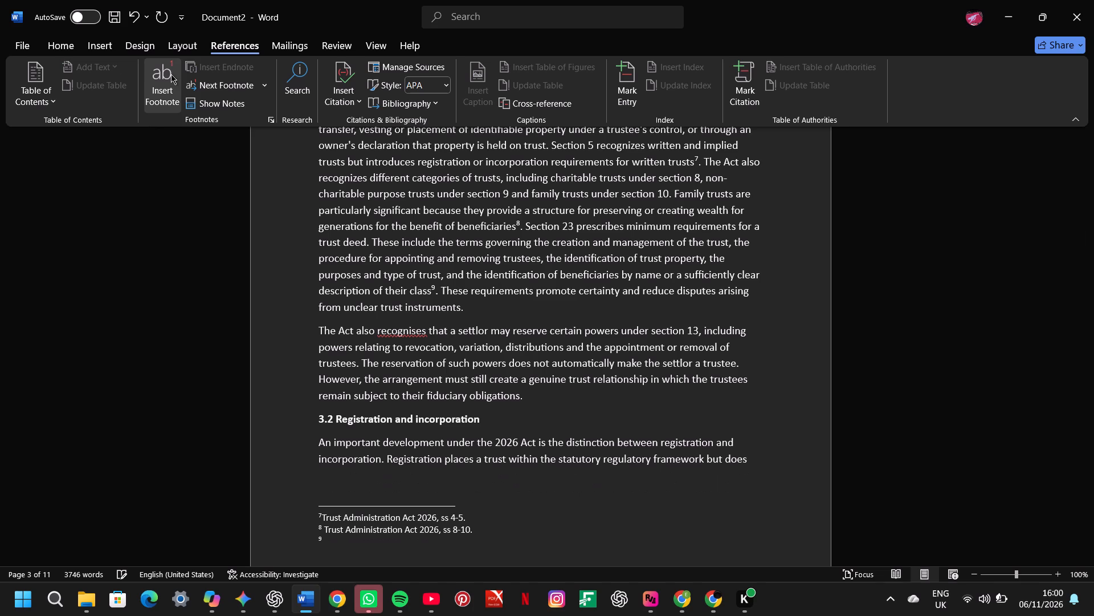
key(v)
key(BackSpace)
key(ctrl+v)
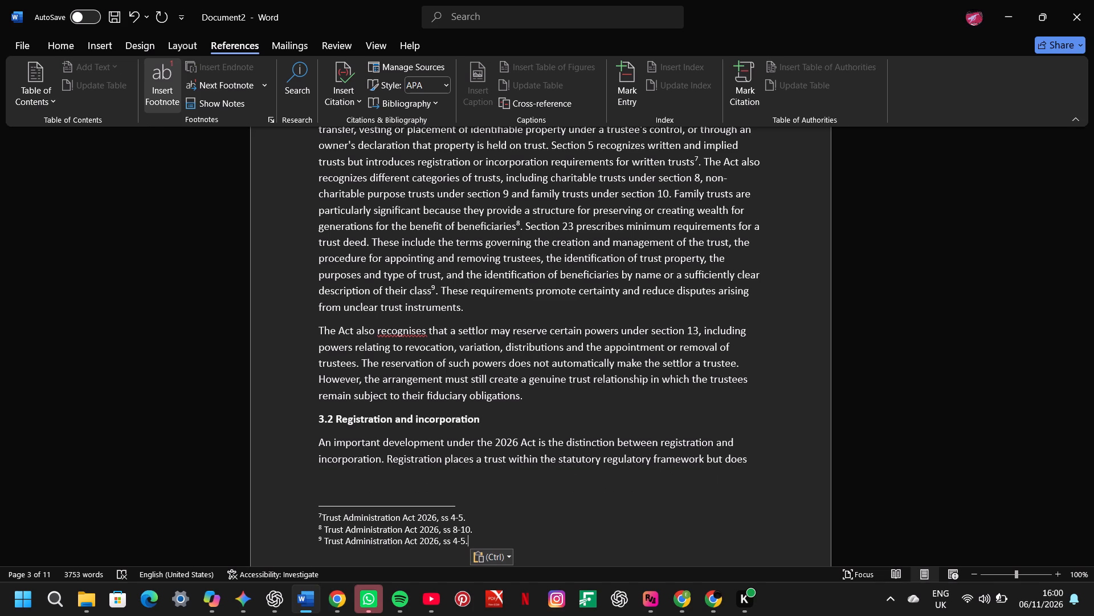
key(BackSpace)
key(BackSpace)
key(BackSpace)
key(BackSpace)
key(BackSpace)
key(BackSpace)
key(space)
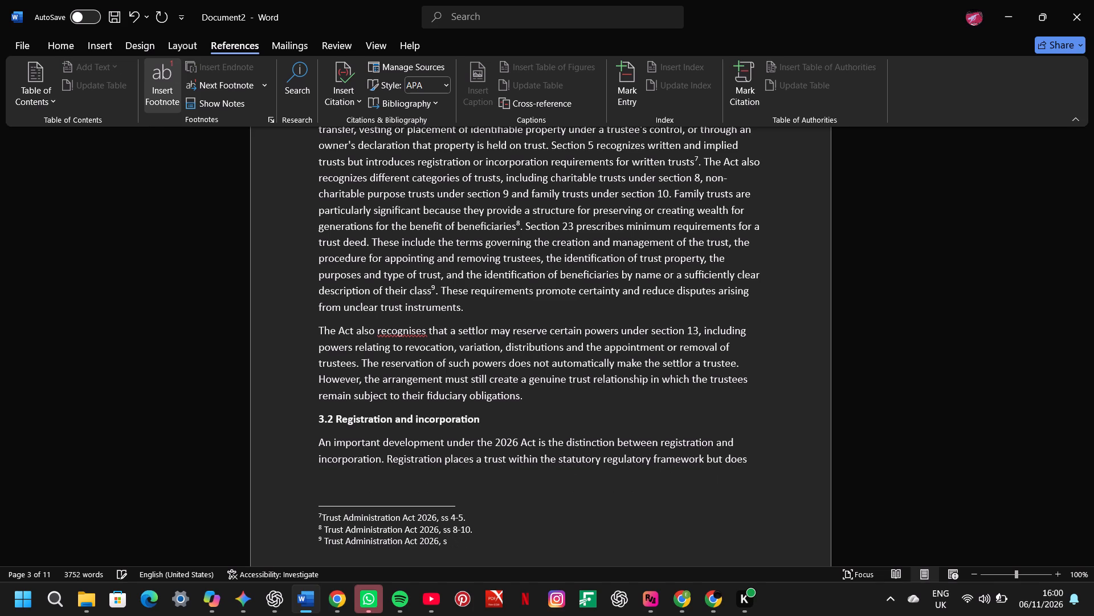
text(23.)
key(space)
Merge the paragraph starting "The Act also recognises" into the paragraph before it, separated by a space.
click(319, 337)
key(BackSpace)
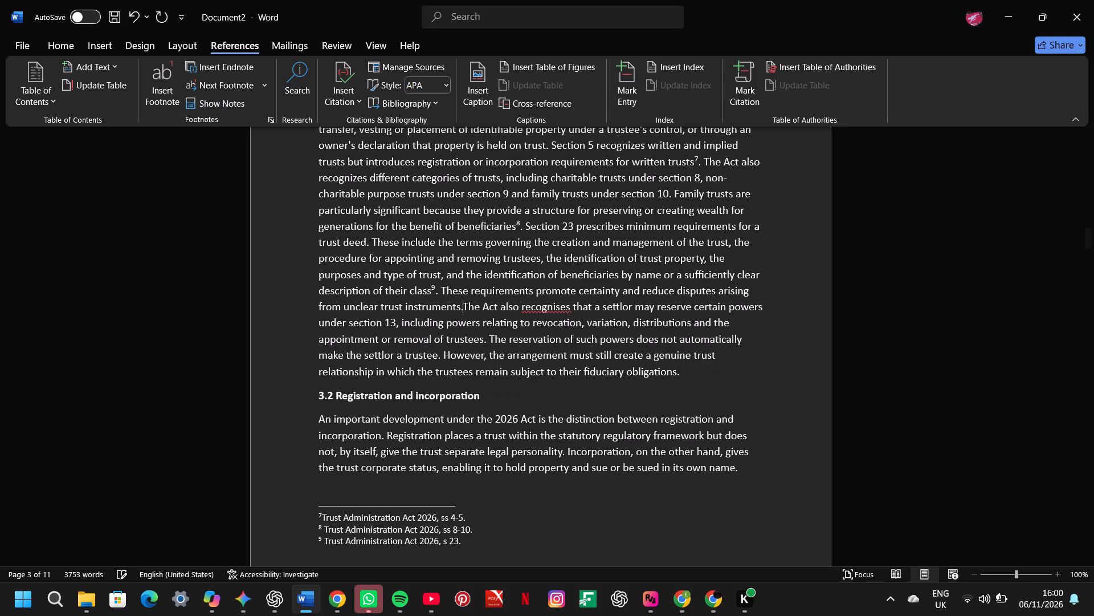
key(space)
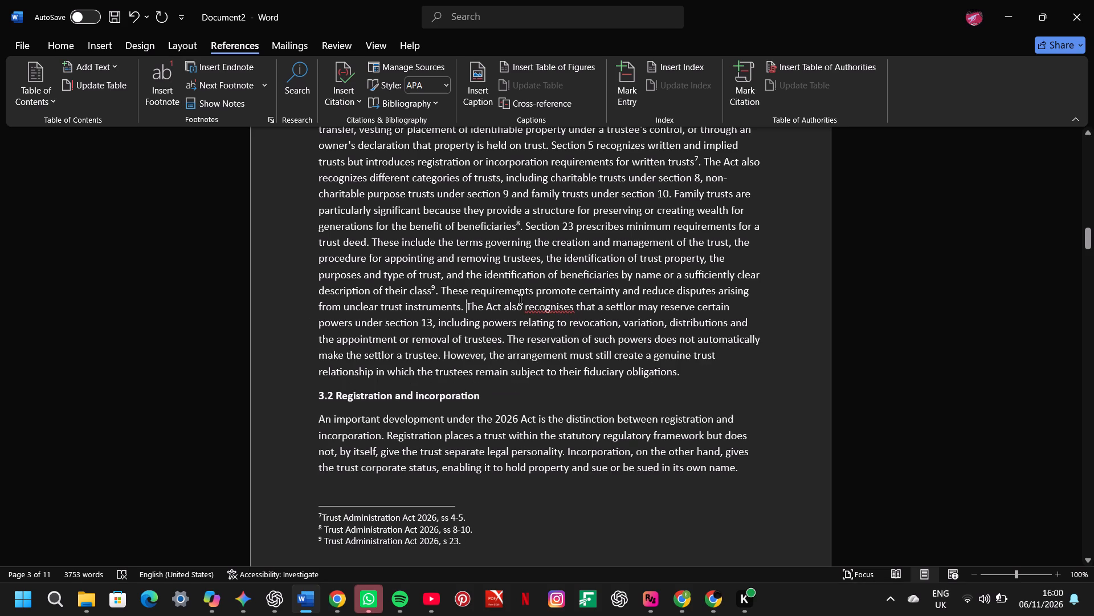
Add the flagged word "recognises" to the spelling dictionary.
click(545, 308)
right_click(545, 308)
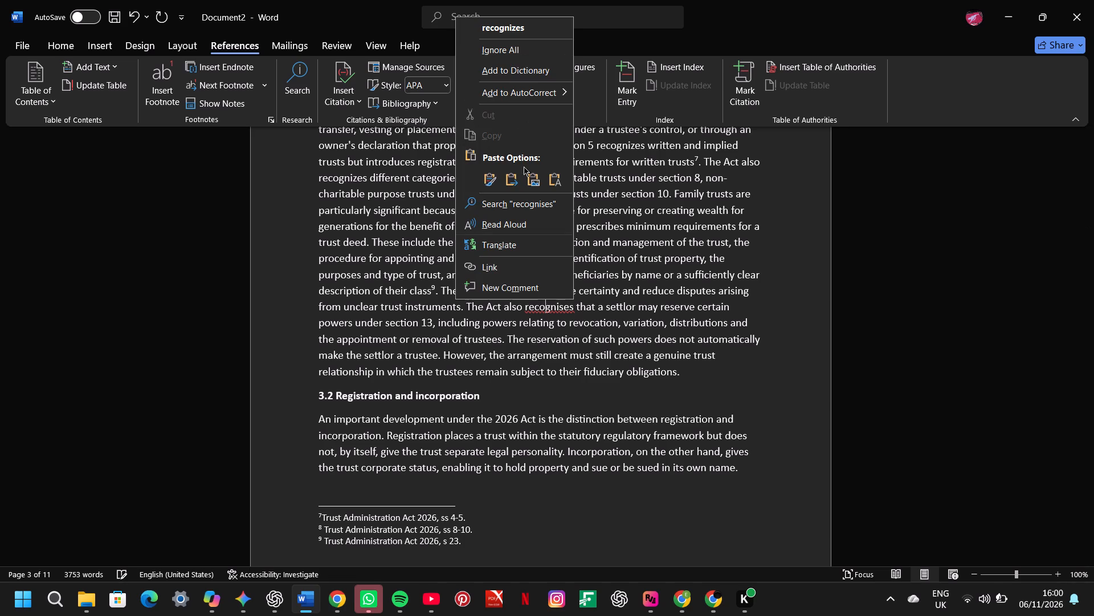
click(524, 76)
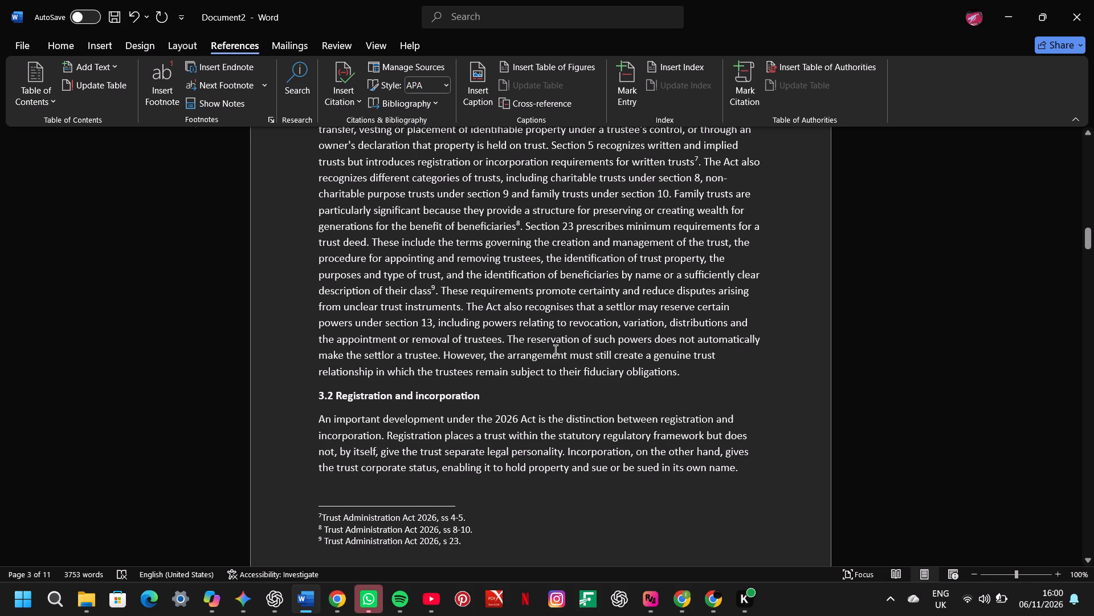
Insert a footnote after "appointment or removal of trustees" reading "Trust Administration Act 2026, s 13.".
click(501, 342)
click(156, 91)
key(ctrl+v)
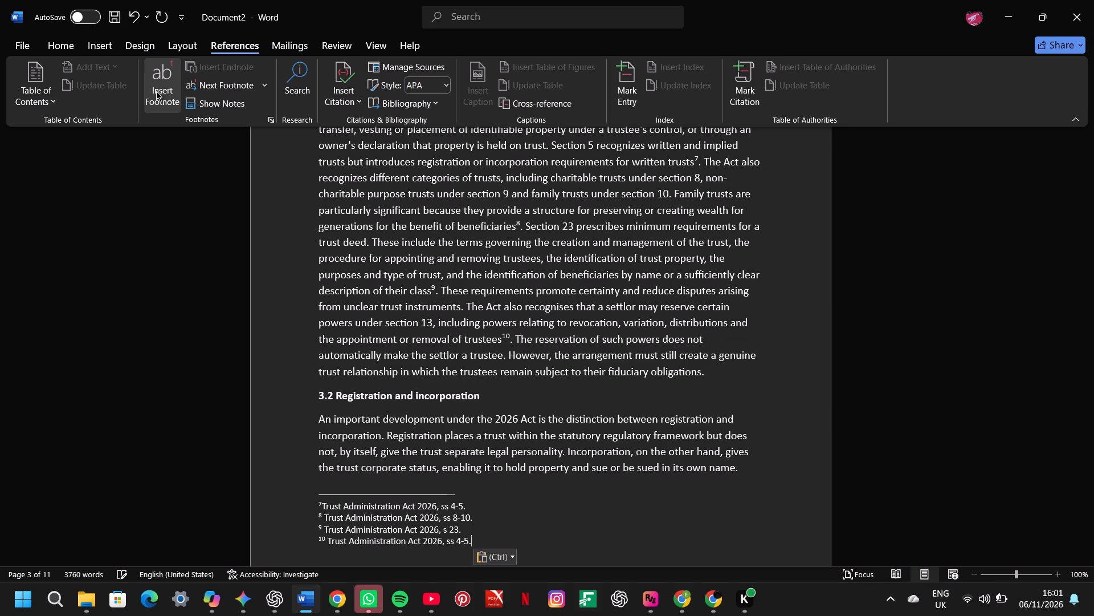
key(BackSpace)
key(BackSpace)
key(BackSpace)
key(BackSpace)
key(BackSpace)
key(BackSpace)
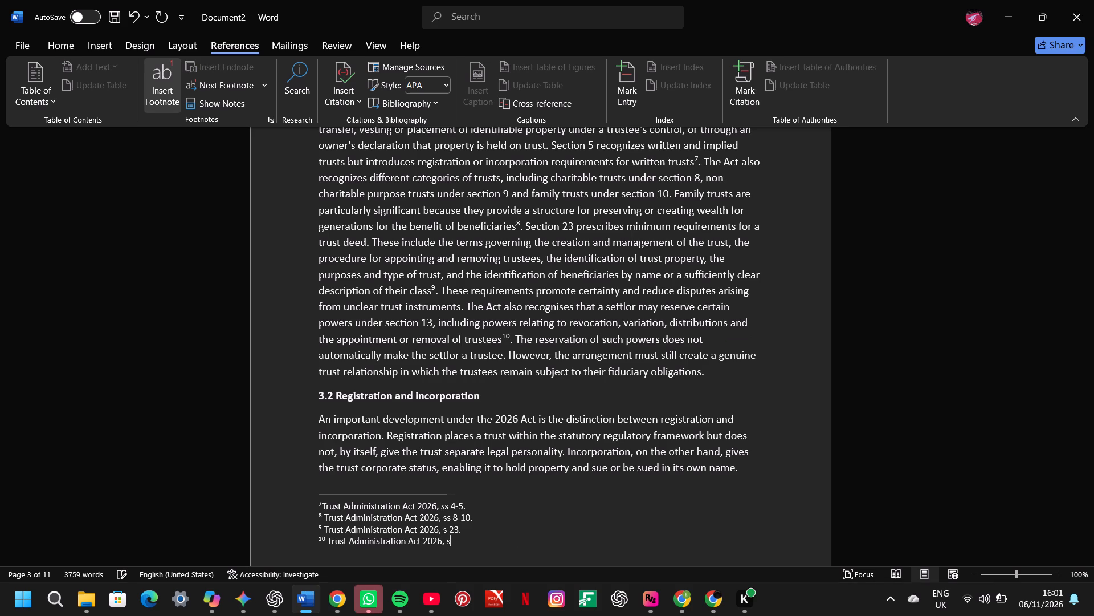
key(space)
text(13.)
In section 3.2, merge the paragraph starting "The Act therefore makes formal compliance" into the preceding paragraph, separated by a space.
scroll(550, 526, down, 1)
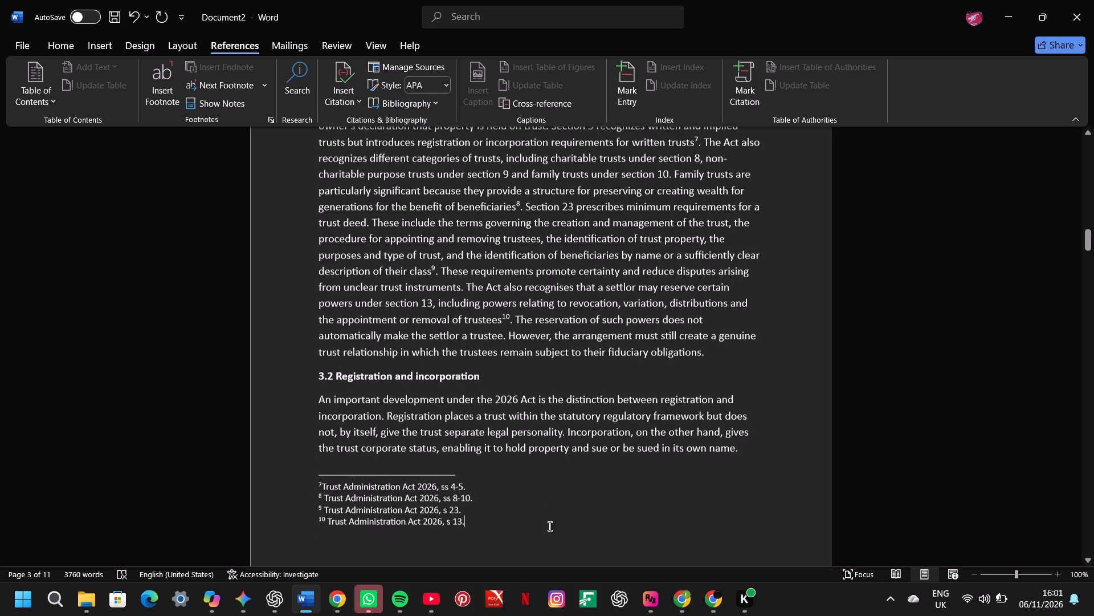
scroll(550, 526, down, 1)
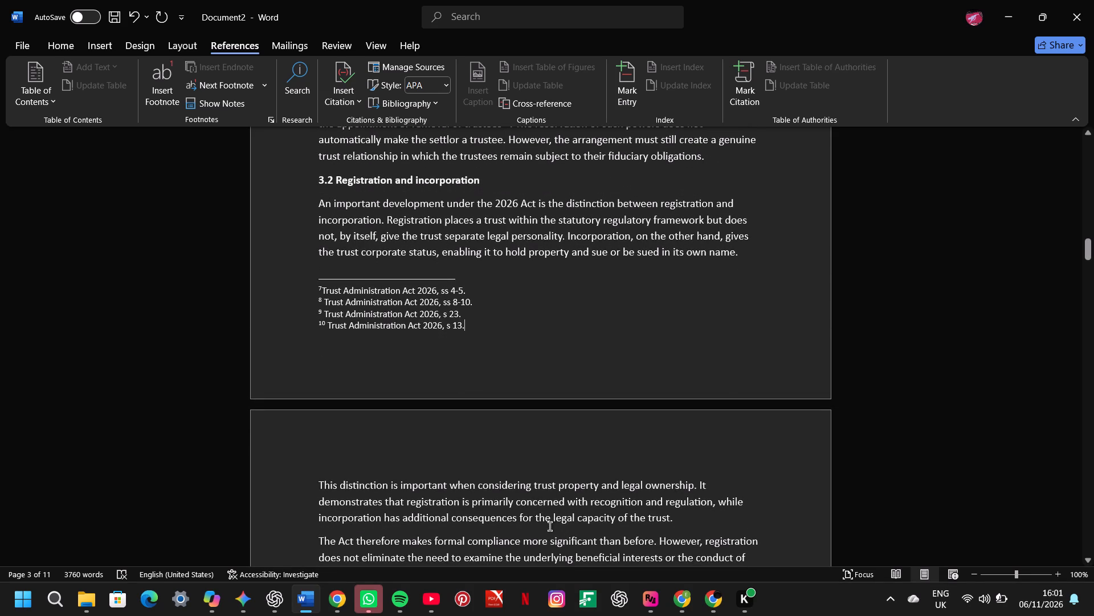
scroll(550, 526, down, 1)
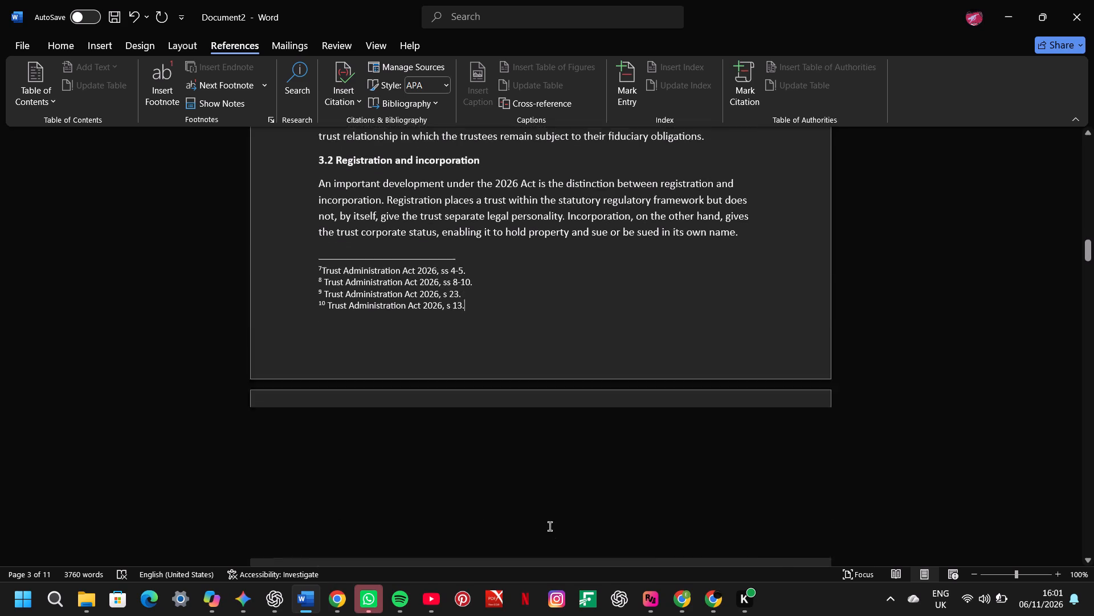
scroll(550, 526, down, 1)
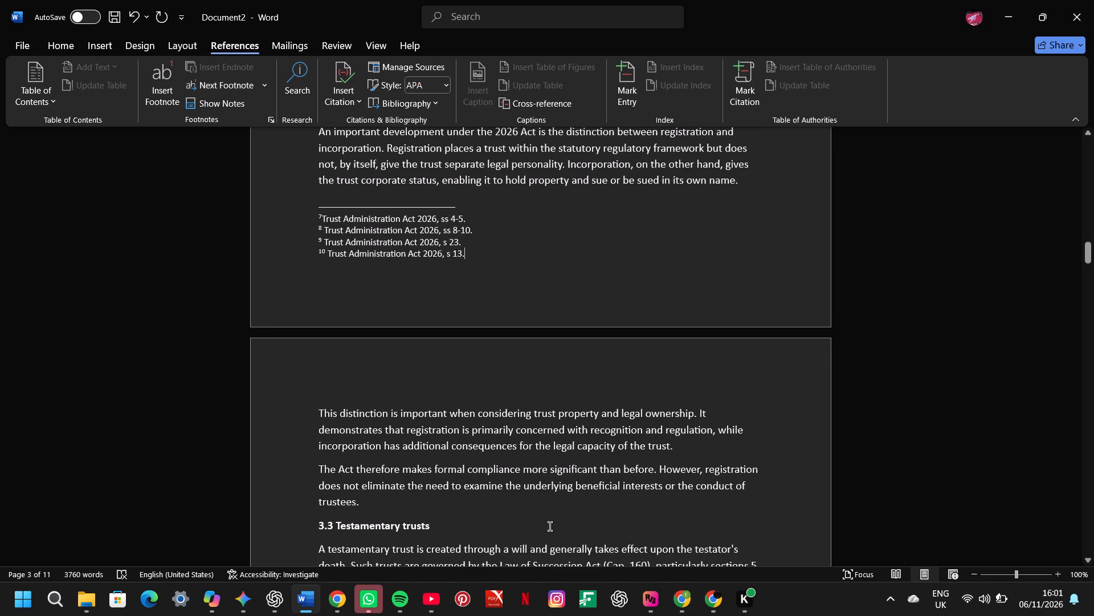
scroll(550, 526, down, 3)
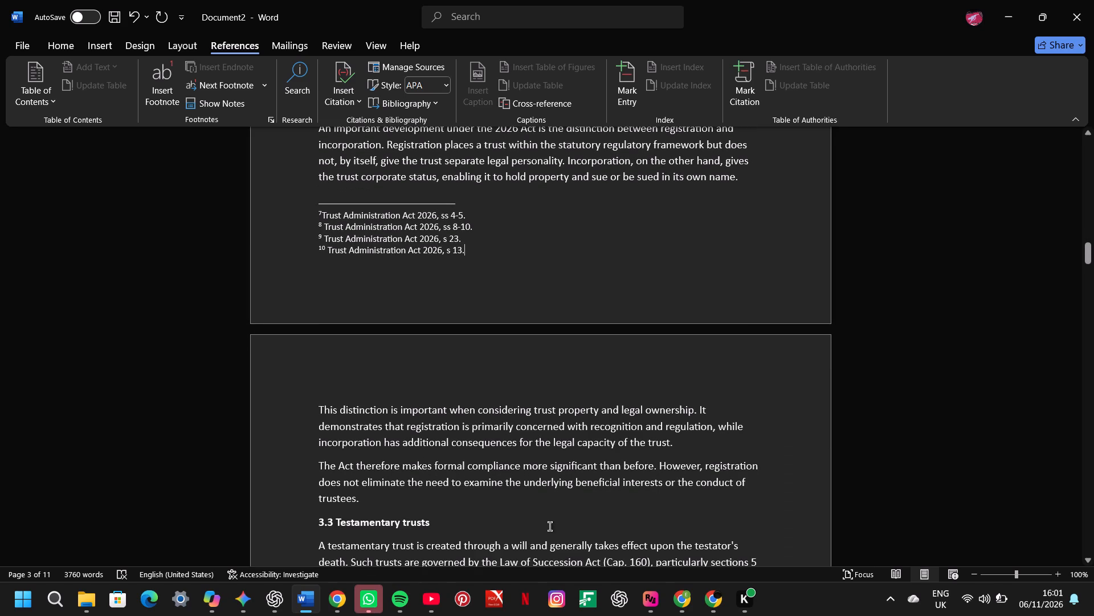
scroll(550, 526, down, 2)
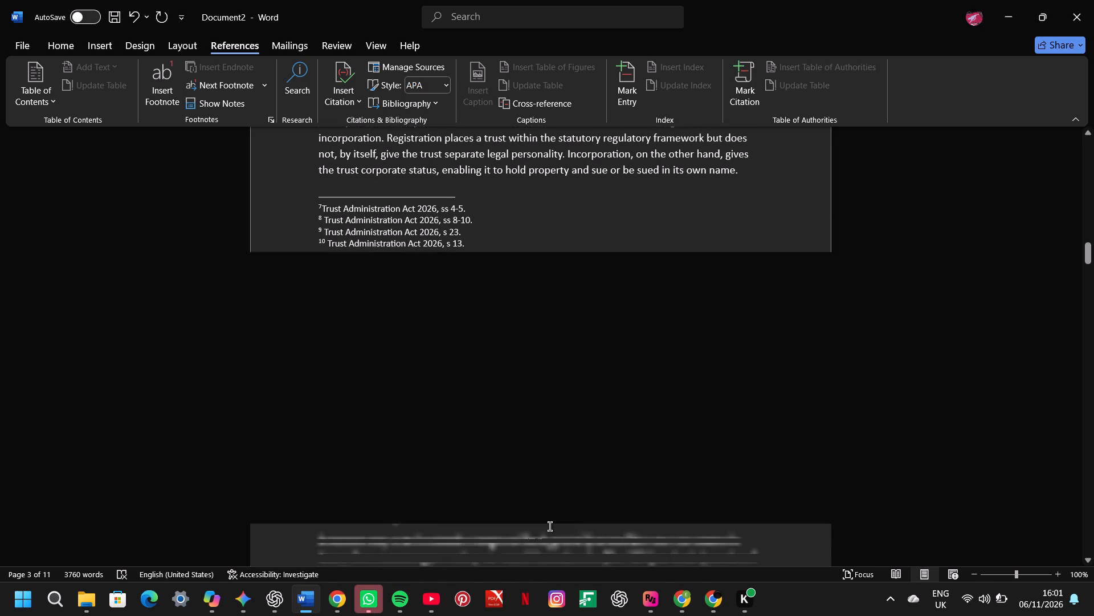
scroll(550, 526, down, 1)
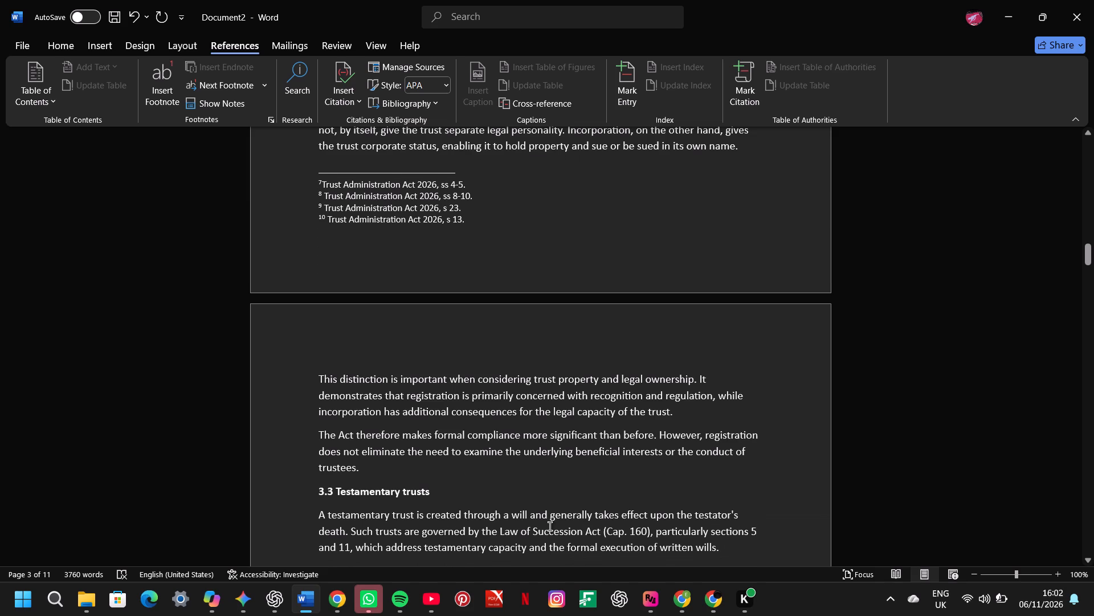
scroll(550, 526, down, 1)
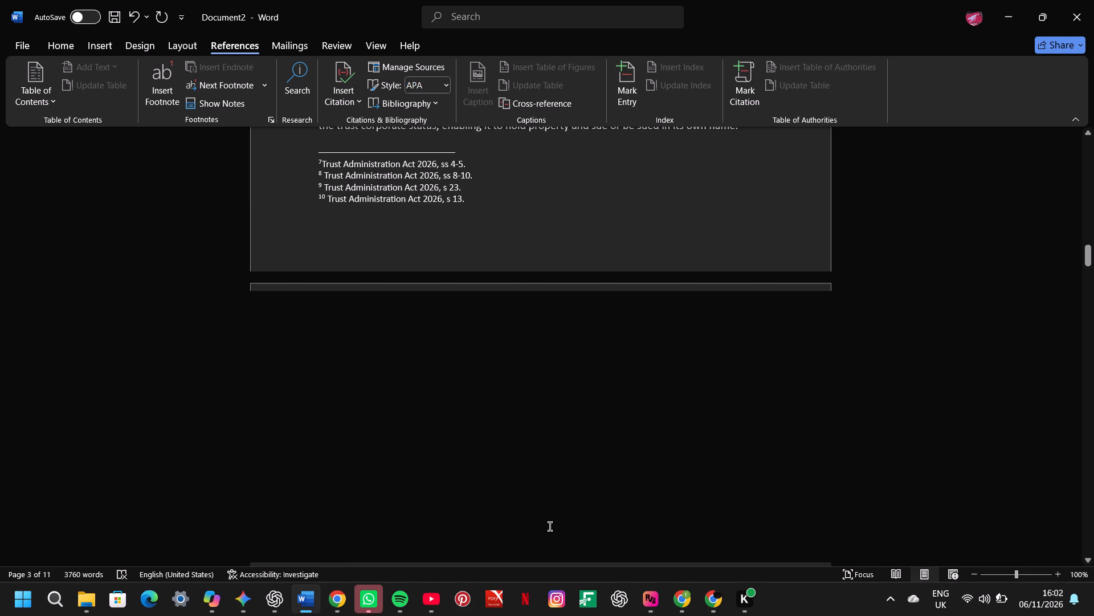
scroll(550, 526, down, 3)
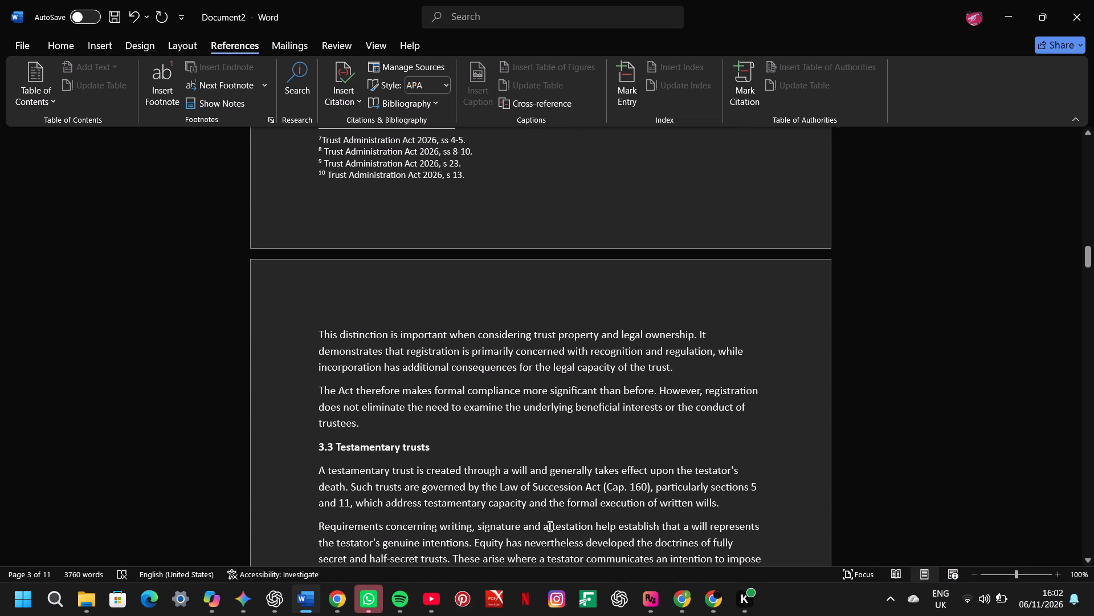
click(318, 389)
key(BackSpace)
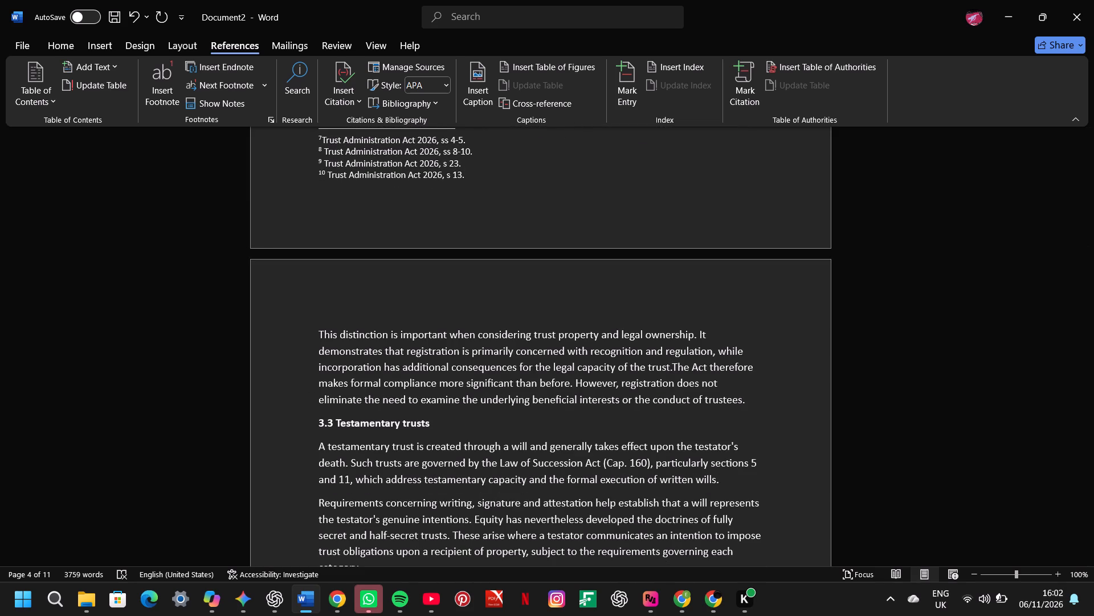
key(n)
key(BackSpace)
key(space)
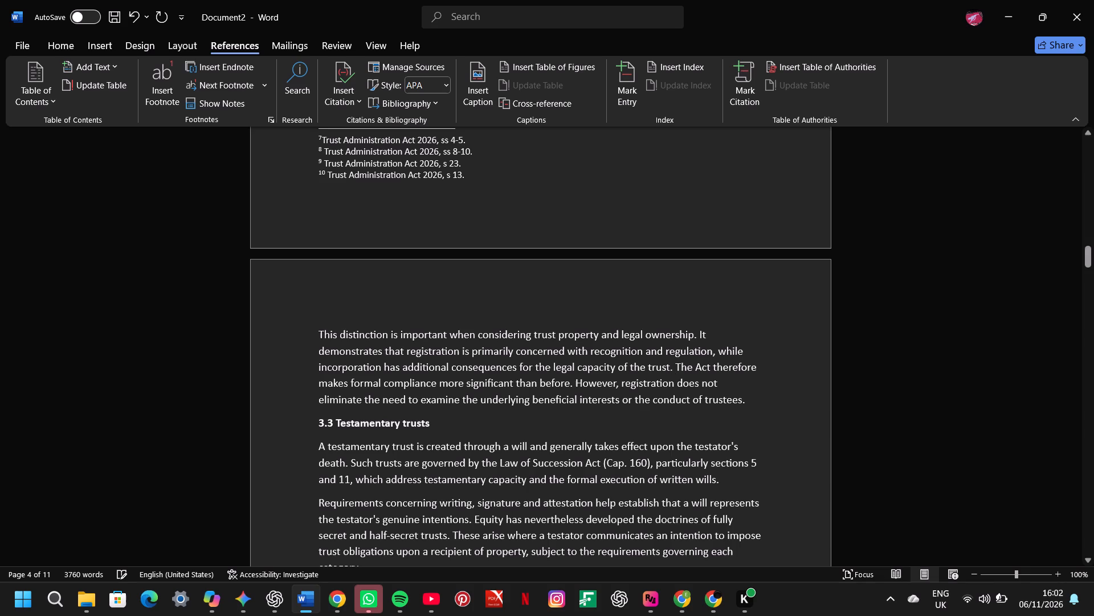
In section 3.2, merge the paragraph starting "This distinction is important" into the preceding paragraph, separated by a space.
click(313, 336)
key(BackSpace)
key(space)
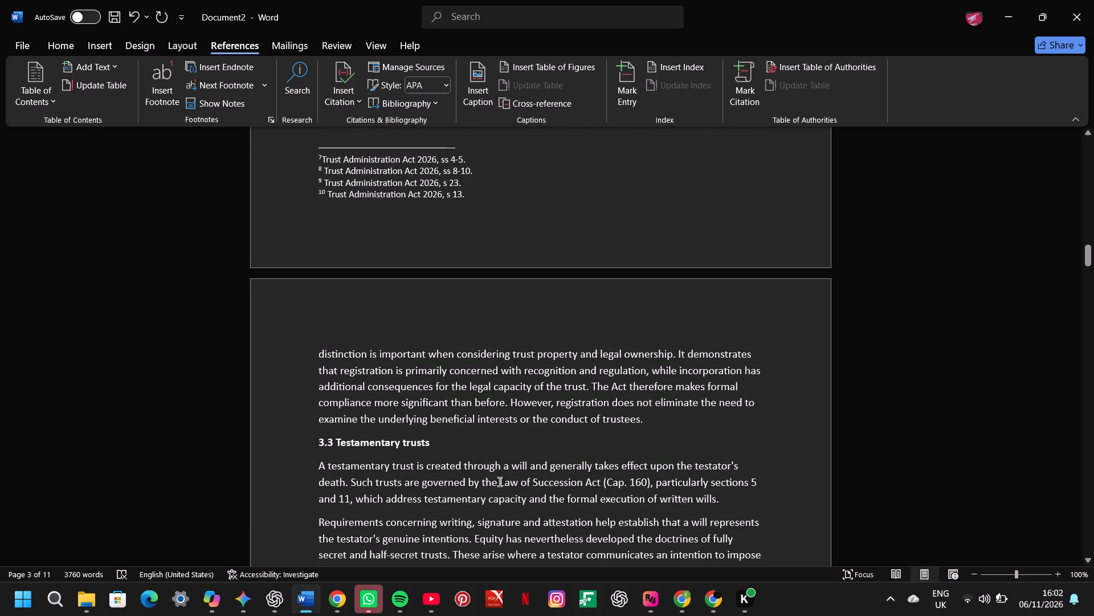
Copy the statute name "Law of Succession Act" from the first paragraph of section 3.3.
drag(500, 482, 602, 480)
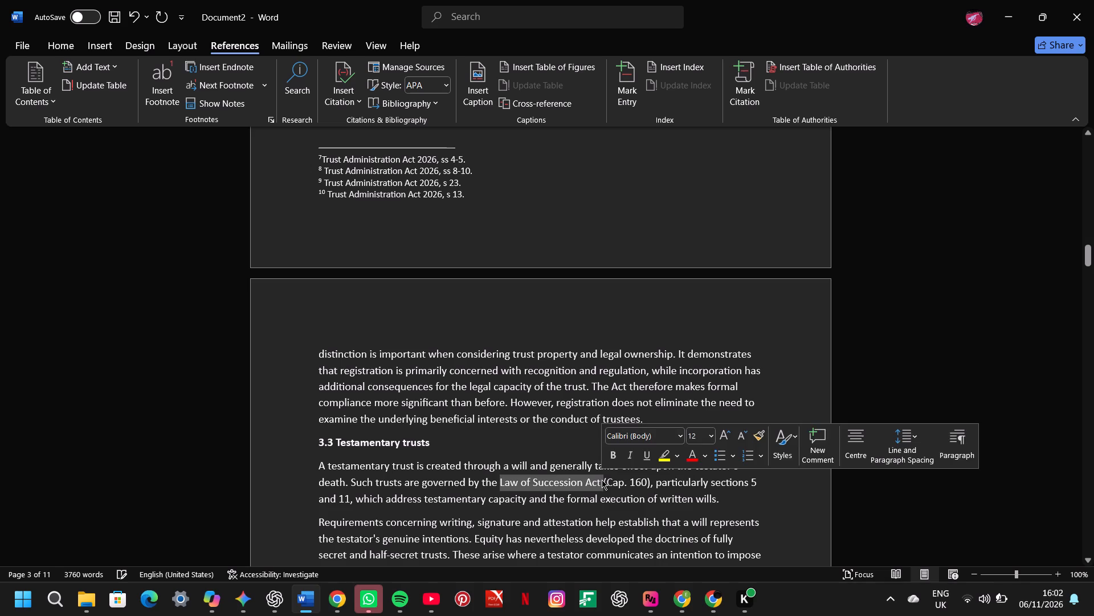
key(ctrl+c)
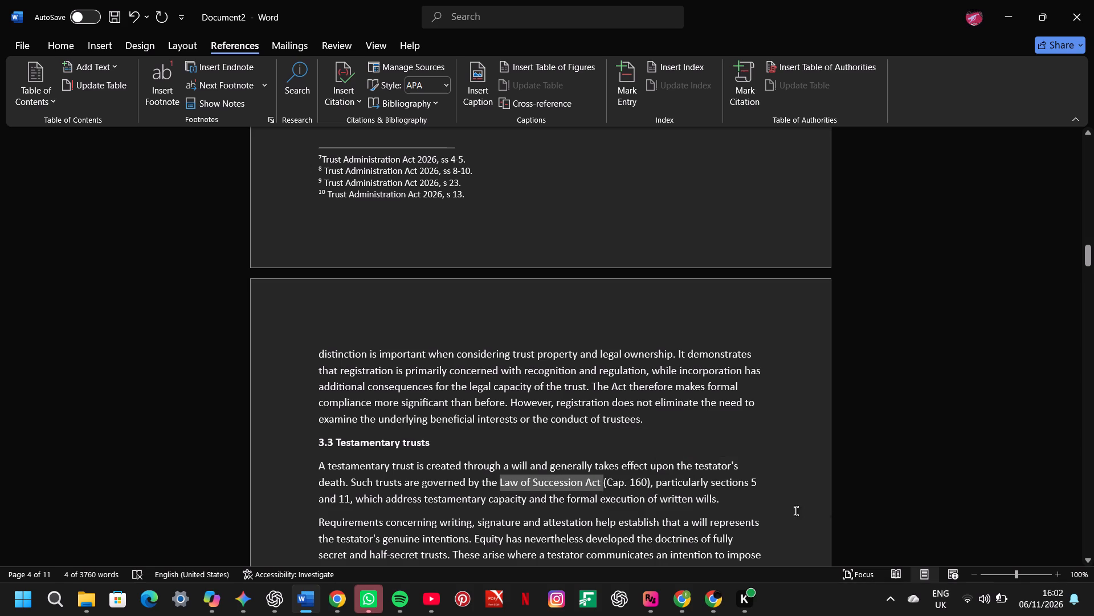
click(796, 511)
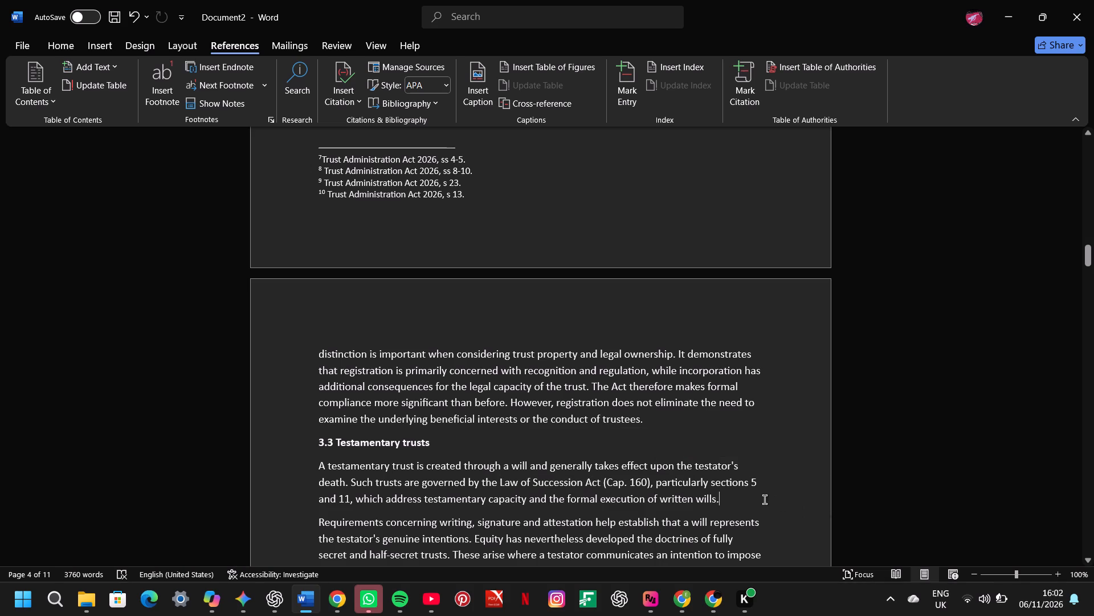
In section 3.3, merge the paragraph starting "Requirements concerning writing" into the preceding paragraph, separated by a space.
click(312, 521)
key(BackSpace)
key(space)
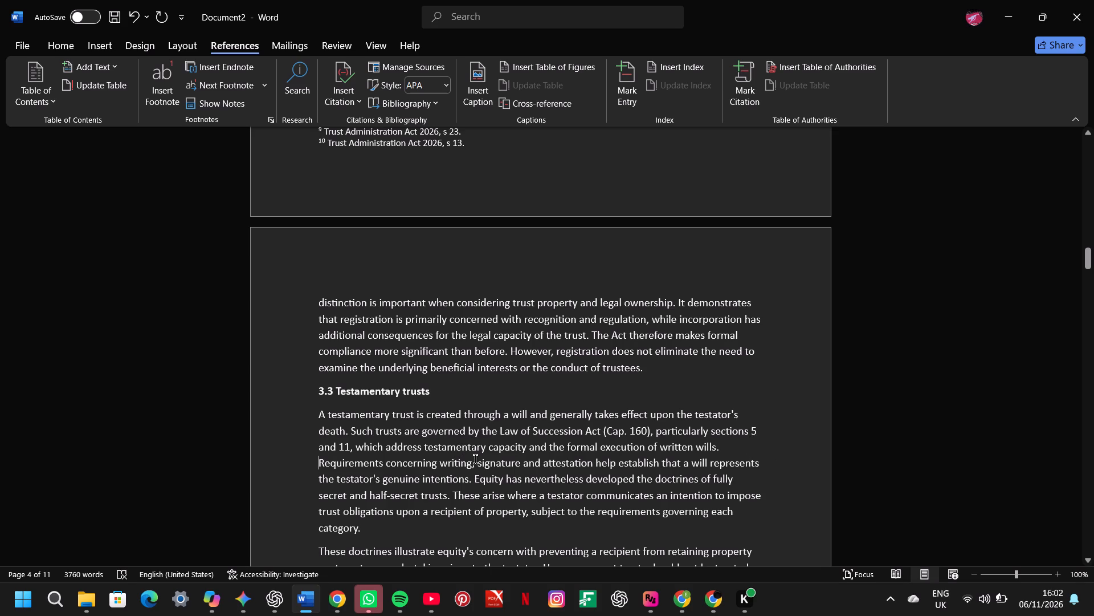
Insert a footnote after "the testator's genuine intentions" containing the copied text "Law of Succession Act".
click(472, 483)
key(Left)
click(146, 80)
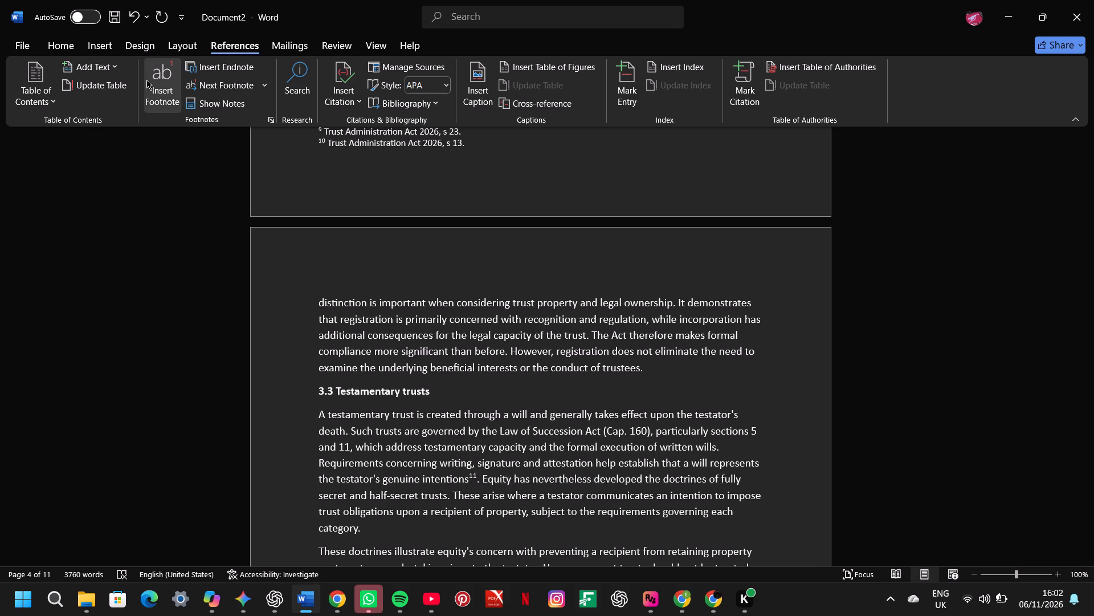
key(ctrl+v)
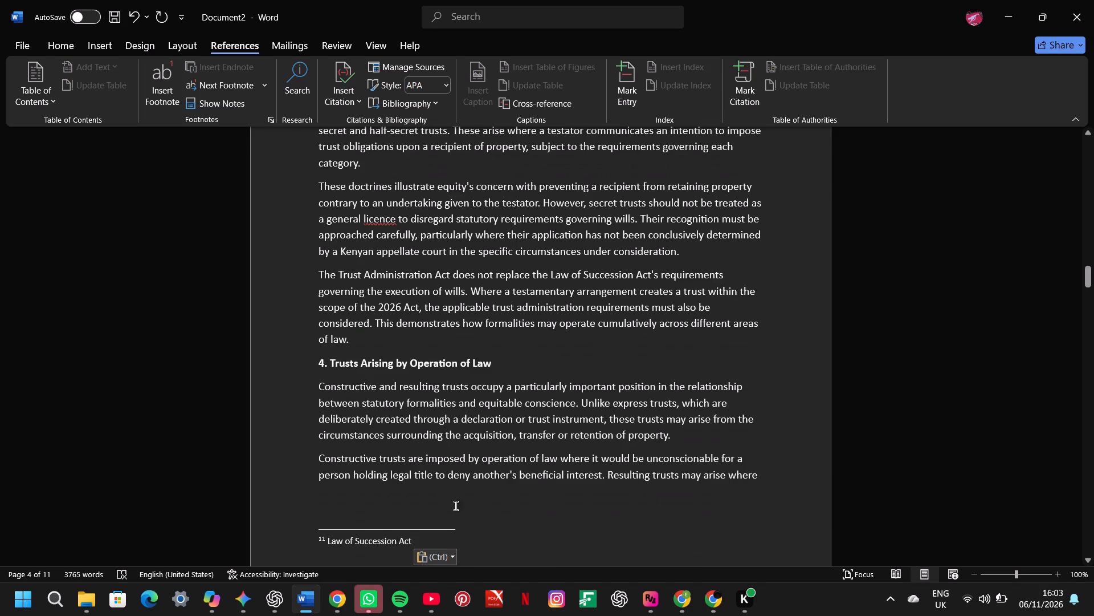
In Chrome, search for "law of succession act kenya" in a new tab and examine the Act's citation and date details on Kenya Law.
click(334, 598)
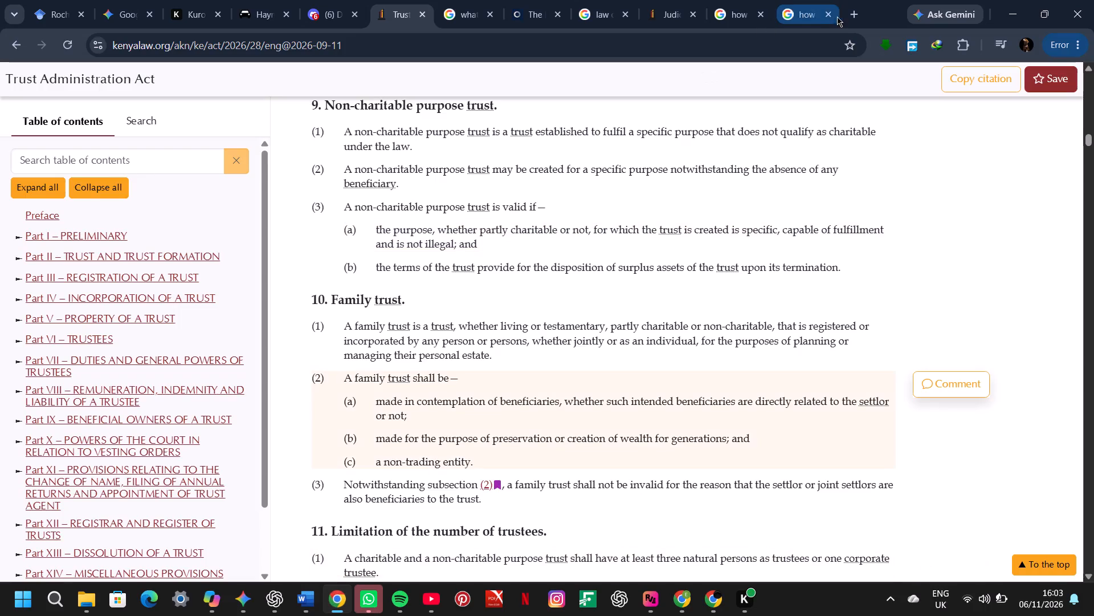
click(854, 13)
text(law of succession act)
key(space)
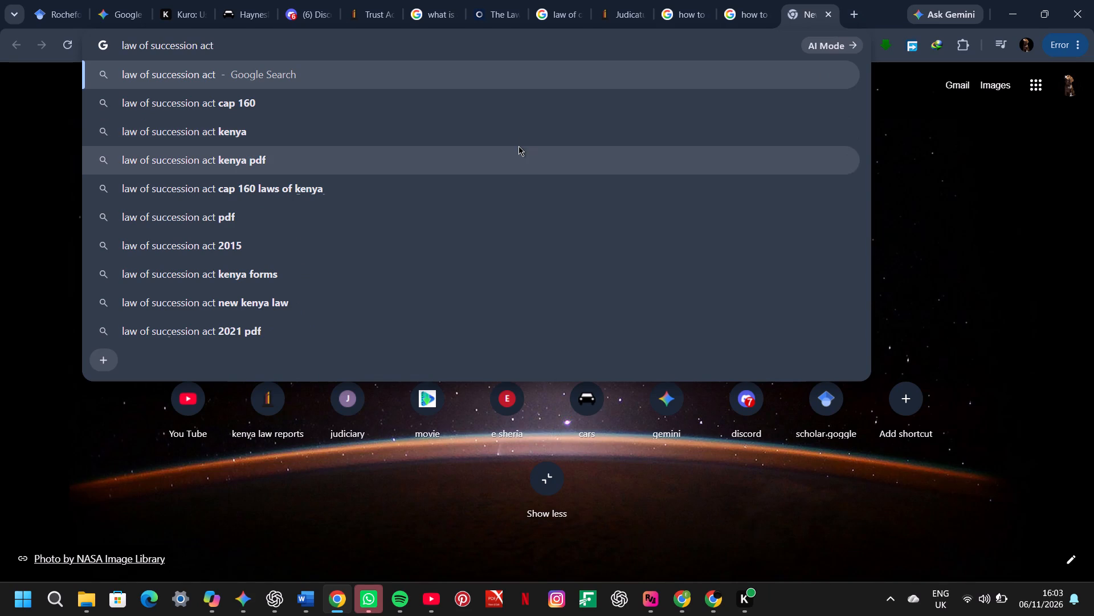
click(519, 131)
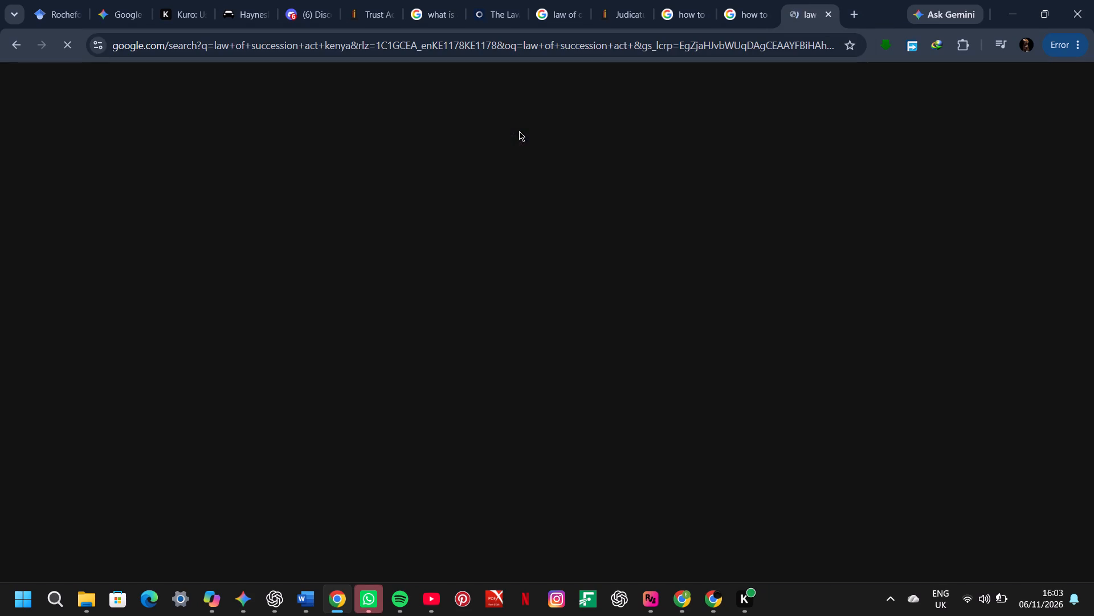
click(263, 217)
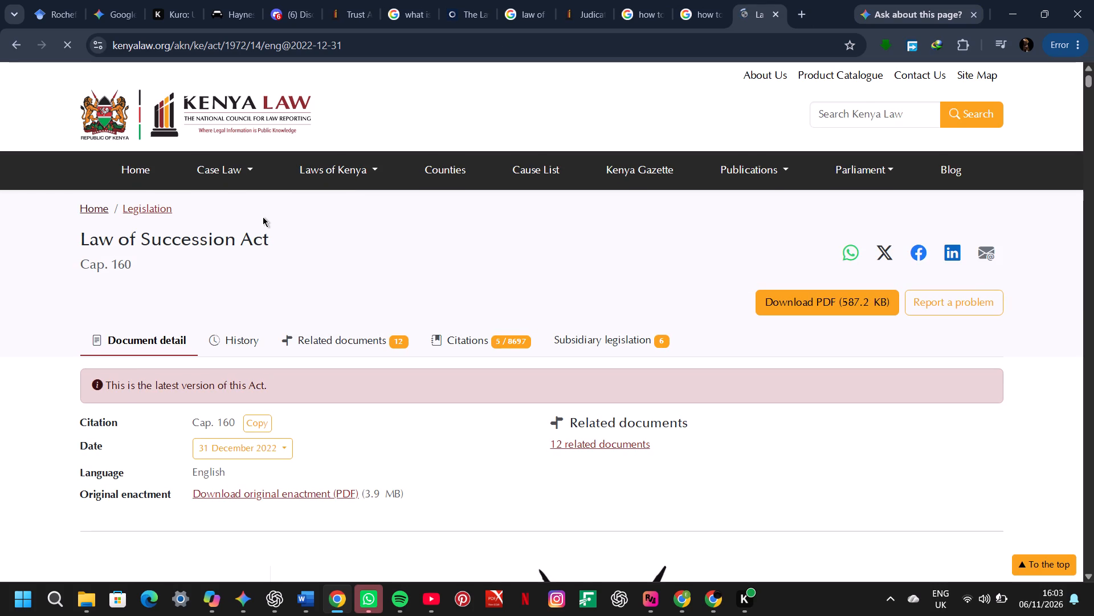
scroll(263, 217, down, 2)
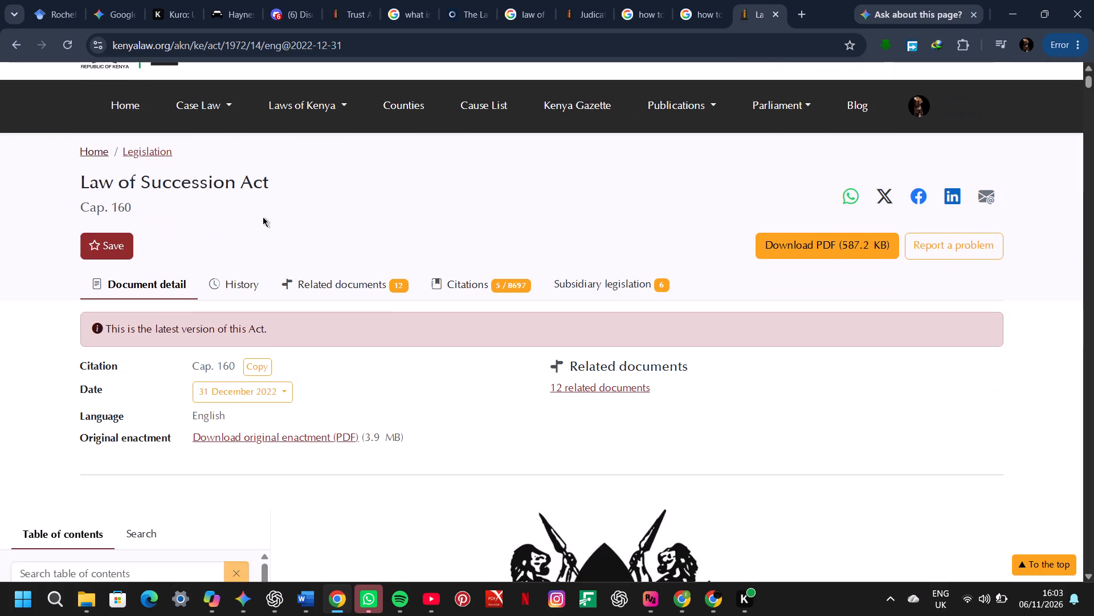
scroll(263, 217, down, 6)
scroll(263, 217, up, 1)
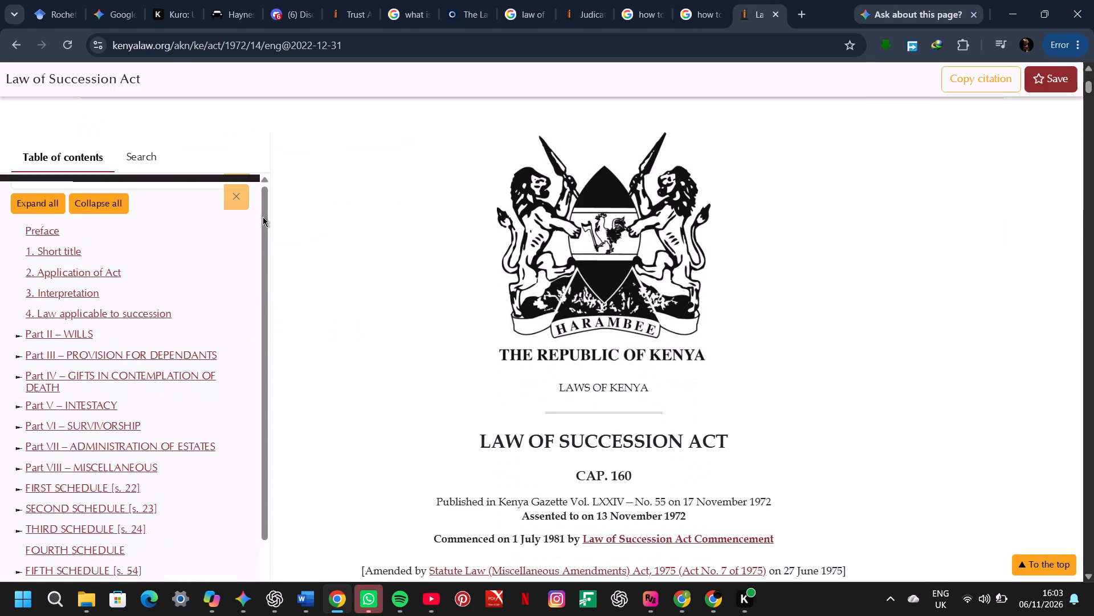
scroll(263, 217, up, 2)
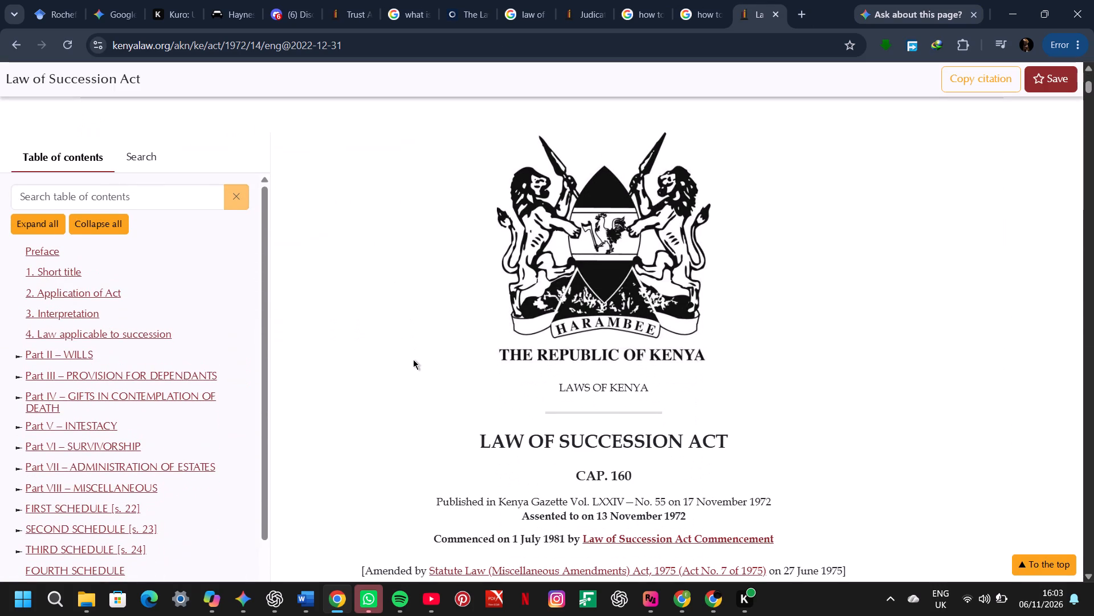
scroll(413, 359, down, 2)
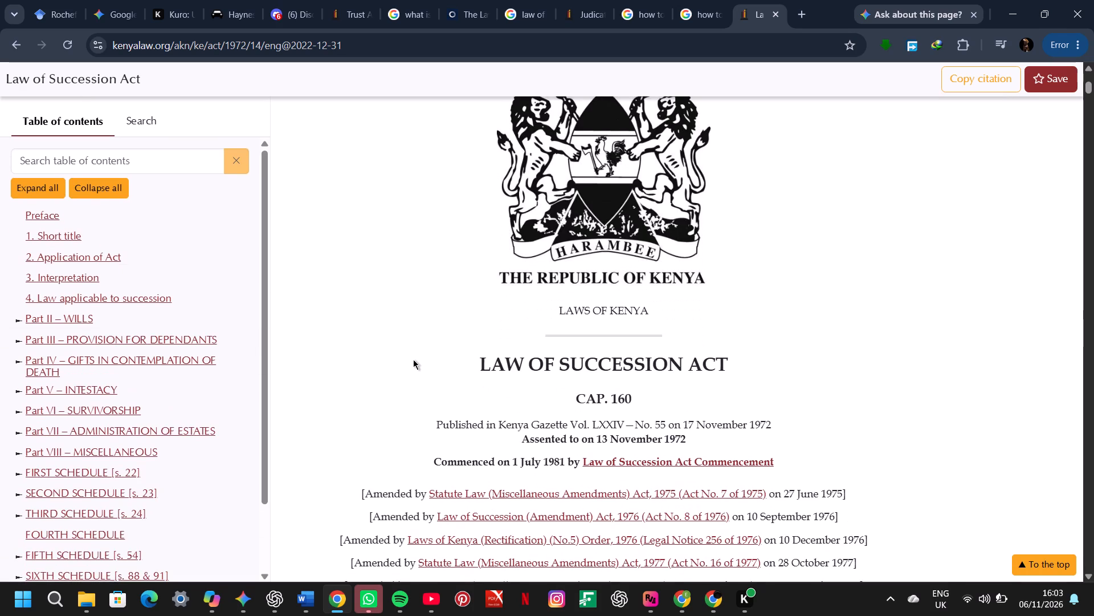
scroll(413, 359, down, 6)
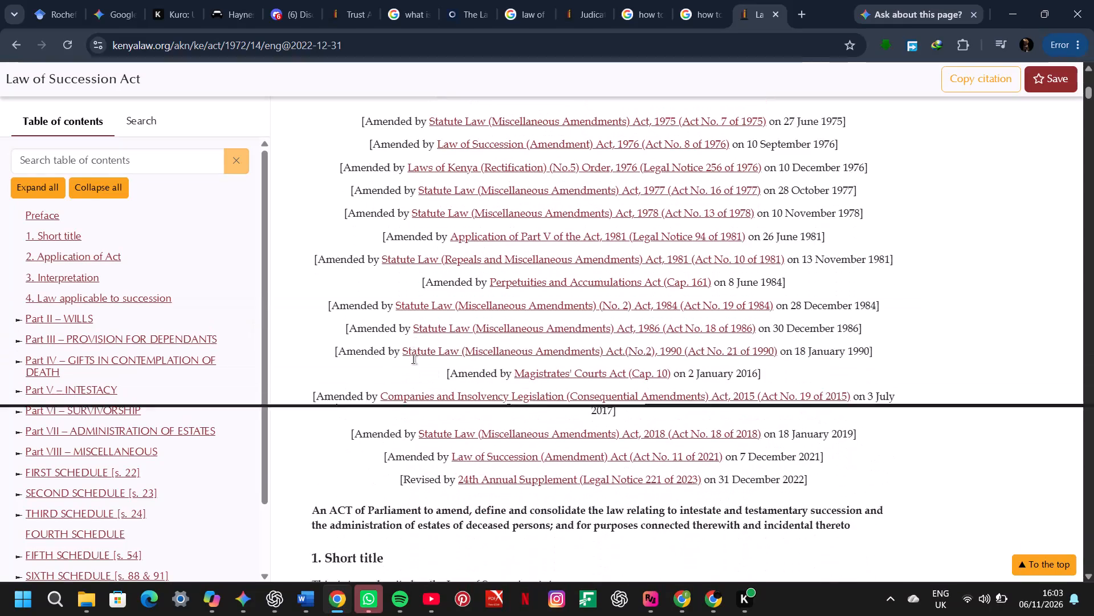
scroll(413, 359, down, 1)
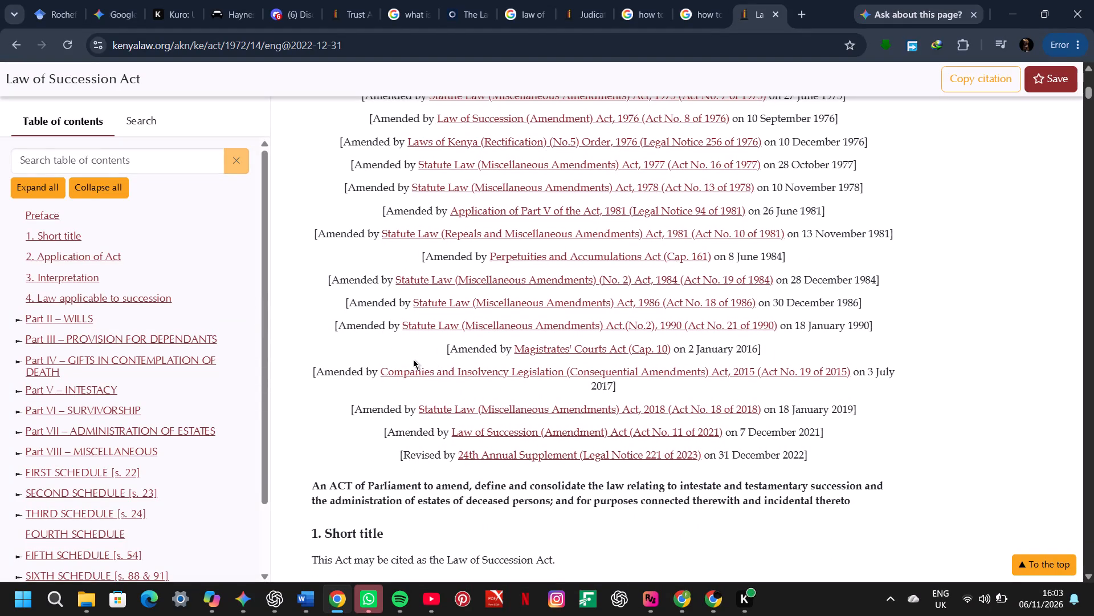
scroll(413, 359, down, 1)
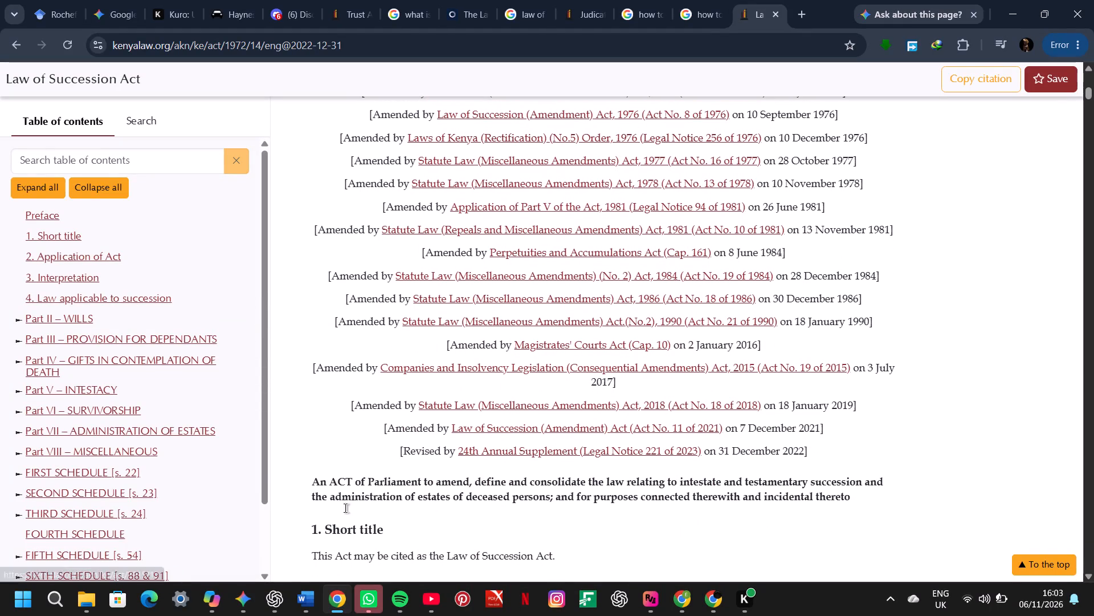
Back in Word, add the year 2022 to the end of the Law of Succession Act footnote.
click(303, 614)
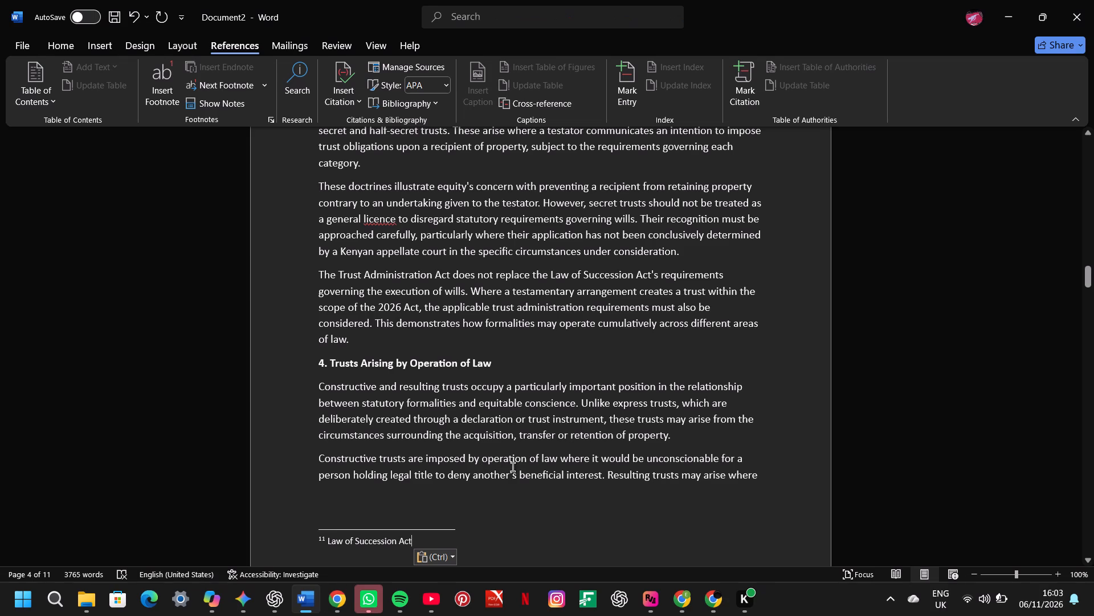
key(space)
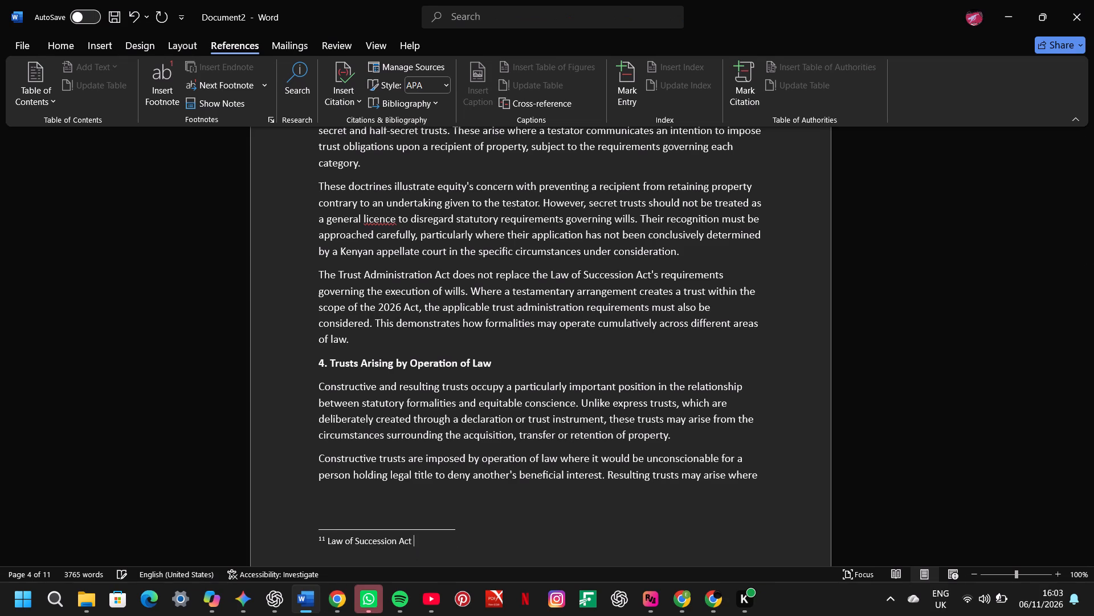
text(2022)
In section 3.3, merge the paragraphs starting "These doctrines illustrate" and "The Trust Administration Act does not replace" into the first paragraph, separated by spaces.
scroll(487, 364, up, 1)
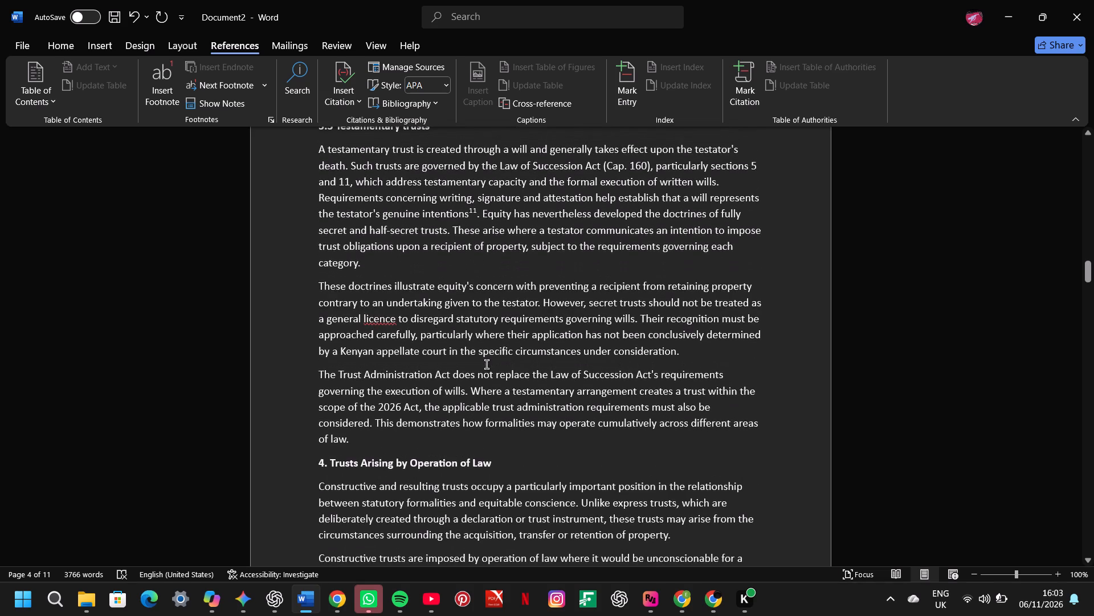
scroll(487, 364, up, 1)
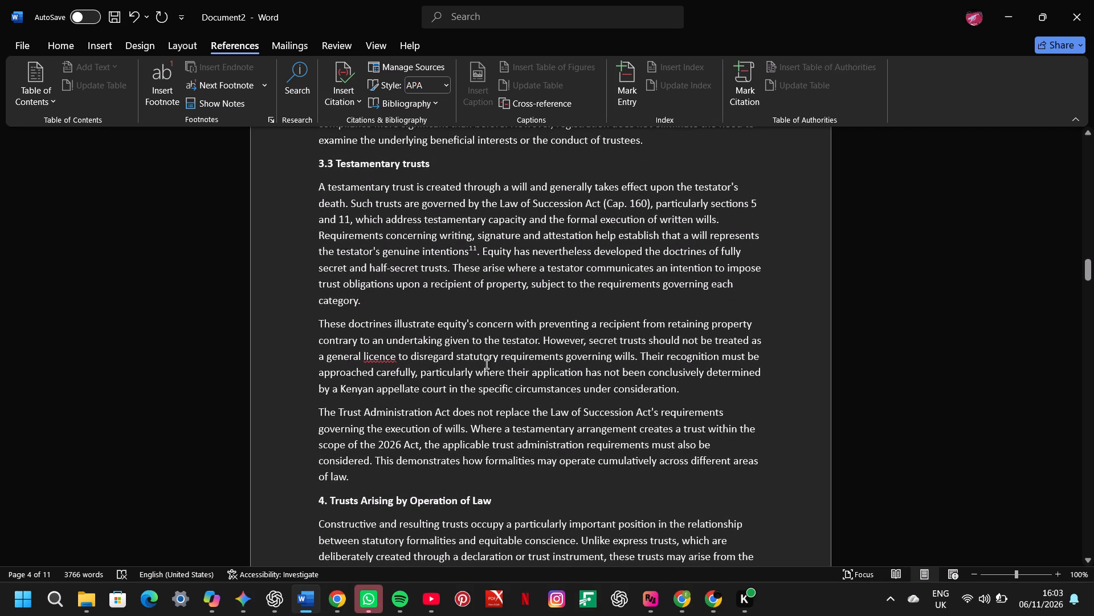
scroll(487, 364, up, 1)
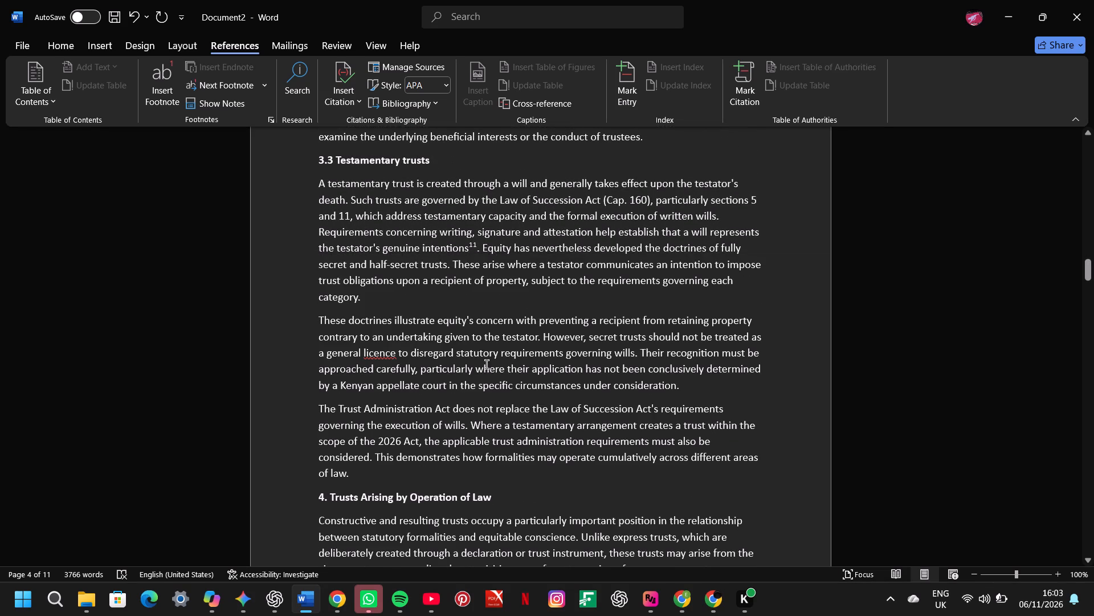
click(317, 319)
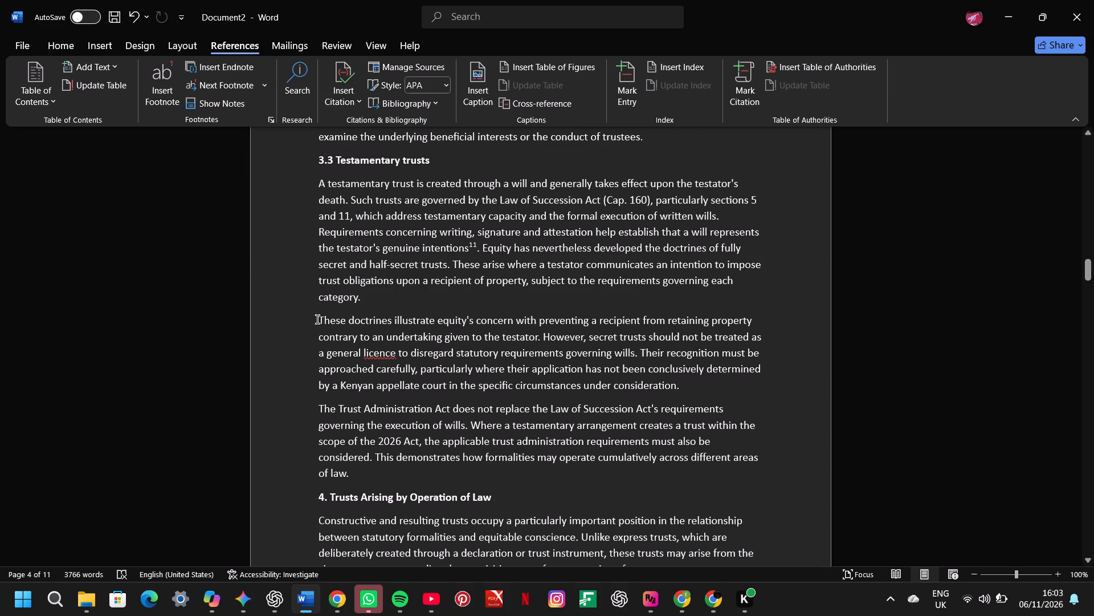
key(BackSpace)
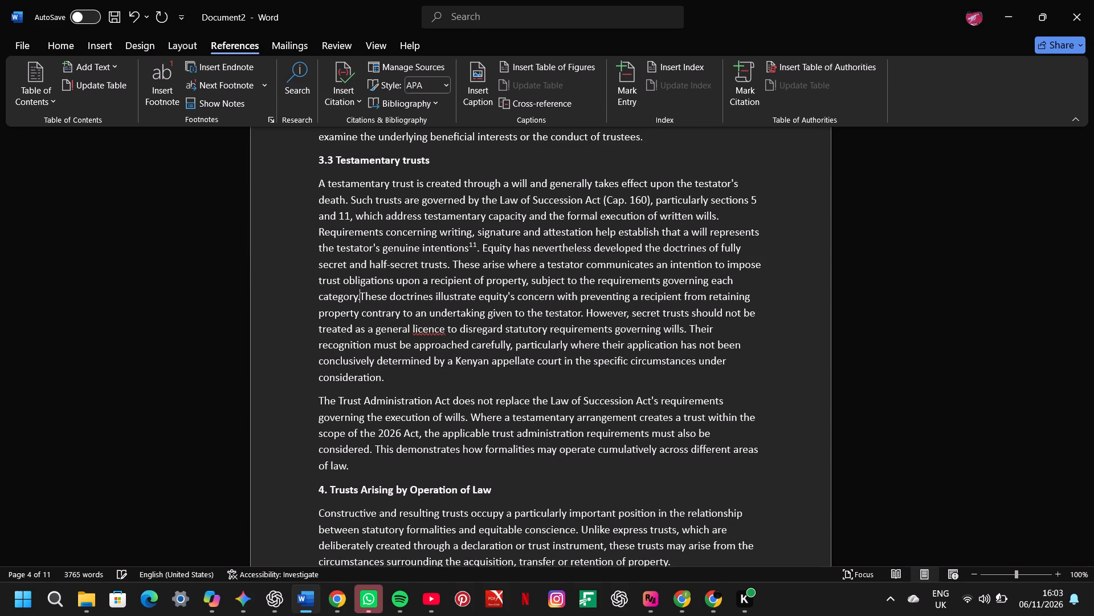
key(space)
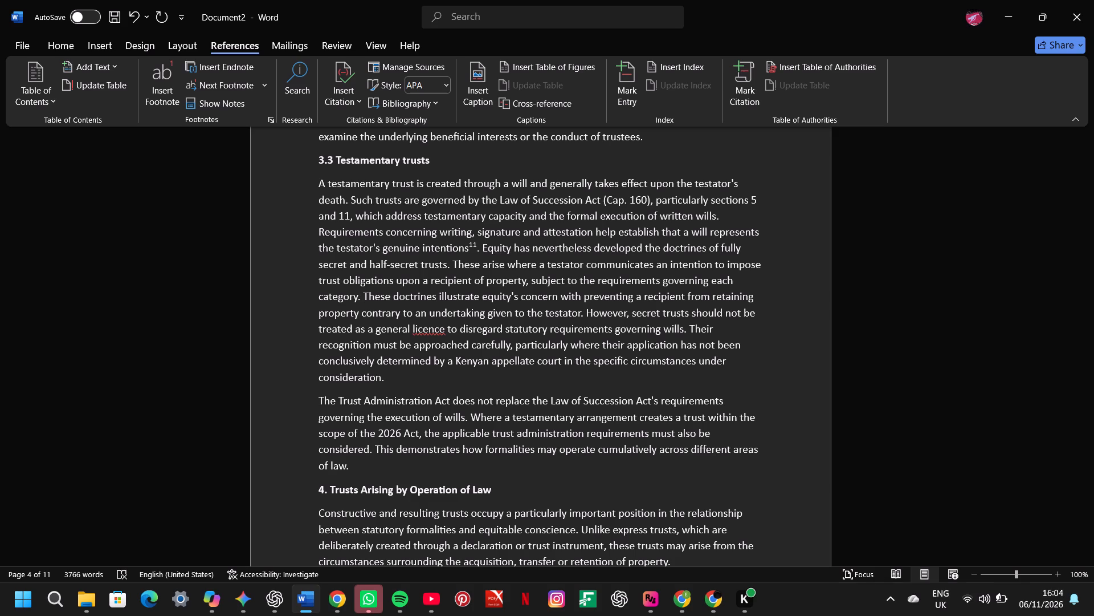
click(320, 402)
key(BackSpace)
key(space)
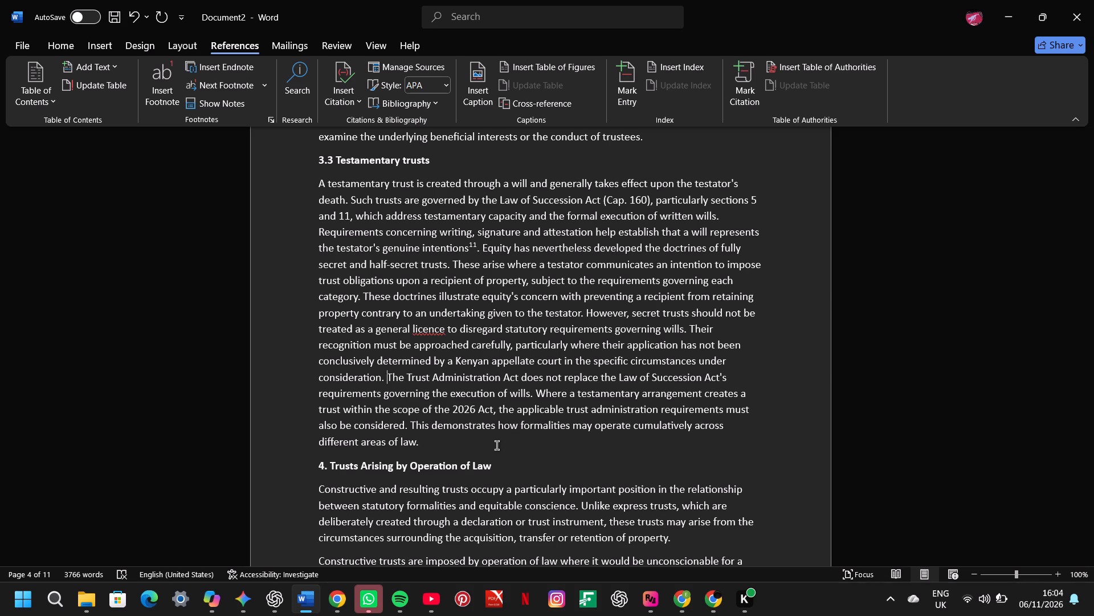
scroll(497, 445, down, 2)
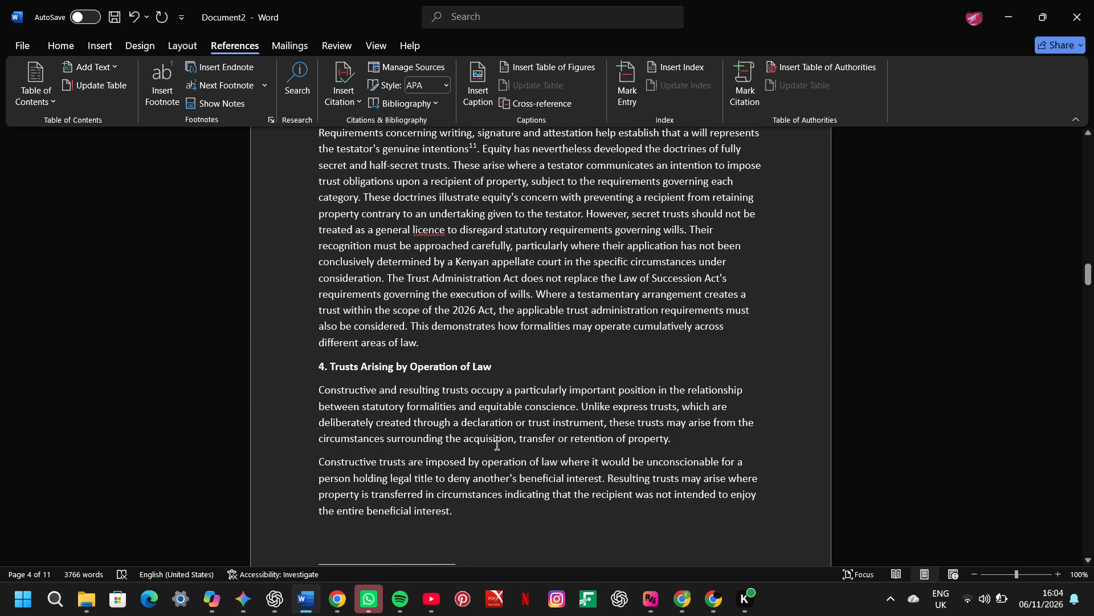
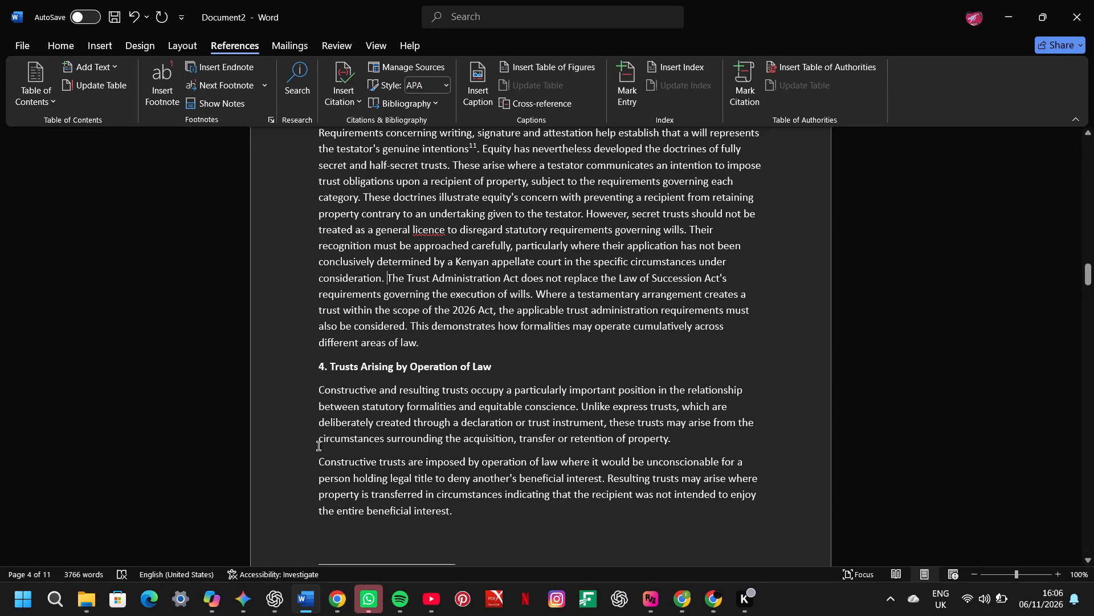
In section 4, merge the paragraphs starting "Constructive trusts are imposed" and "The distinction matters" into the first paragraph, separated by spaces.
click(316, 466)
key(BackSpace)
key(space)
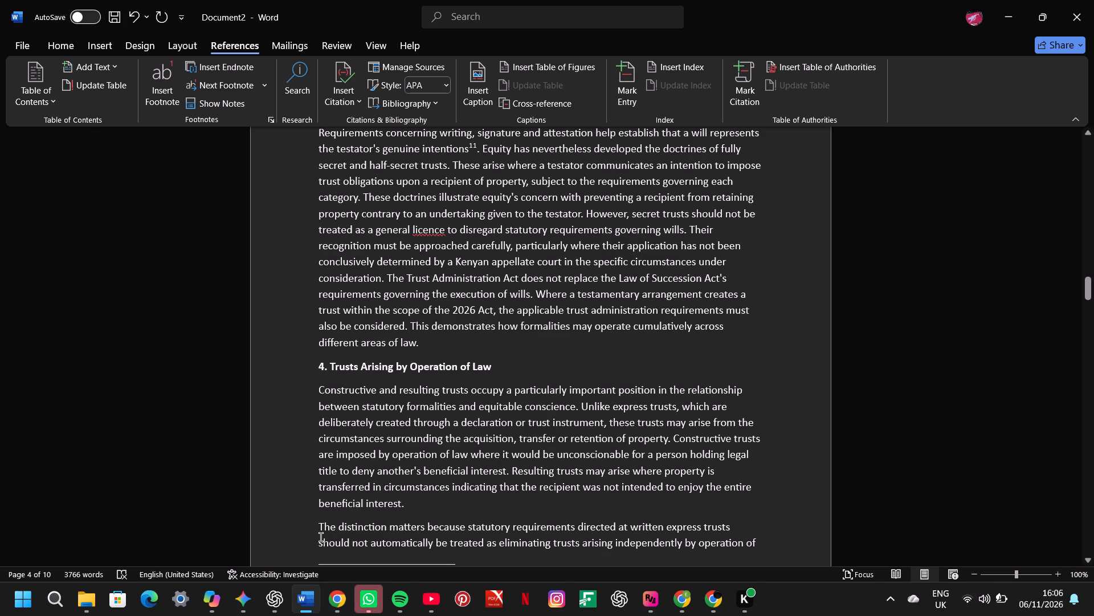
click(312, 522)
key(BackSpace)
key(space)
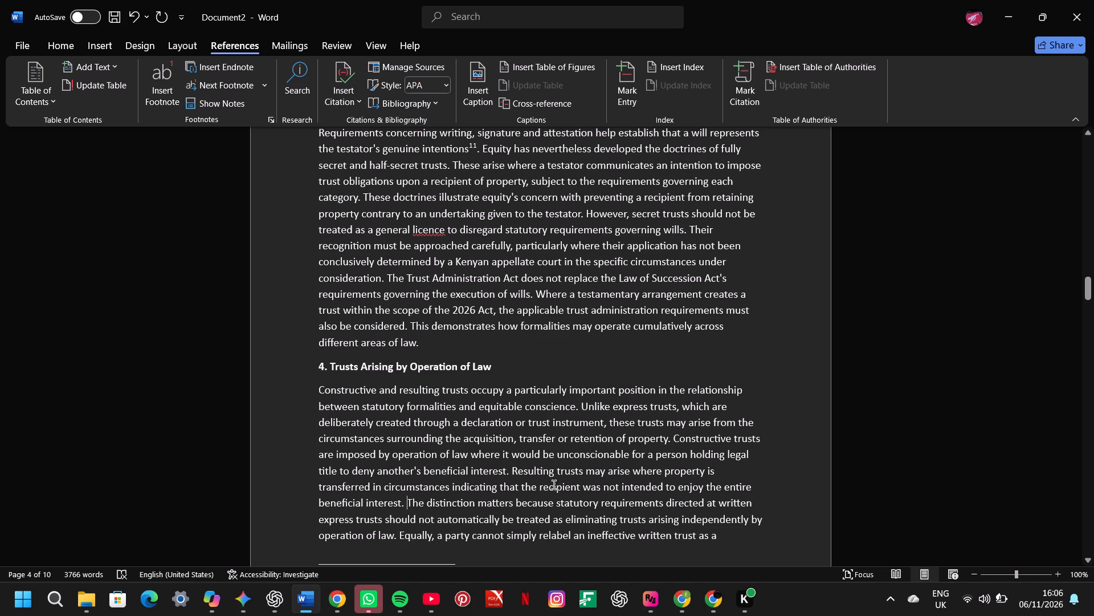
In Chrome, open the Kenya Law website in a new tab, ready for a case search.
scroll(554, 485, down, 1)
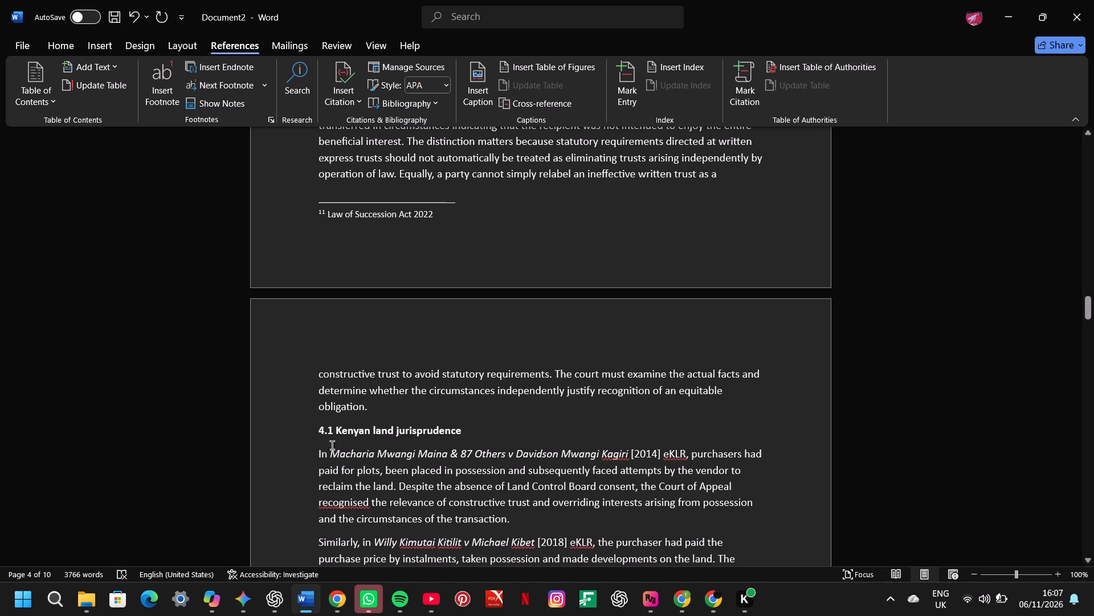
click(341, 611)
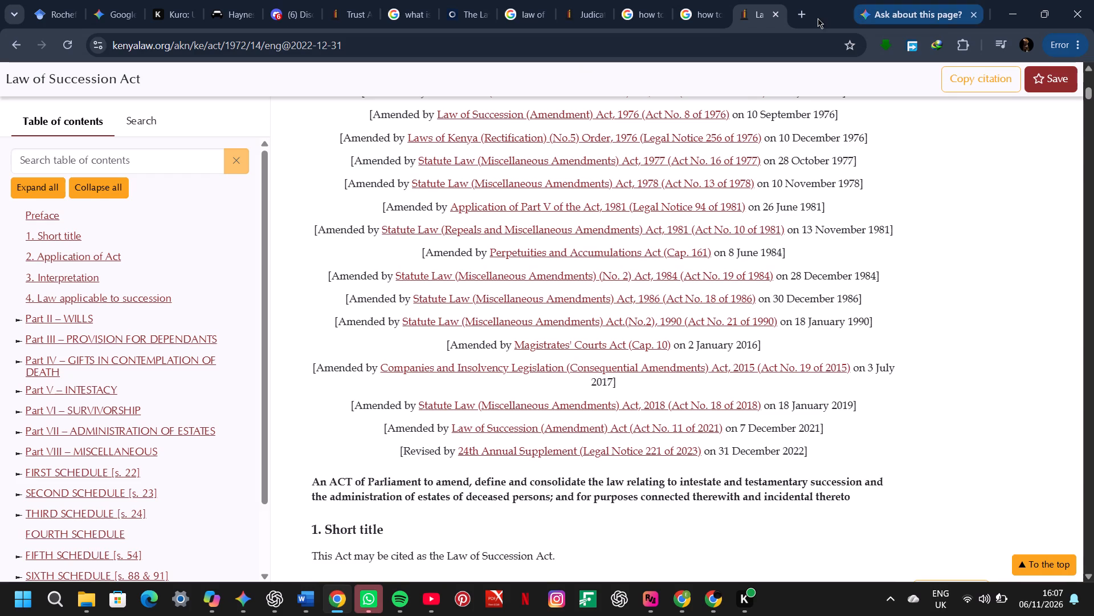
drag(815, 17, 808, 17)
click(1050, 11)
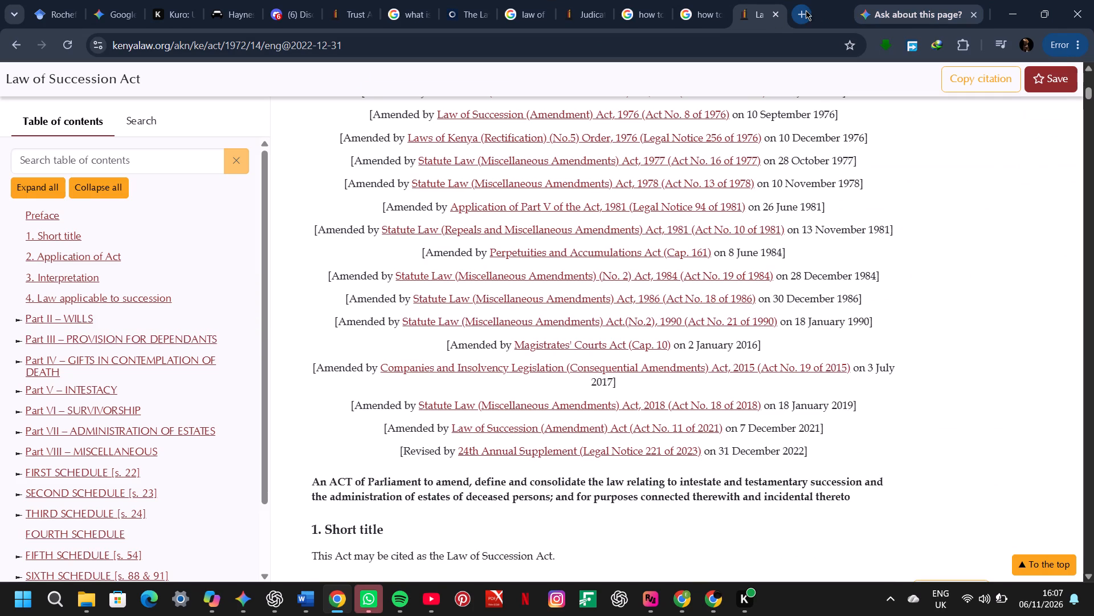
click(806, 10)
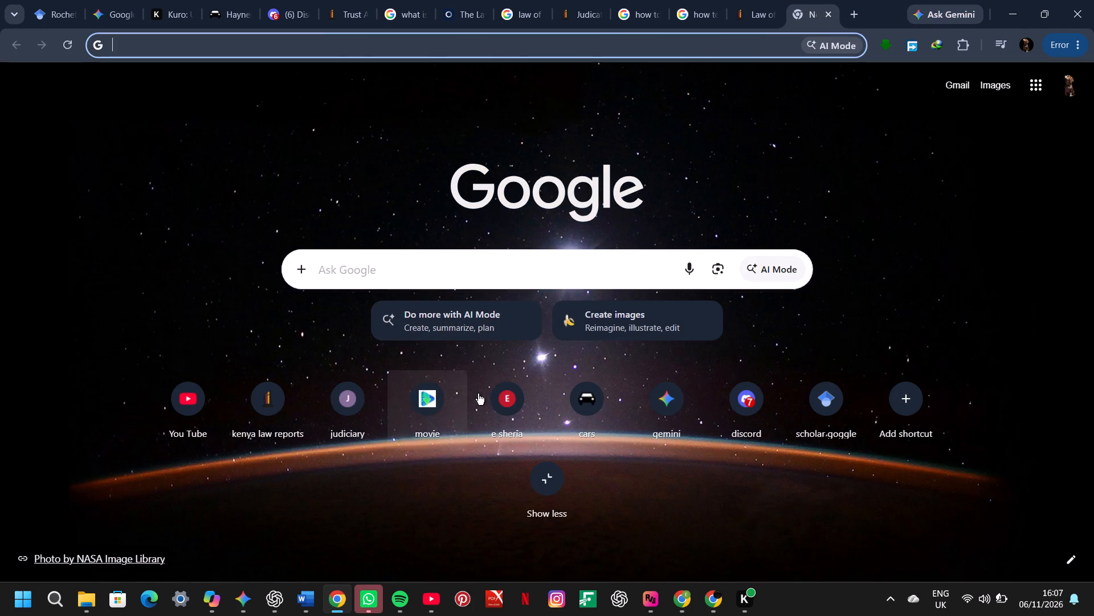
click(278, 408)
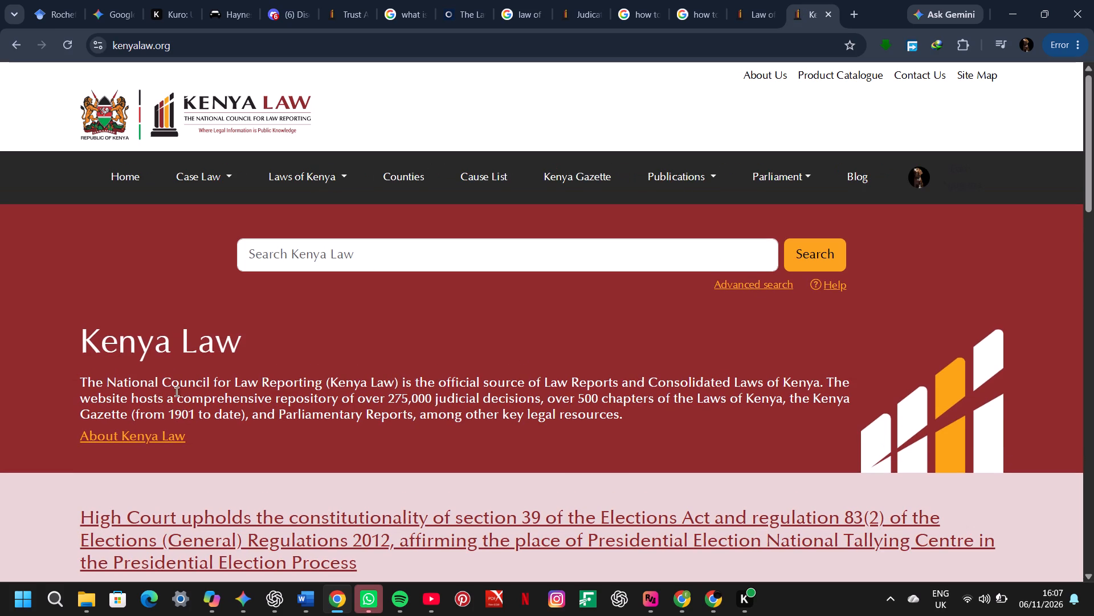
click(391, 257)
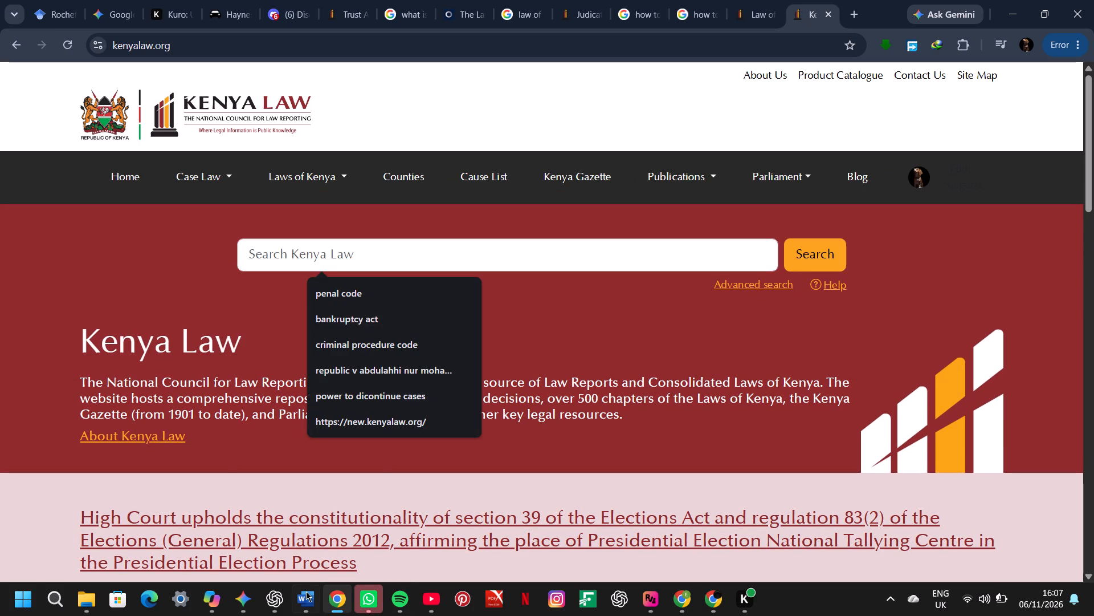
Copy the 2014 Maina & 87 Others v Kagiri eKLR citation from section 4.1 in Word and search Kenya Law for it.
click(305, 591)
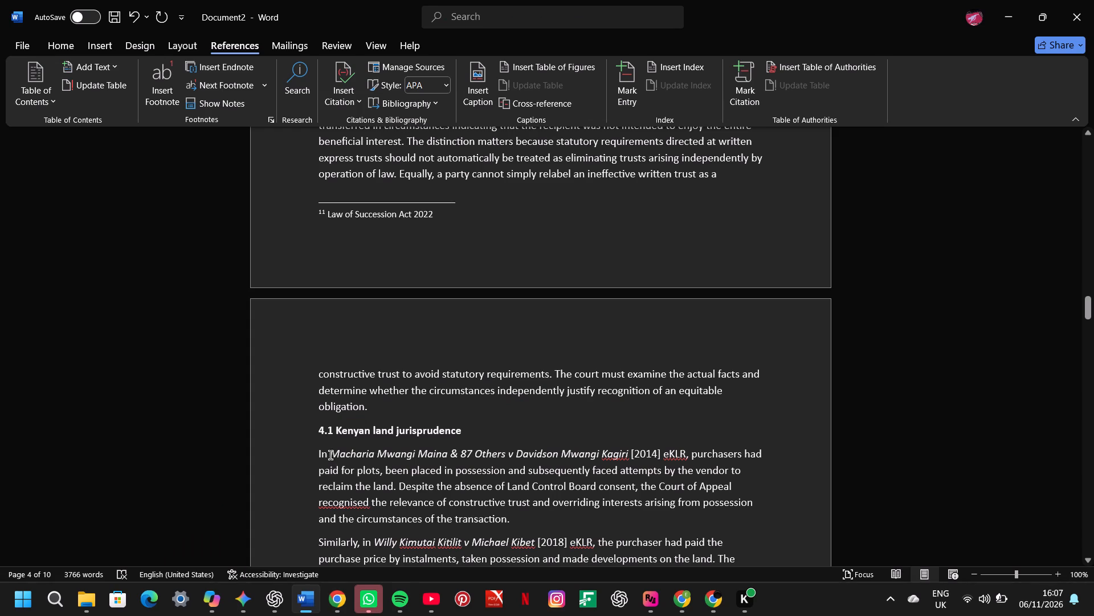
drag(330, 455, 677, 459)
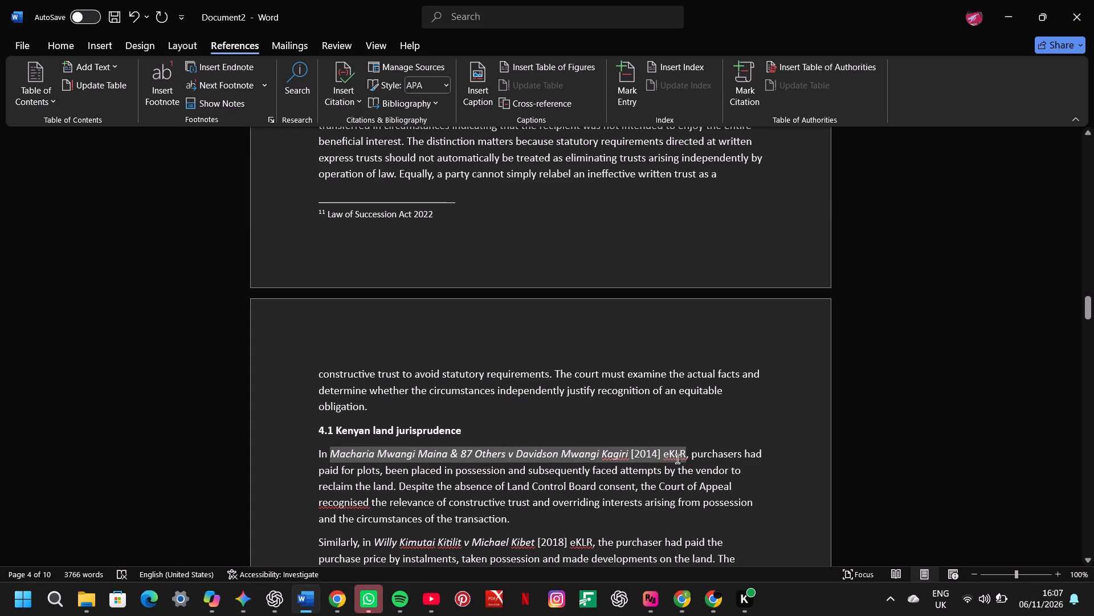
drag(677, 459, 687, 453)
key(ctrl+c)
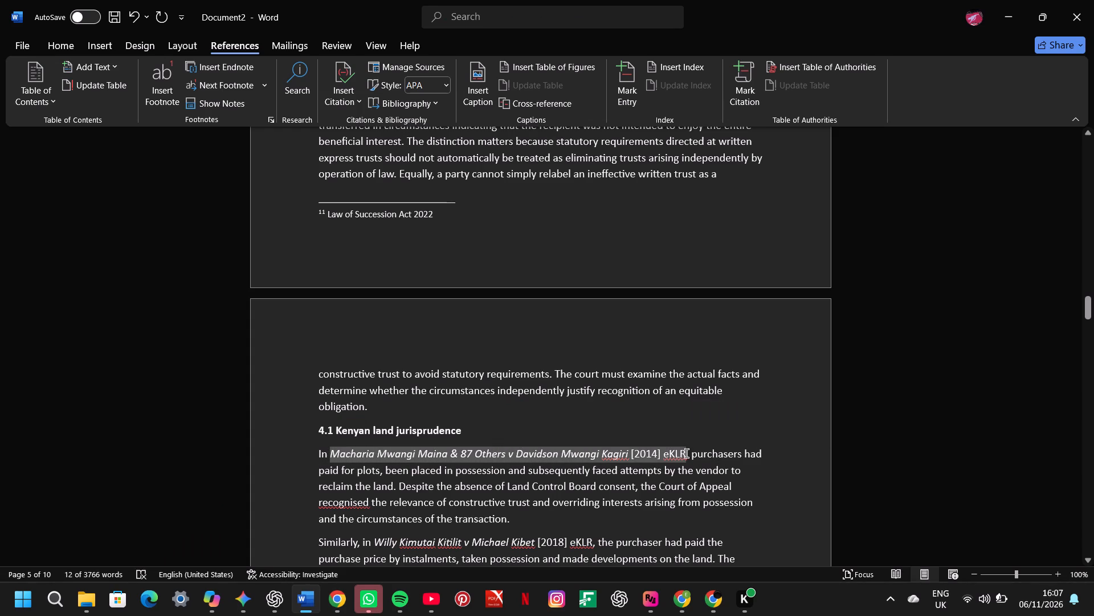
click(345, 592)
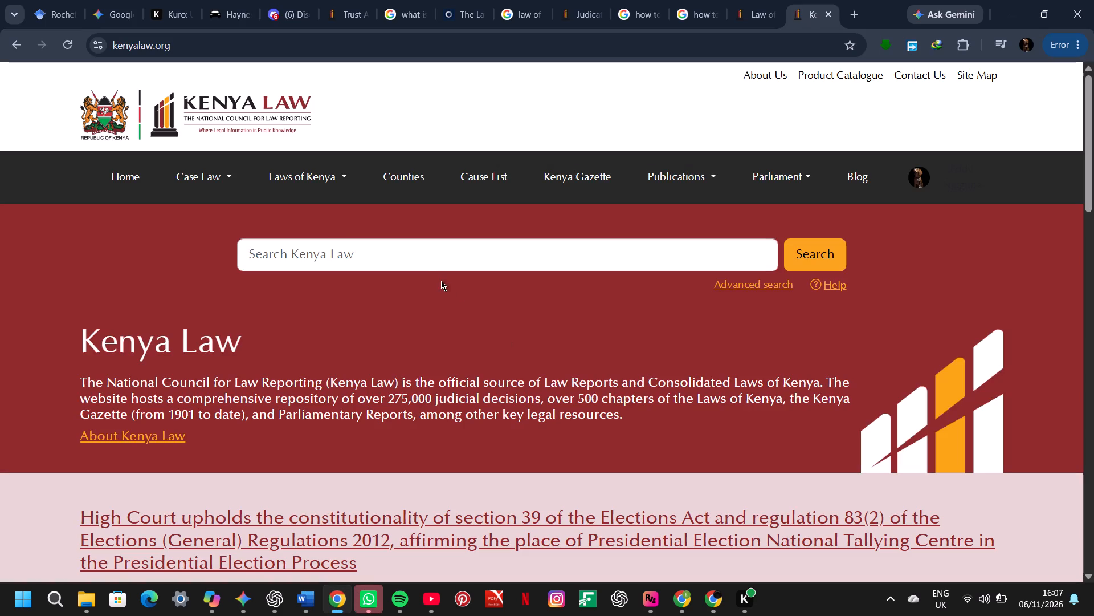
click(419, 259)
key(ctrl+v)
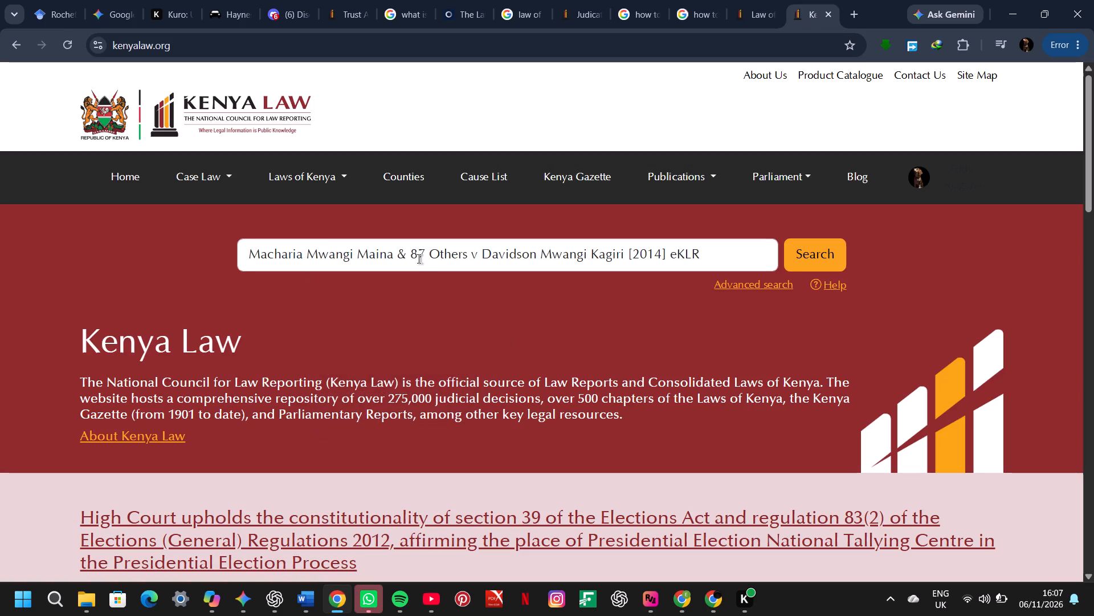
key(Return)
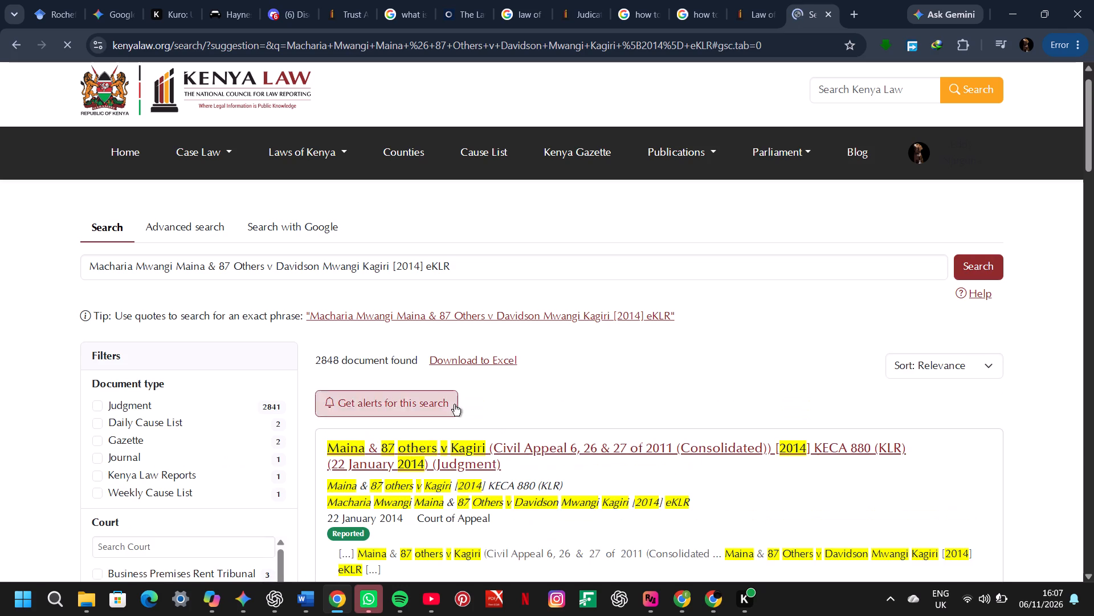
Open the Maina & 87 others v Kagiri judgment and examine its case details, holdings, cited authorities and background facts.
click(450, 451)
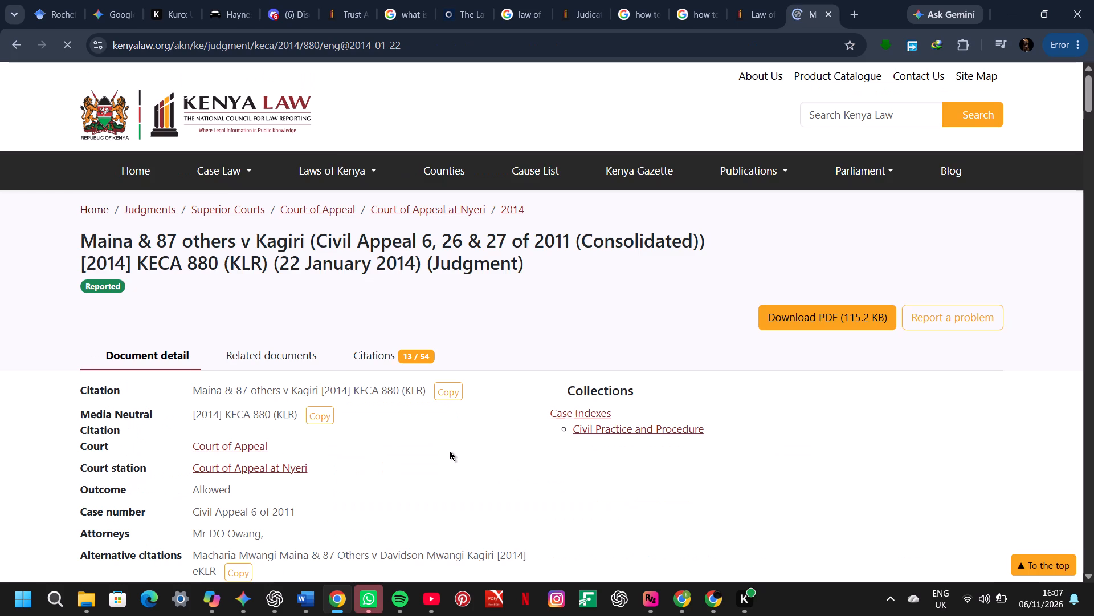
scroll(450, 451, down, 7)
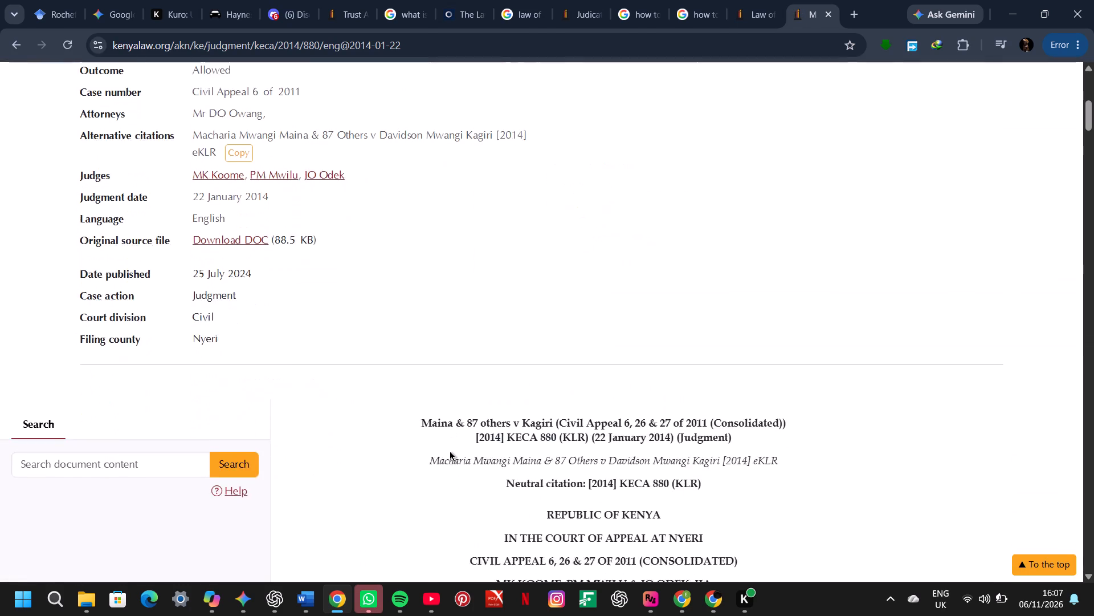
scroll(450, 451, down, 10)
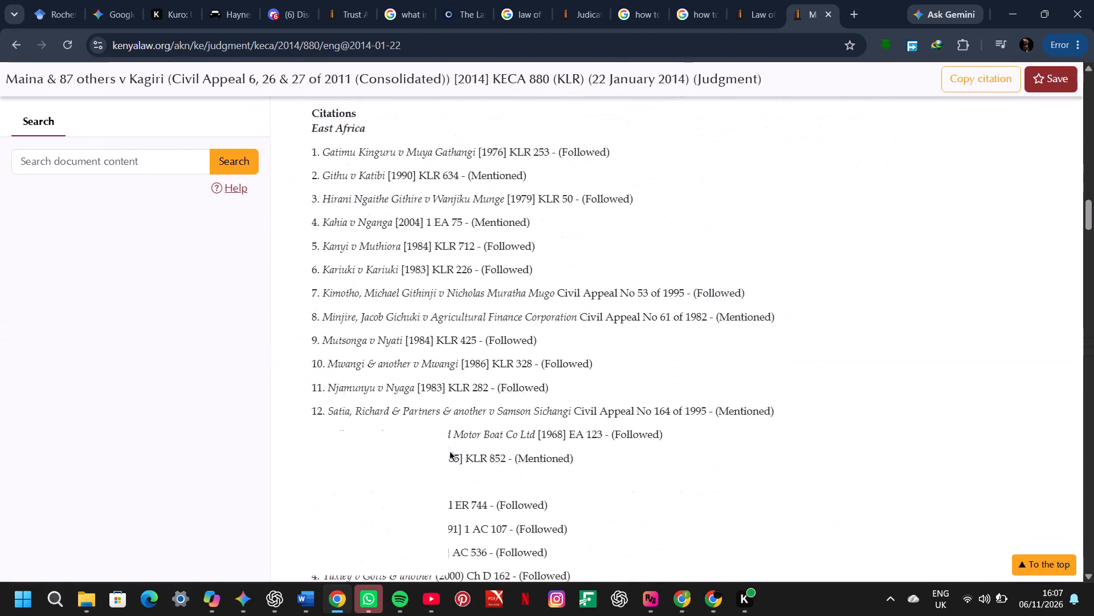
scroll(450, 451, up, 5)
scroll(450, 451, down, 5)
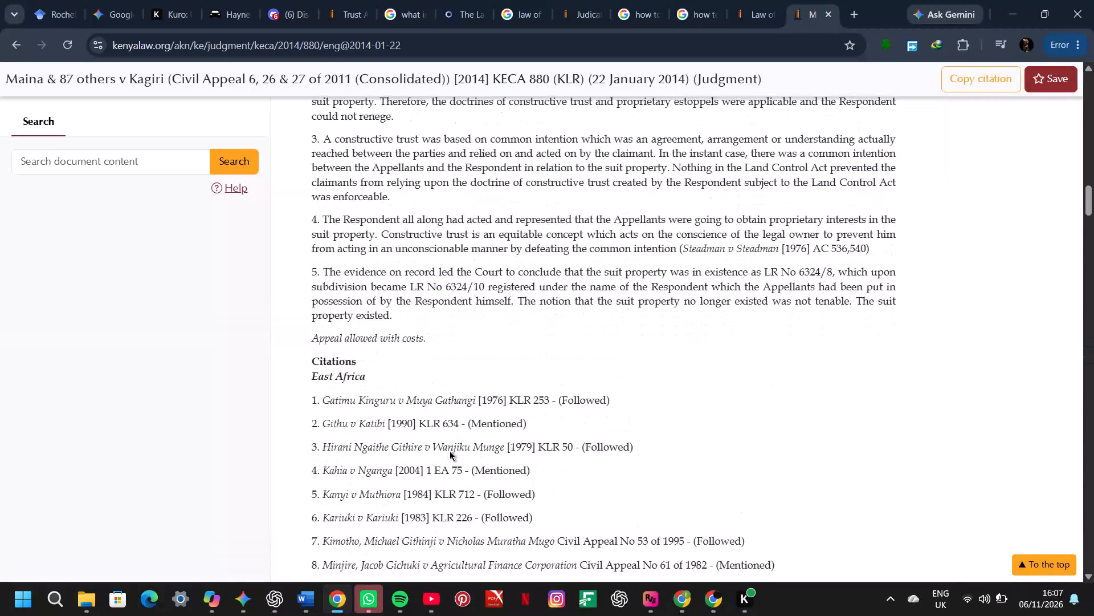
scroll(450, 451, down, 6)
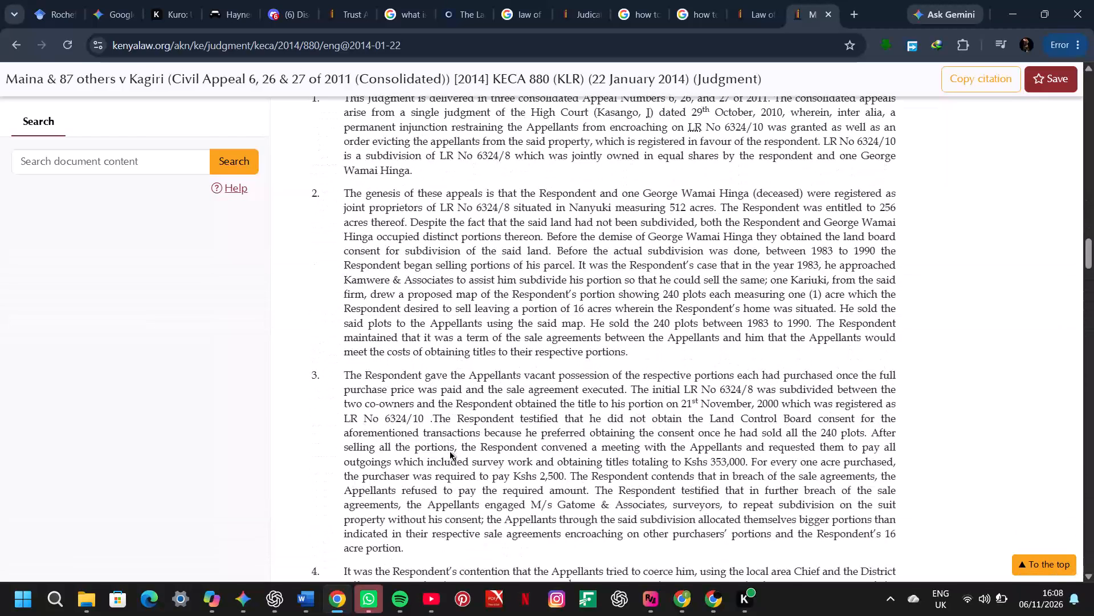
Back in Word, insert a footnote after "the circumstances of the transaction" in section 4.1 containing the copied Maina & 87 Others v Kagiri [2014] eKLR citation.
click(308, 603)
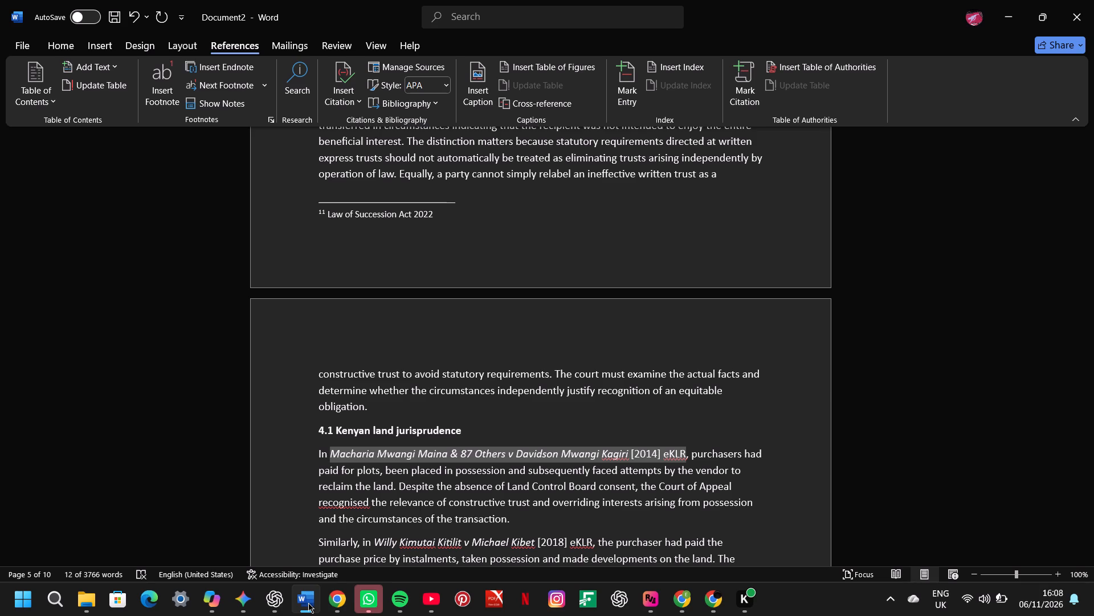
click(533, 515)
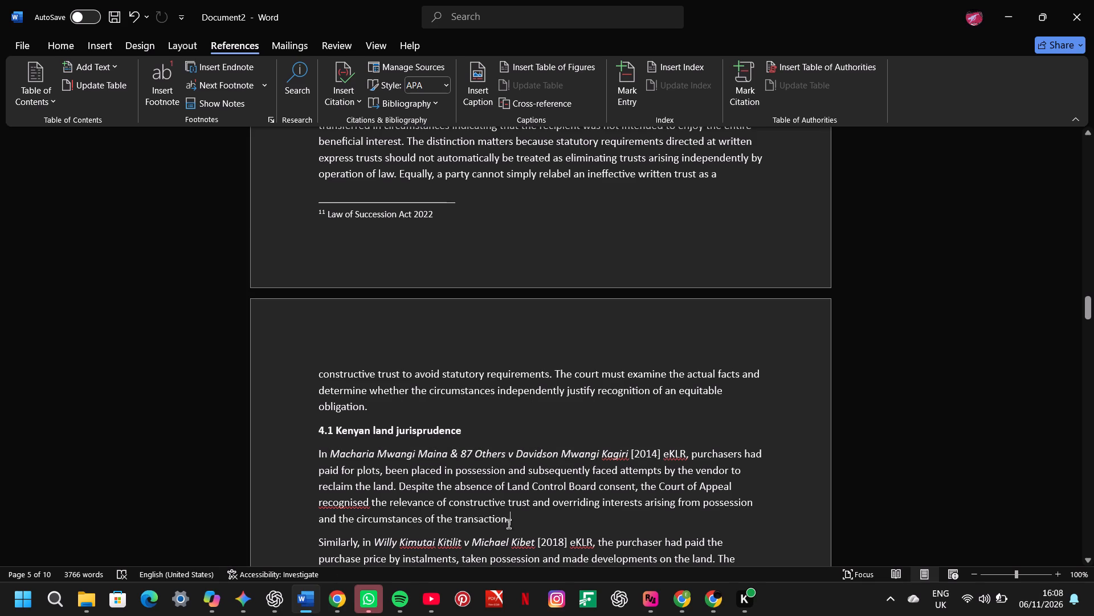
key(Left)
click(169, 78)
key(ctrl+b)
key(ctrl+v)
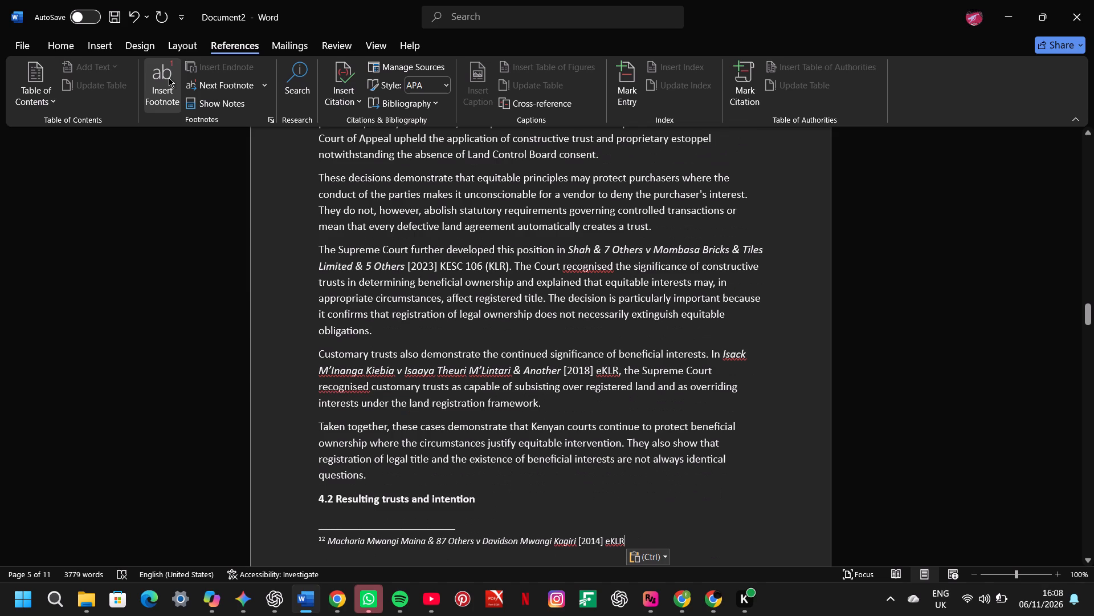
In Chrome, return to the beginning of the Maina & 87 others v Kagiri judgment and open the Gemini assistant beside it.
click(328, 594)
scroll(560, 363, up, 12)
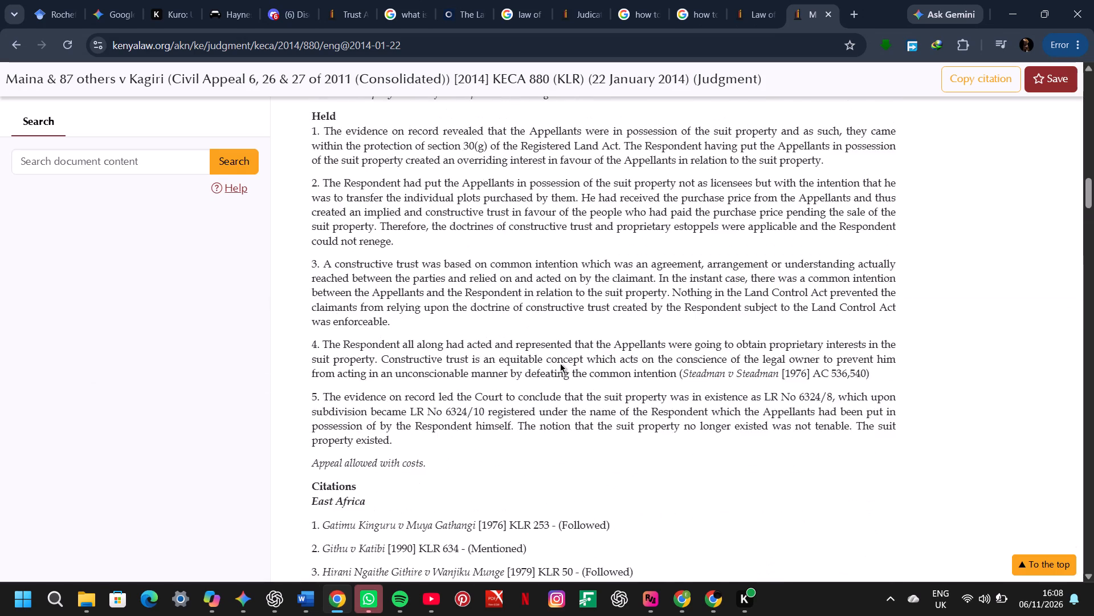
scroll(560, 363, up, 7)
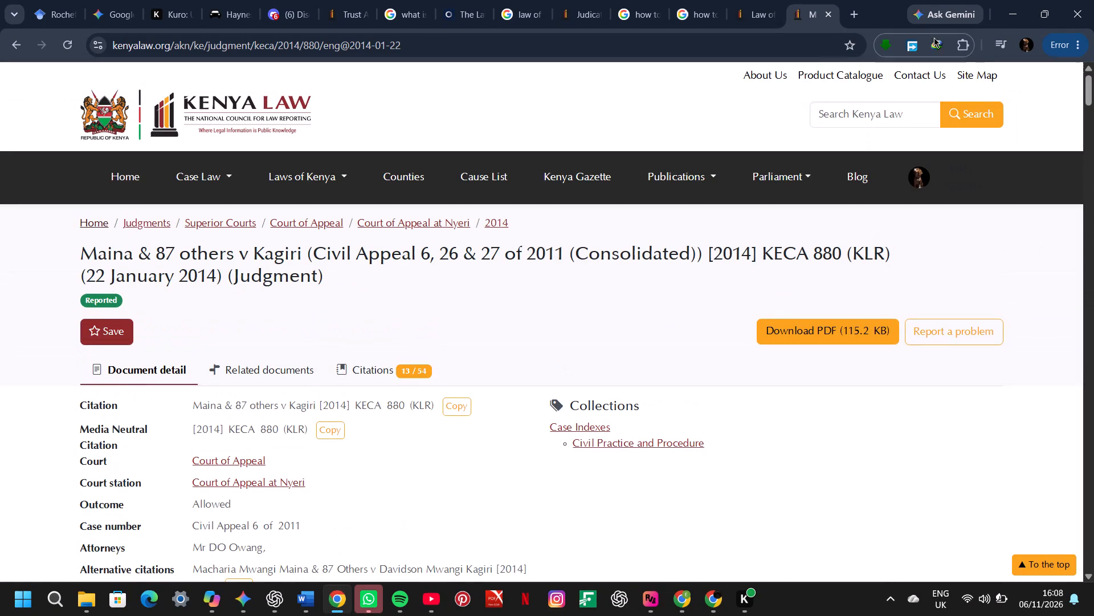
click(929, 19)
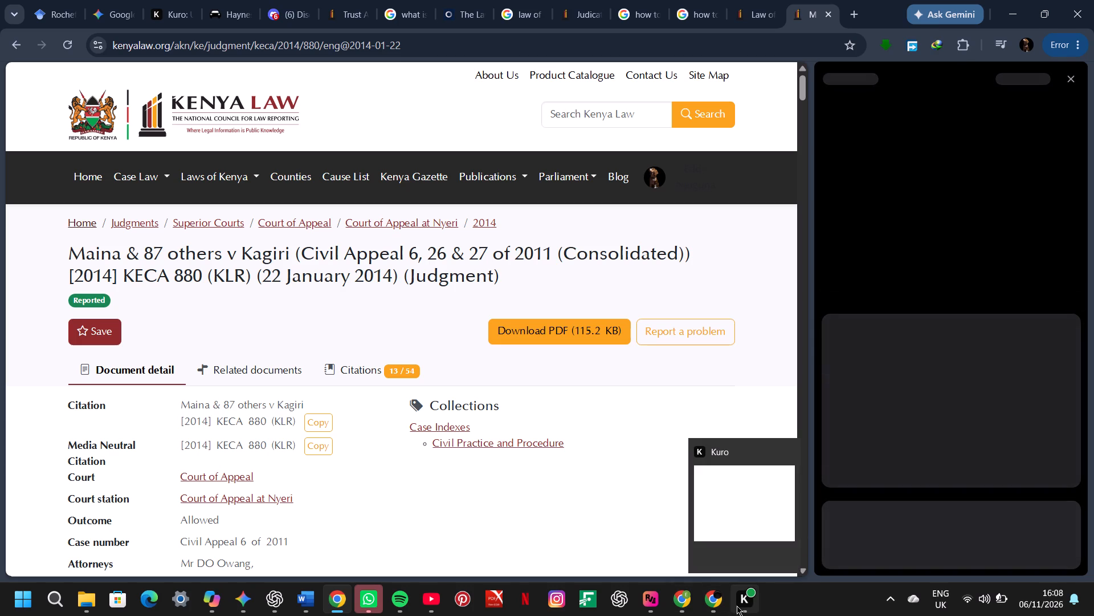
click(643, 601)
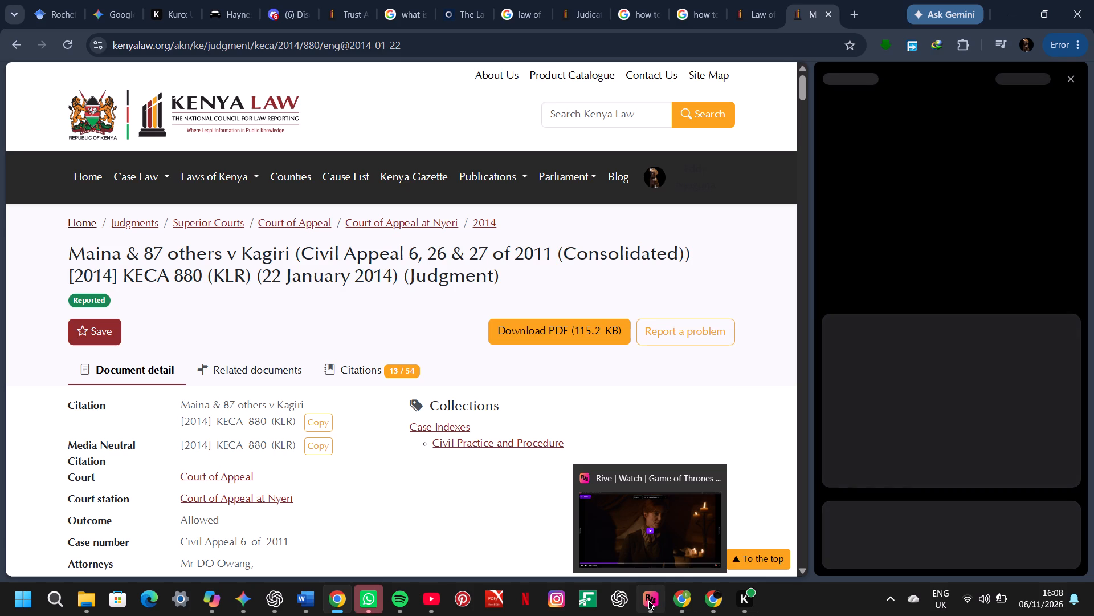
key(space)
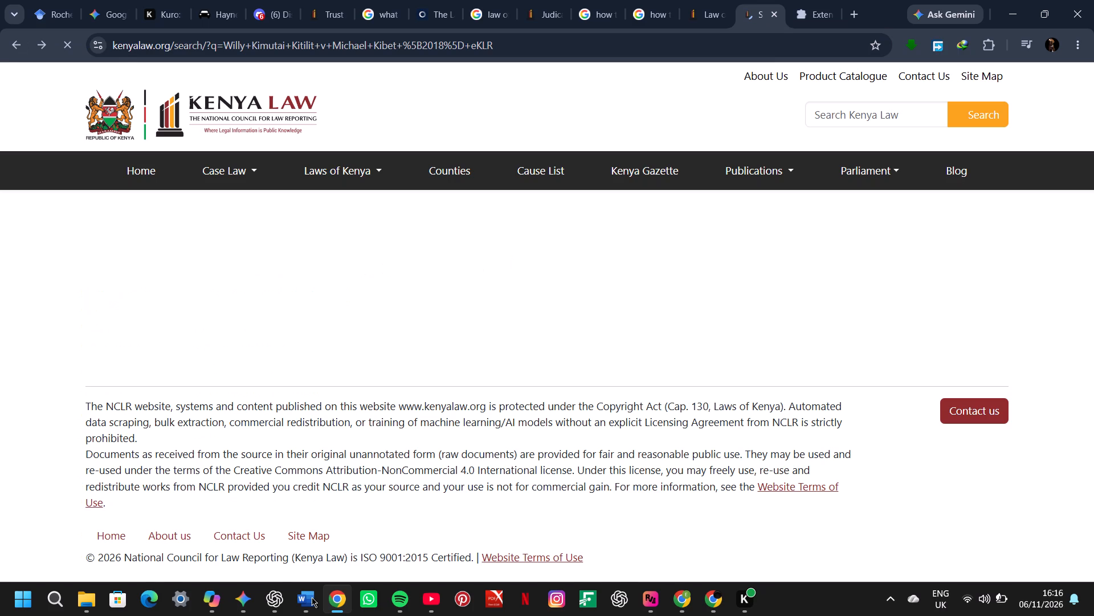
scroll(432, 365, down, 3)
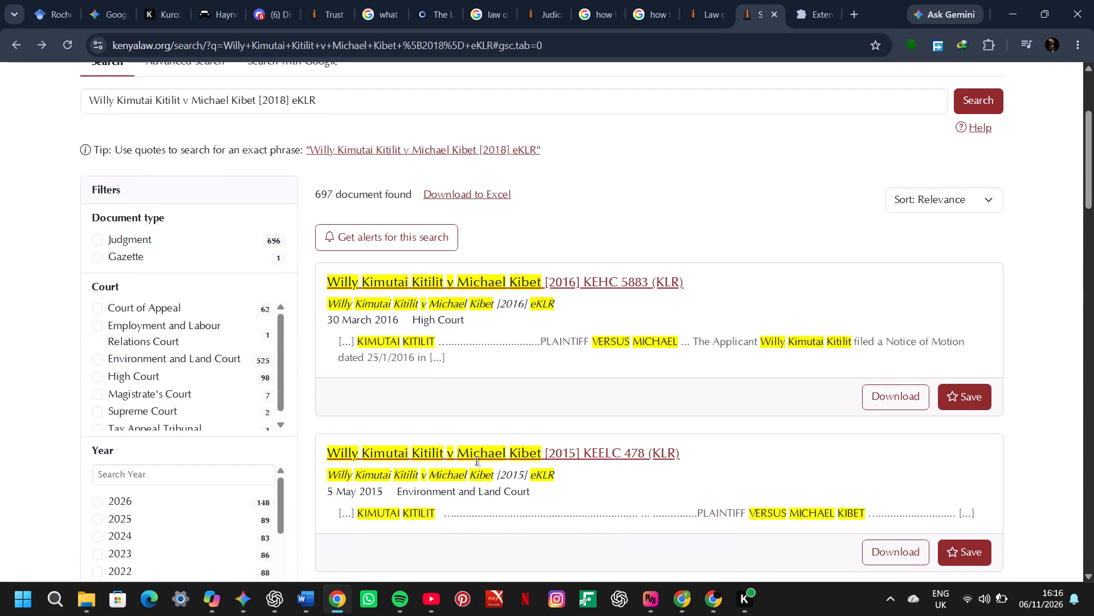
click(529, 453)
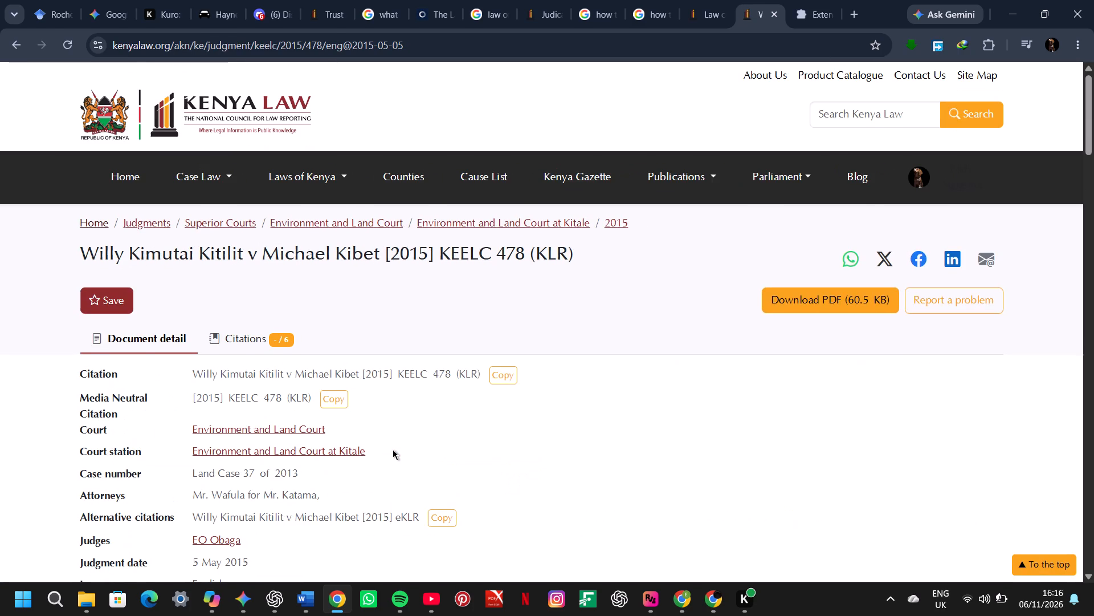
scroll(393, 449, down, 4)
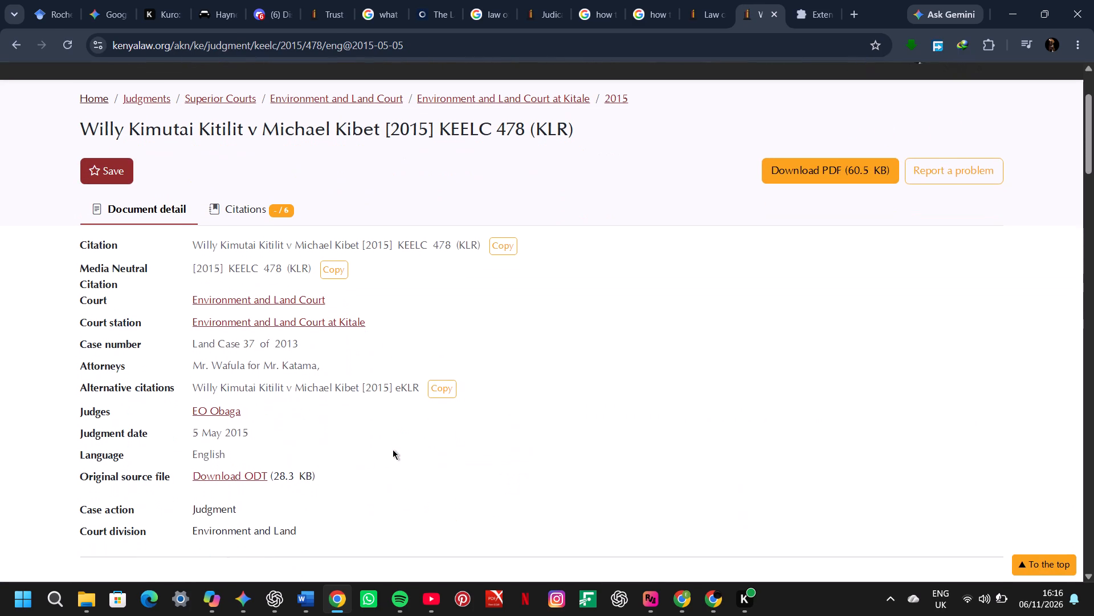
Read the opening of the 2015 Kitilit v Kibet judgment and compare it with the Kitilit passage in the Word essay.
scroll(393, 449, down, 5)
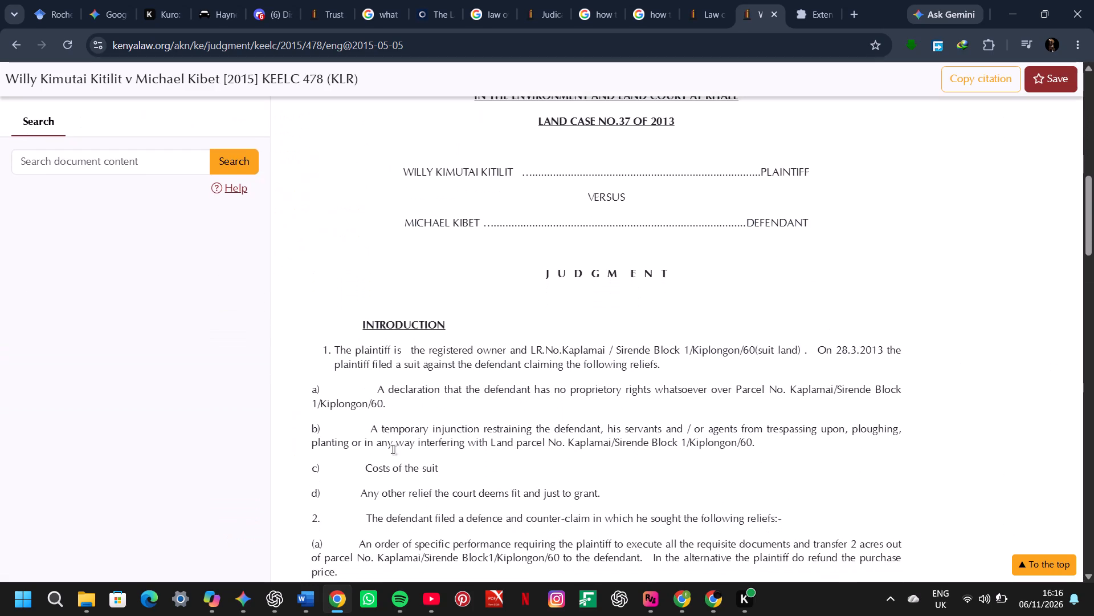
scroll(393, 449, down, 1)
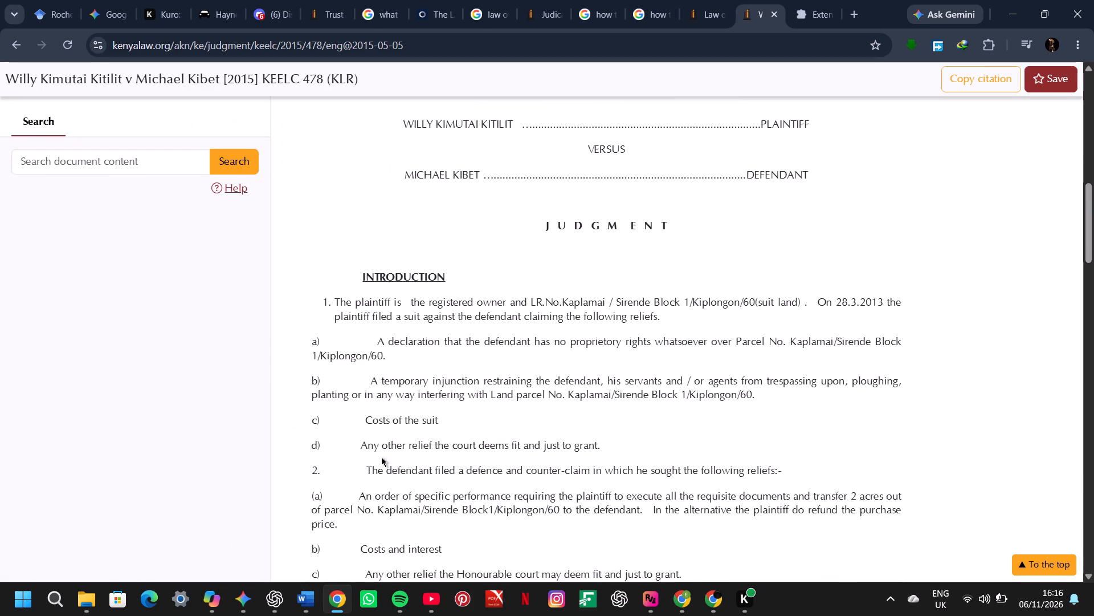
click(309, 615)
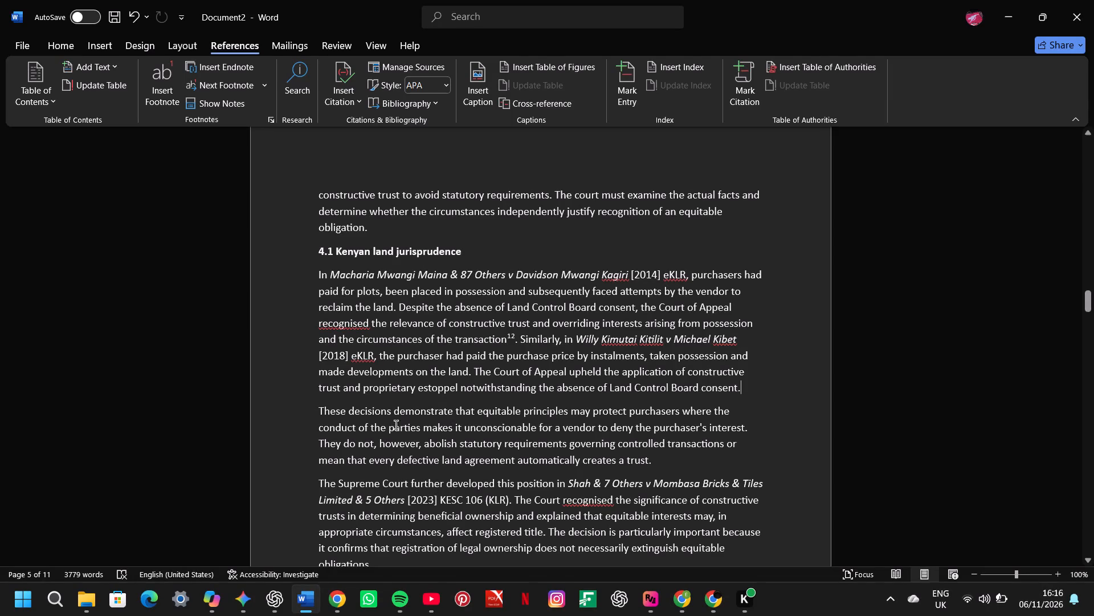
click(331, 599)
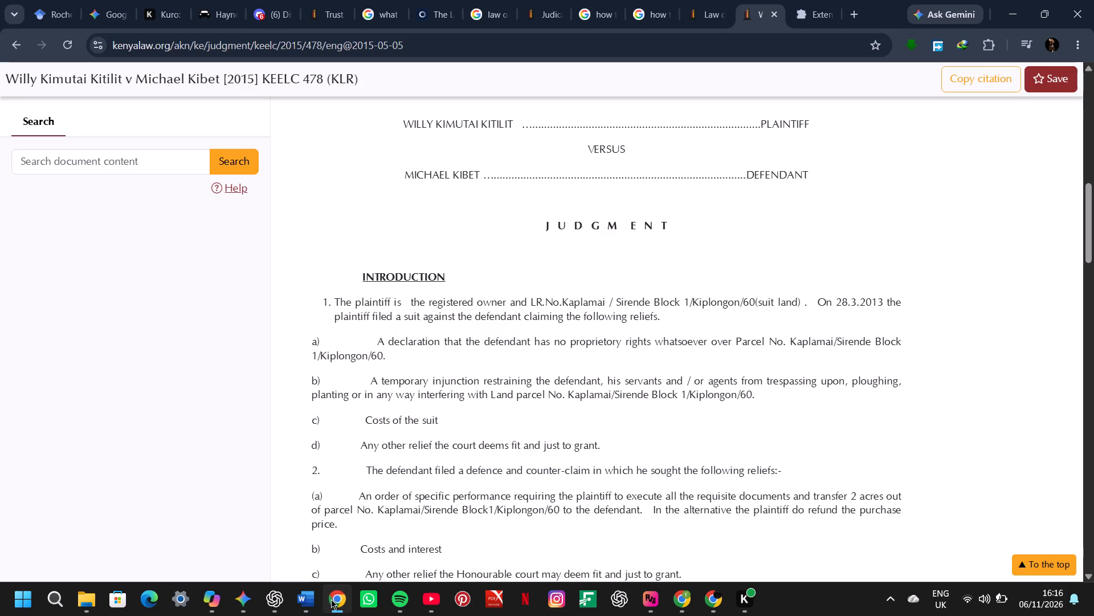
scroll(536, 387, up, 2)
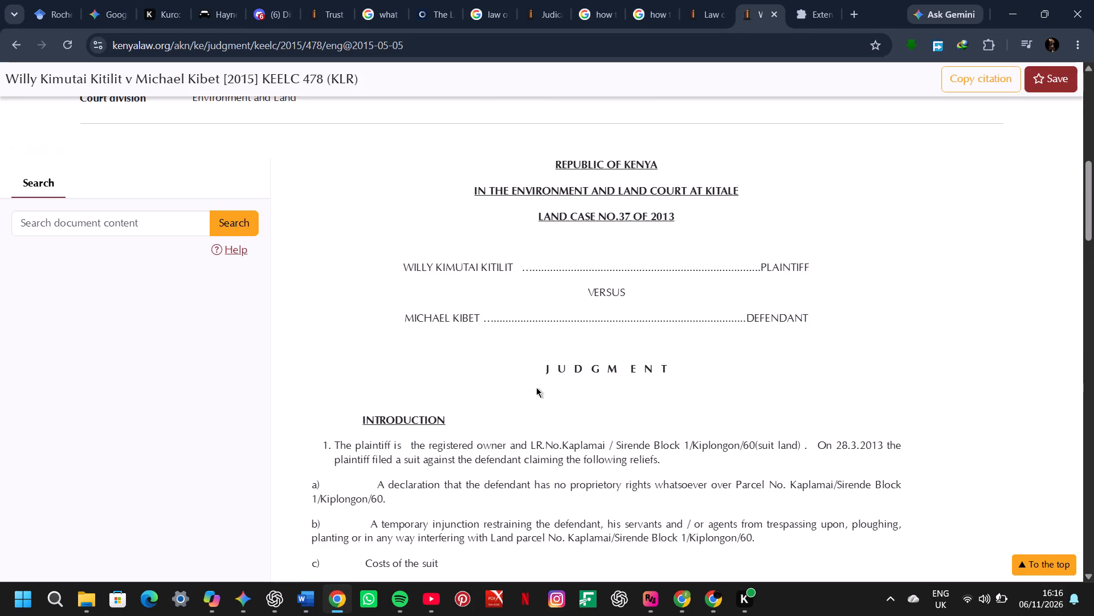
scroll(536, 387, up, 2)
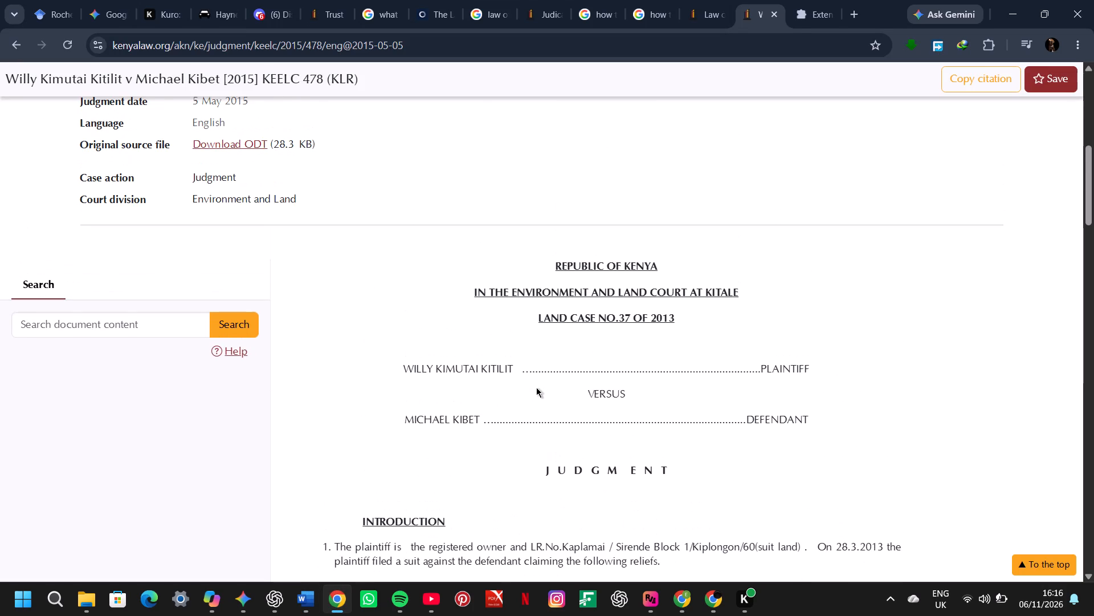
scroll(536, 387, up, 1)
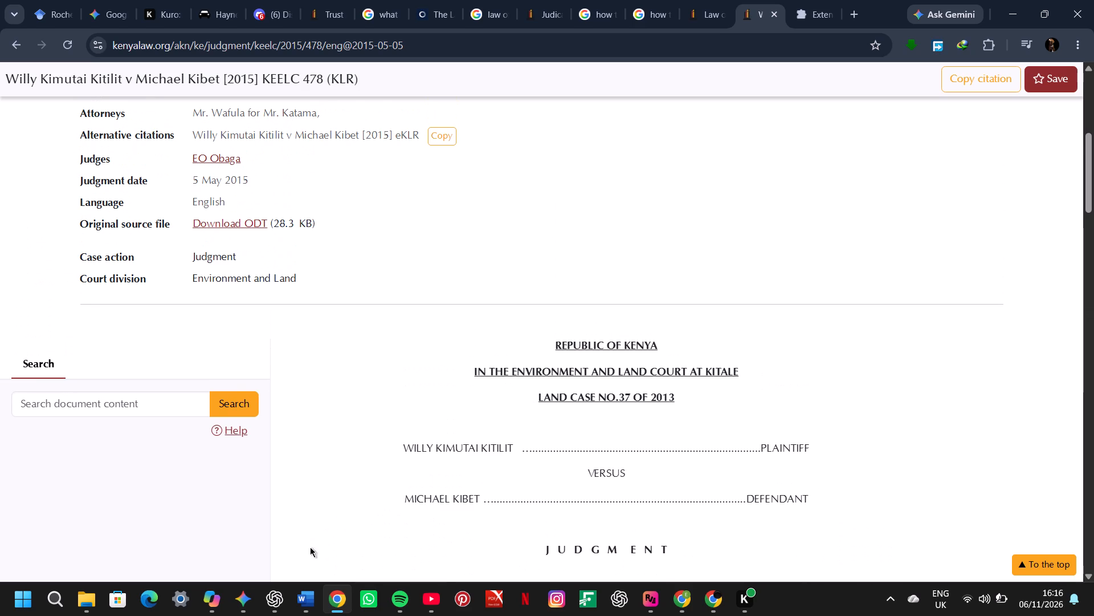
click(13, 44)
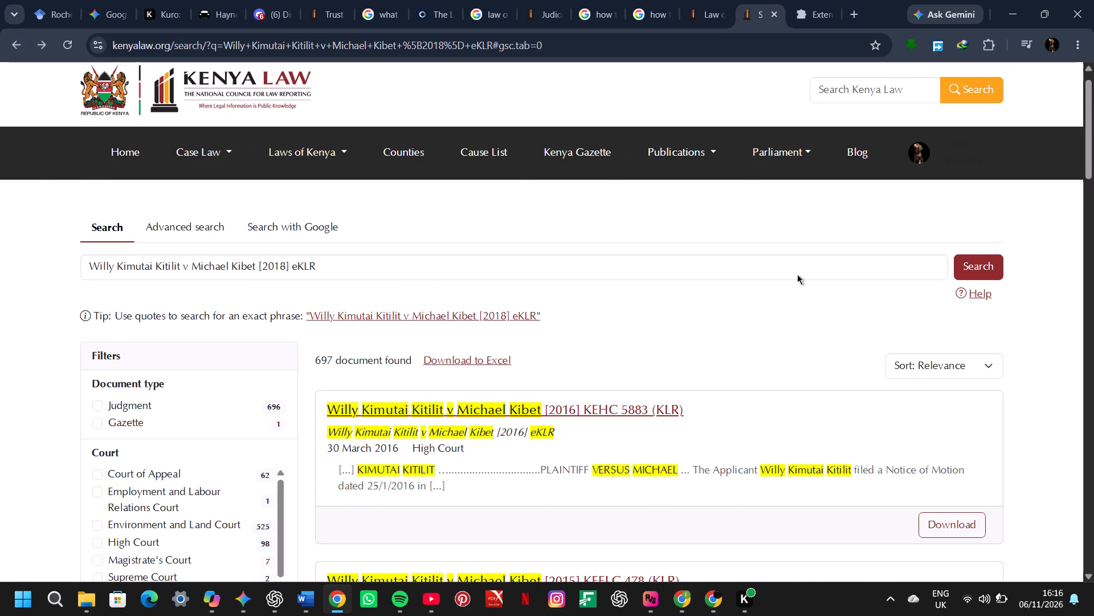
click(973, 263)
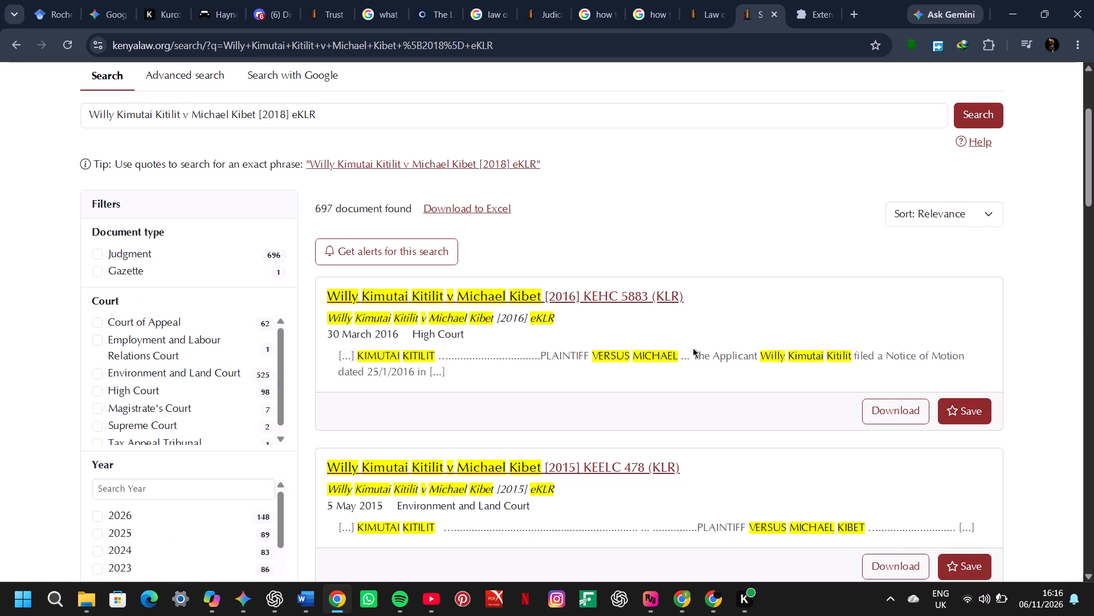
scroll(693, 348, down, 4)
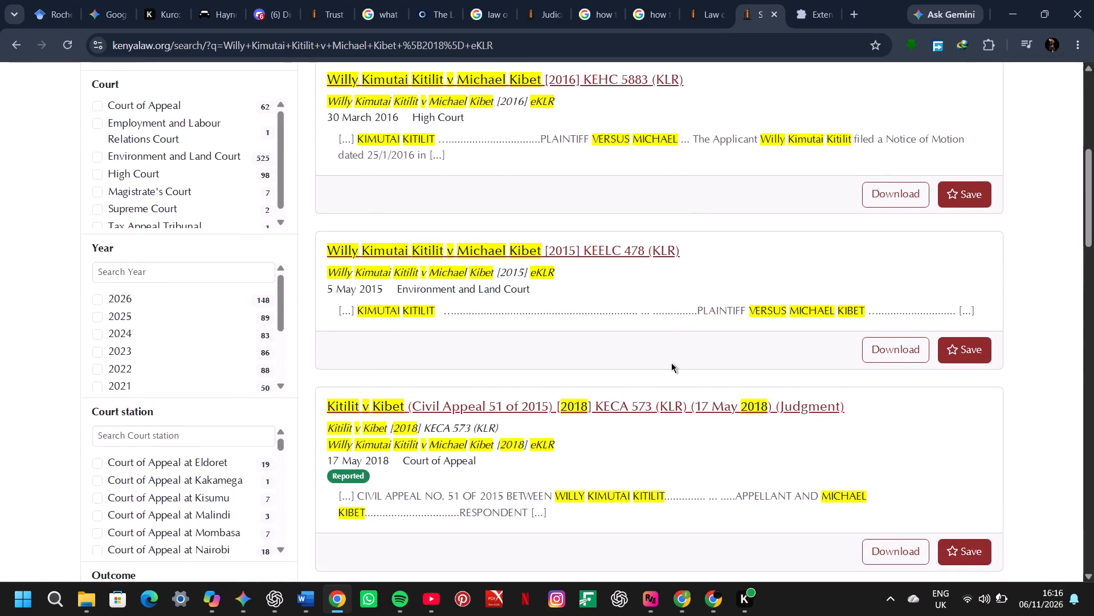
click(526, 406)
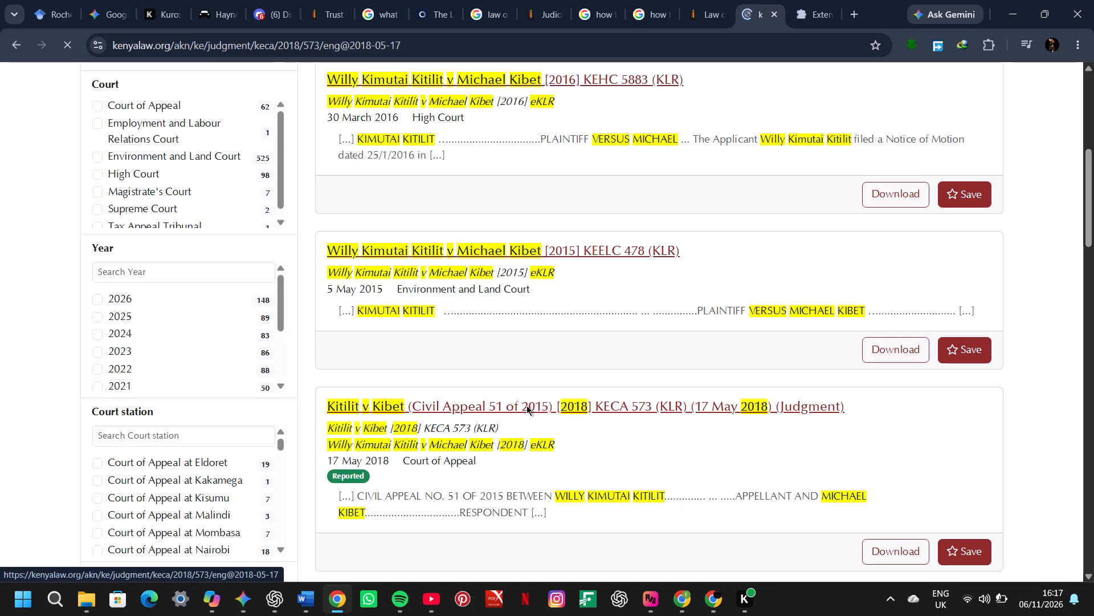
scroll(526, 406, down, 5)
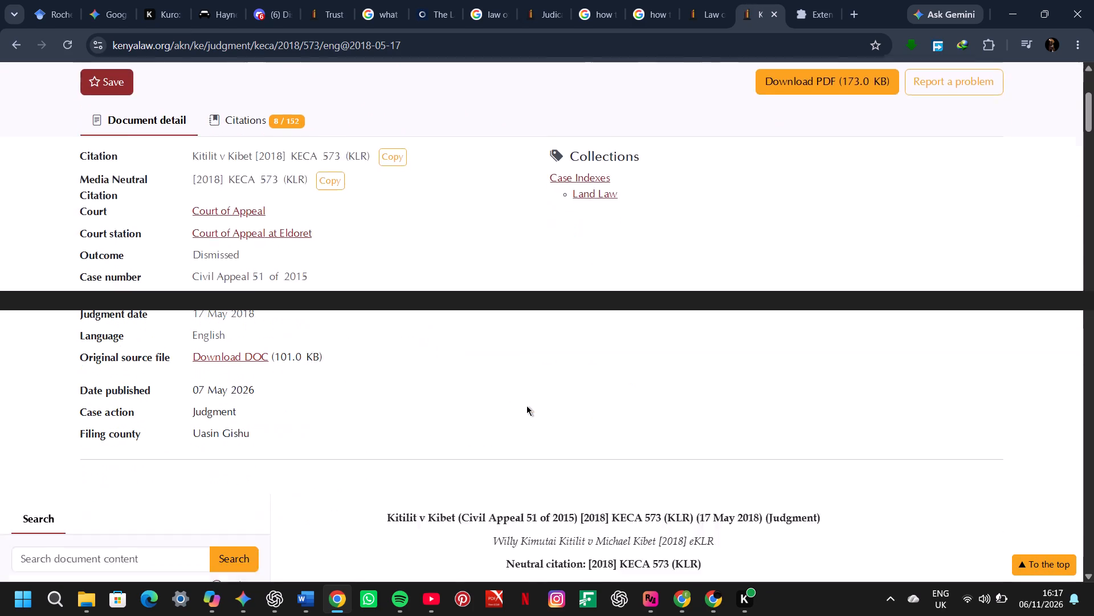
scroll(526, 406, down, 4)
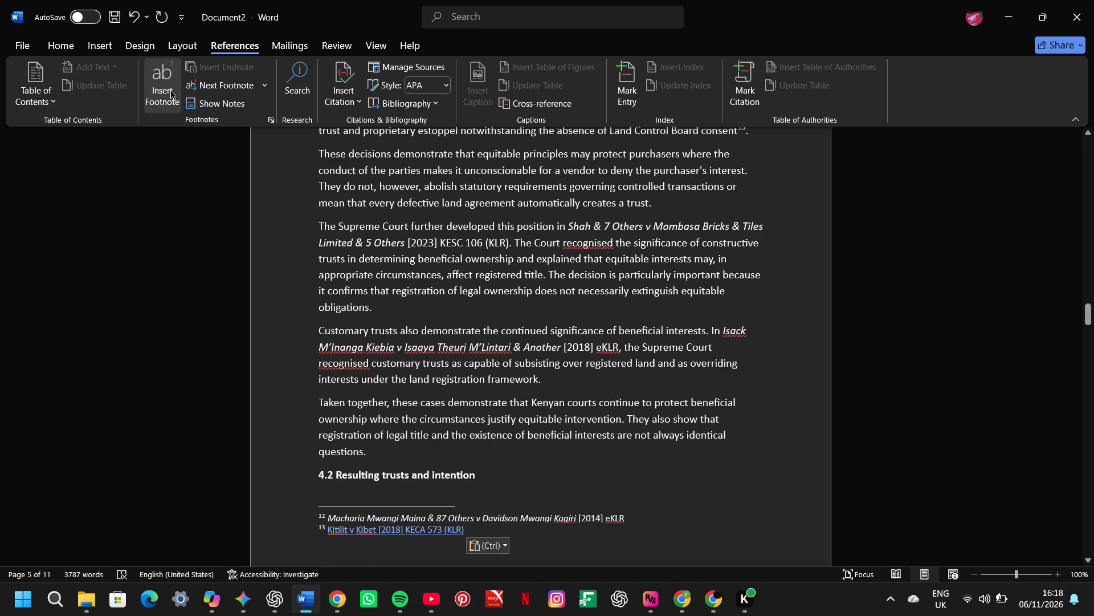
key(space)
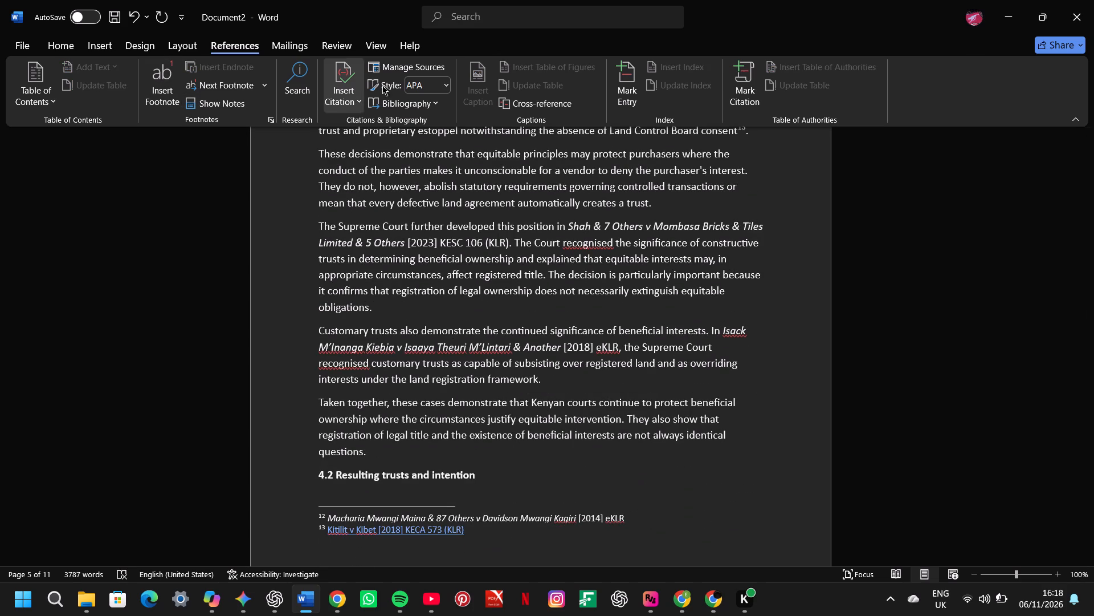
Replace footnote 12's text in Word with the Maina & 87 others v Kagiri [2014] KECA 880 (KLR) citation copied from its Kenya Law judgment page.
click(623, 518)
drag(623, 518, 581, 513)
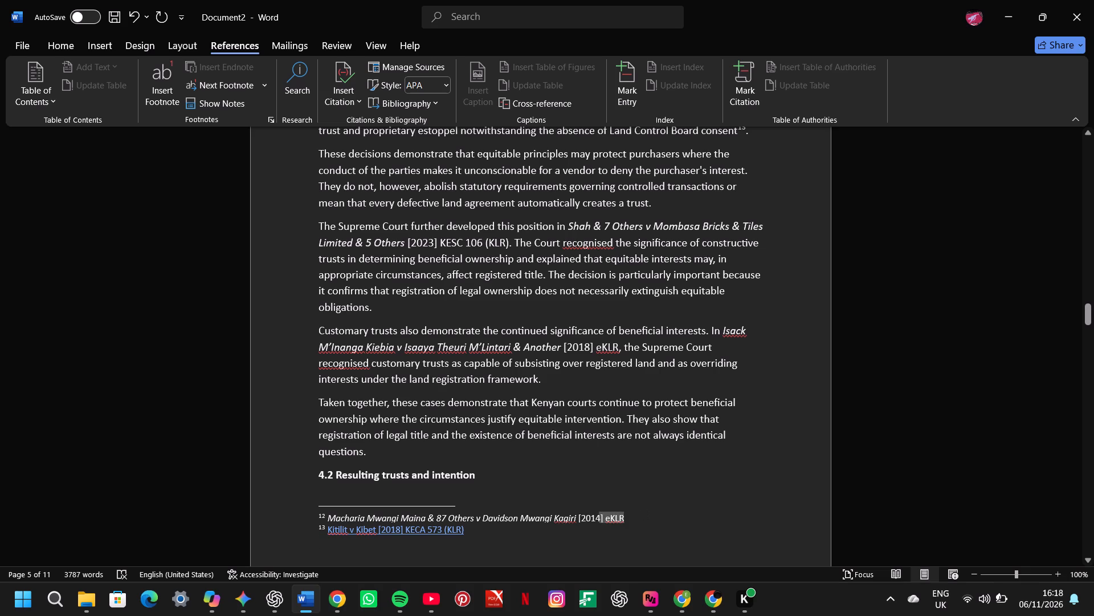
drag(581, 513, 329, 516)
key(Delete)
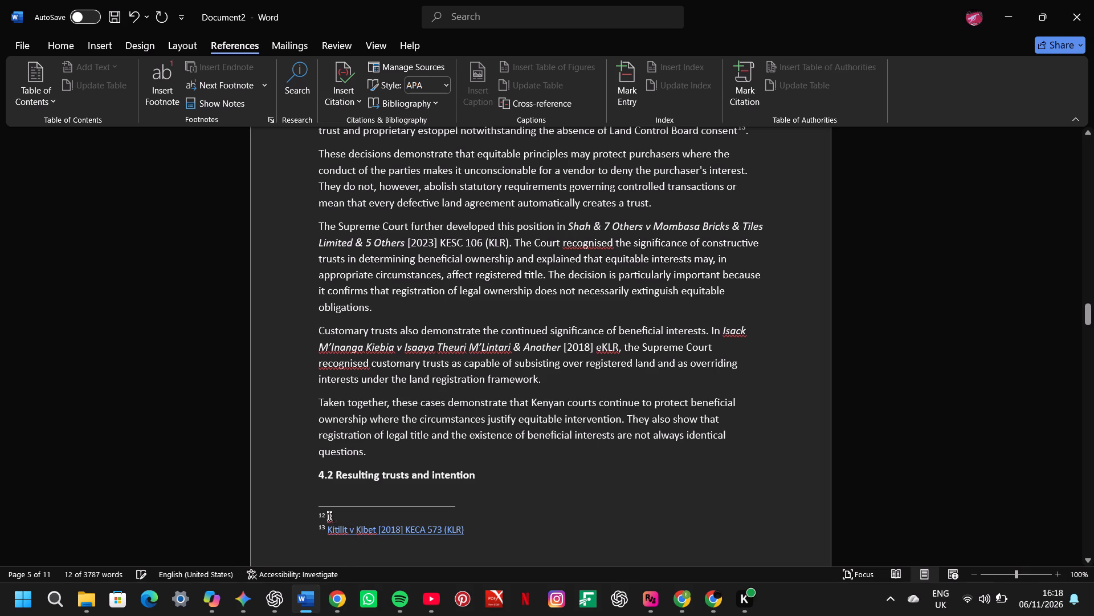
click(329, 609)
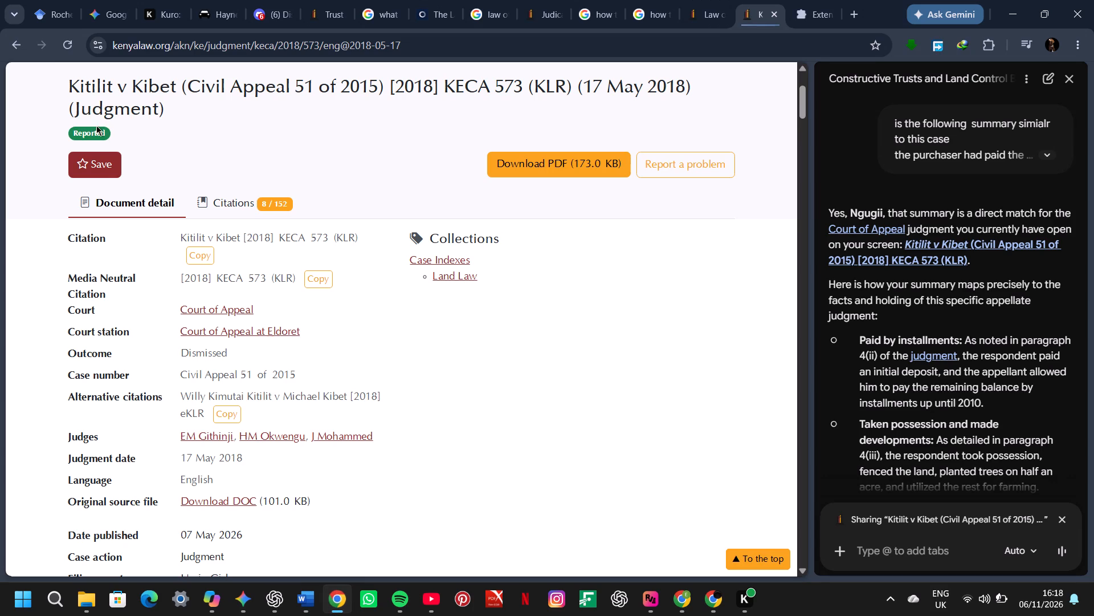
click(14, 41)
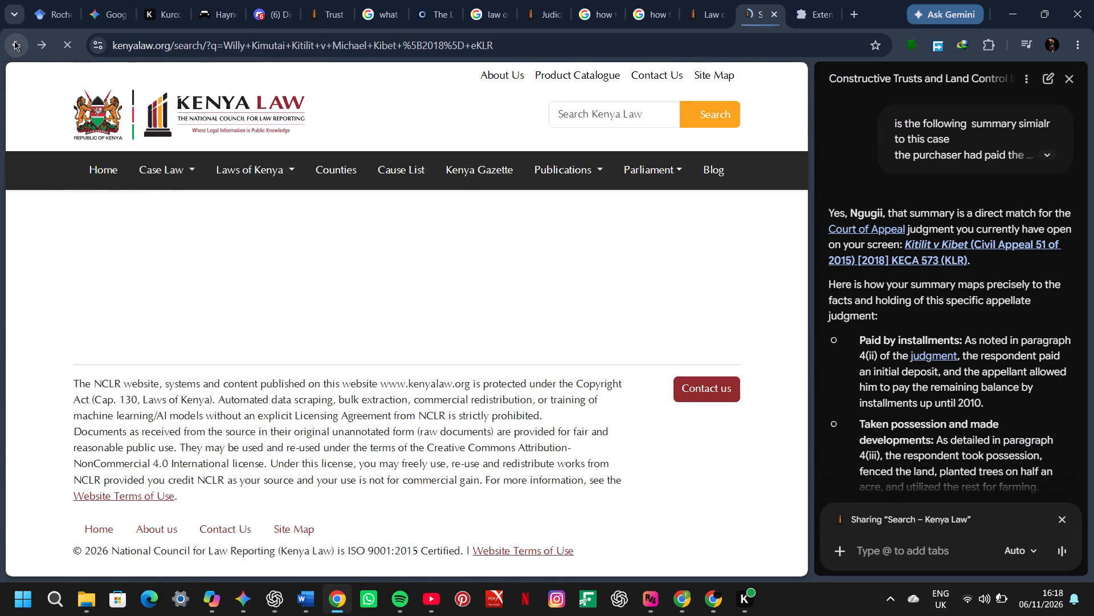
click(14, 41)
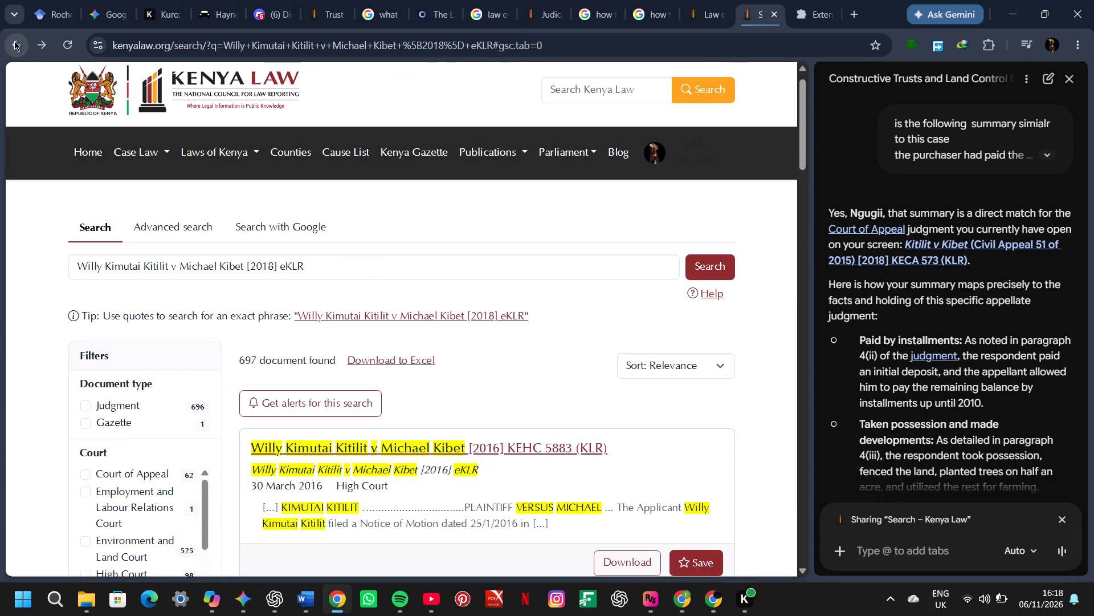
click(14, 41)
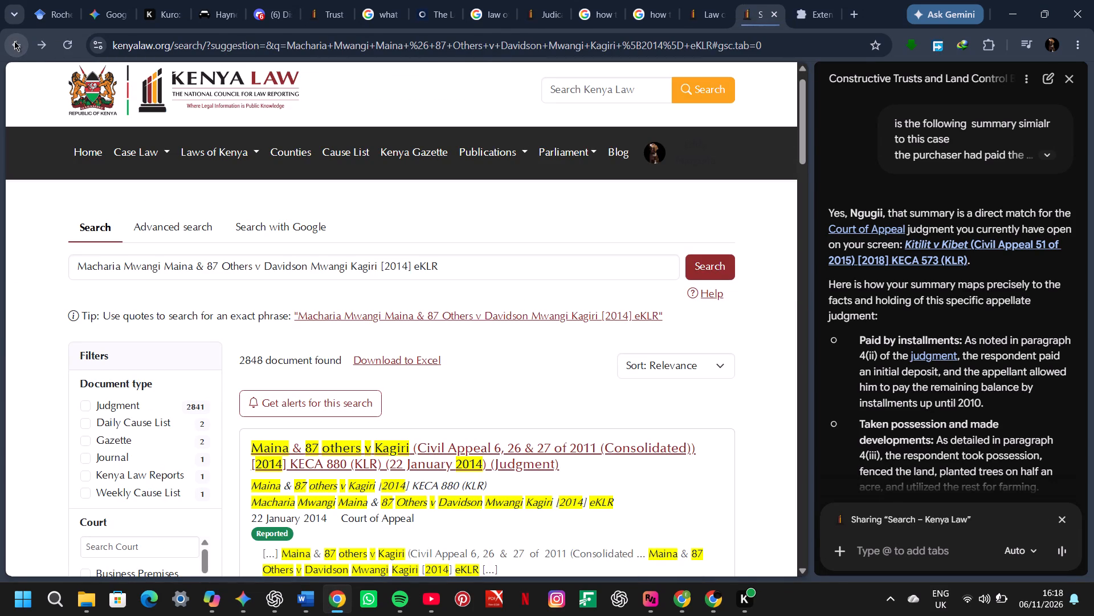
click(368, 450)
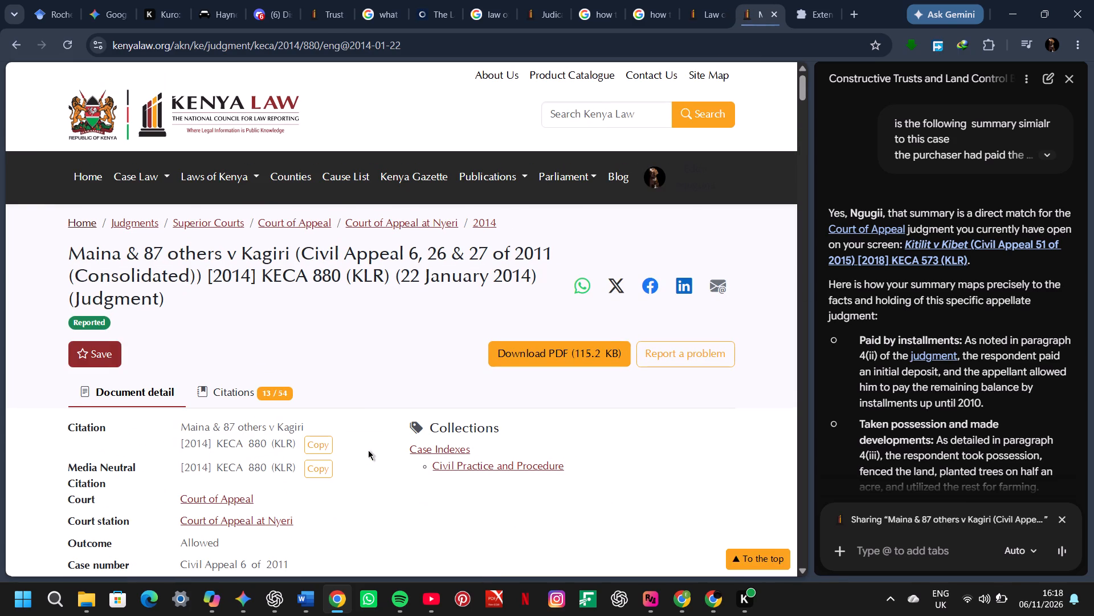
click(316, 449)
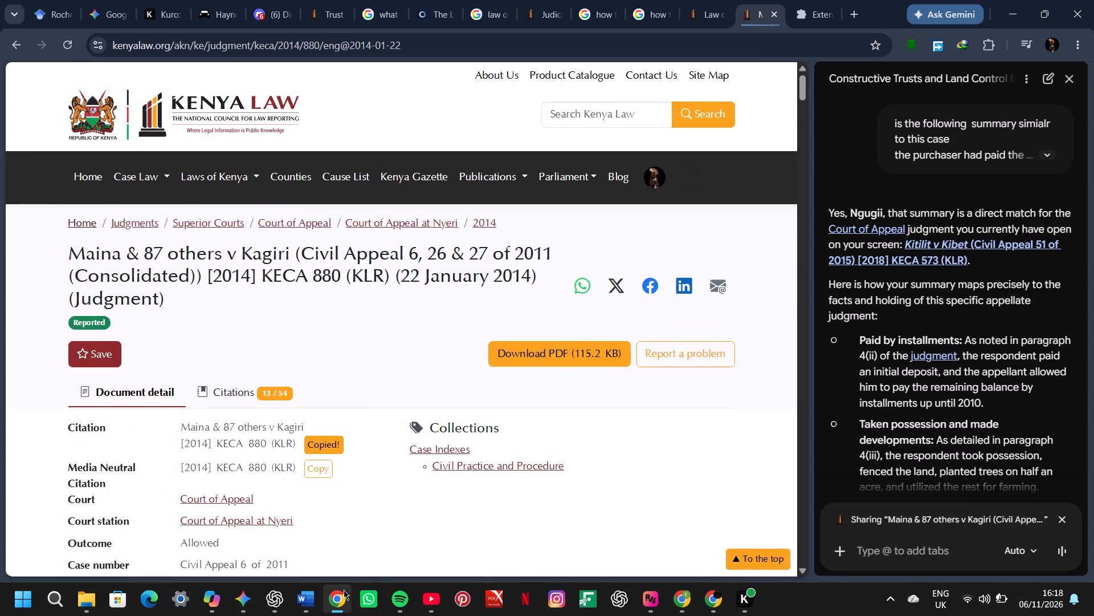
click(313, 591)
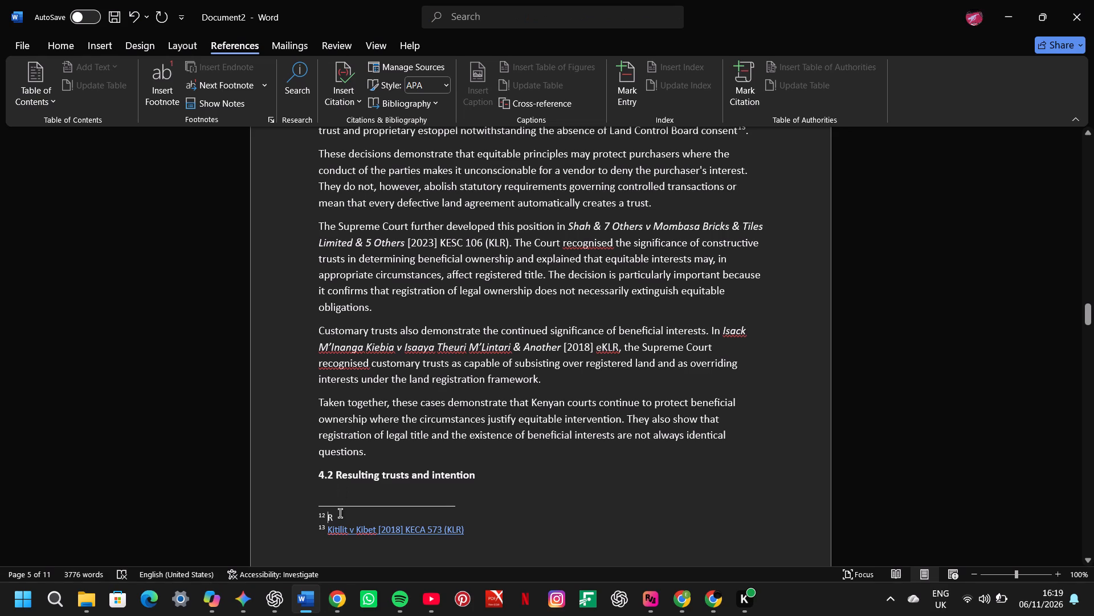
click(340, 513)
key(BackSpace)
key(ctrl+v)
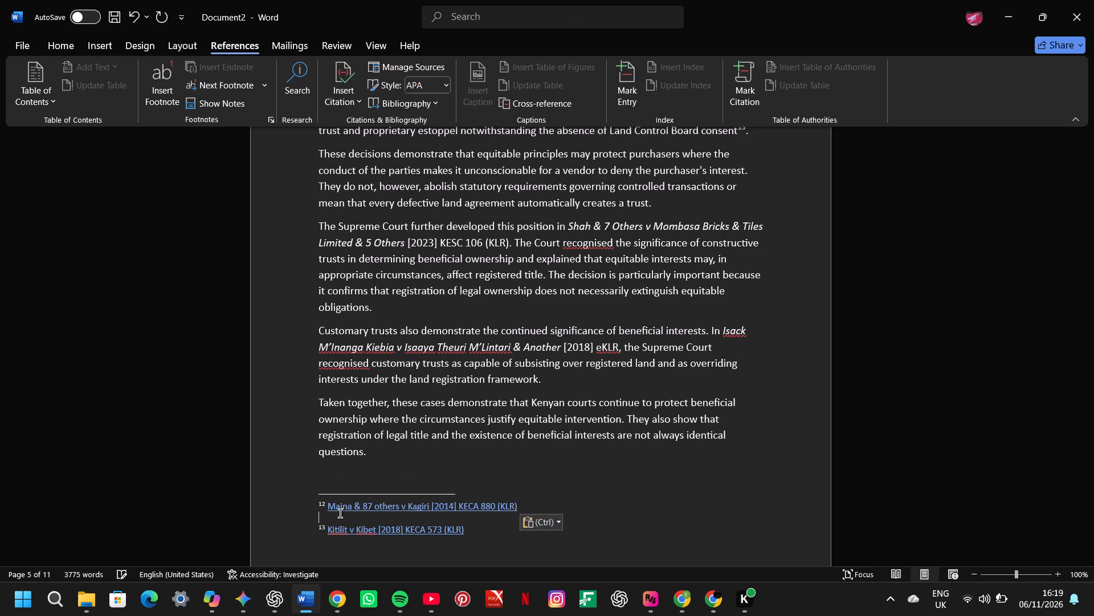
key(BackSpace)
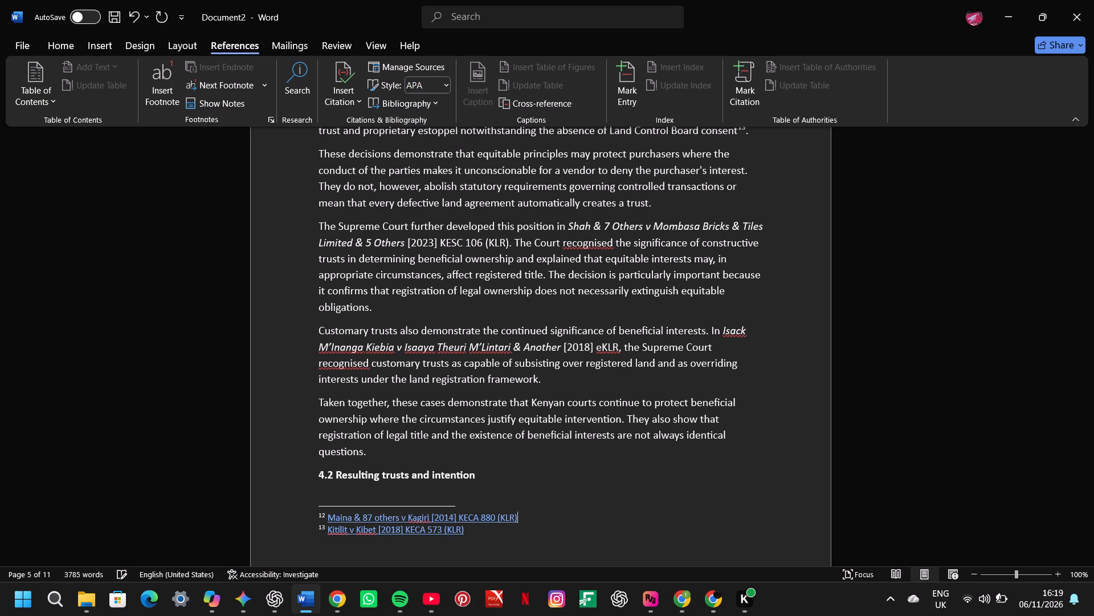
Check the hyperlink in the Maina & 87 others v Kagiri footnote by opening it in Chrome, and close the page.
click(466, 520)
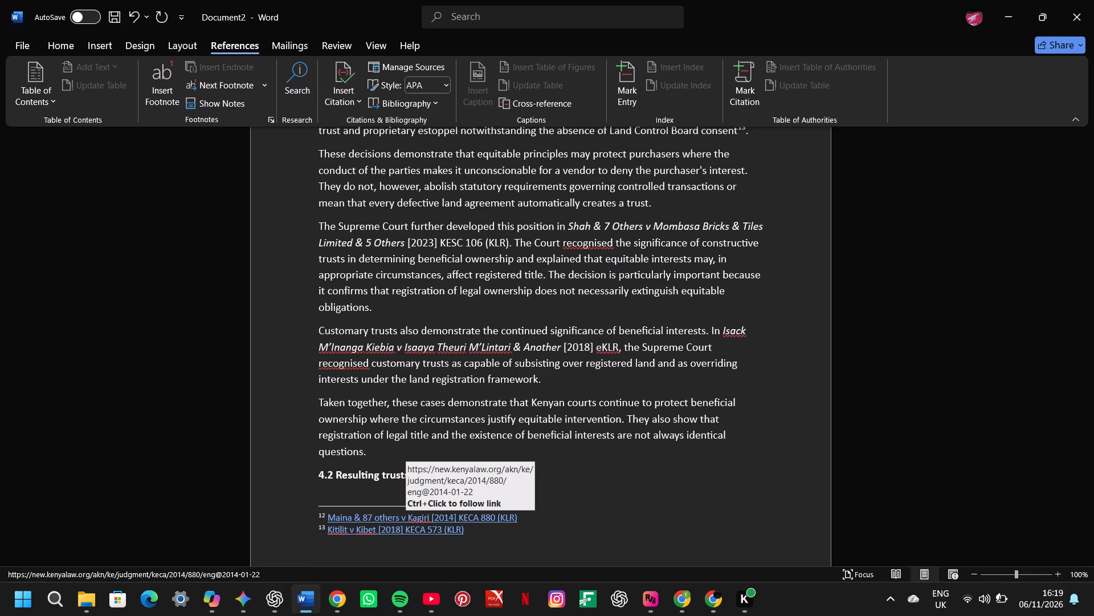
ctrl+click(405, 520)
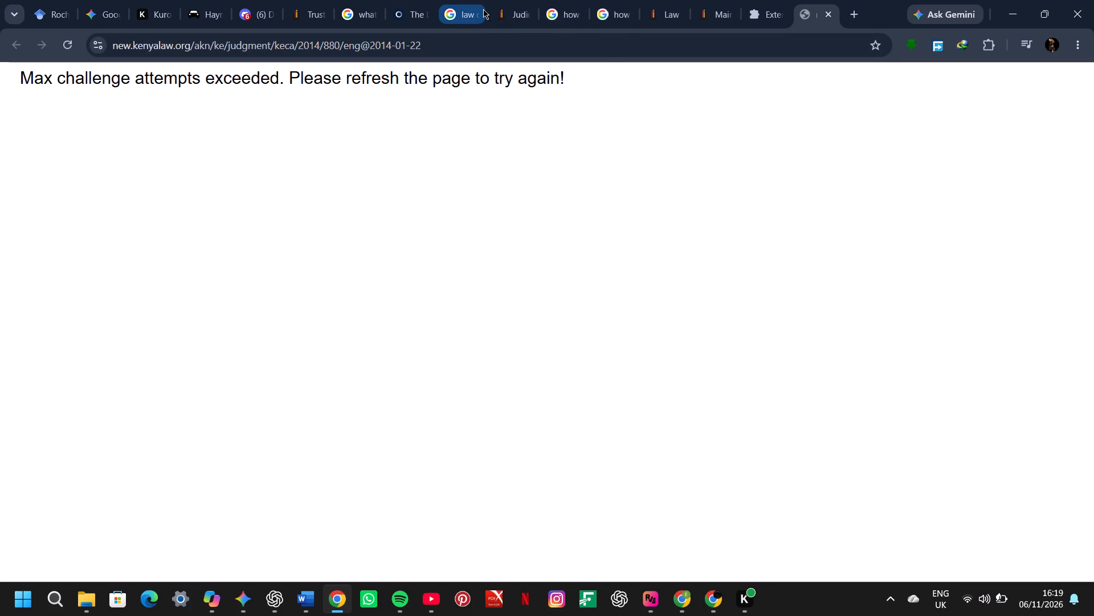
click(826, 10)
Close the unneeded Chrome tabs: Extensions, the "what" search, OUP's The Law of Trusts, the Law of Contract Act search and the OSCOLA case law search.
click(831, 13)
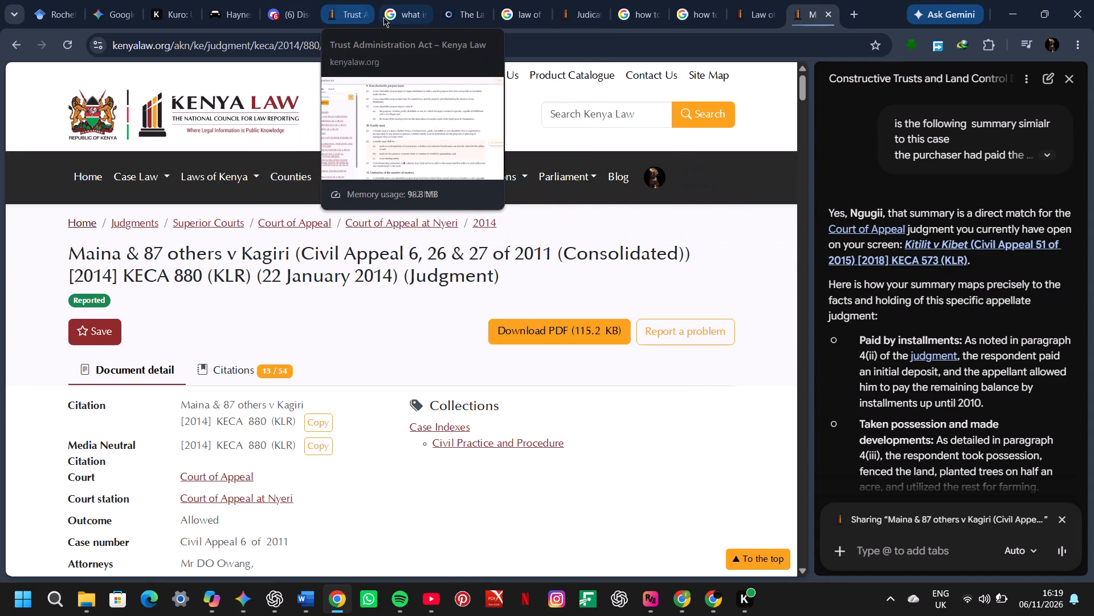
click(402, 15)
click(424, 15)
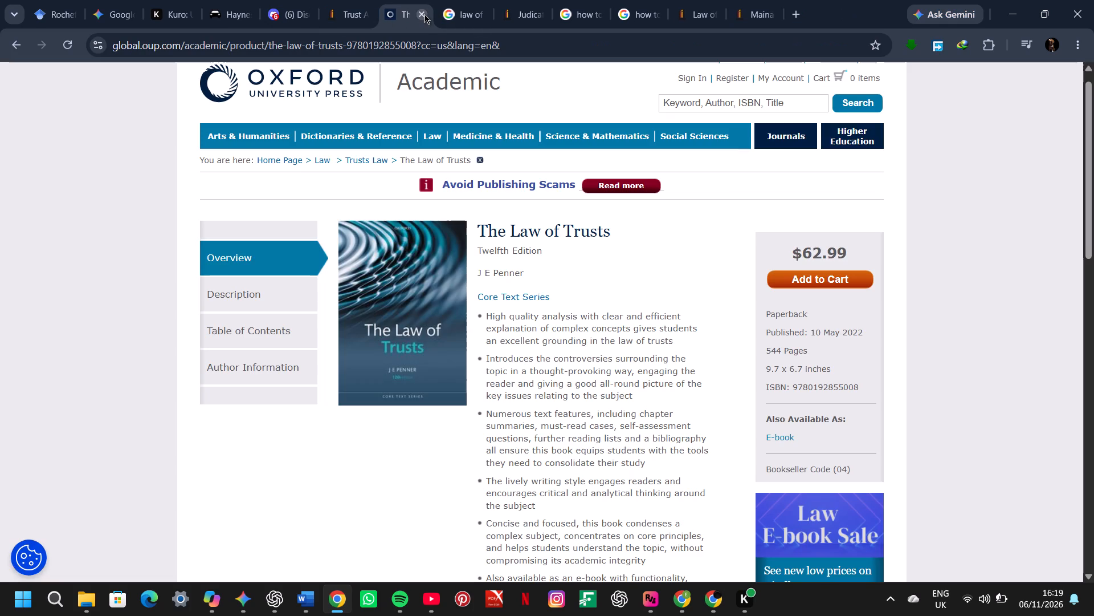
click(423, 13)
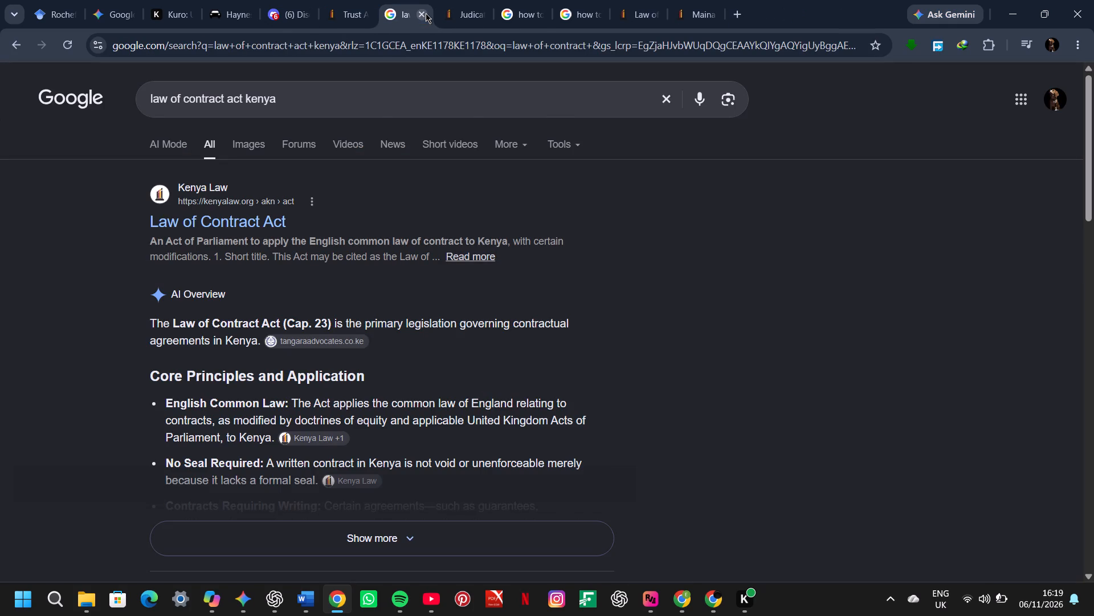
click(426, 13)
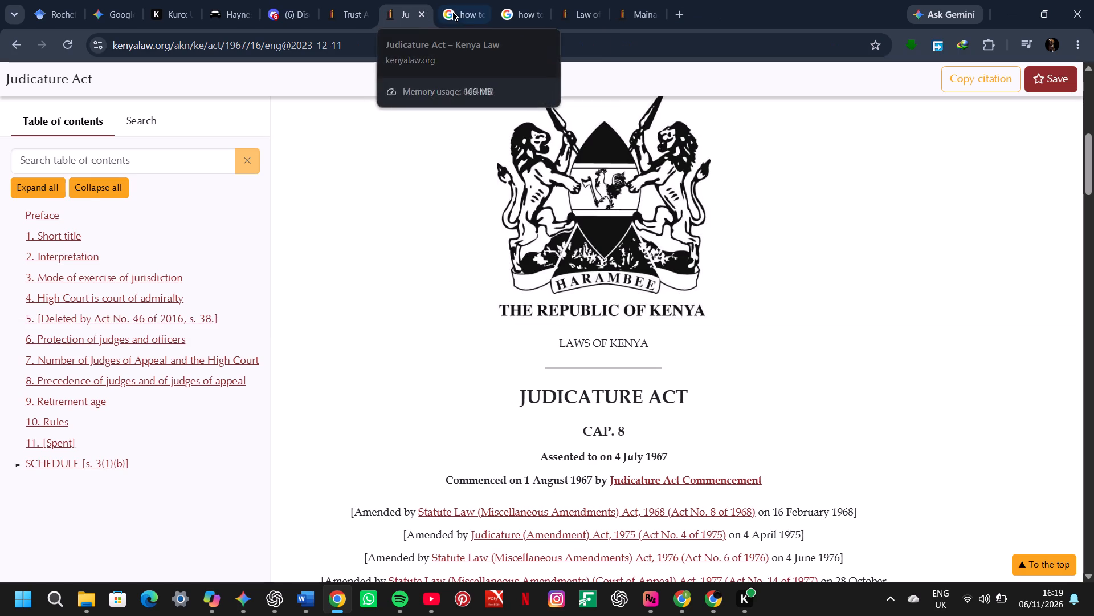
click(487, 14)
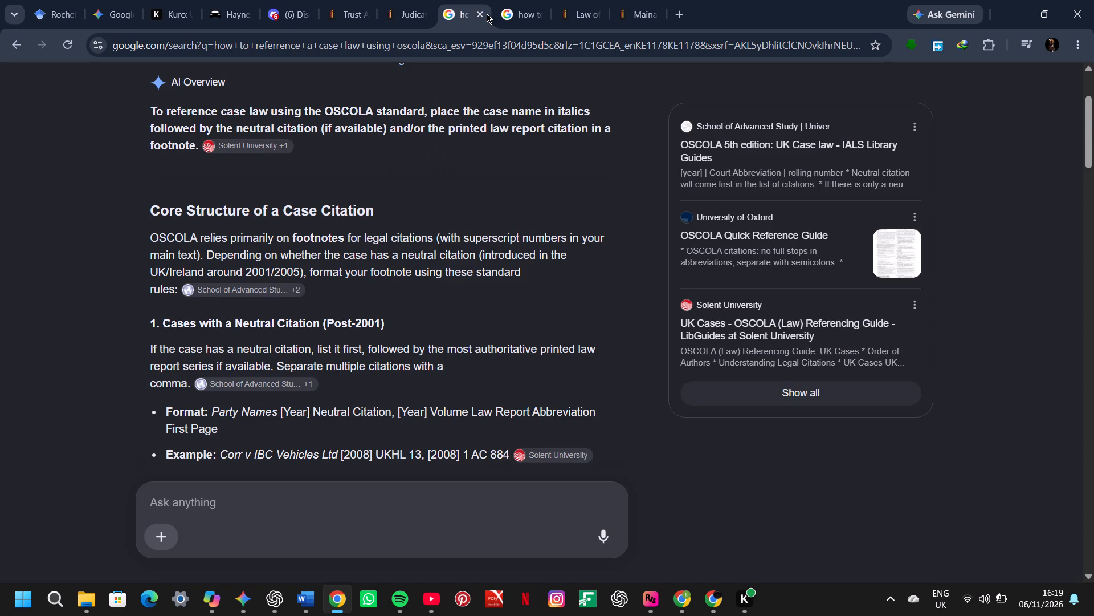
click(477, 12)
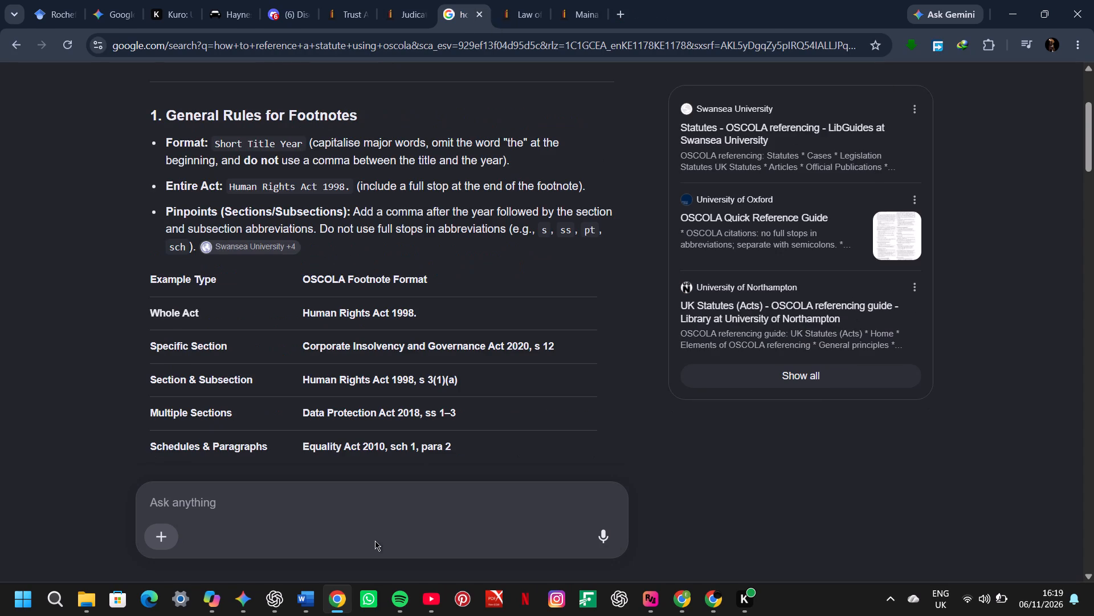
Go back to Word, test the Maina & 87 others v Kagiri footnote link once more, and close the page it opens.
click(307, 597)
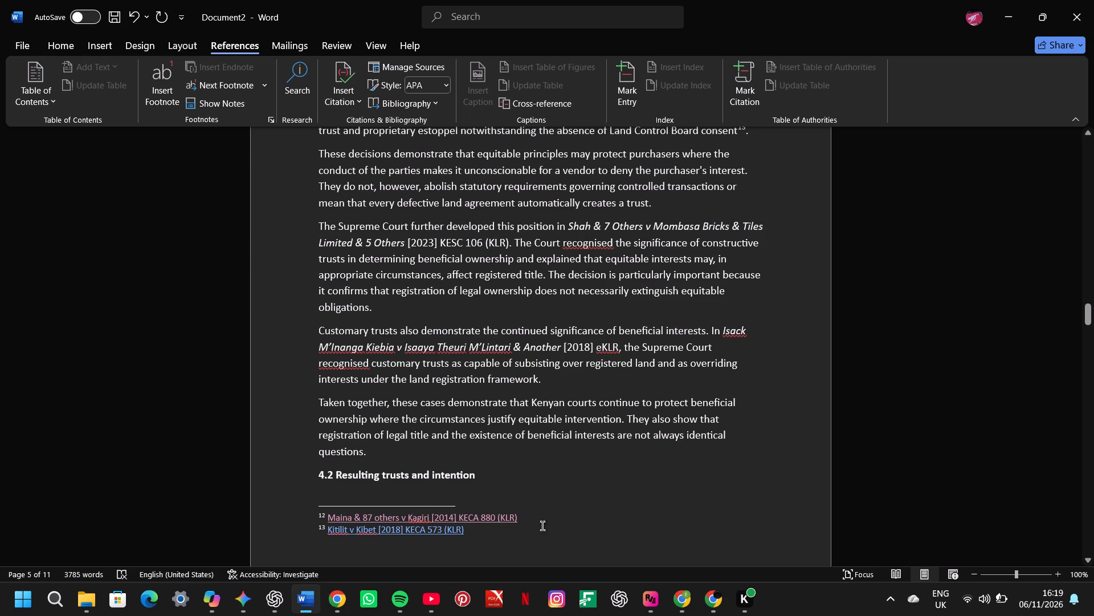
click(589, 532)
click(589, 532)
ctrl+click(401, 520)
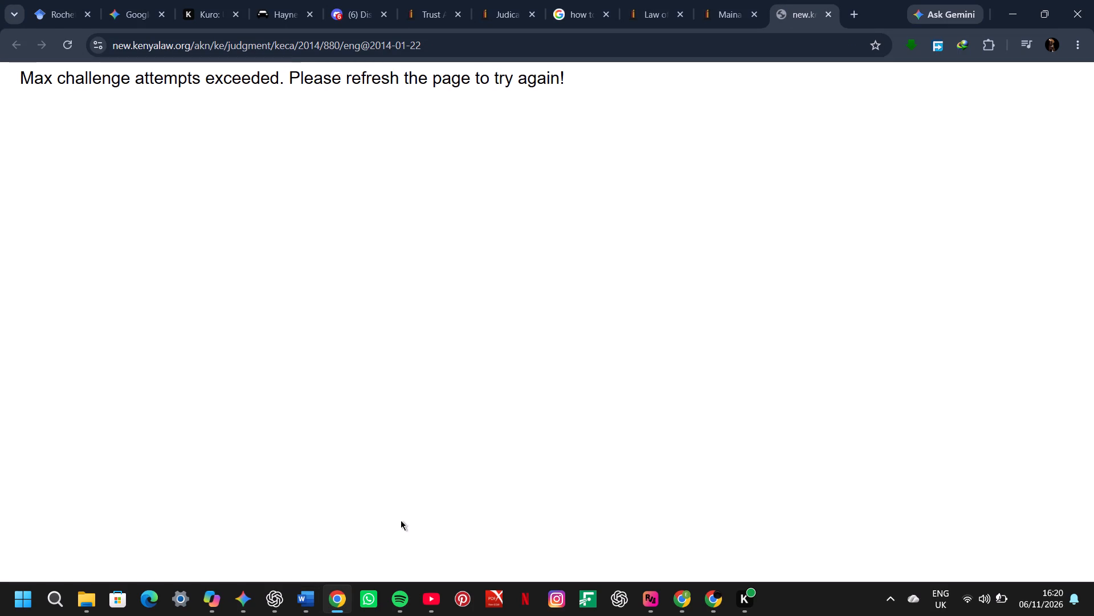
click(829, 13)
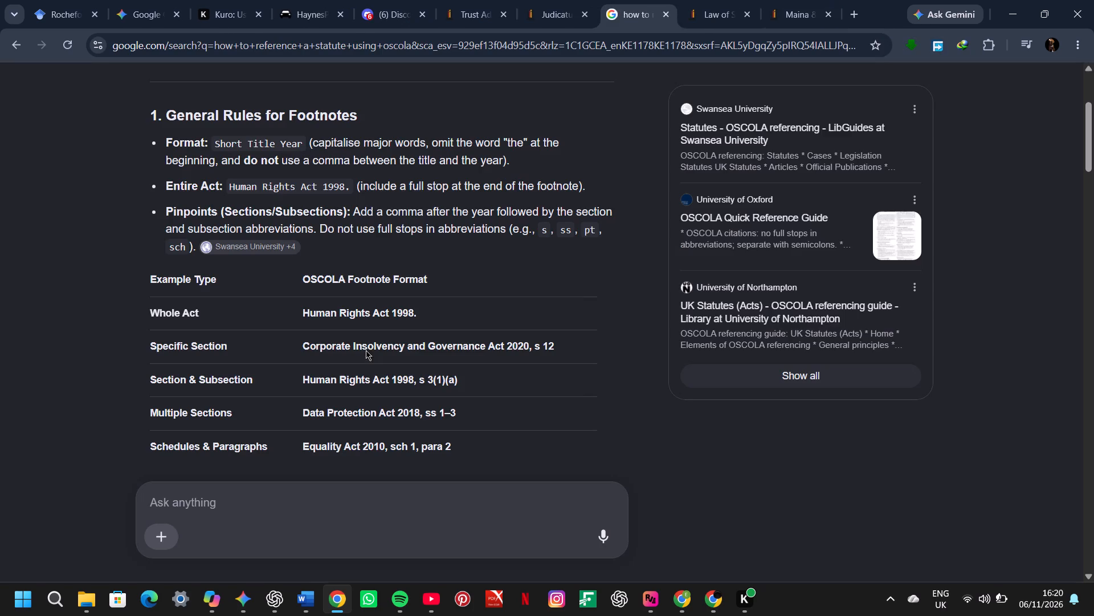
Test the Kitilit v Kibet footnote link from Word, closing the Gemini chat beside the Maina judgment and reloading the linked page in Chrome.
click(307, 597)
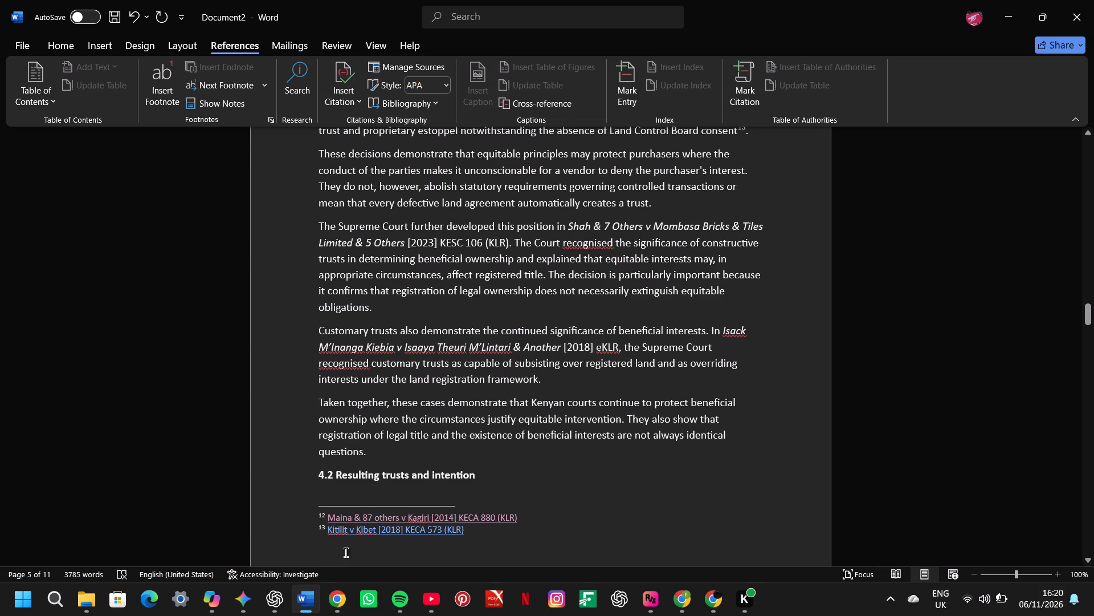
ctrl+click(365, 531)
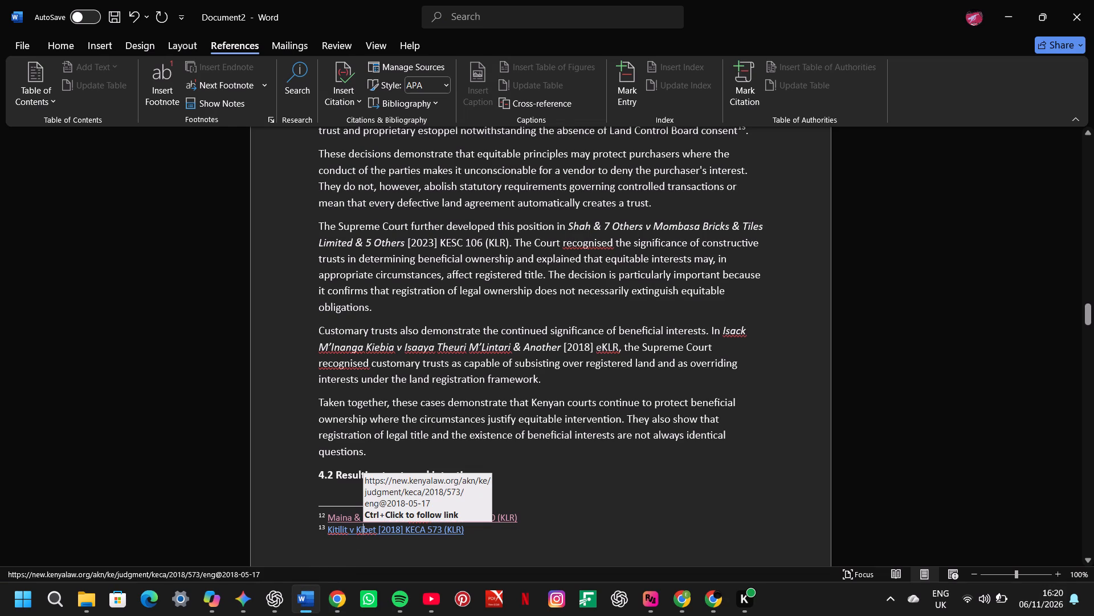
ctrl+click(374, 530)
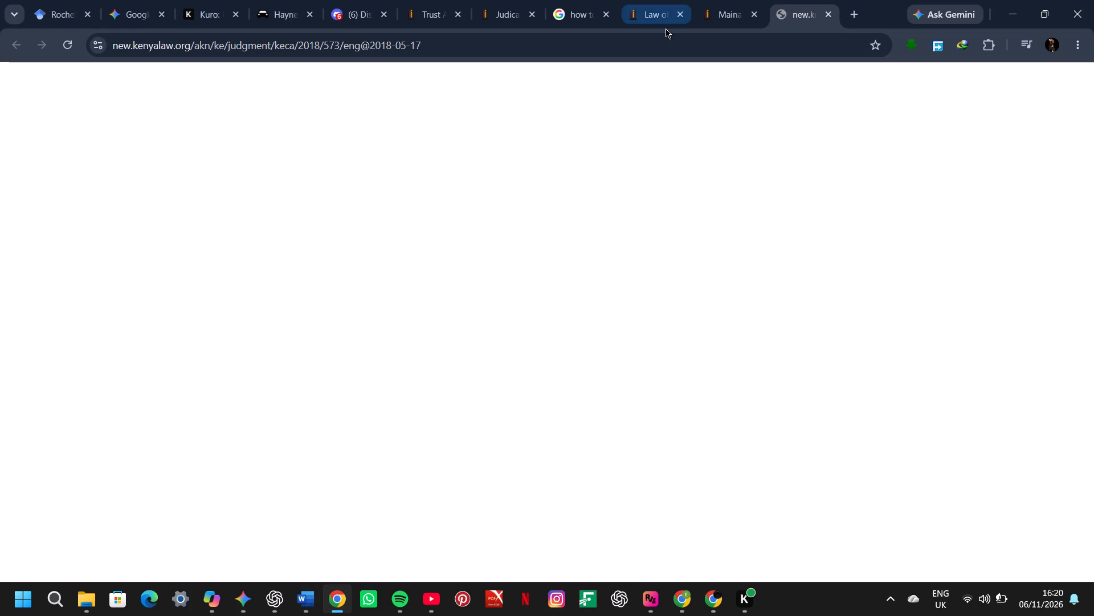
click(729, 1)
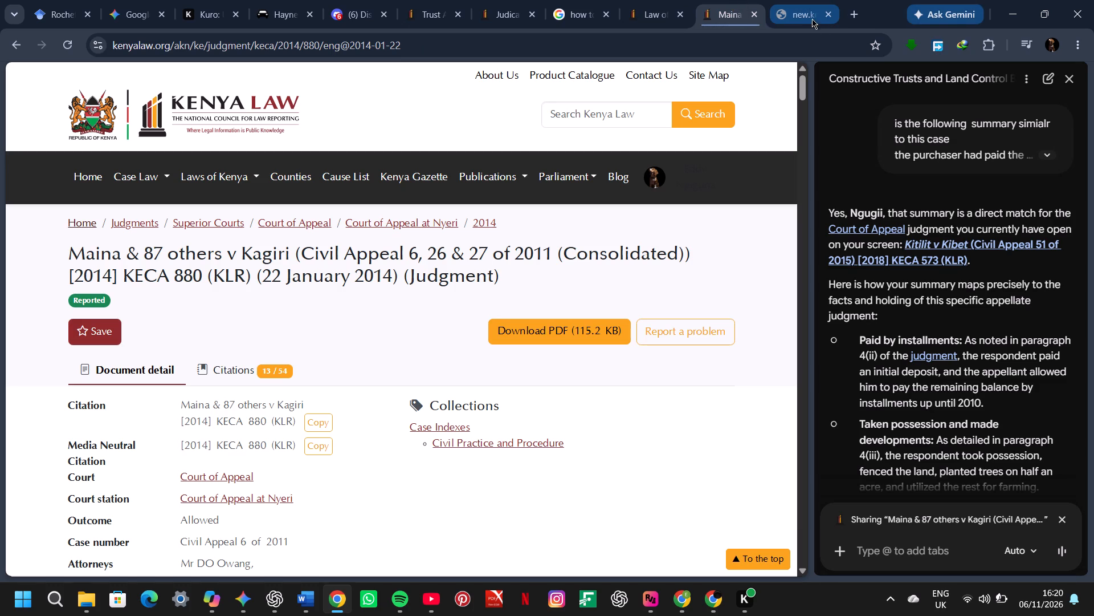
click(799, 13)
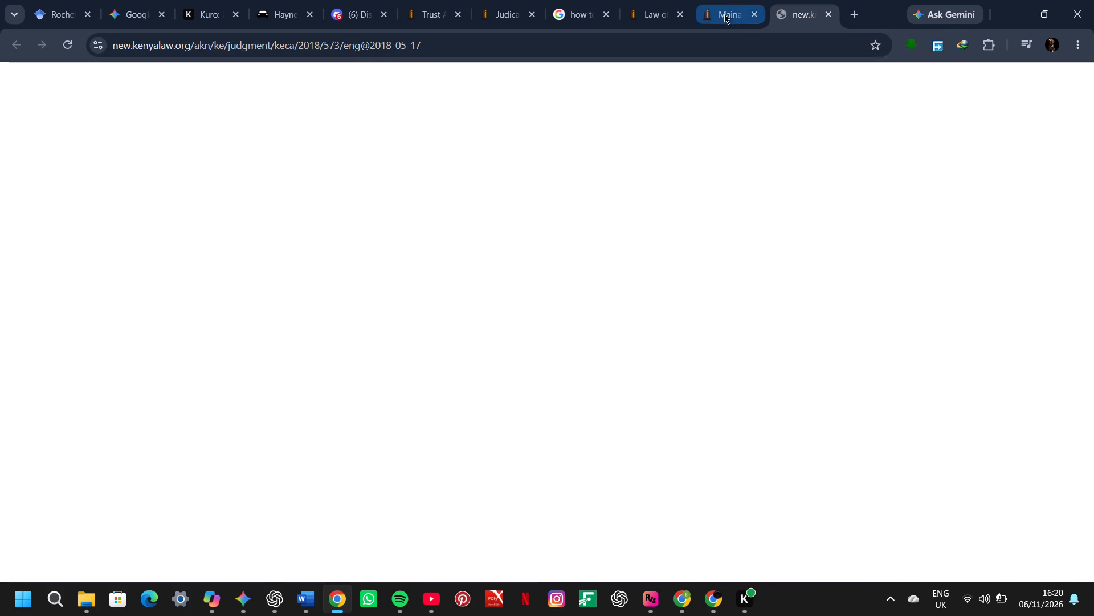
click(722, 12)
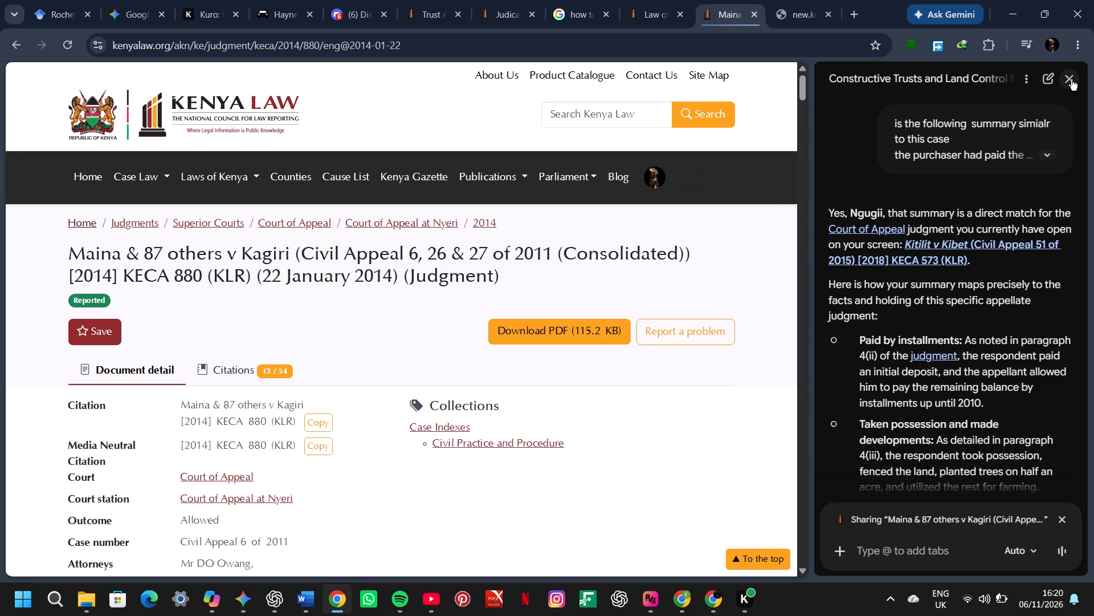
click(1071, 79)
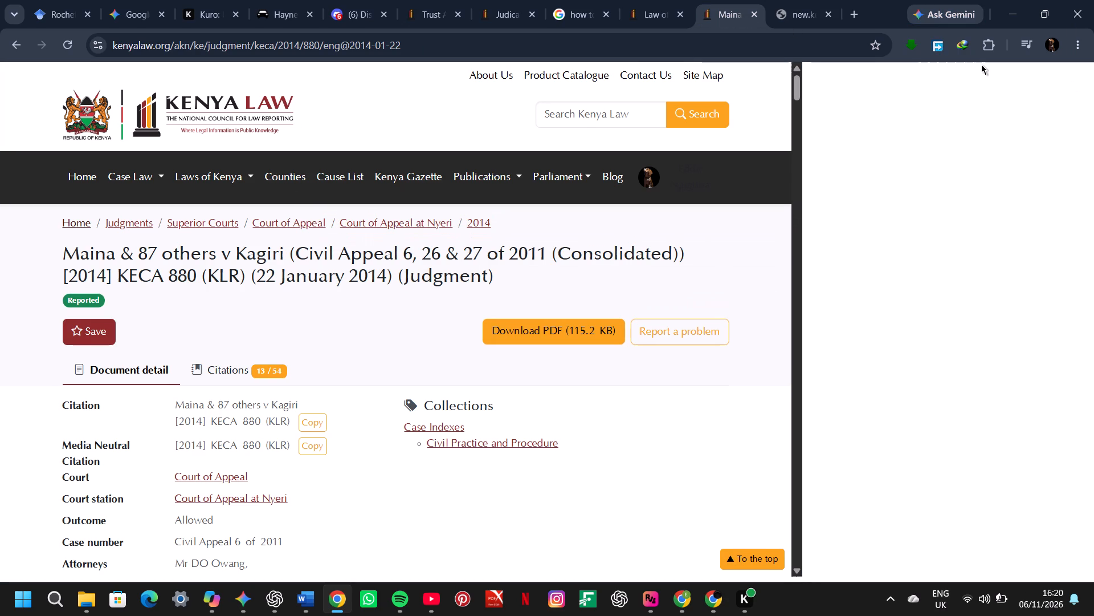
click(804, 5)
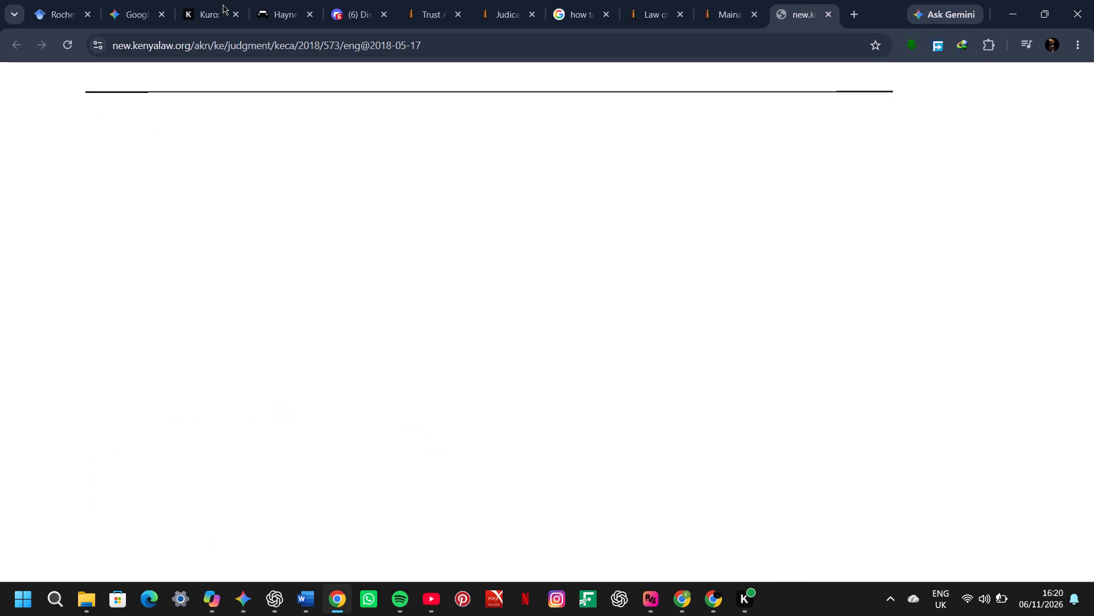
click(59, 46)
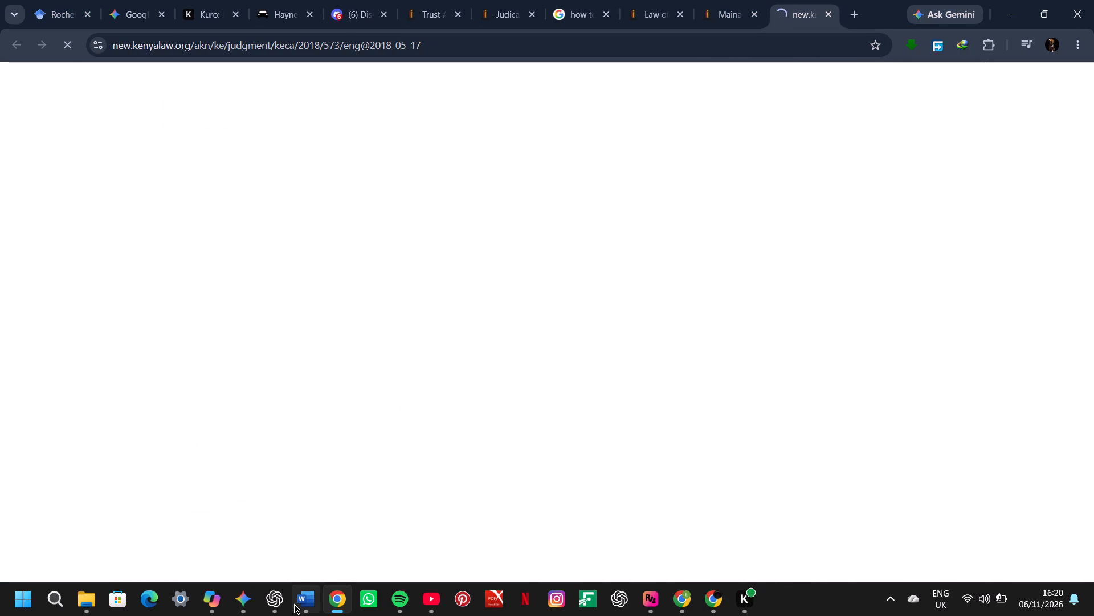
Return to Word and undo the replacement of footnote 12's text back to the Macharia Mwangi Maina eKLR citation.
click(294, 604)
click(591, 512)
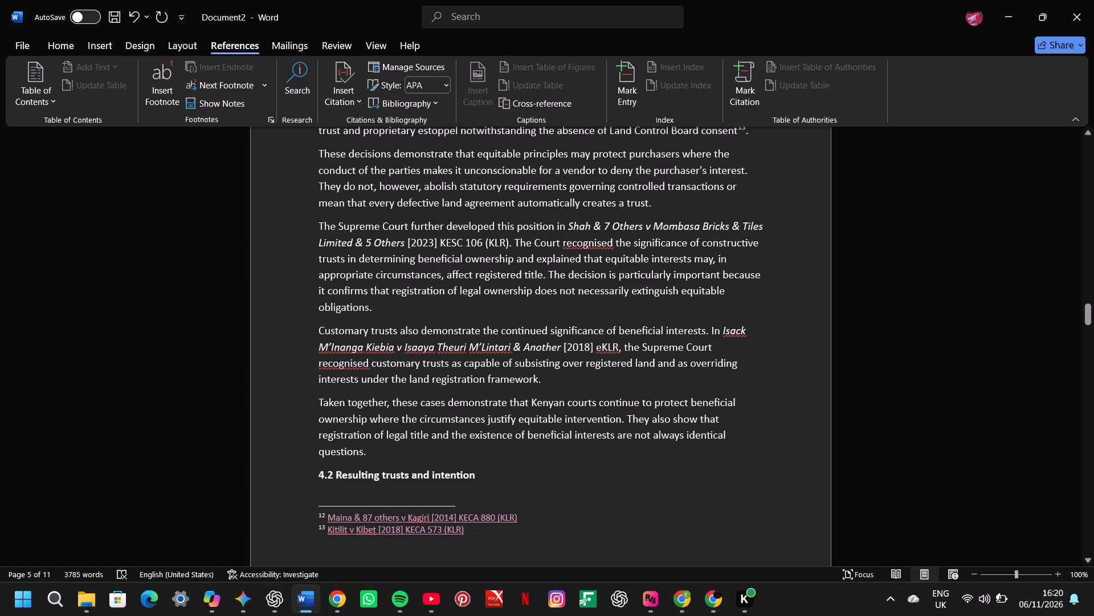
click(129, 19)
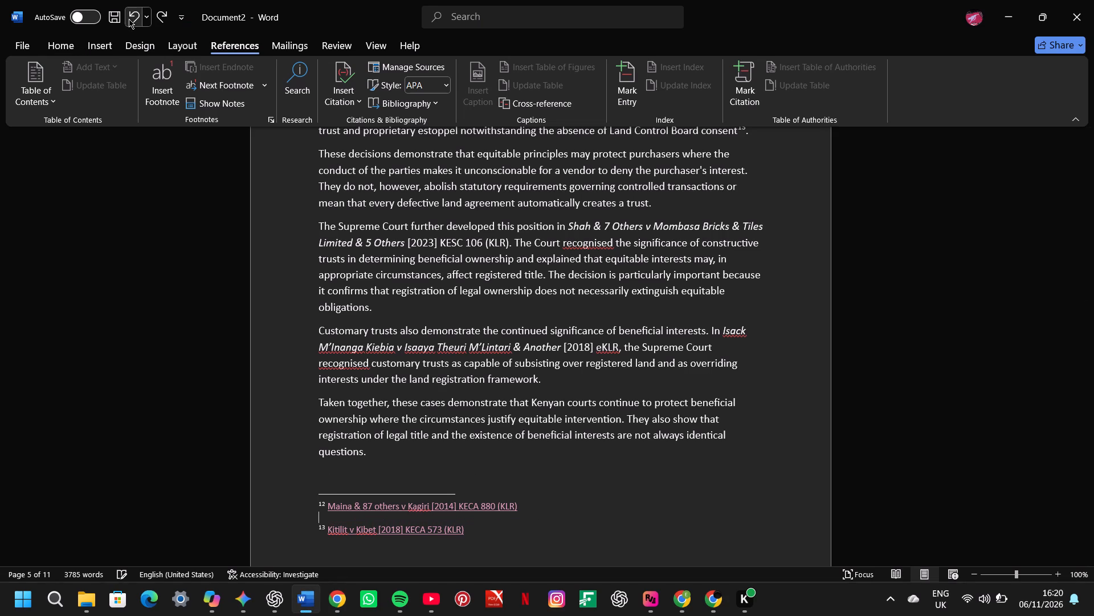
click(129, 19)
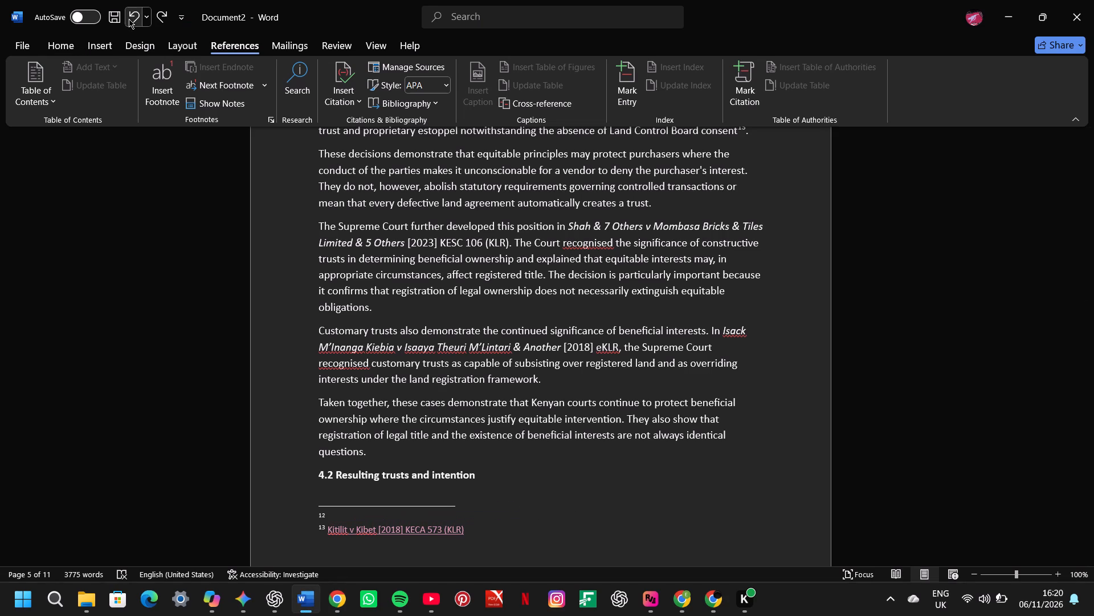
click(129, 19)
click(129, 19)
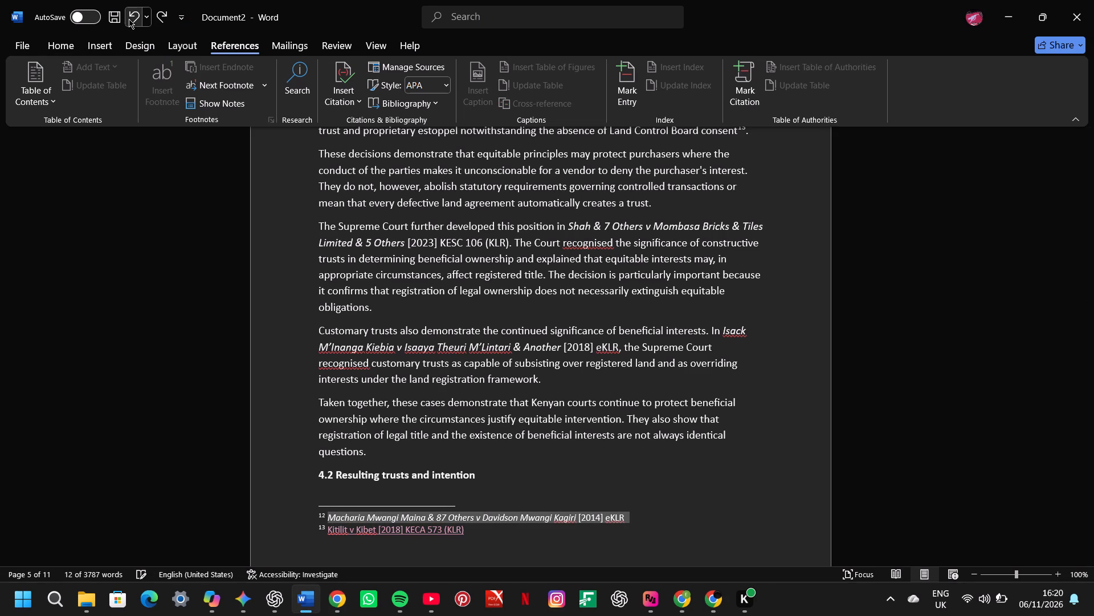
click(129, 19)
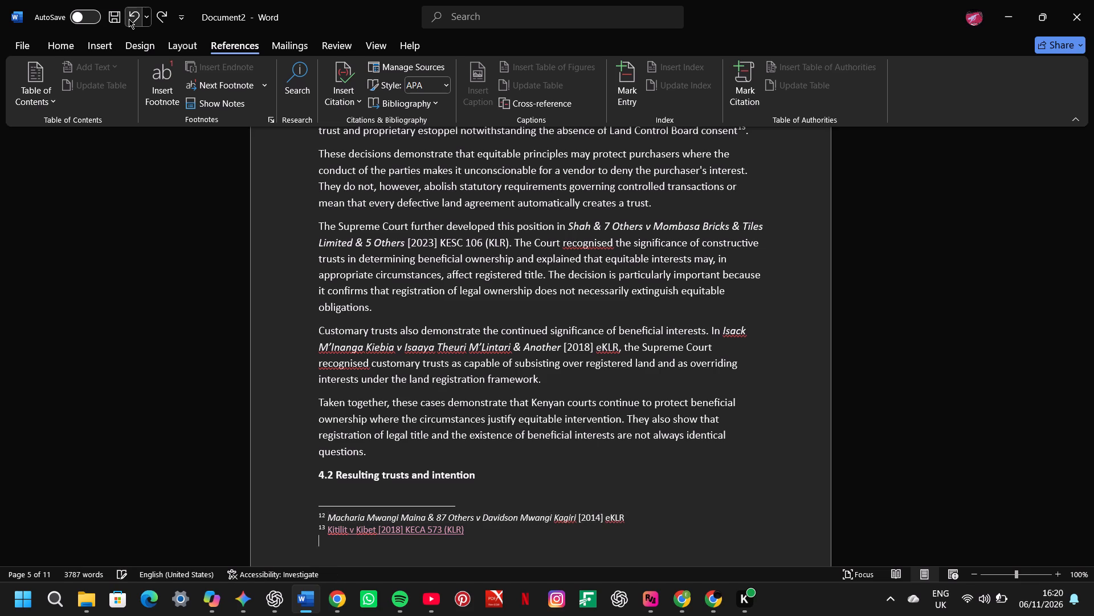
In Chrome, close the Kitilit v Kibet page and copy the full citation from the Maina & 87 others v Kagiri judgment page.
click(630, 520)
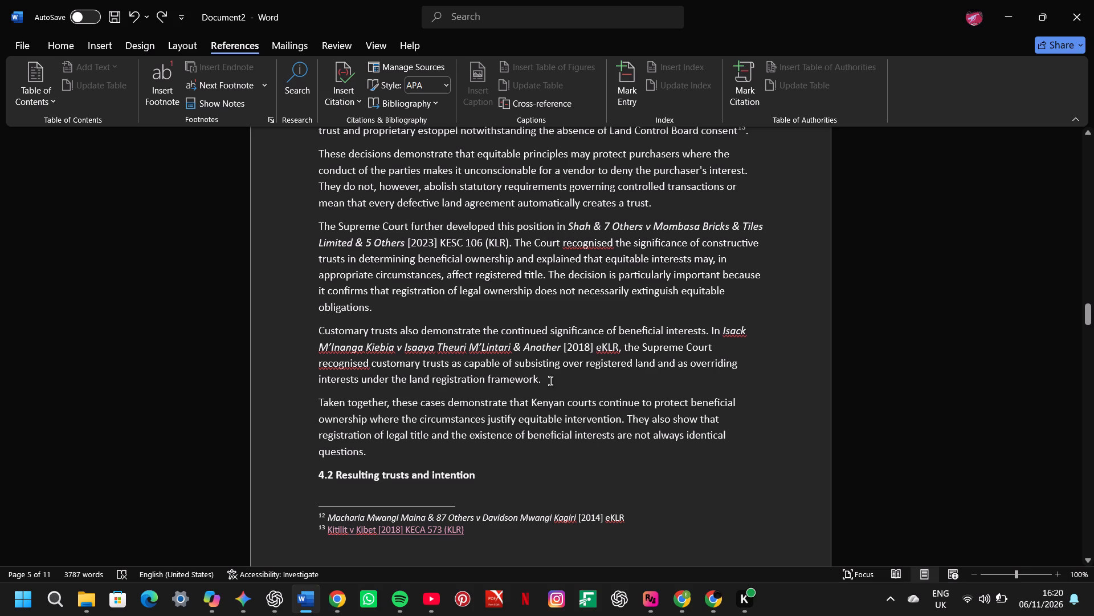
scroll(550, 381, up, 1)
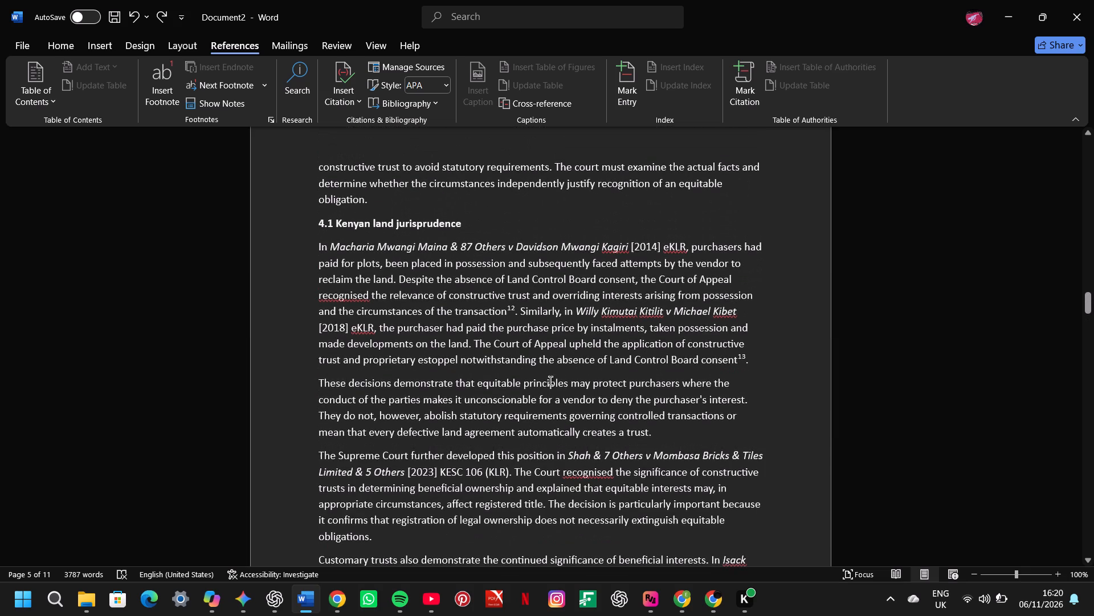
scroll(550, 381, up, 1)
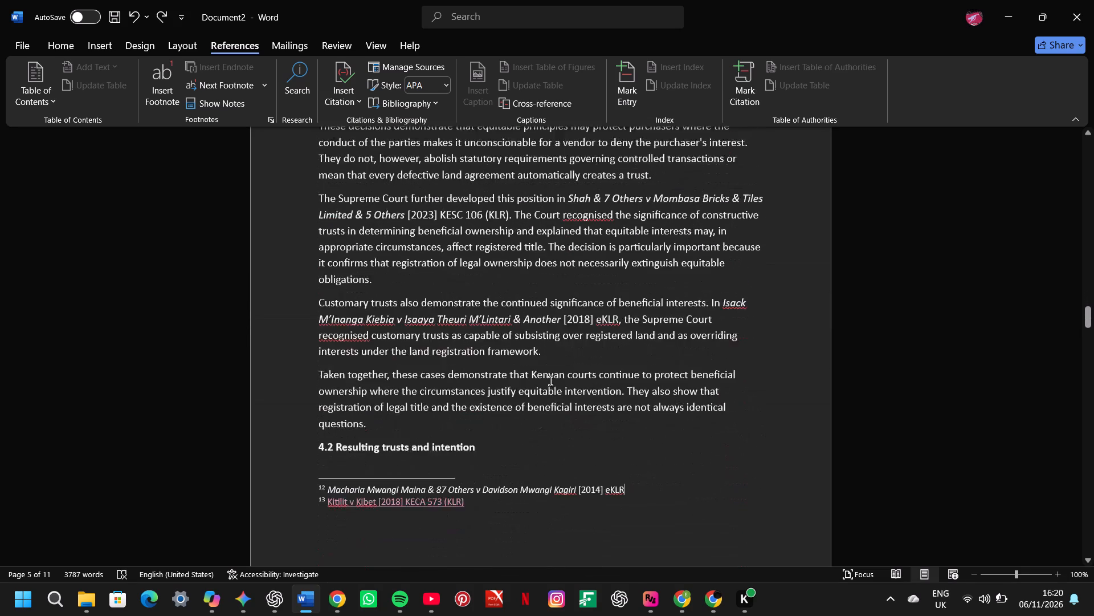
scroll(550, 381, up, 1)
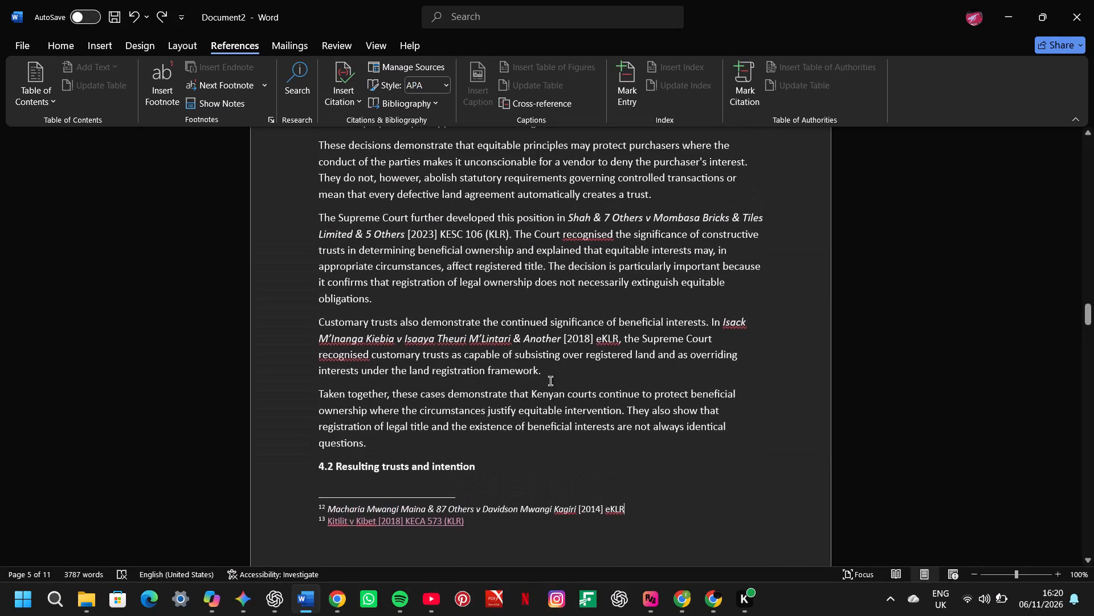
scroll(550, 381, up, 1)
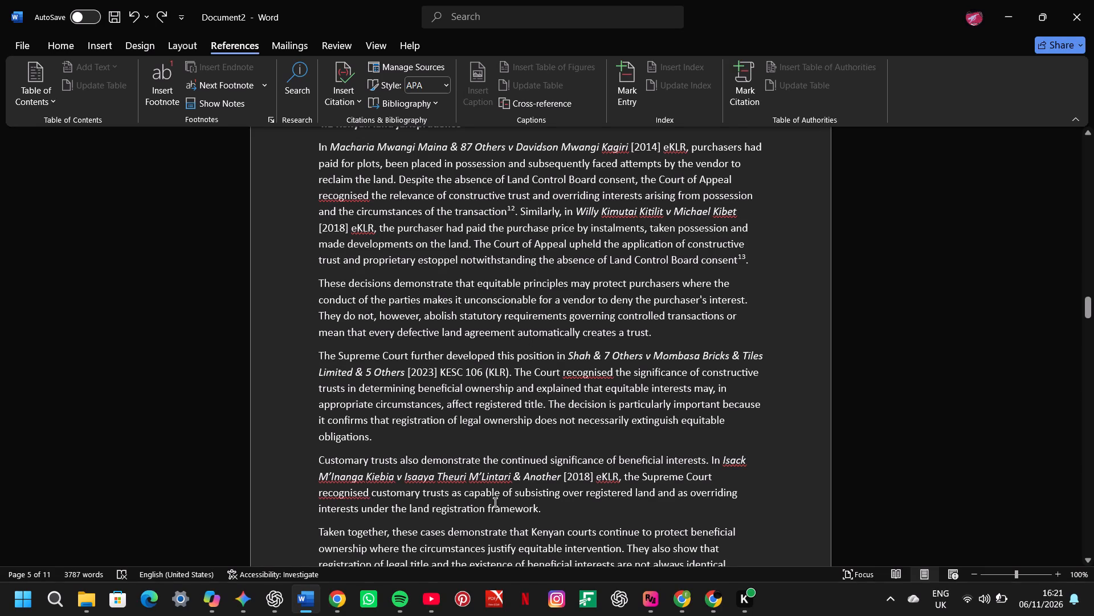
scroll(495, 502, down, 1)
click(342, 606)
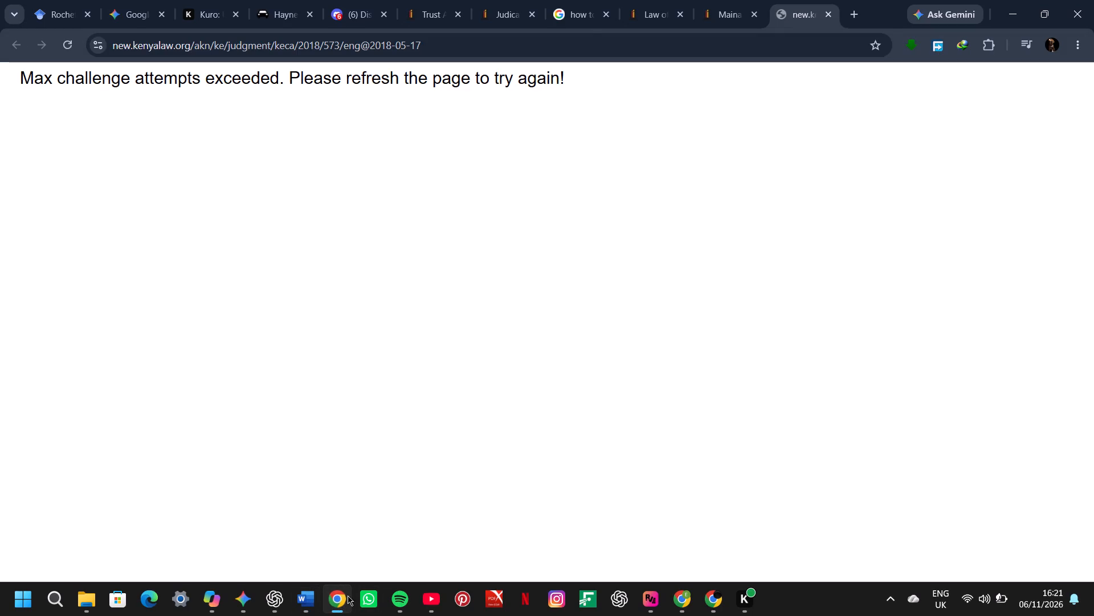
click(824, 14)
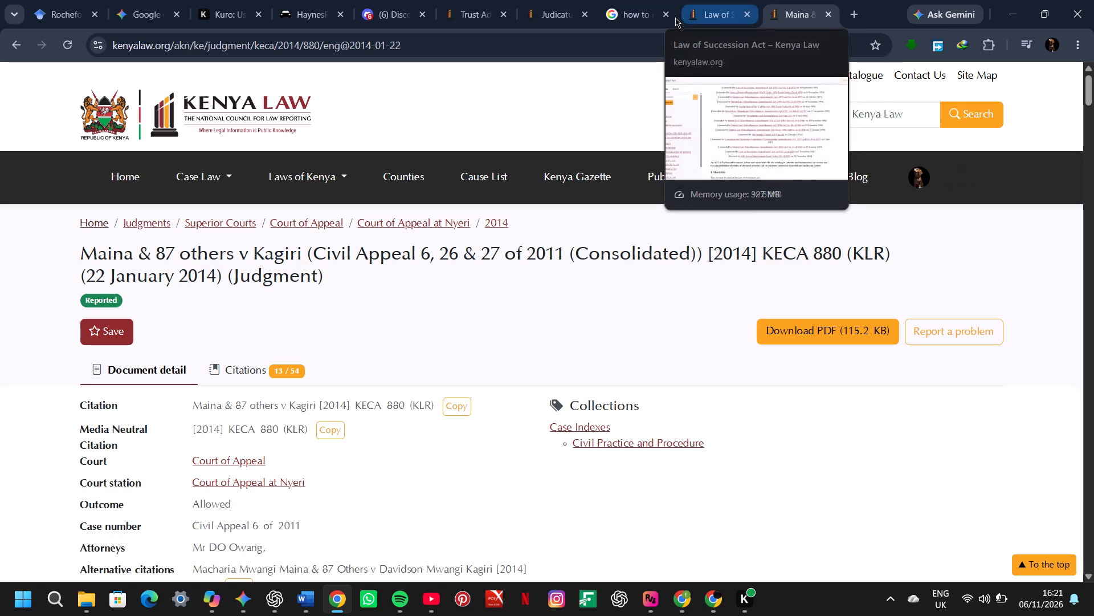
click(791, 10)
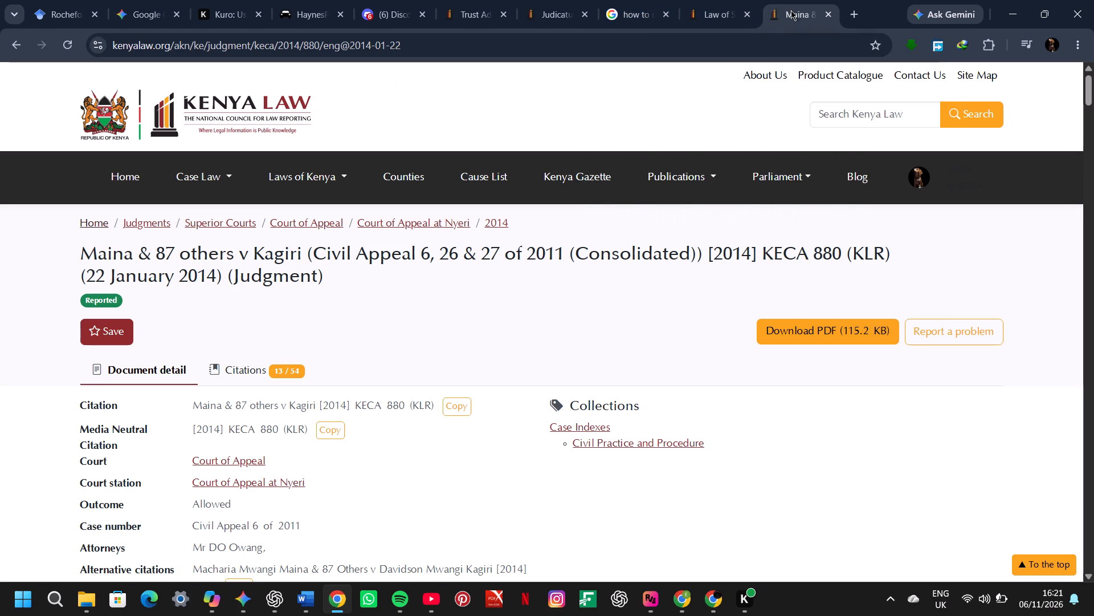
click(462, 406)
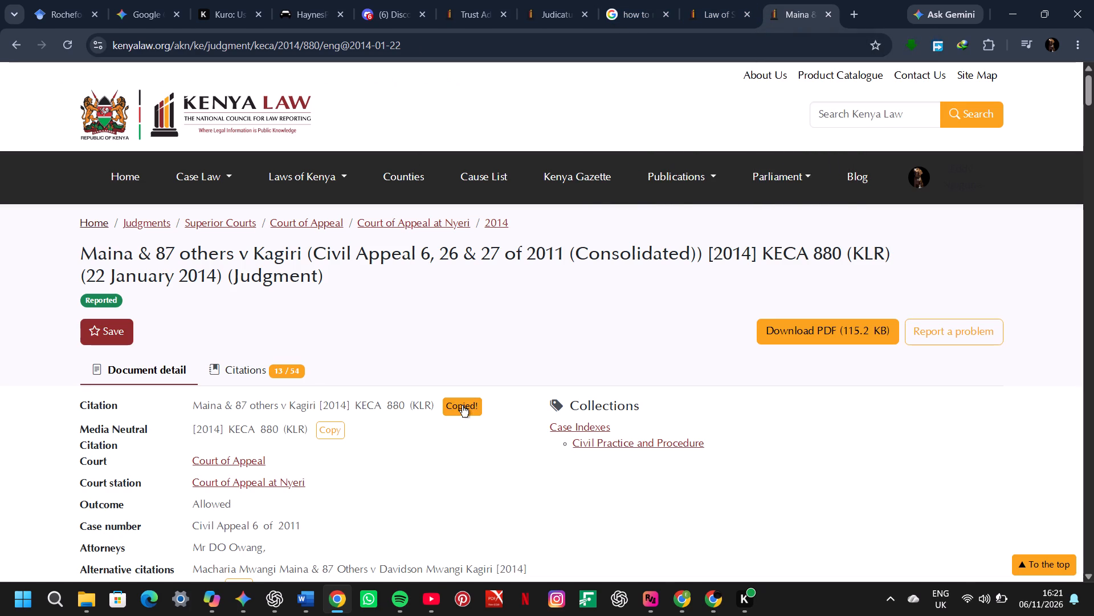
In Word, replace footnote 12's text with the copied citation Maina & 87 others v Kagiri [2014] KECA 880 (KLR), without a trailing blank line.
click(307, 594)
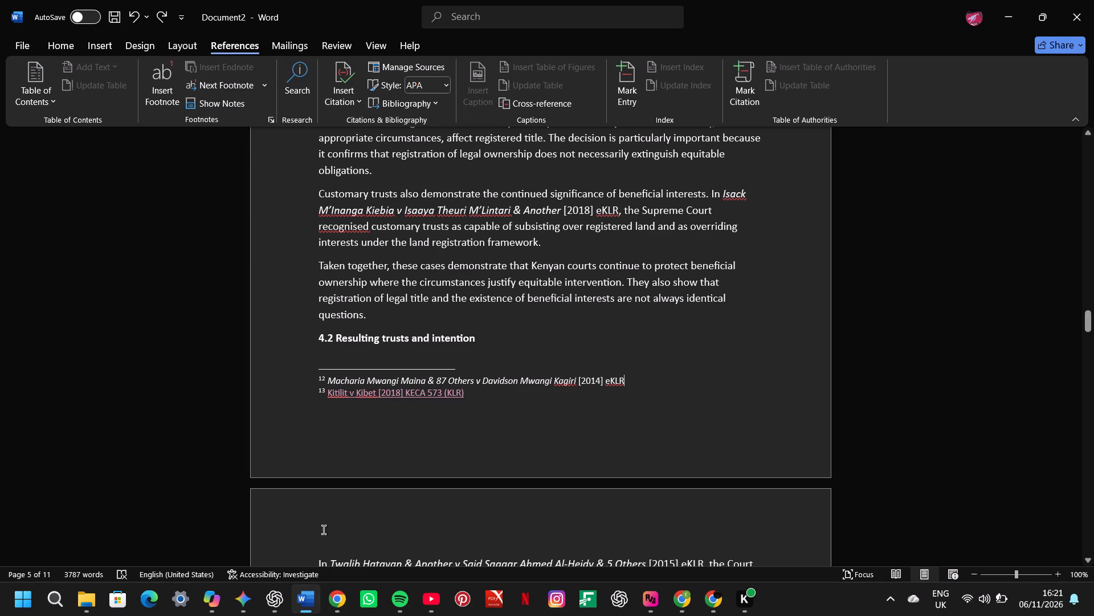
key(BackSpace)
key(BackSpace)
key(BackSpace)
key(BackSpace)
key(BackSpace)
key(BackSpace)
key(BackSpace)
key(BackSpace)
key(BackSpace)
key(BackSpace)
key(BackSpace)
key(BackSpace)
key(BackSpace)
key(BackSpace)
key(BackSpace)
key(BackSpace)
key(BackSpace)
key(BackSpace)
key(BackSpace)
key(BackSpace)
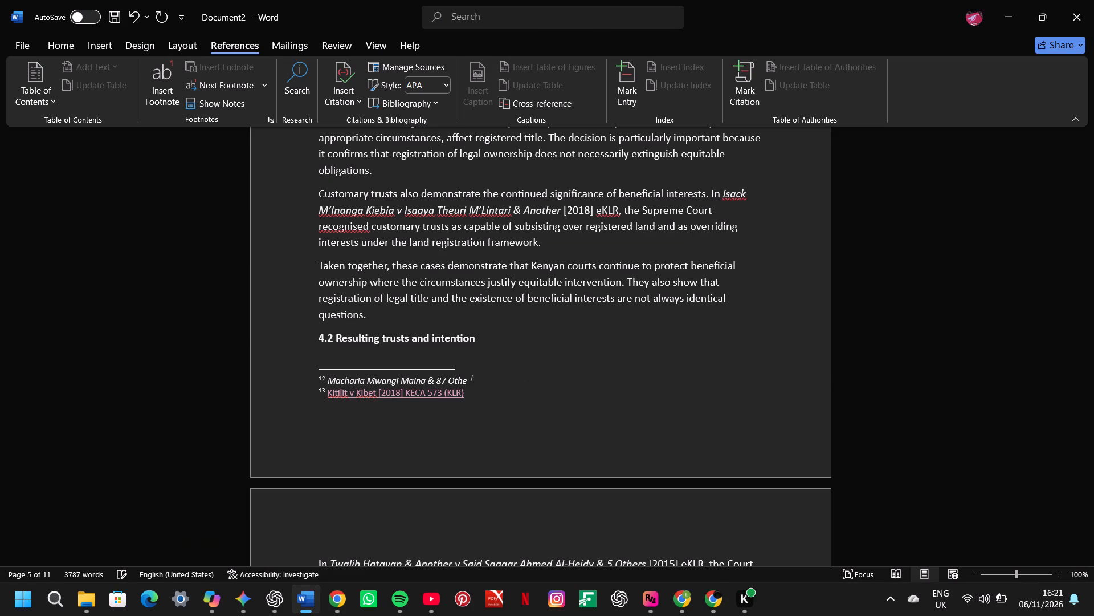
key(BackSpace)
key(BackSpace)
key(BackSpace)
key(BackSpace)
key(BackSpace)
key(BackSpace)
key(BackSpace)
key(BackSpace)
key(BackSpace)
key(BackSpace)
key(BackSpace)
key(BackSpace)
key(BackSpace)
key(ctrl+v)
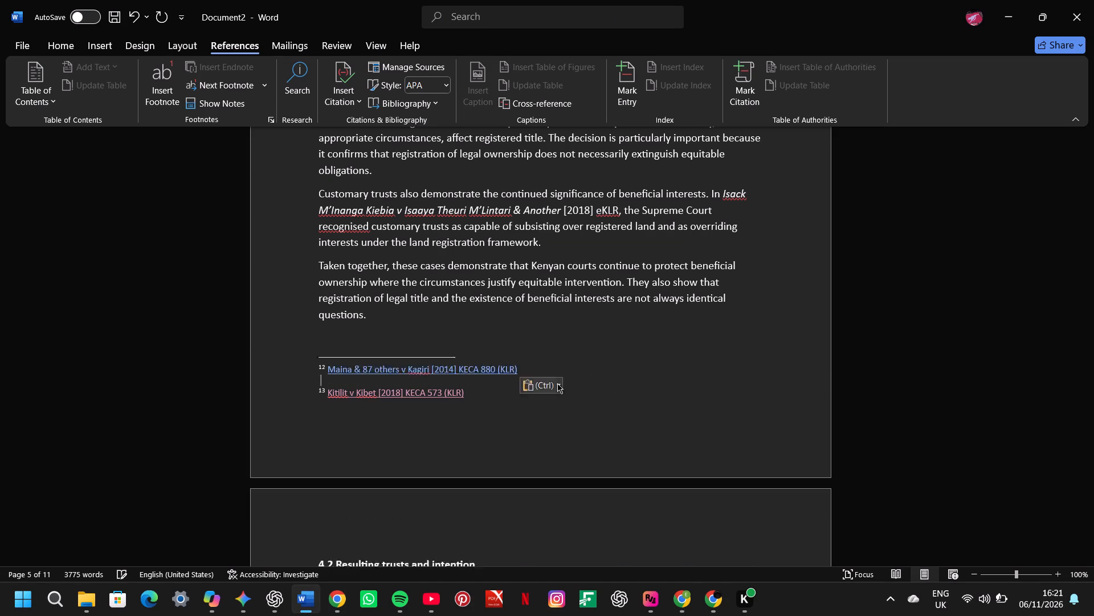
key(BackSpace)
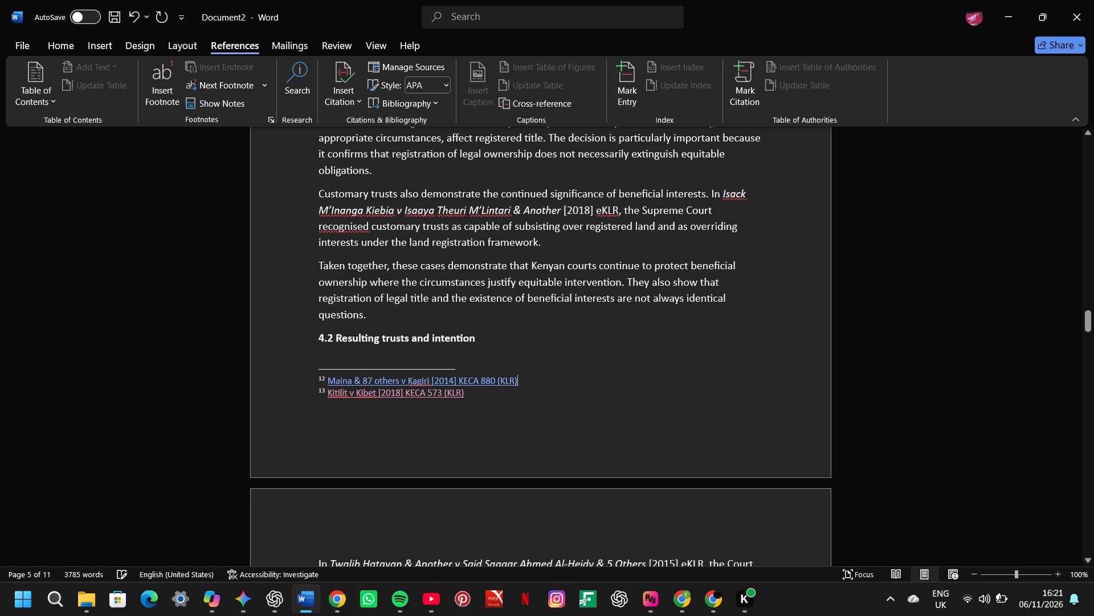
Clear the Kitilit v Kibet [2018] KECA 573 (KLR) citation from footnote 13.
click(463, 402)
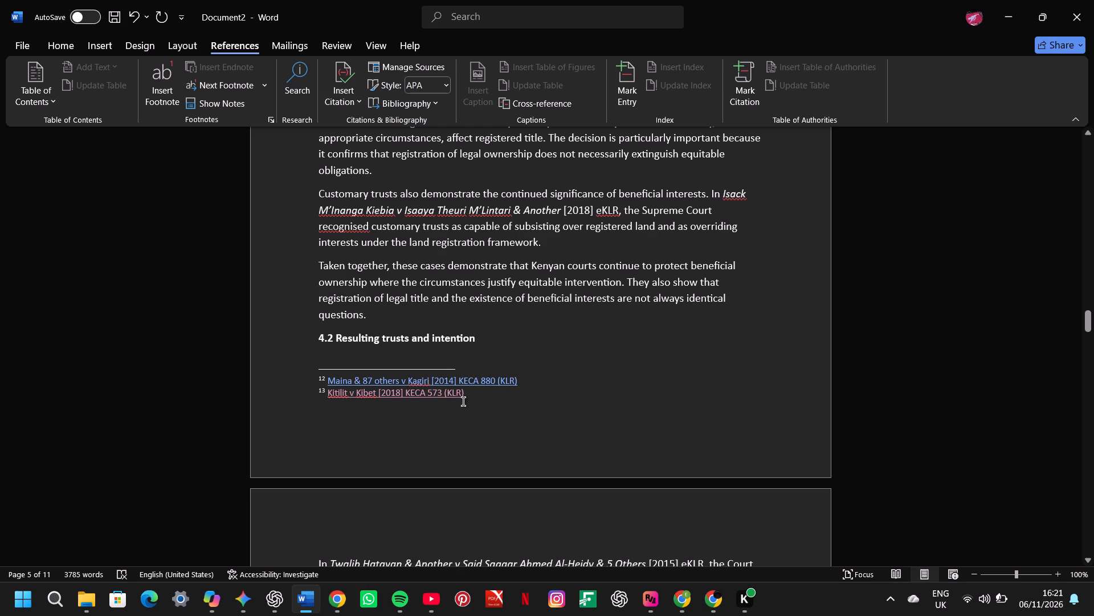
click(472, 394)
key(BackSpace)
key(BackSpace)
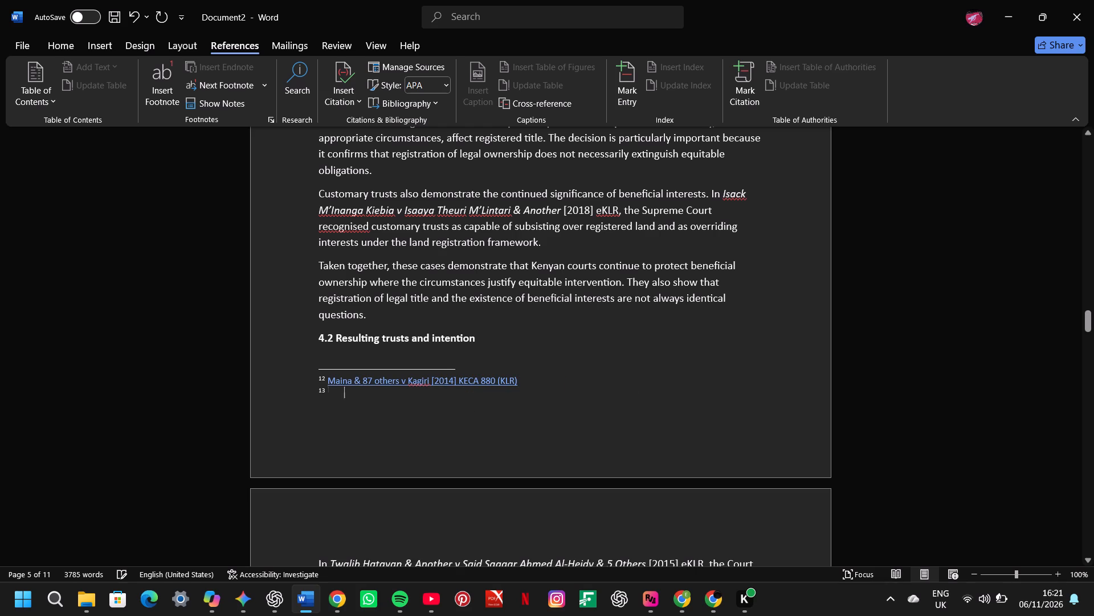
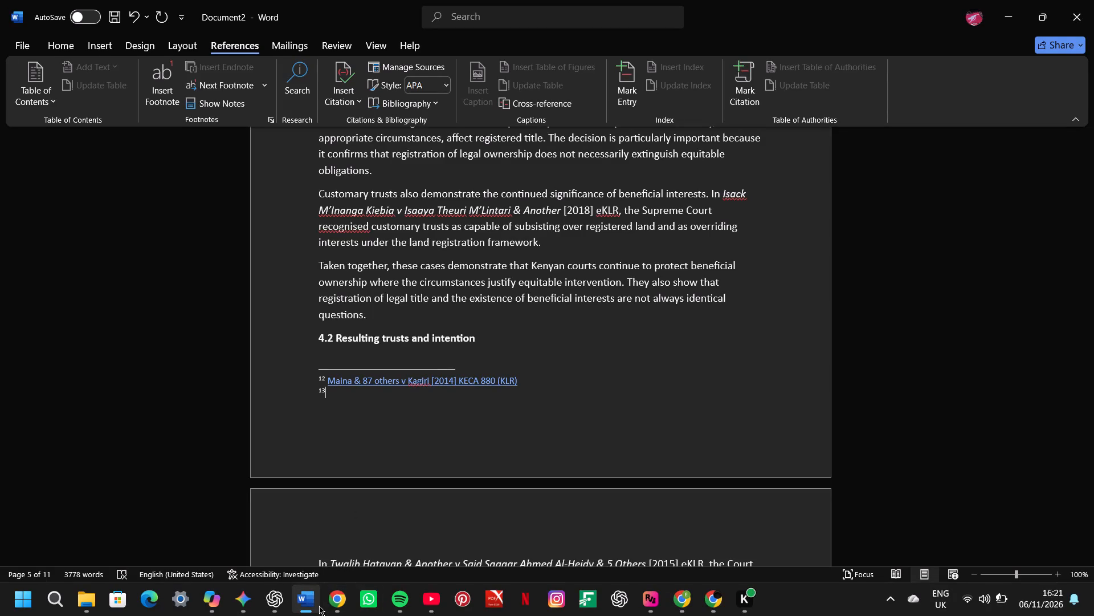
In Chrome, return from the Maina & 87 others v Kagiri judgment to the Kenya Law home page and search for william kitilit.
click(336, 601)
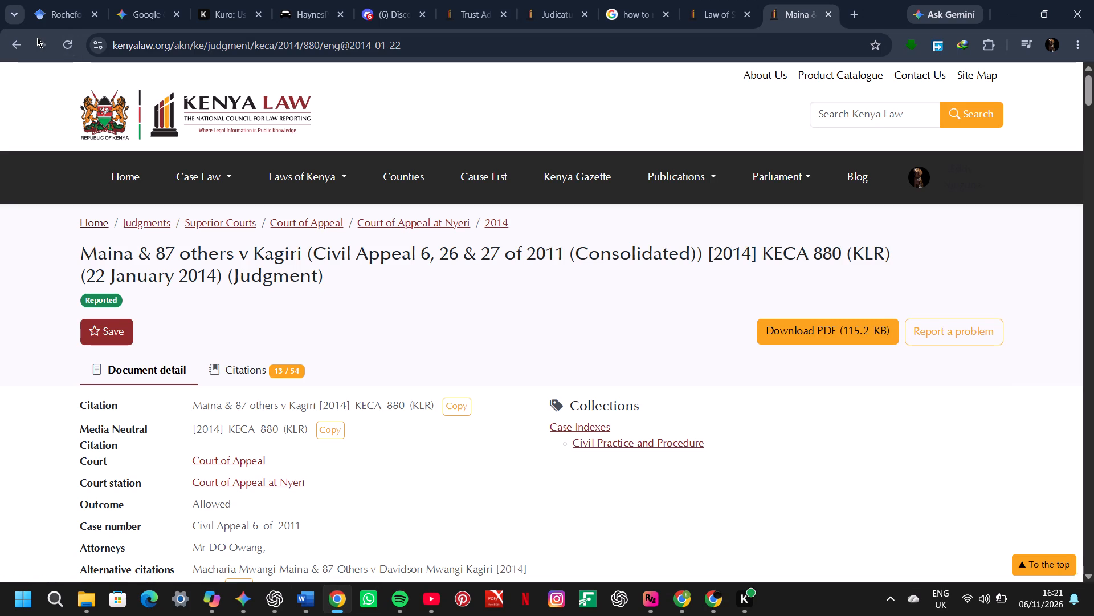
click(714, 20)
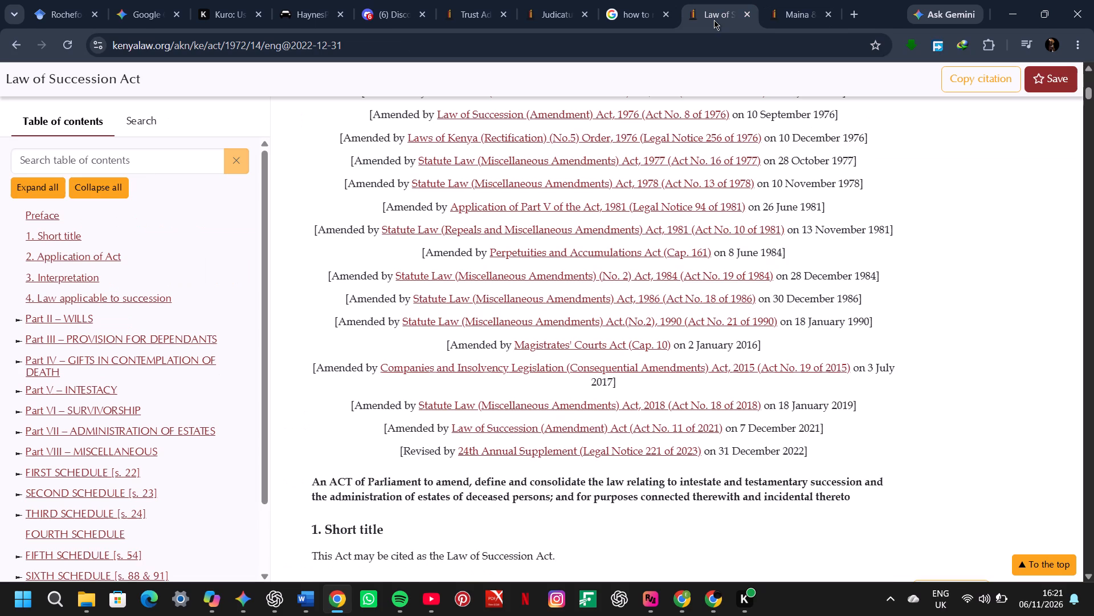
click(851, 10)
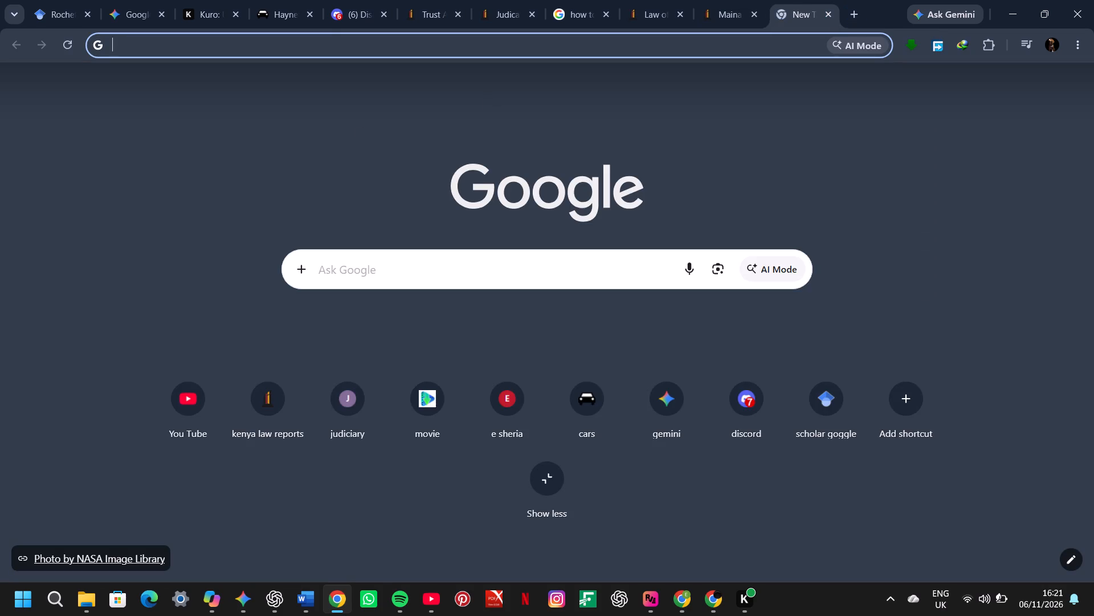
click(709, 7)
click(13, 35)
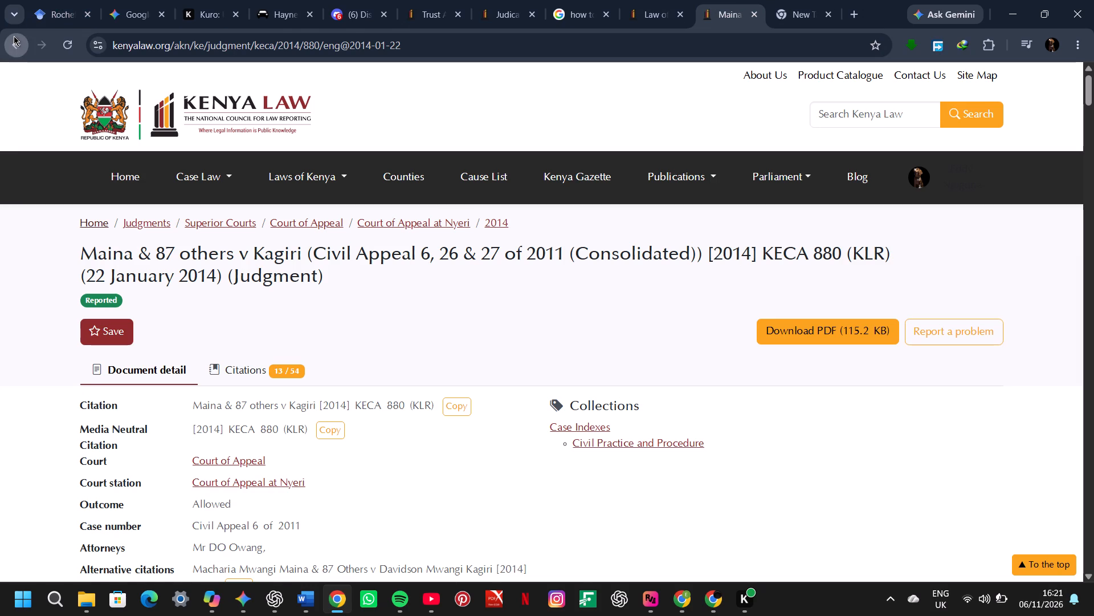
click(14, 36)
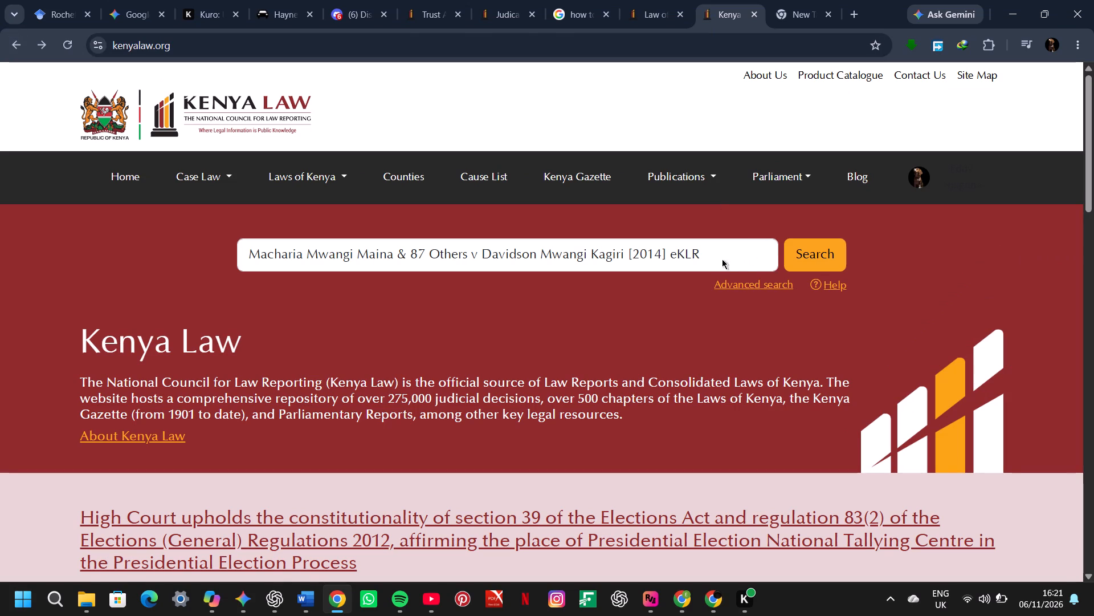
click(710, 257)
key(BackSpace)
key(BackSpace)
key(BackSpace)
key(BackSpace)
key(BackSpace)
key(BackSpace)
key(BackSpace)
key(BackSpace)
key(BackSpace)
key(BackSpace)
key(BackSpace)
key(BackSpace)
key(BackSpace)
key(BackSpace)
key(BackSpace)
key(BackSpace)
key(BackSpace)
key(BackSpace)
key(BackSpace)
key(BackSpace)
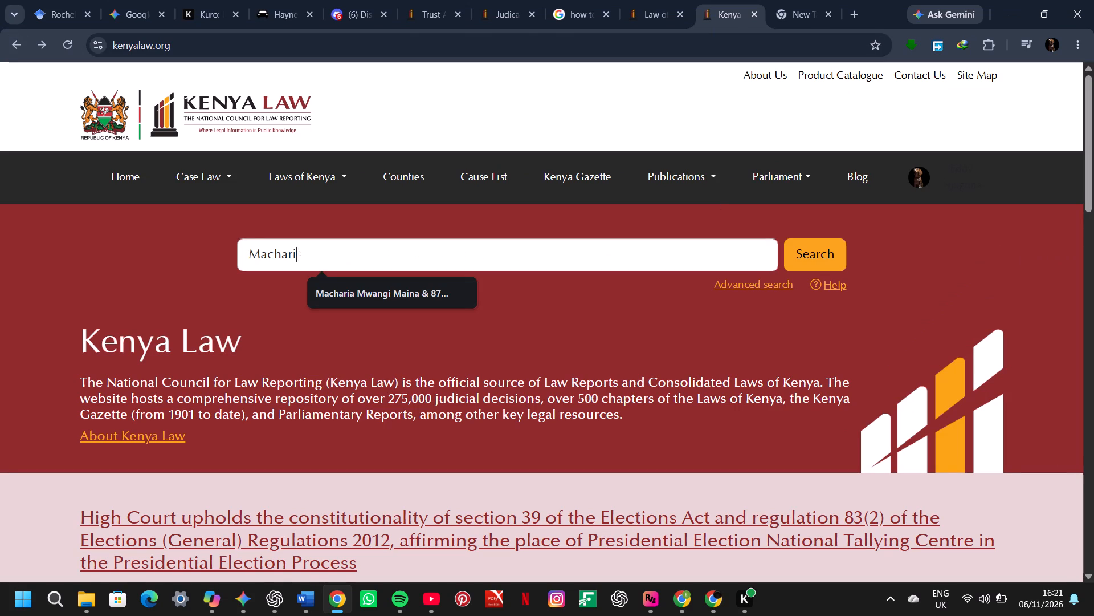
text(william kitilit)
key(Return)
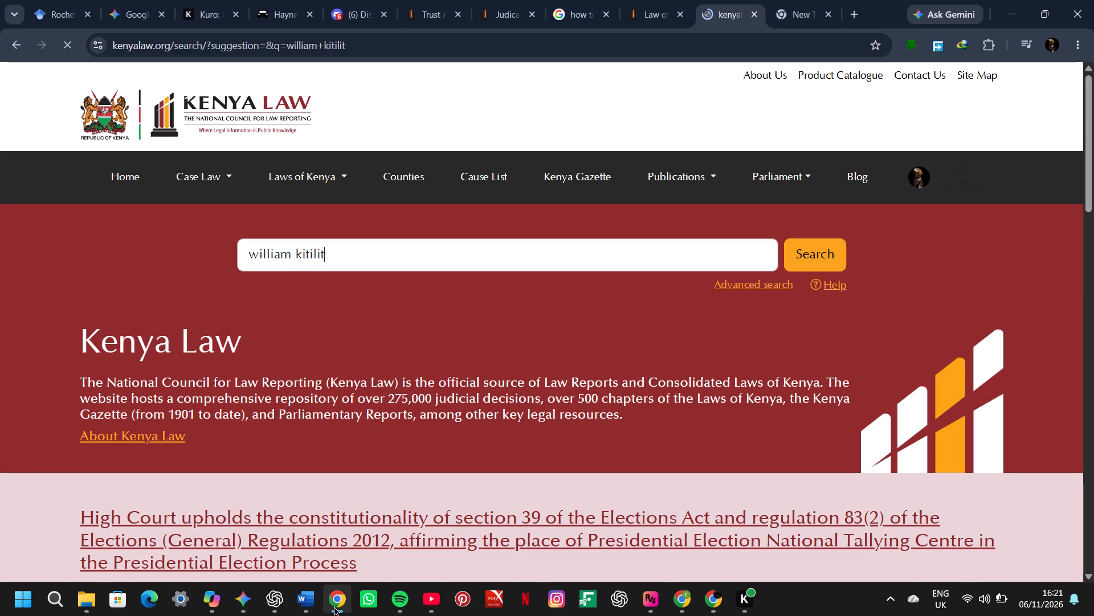
In Word, copy the case citation Willy Kimutai Kitilit v Michael Kibet [2018] eKLR from the paragraph containing footnote mark 13.
click(317, 603)
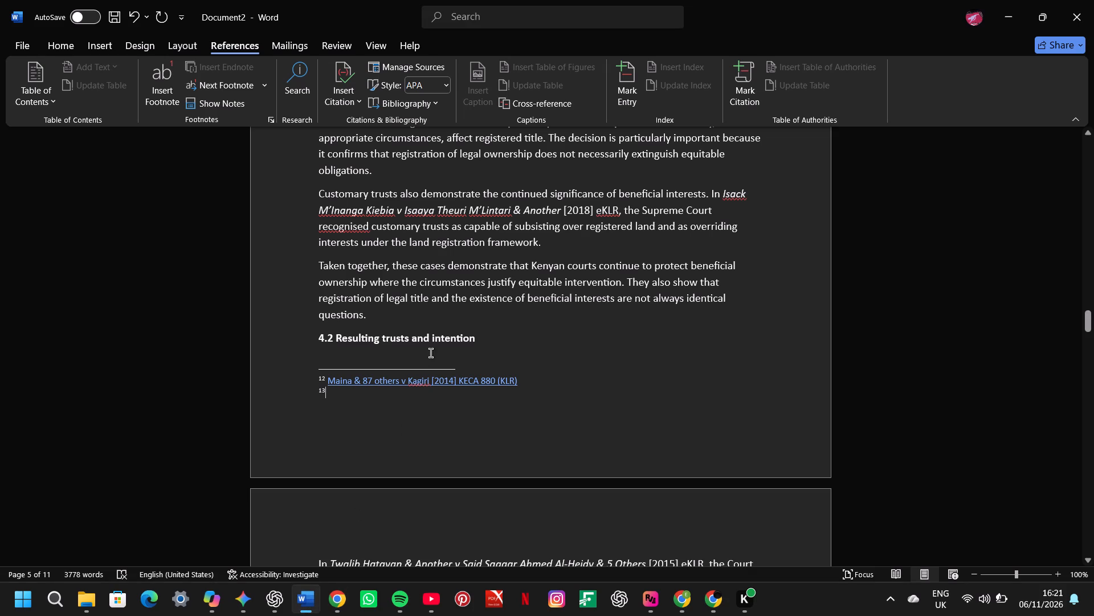
scroll(524, 273, up, 1)
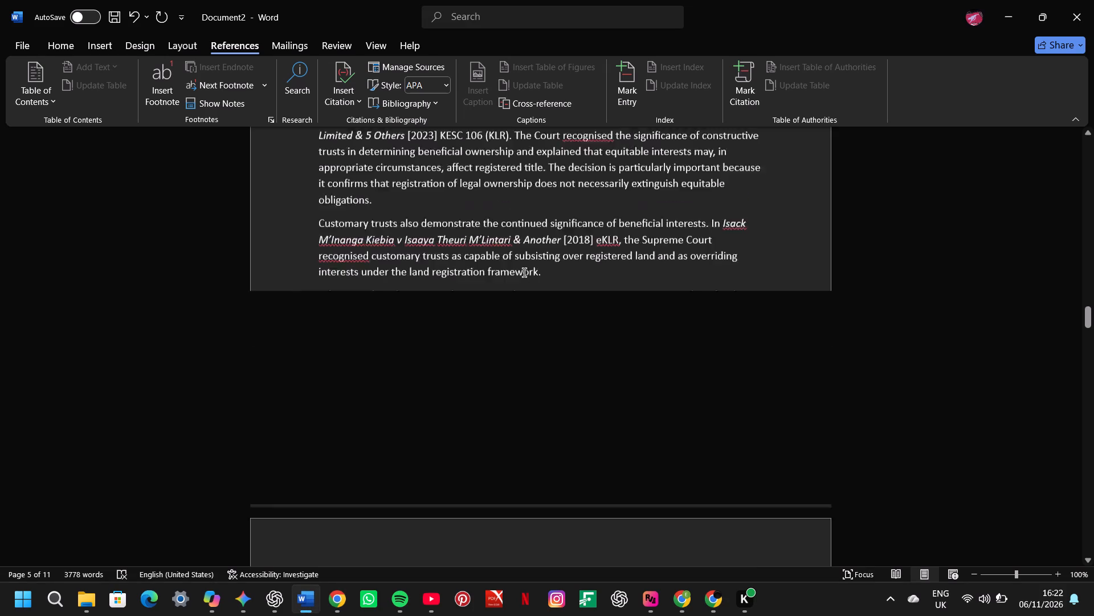
scroll(524, 273, up, 1)
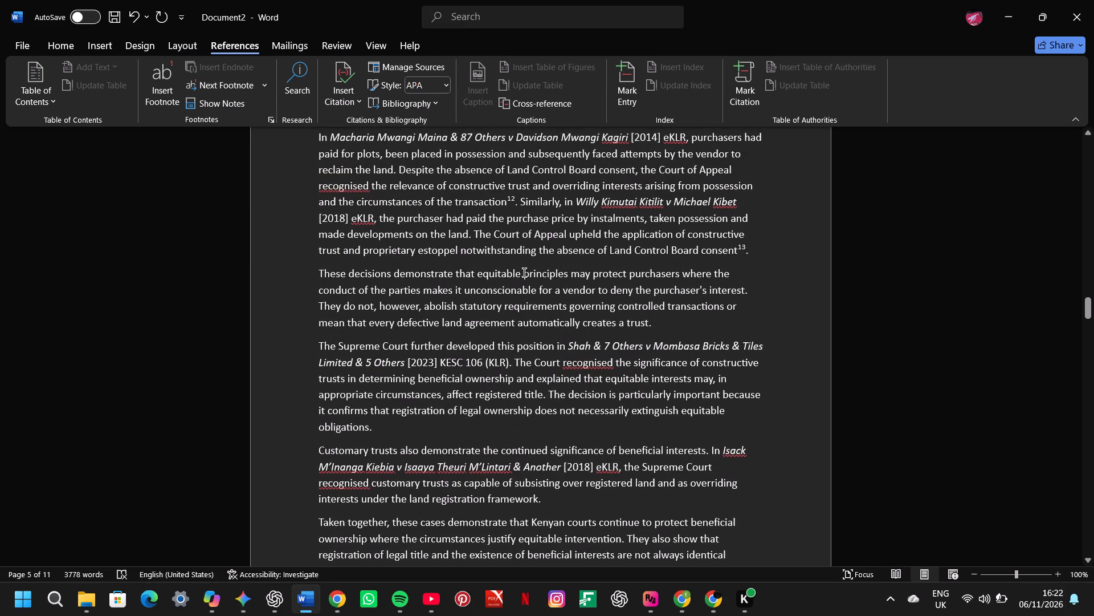
drag(575, 209, 707, 207)
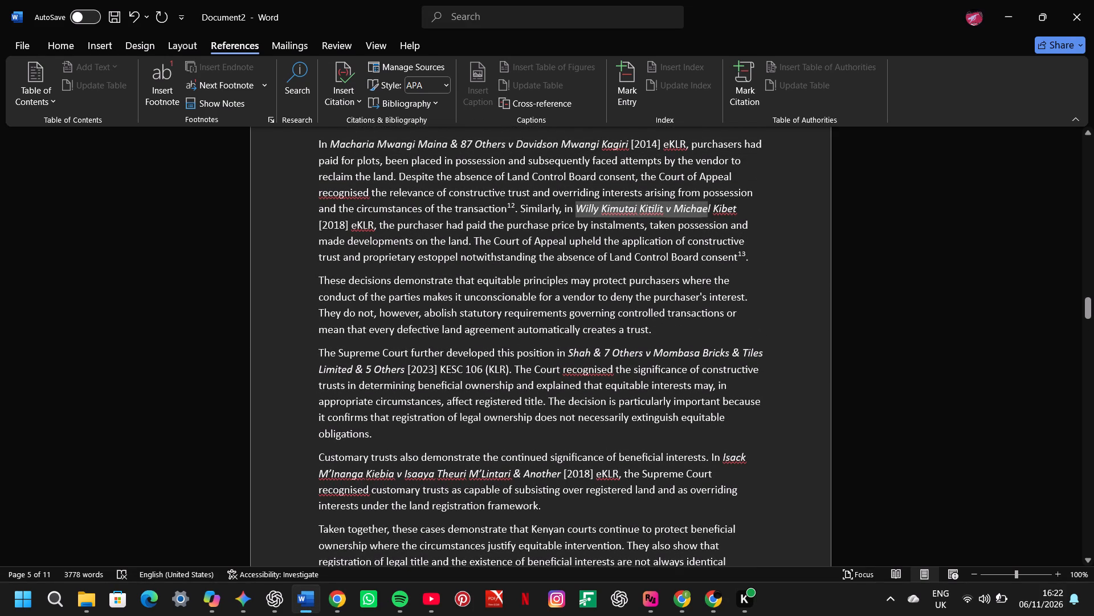
drag(707, 207, 373, 226)
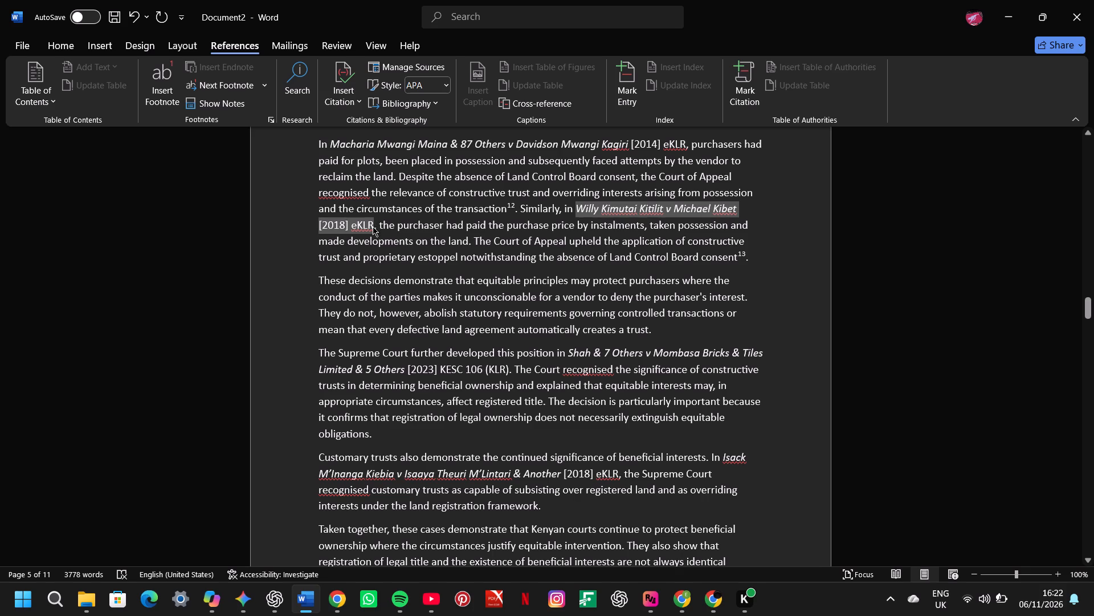
key(ctrl+c)
In Chrome, search Kenya Law for the copied citation and open the Kitilit v Kibet [2018] KECA 573 (KLR) judgment.
click(328, 590)
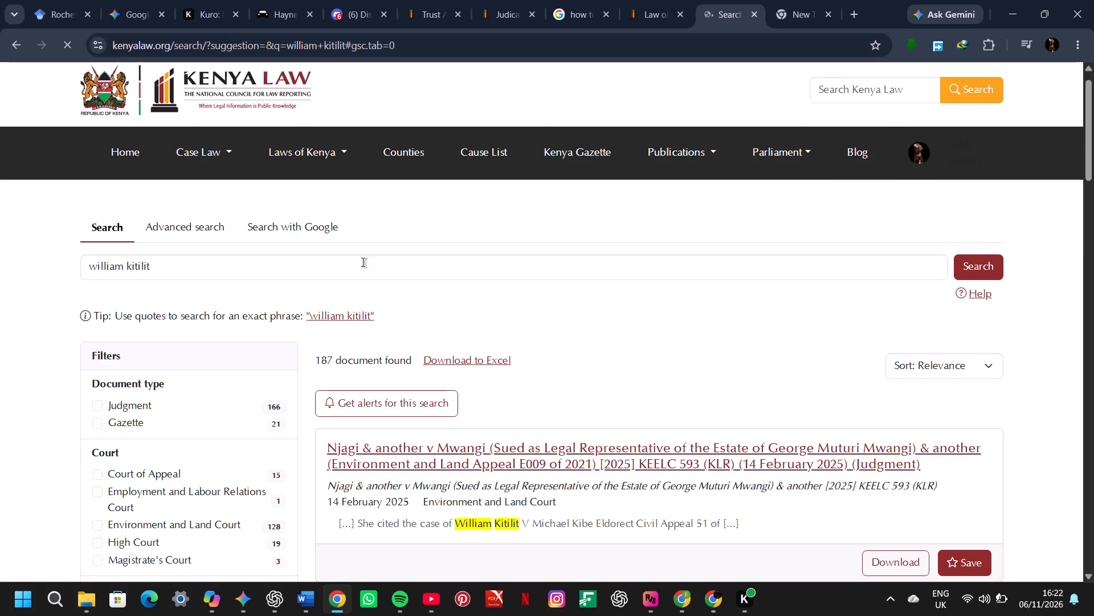
click(231, 260)
key(BackSpace)
key(BackSpace)
key(BackSpace)
key(BackSpace)
key(BackSpace)
key(BackSpace)
key(BackSpace)
key(BackSpace)
key(BackSpace)
key(BackSpace)
key(BackSpace)
key(BackSpace)
key(BackSpace)
key(BackSpace)
key(BackSpace)
key(BackSpace)
key(BackSpace)
key(BackSpace)
key(BackSpace)
key(BackSpace)
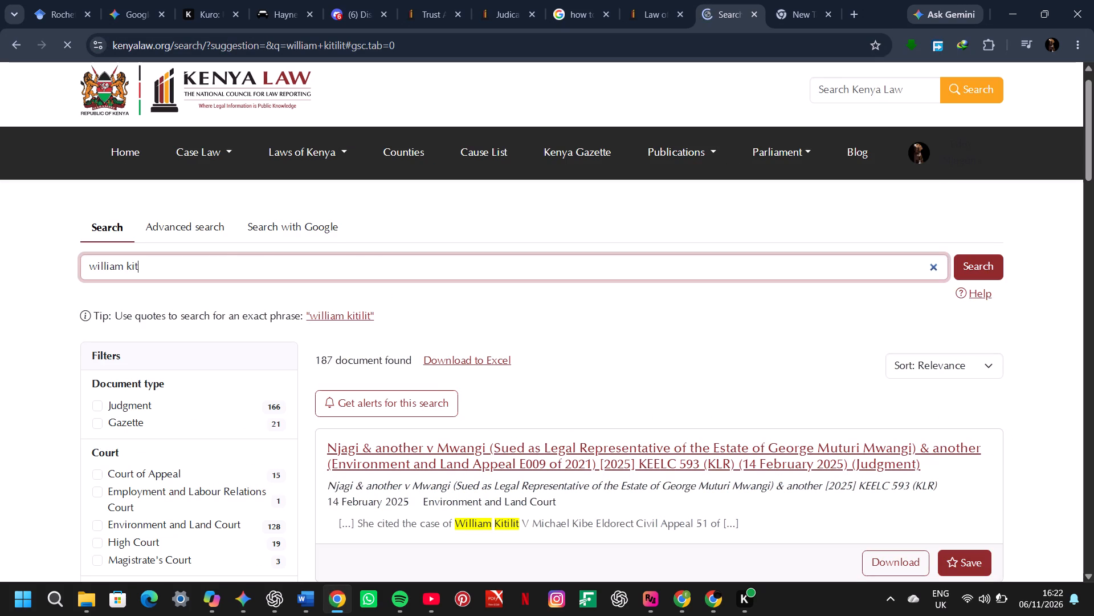
key(ctrl+v)
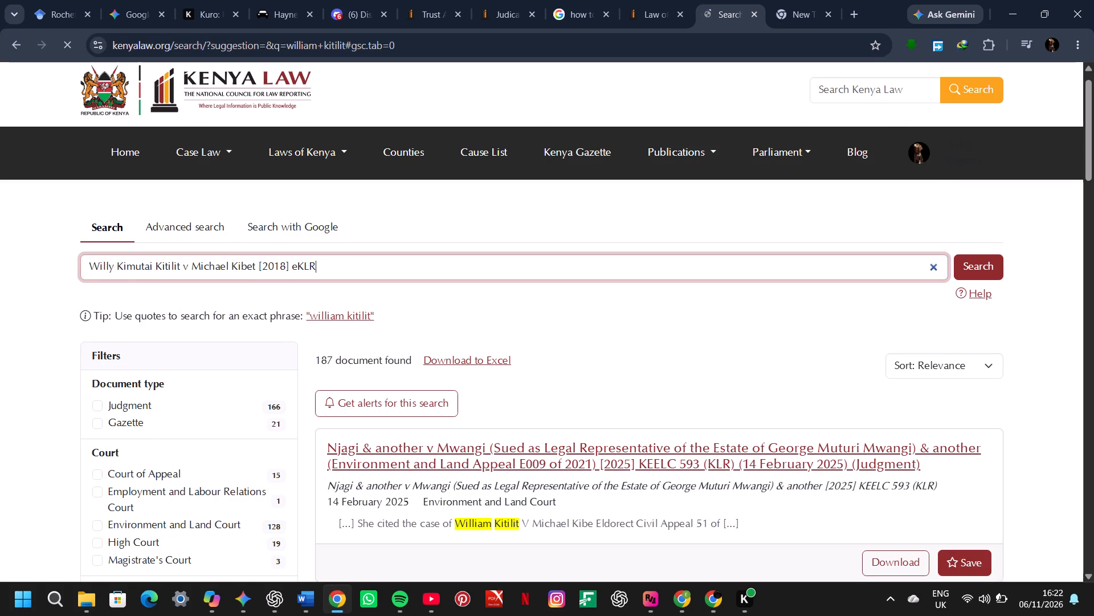
key(Return)
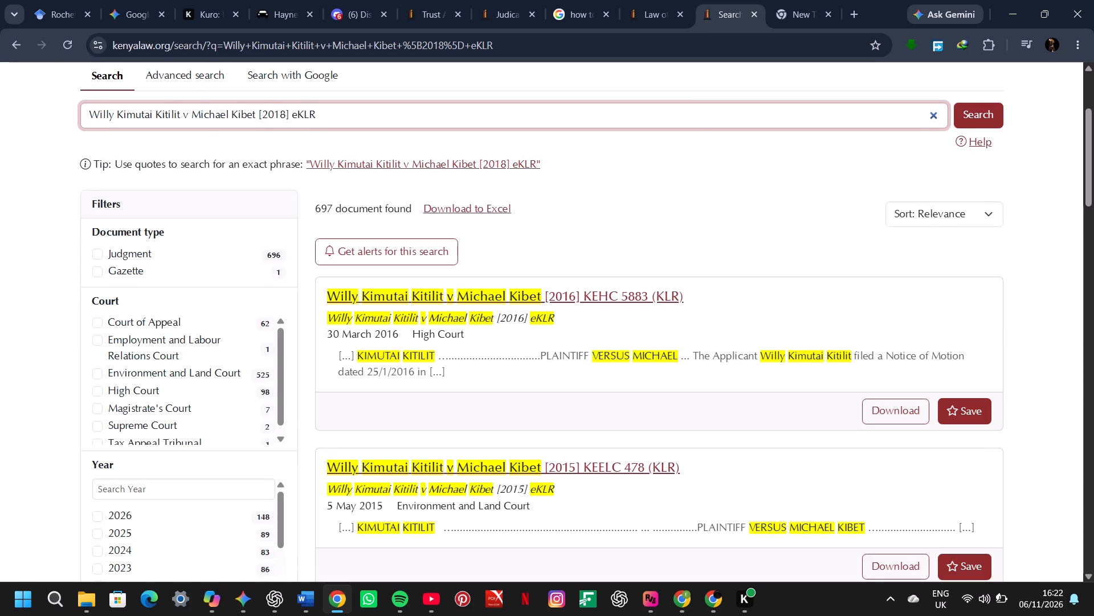
scroll(536, 363, down, 4)
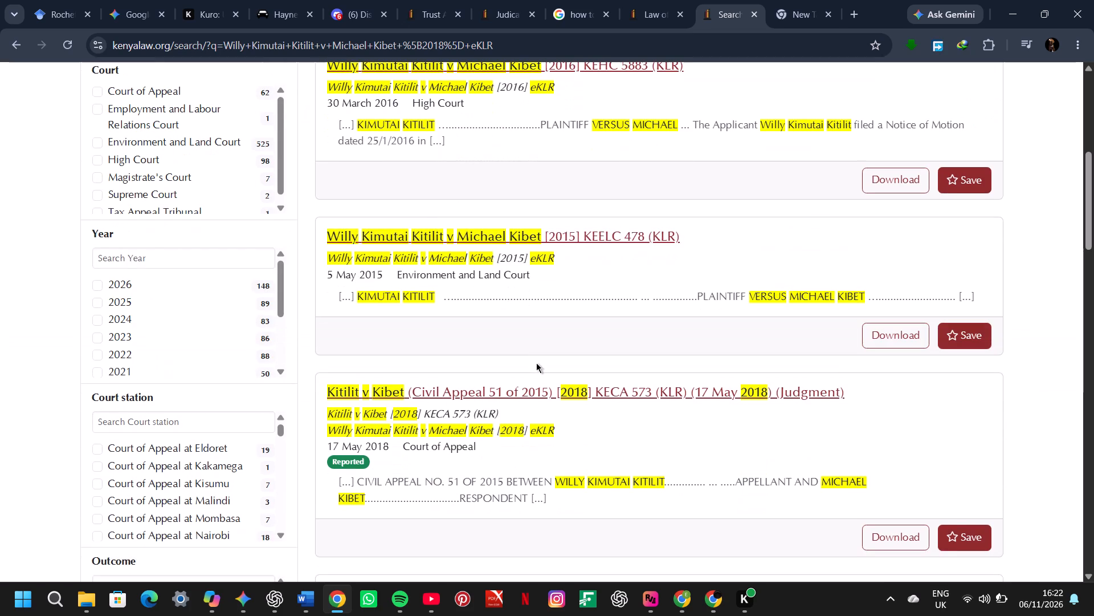
click(463, 399)
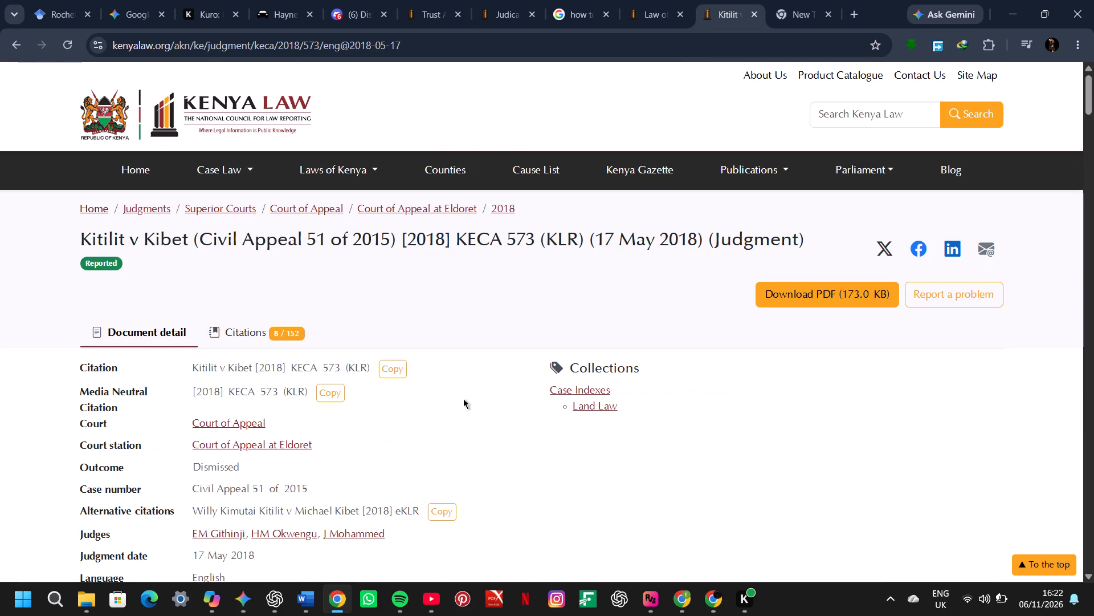
Copy the italic citation Willy Kimutai Kitilit v Michael Kibet [2018] eKLR from the judgment's heading.
scroll(463, 399, down, 8)
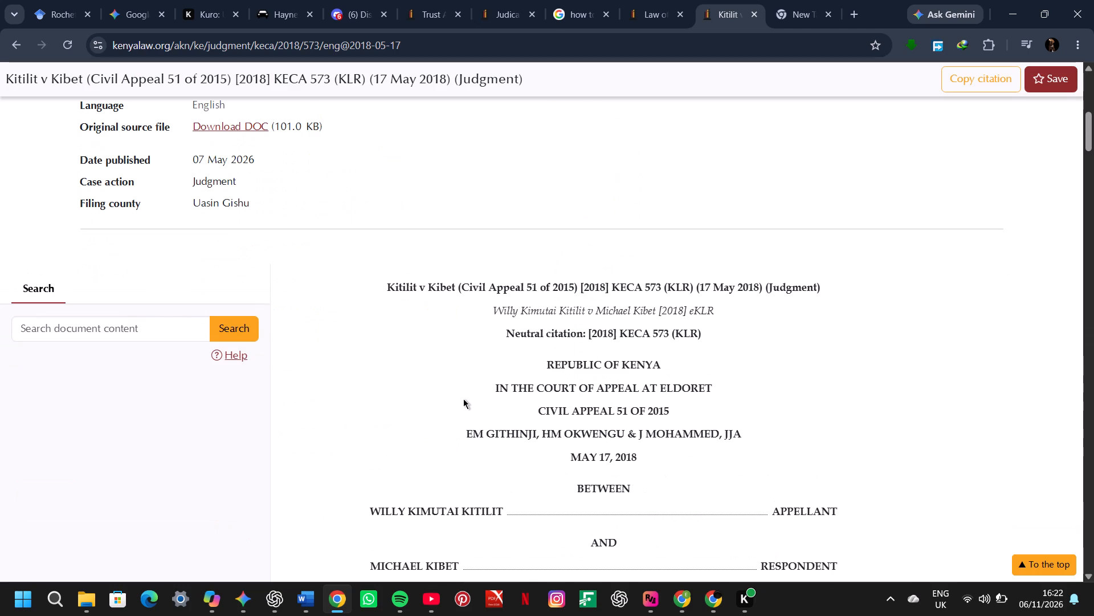
scroll(463, 399, up, 1)
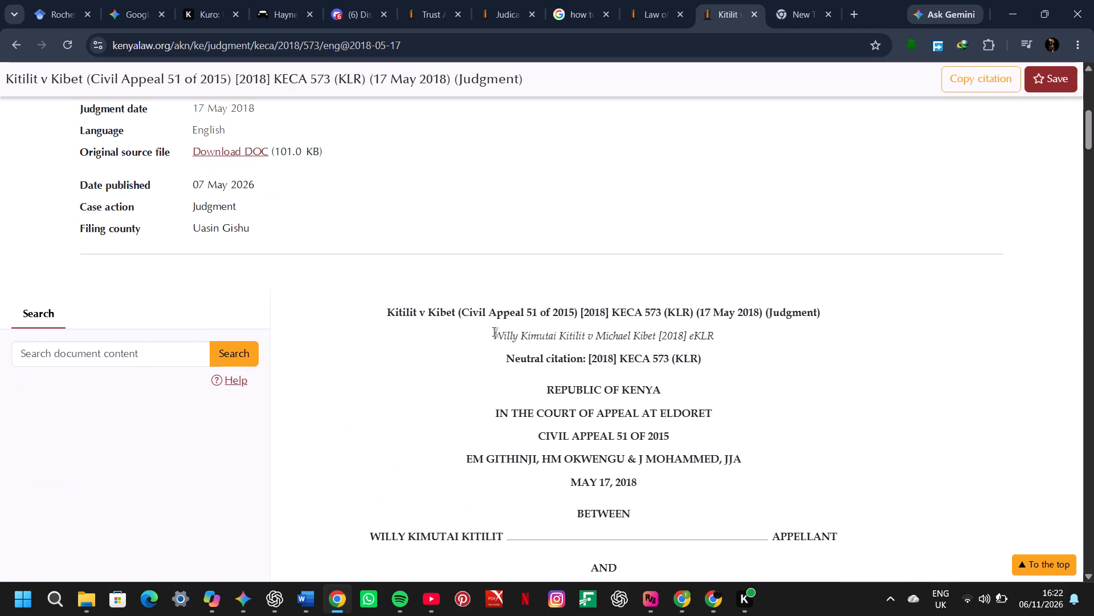
drag(493, 331, 713, 333)
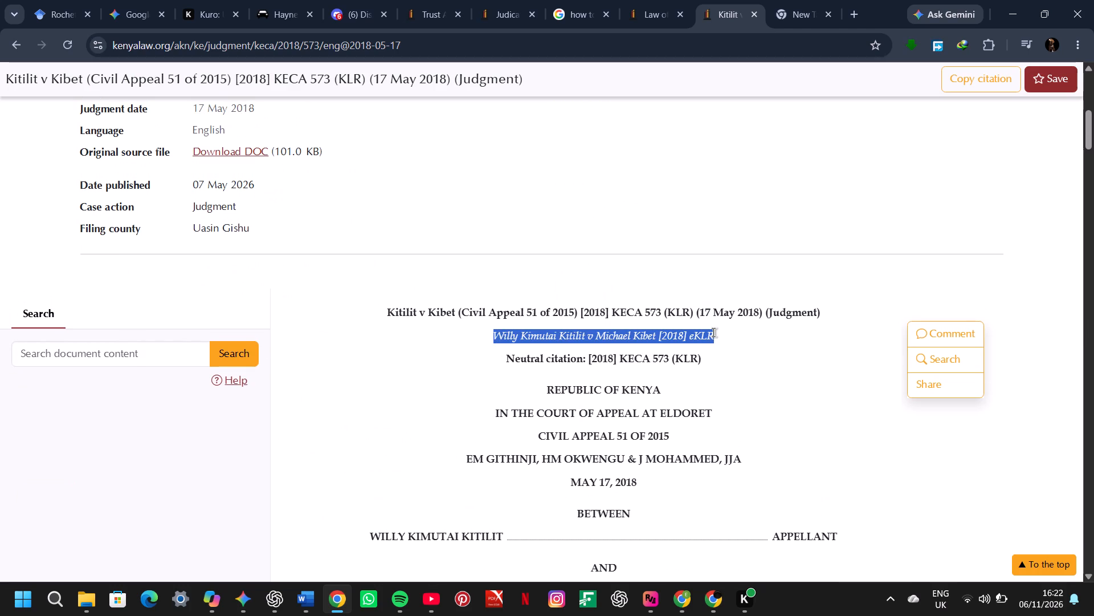
drag(713, 333, 720, 333)
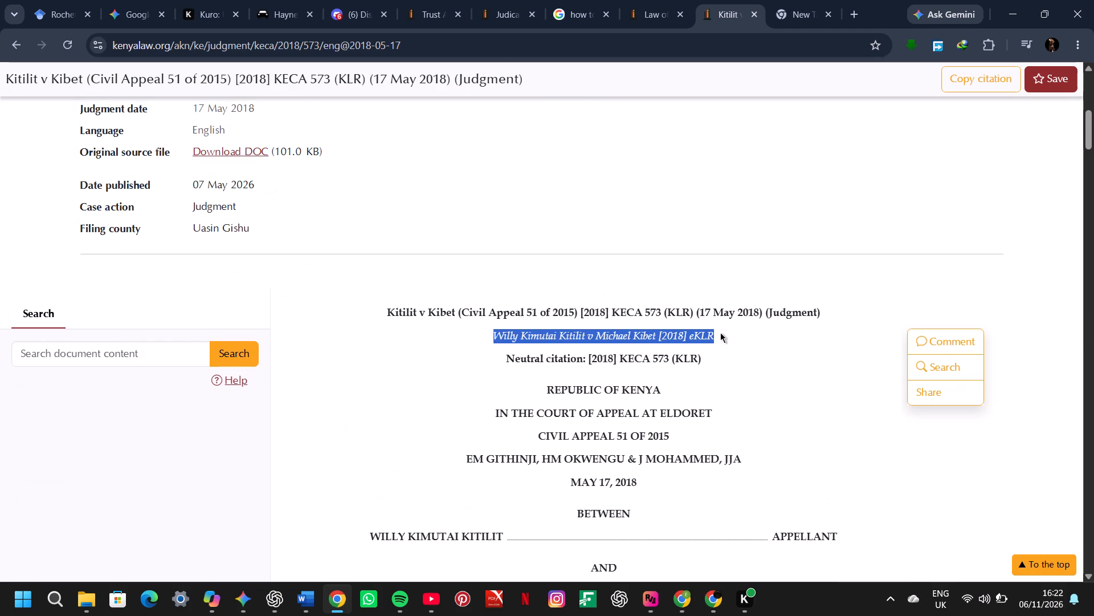
key(ctrl+c)
In Word, paste the copied citation Willy Kimutai Kitilit v Michael Kibet [2018] eKLR into the empty footnote 13.
click(308, 599)
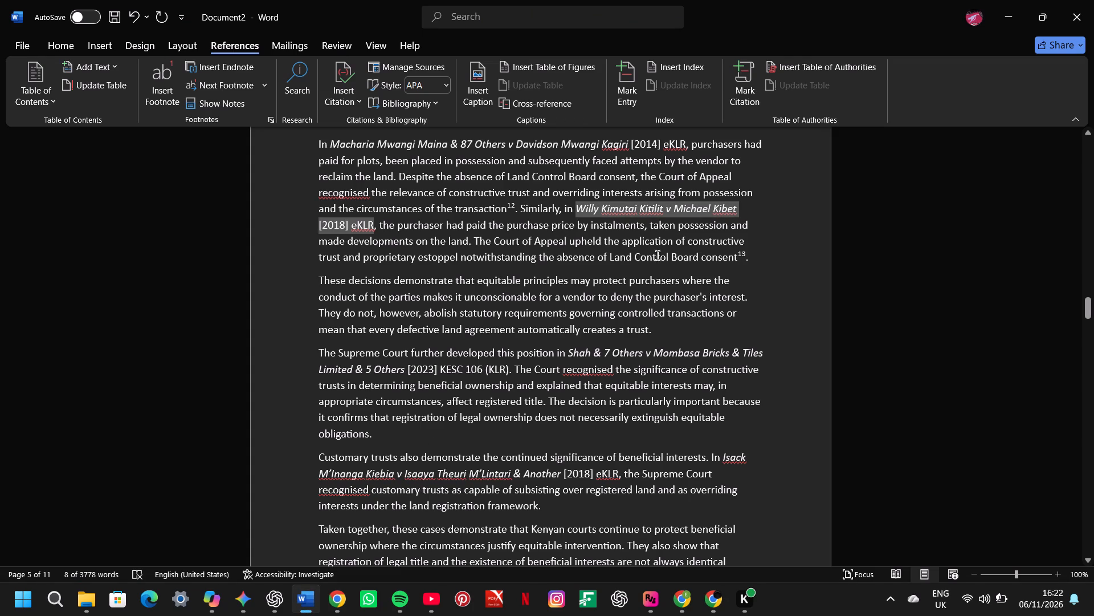
scroll(522, 397, down, 1)
scroll(521, 397, up, 1)
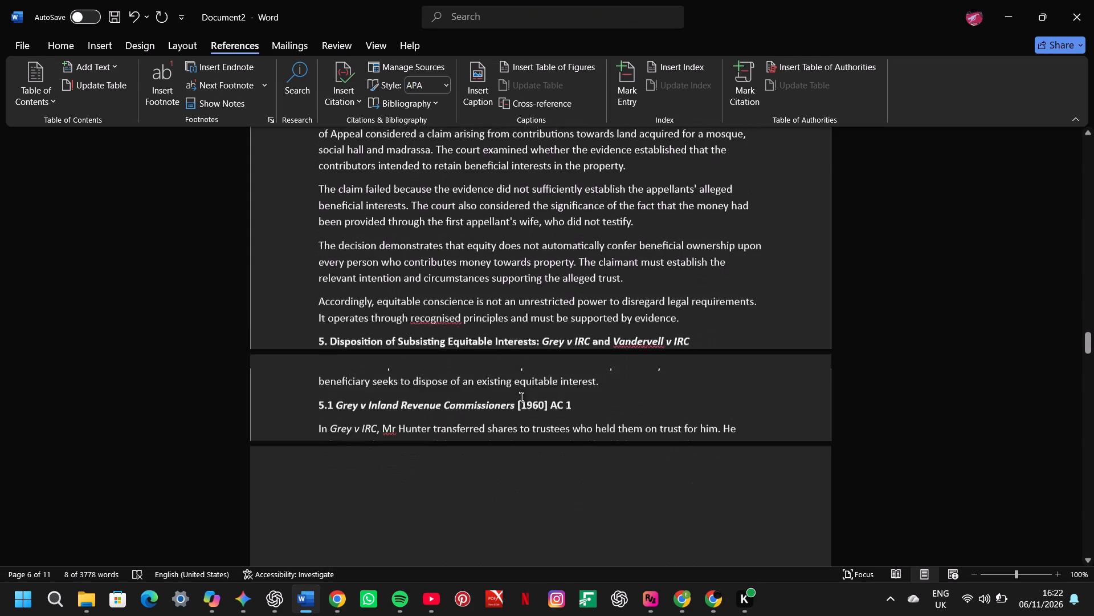
scroll(521, 397, up, 1)
click(337, 202)
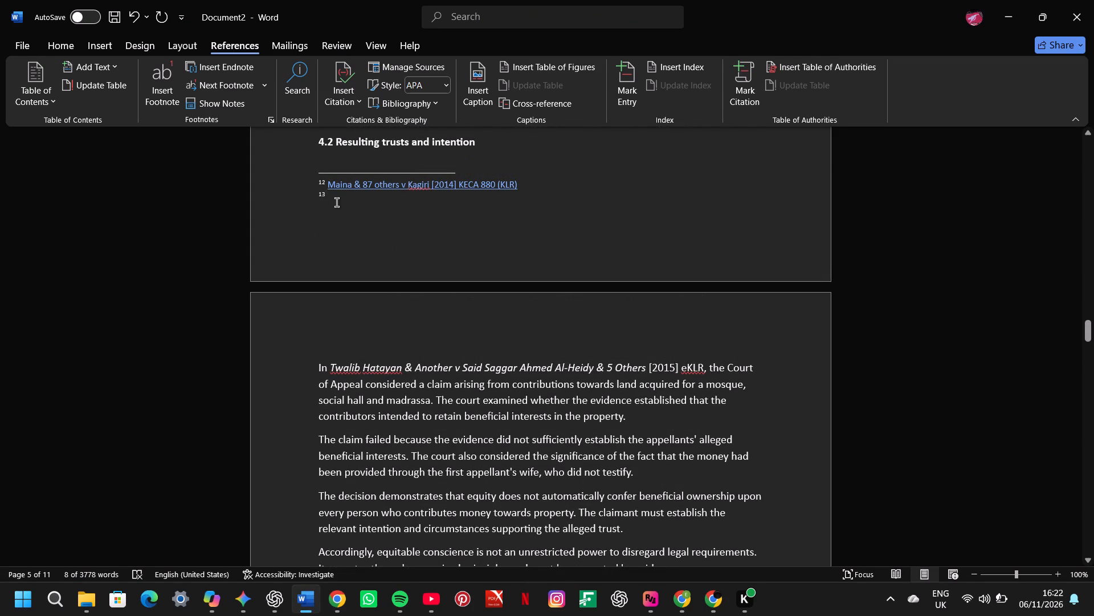
key(BackSpace)
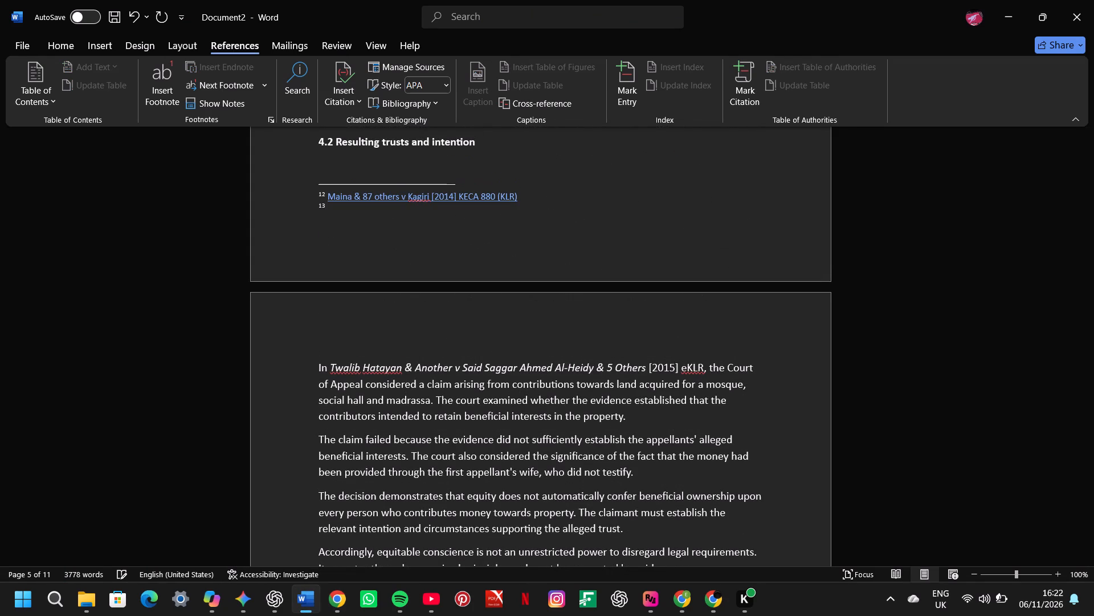
key(ctrl+v)
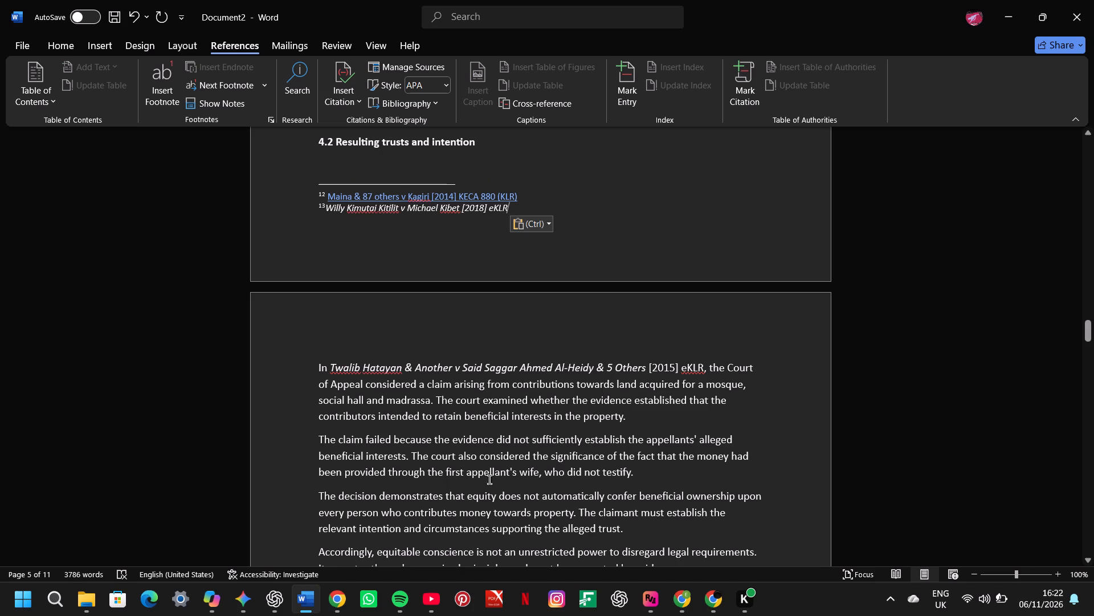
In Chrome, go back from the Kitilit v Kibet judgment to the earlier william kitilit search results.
click(334, 601)
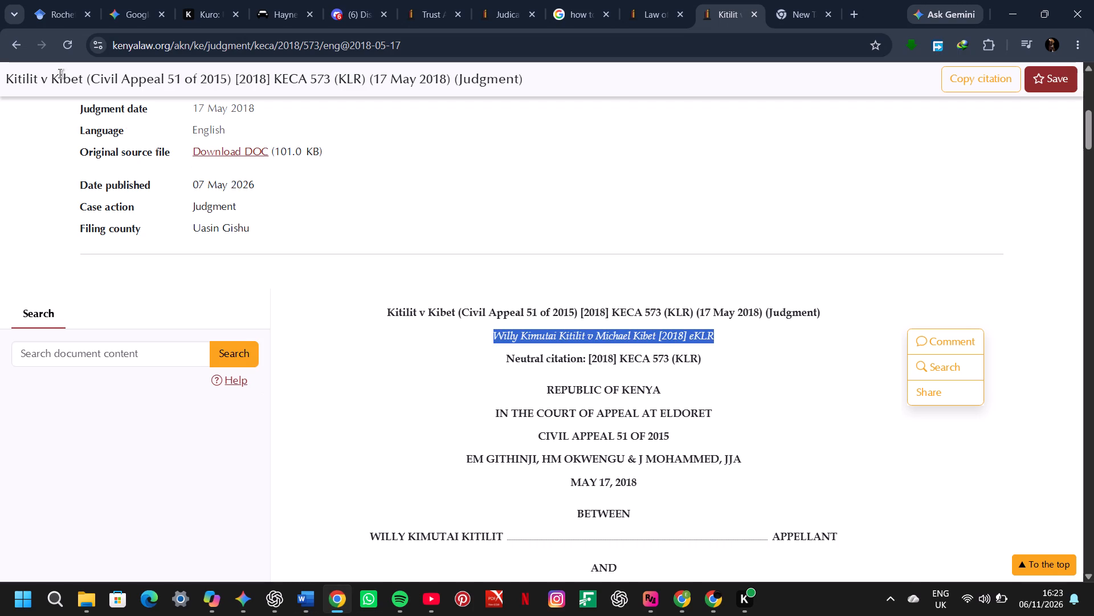
click(15, 41)
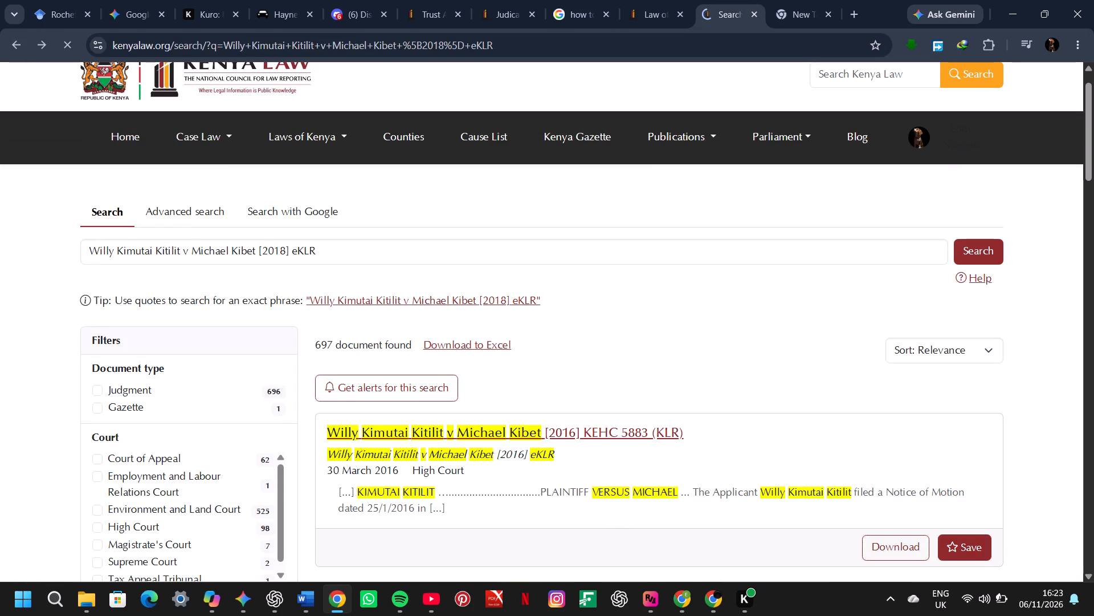
click(5, 48)
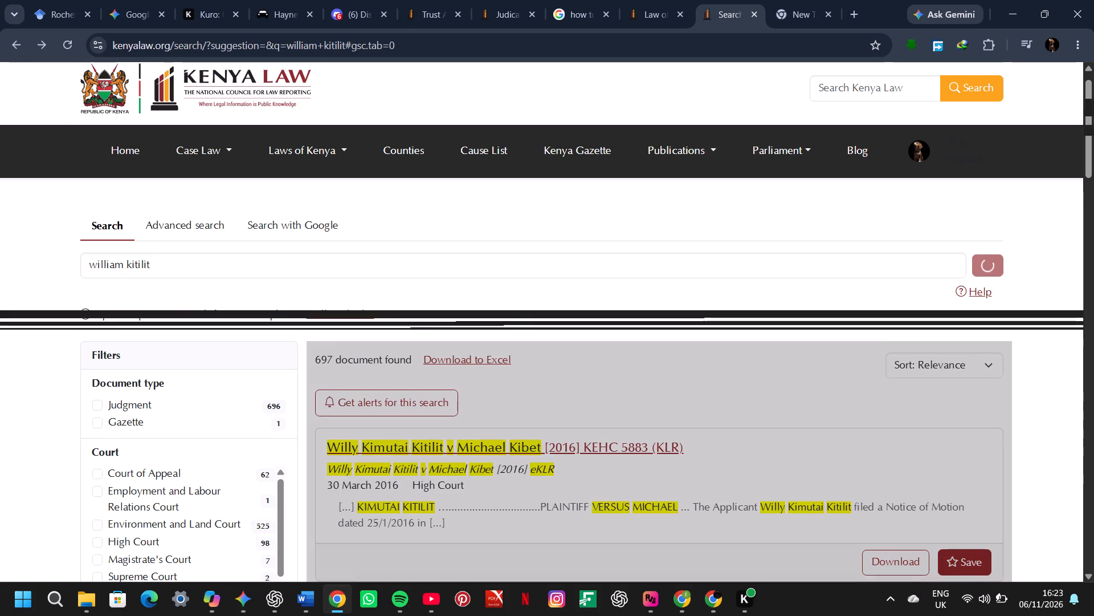
In Word, follow footnote 12's Maina & 87 others v Kagiri link to test it in the browser.
click(339, 599)
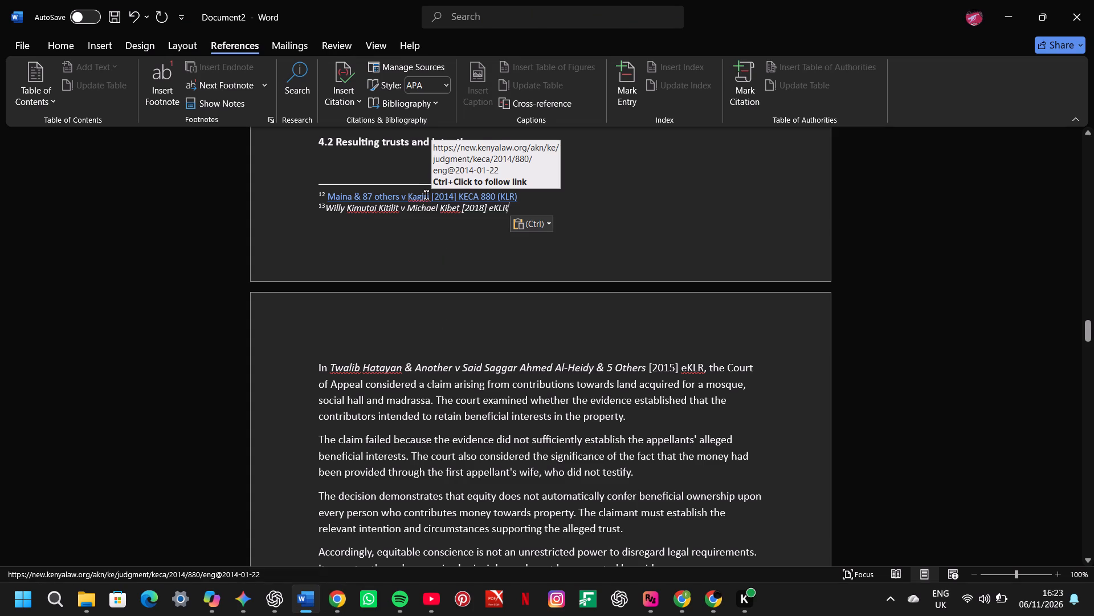
ctrl+click(426, 195)
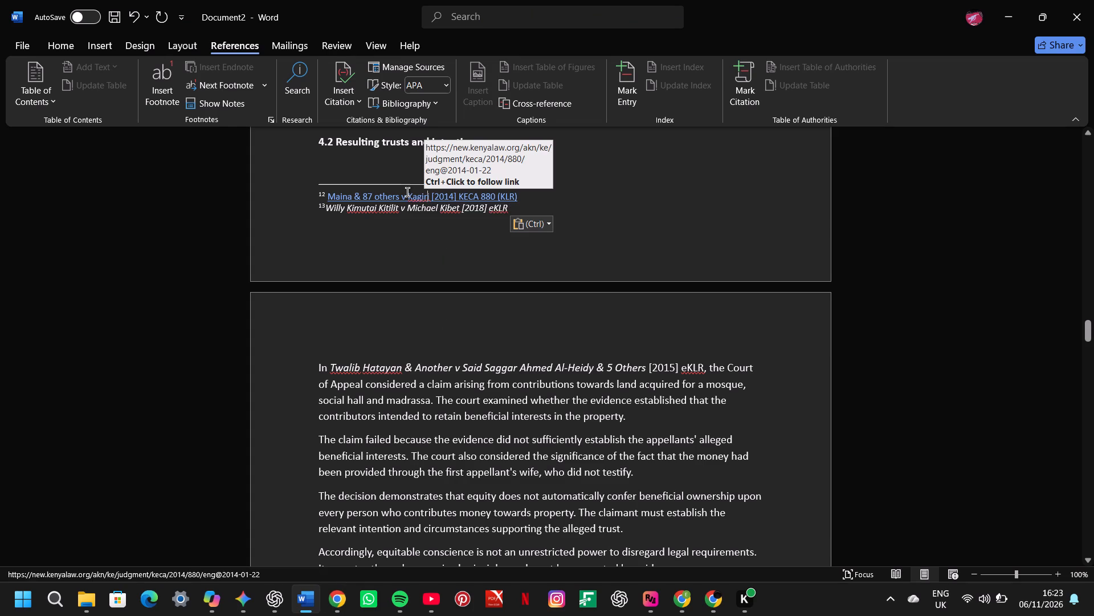
ctrl+click(407, 192)
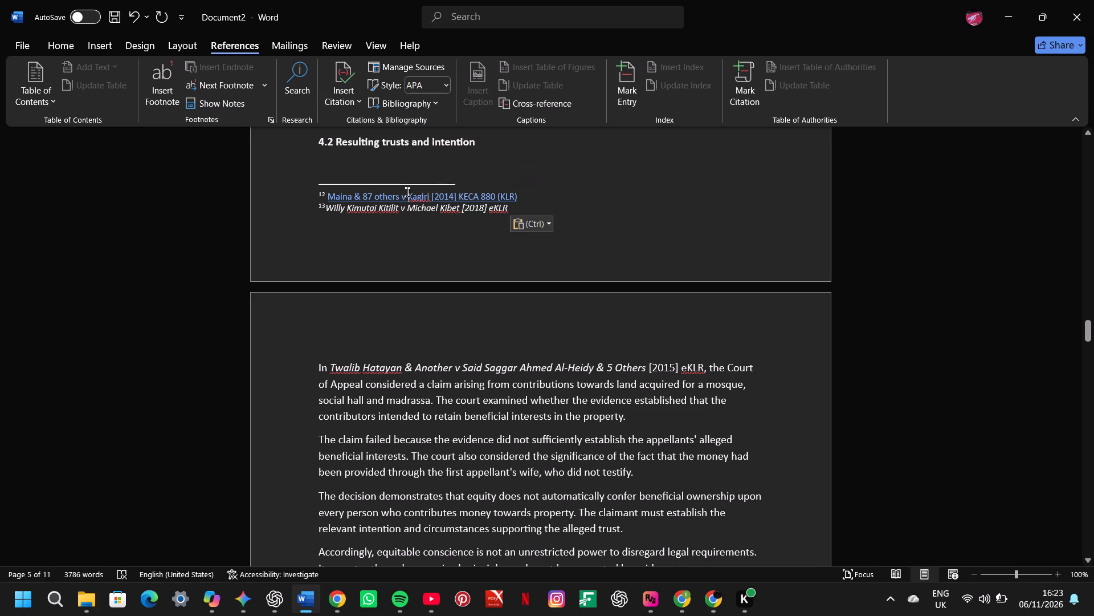
ctrl+click(407, 192)
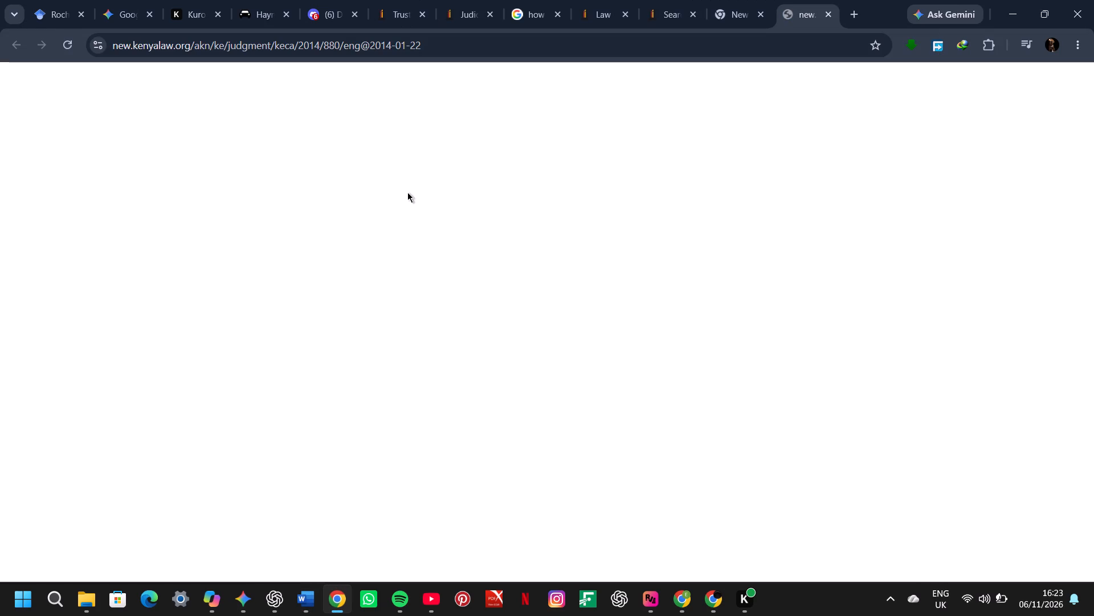
In Chrome, close the unused new tab beside the blank judgment tab.
click(764, 14)
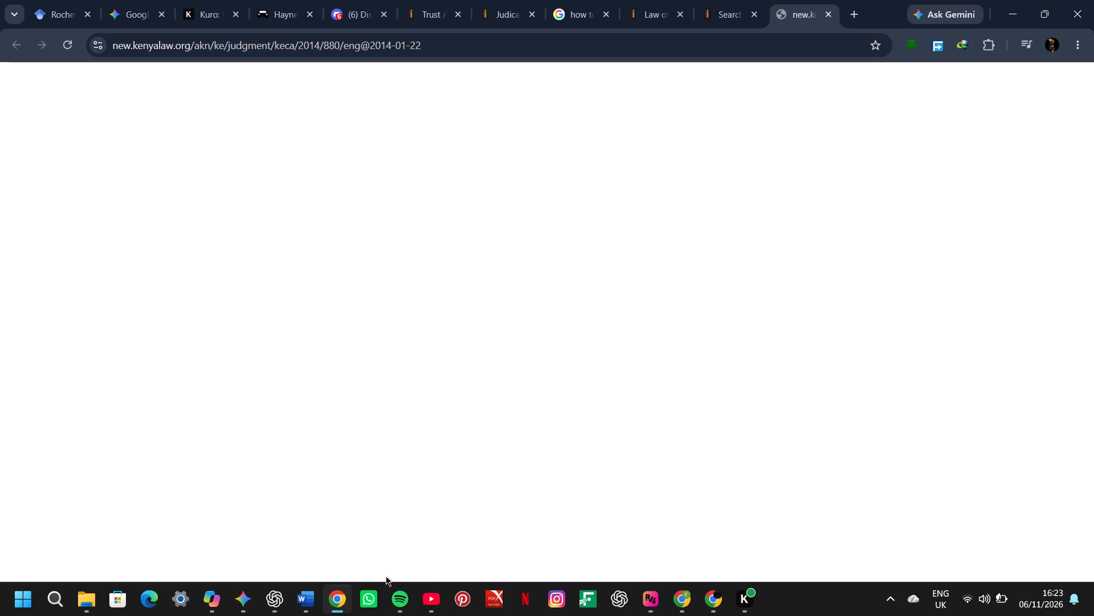
In Word's section 4.1, merge the paragraph starting "These decisions demonstrate" into the preceding paragraph that ends with footnote 13, separated by a space.
click(338, 602)
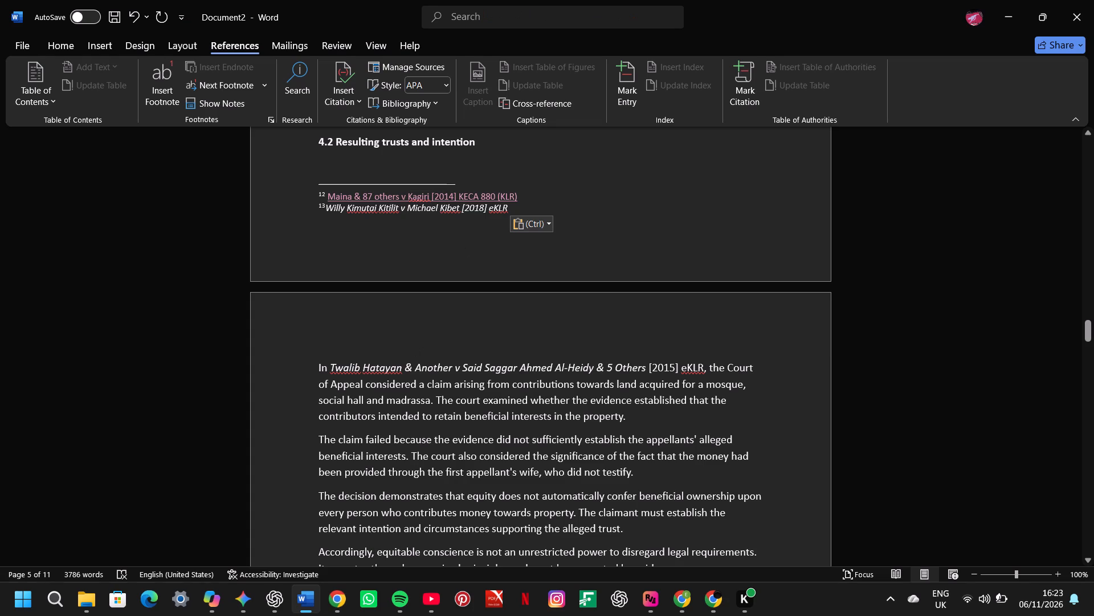
scroll(428, 282, up, 1)
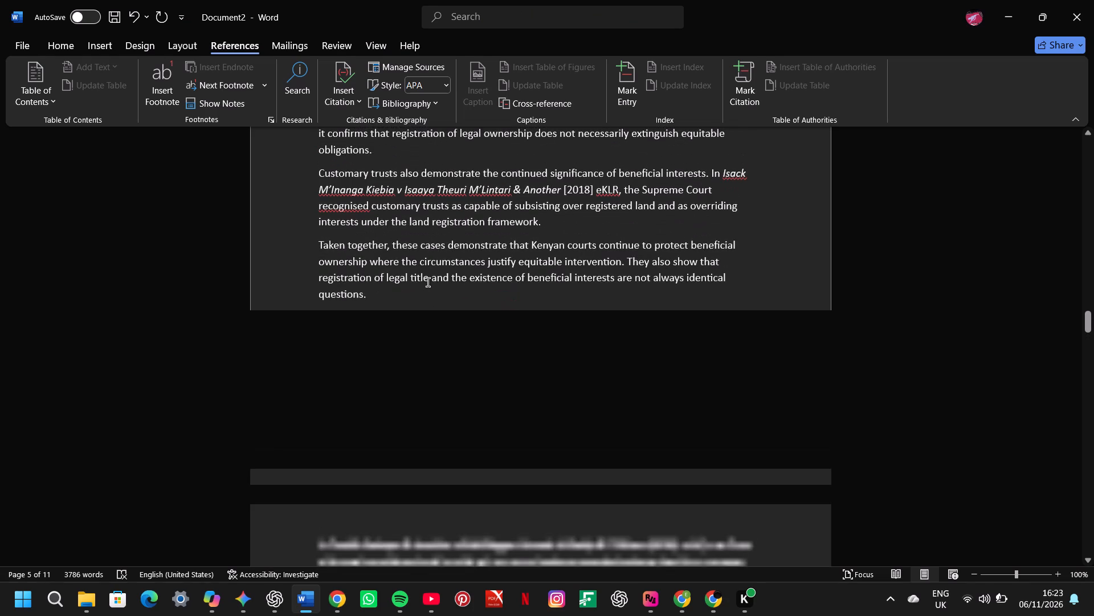
scroll(428, 282, up, 1)
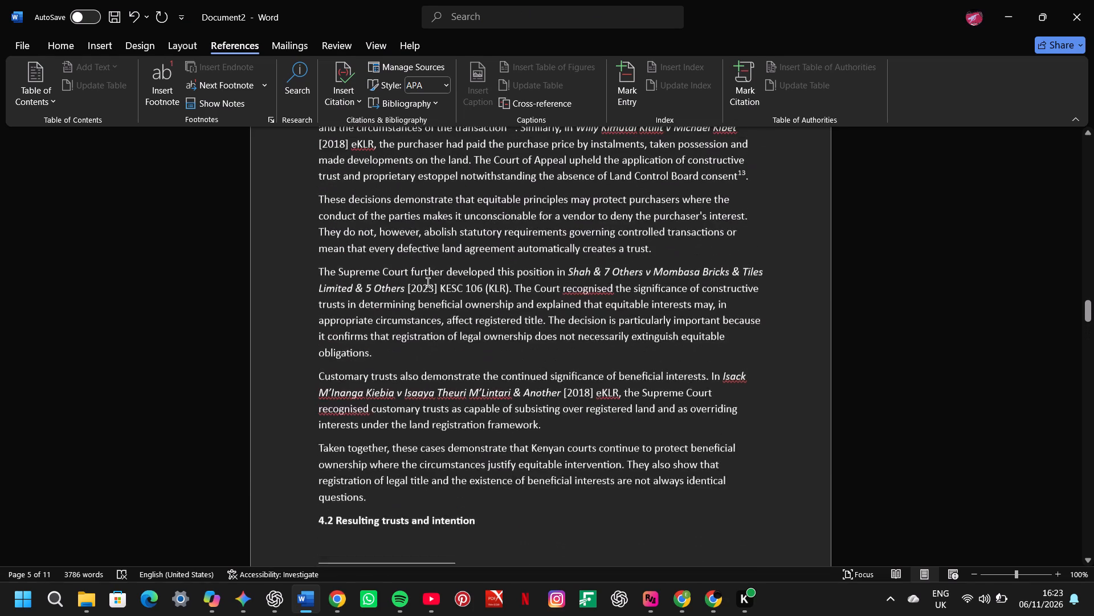
scroll(428, 282, up, 1)
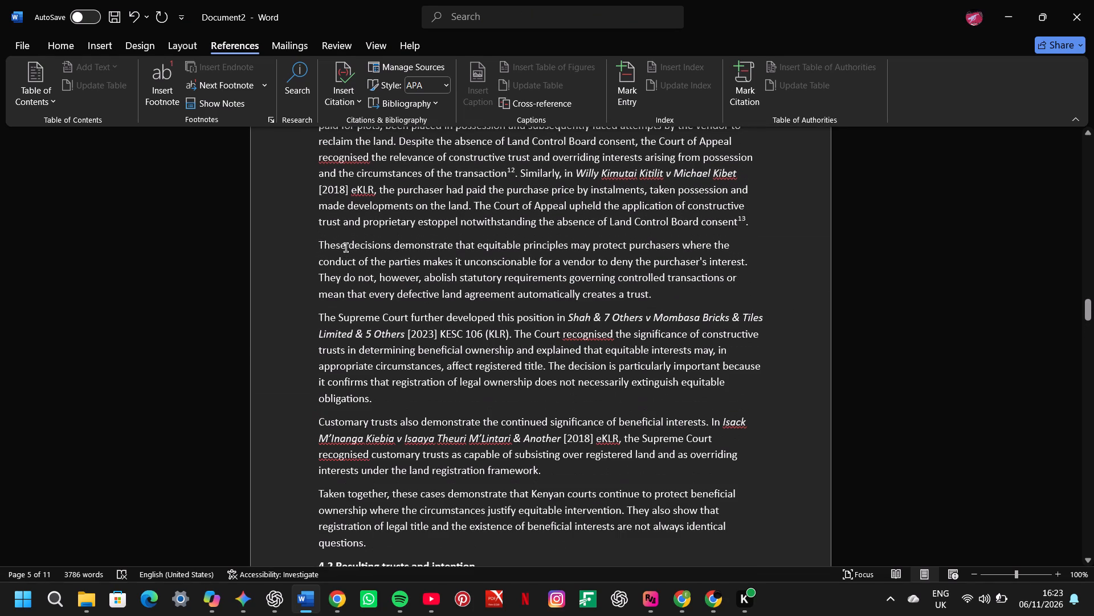
click(313, 248)
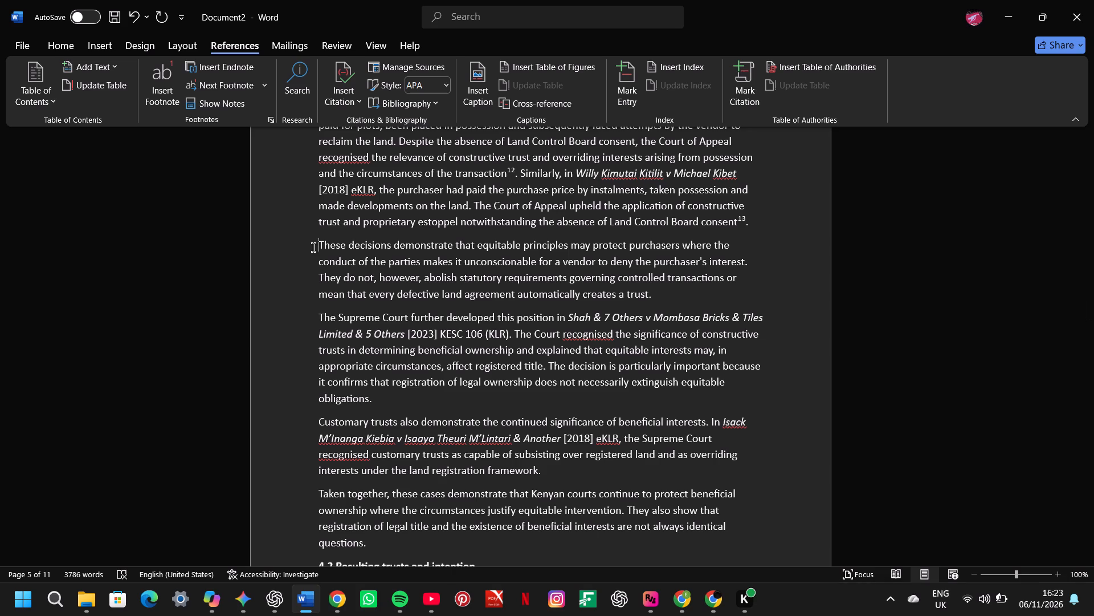
key(BackSpace)
key(space)
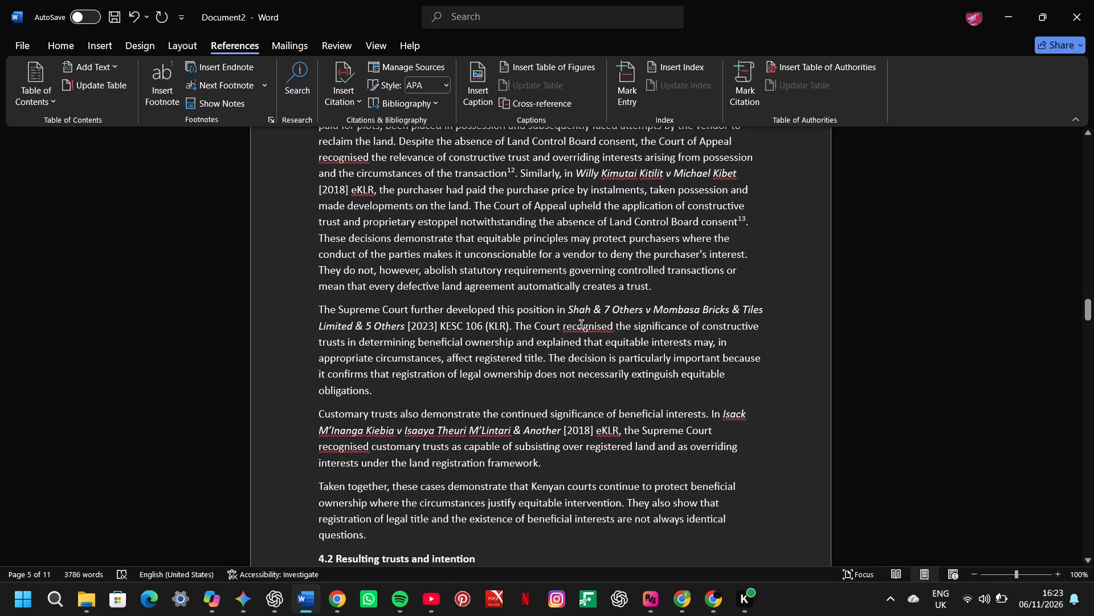
click(340, 608)
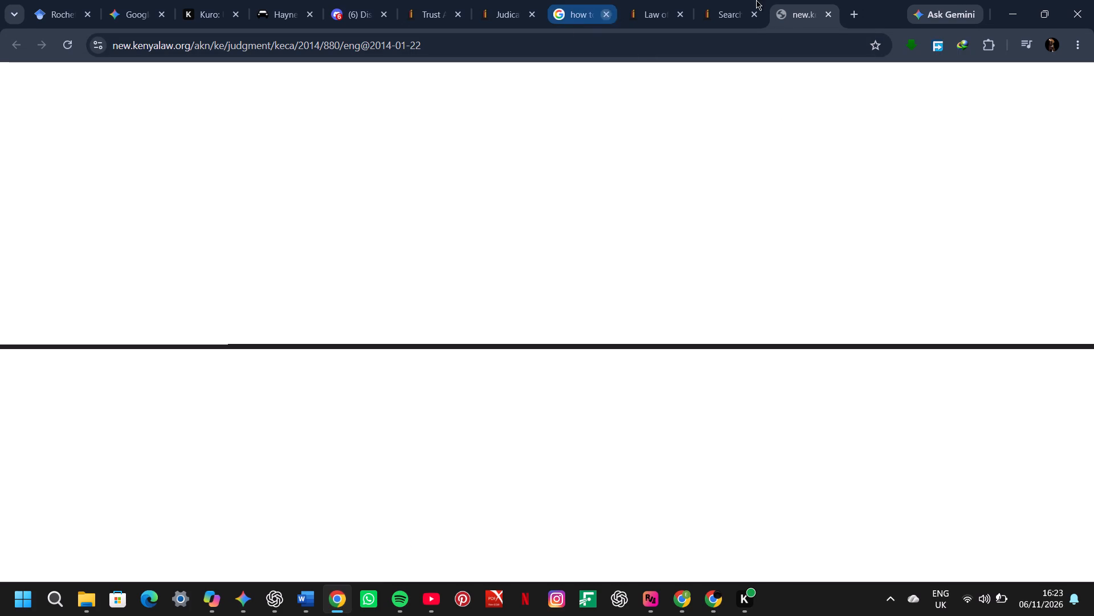
click(806, 9)
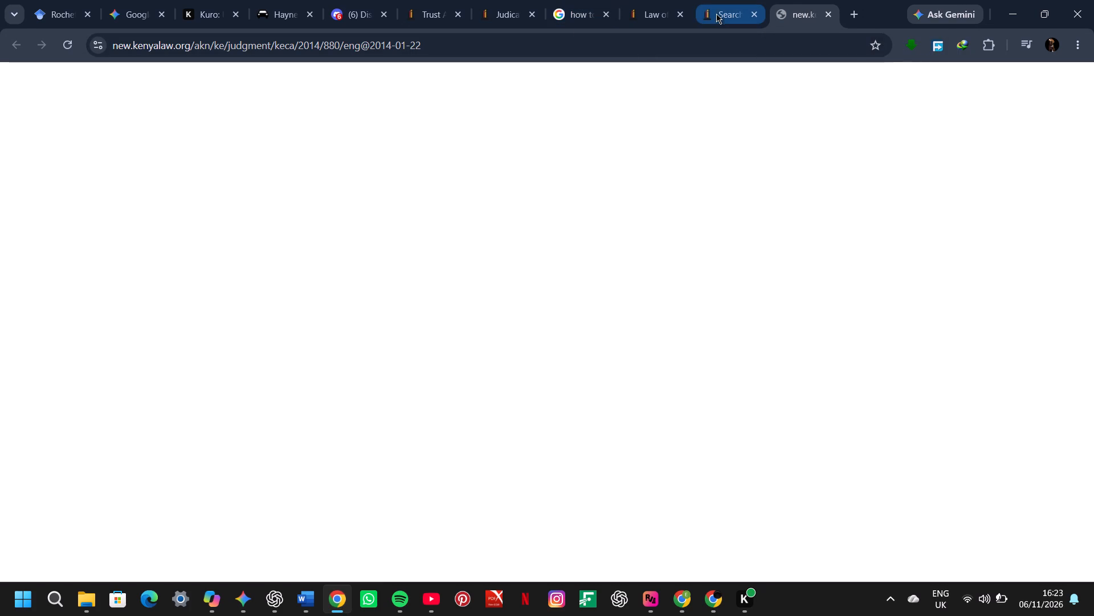
click(716, 13)
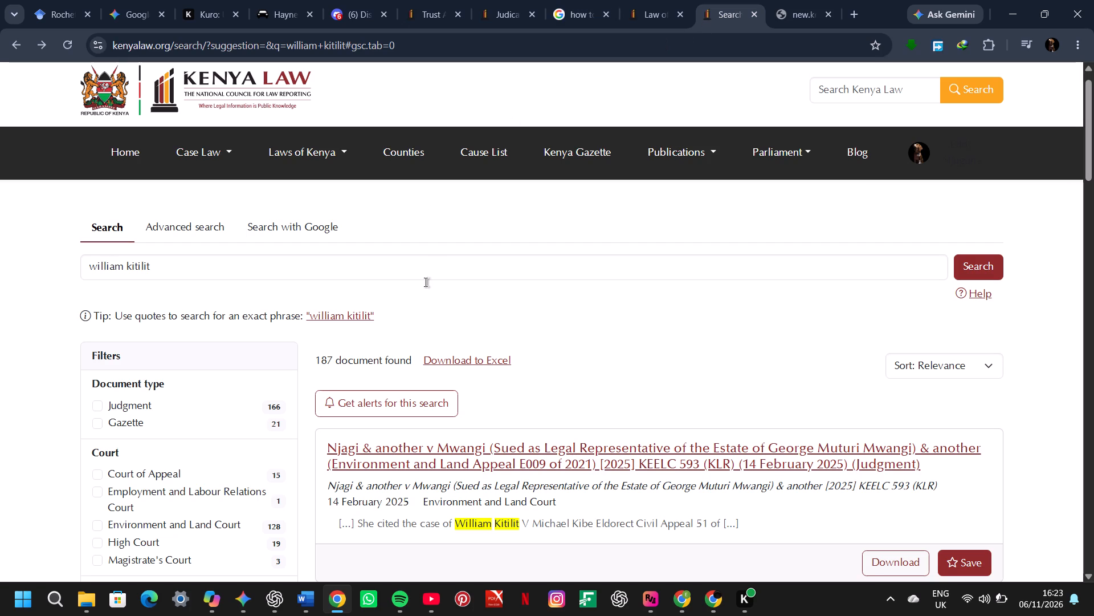
click(222, 266)
key(BackSpace)
key(BackSpace)
key(BackSpace)
key(BackSpace)
key(BackSpace)
key(BackSpace)
key(BackSpace)
key(BackSpace)
key(BackSpace)
key(BackSpace)
key(BackSpace)
key(BackSpace)
key(BackSpace)
key(BackSpace)
key(BackSpace)
key(BackSpace)
key(BackSpace)
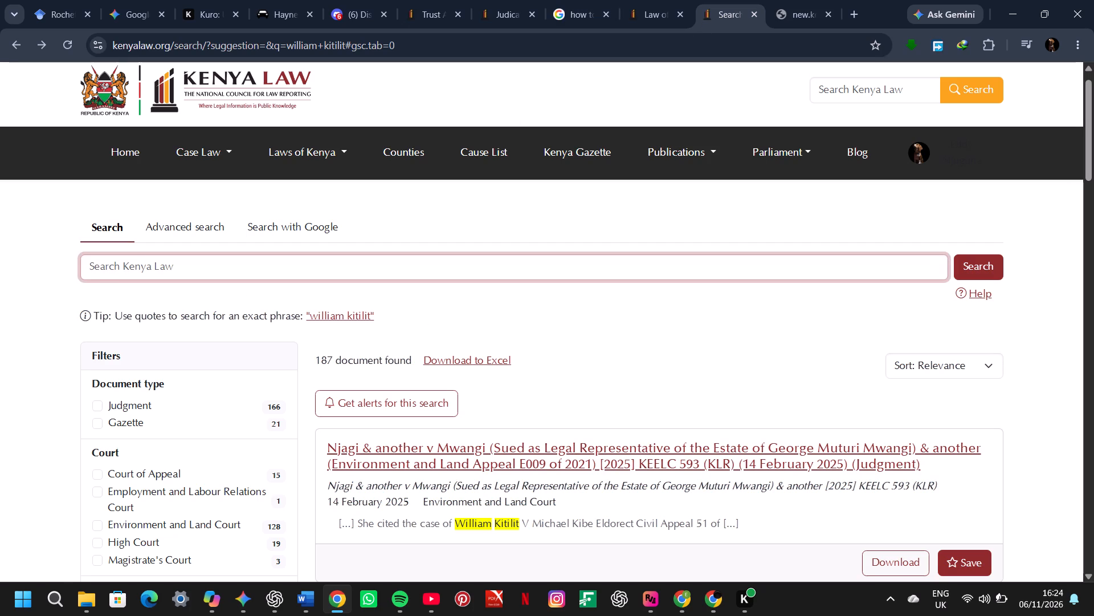
Copy footnote 12's citation from Word and search Kenya Law for Maina & 87 others v Kagiri [2014] KECA 880 (KLR).
click(315, 597)
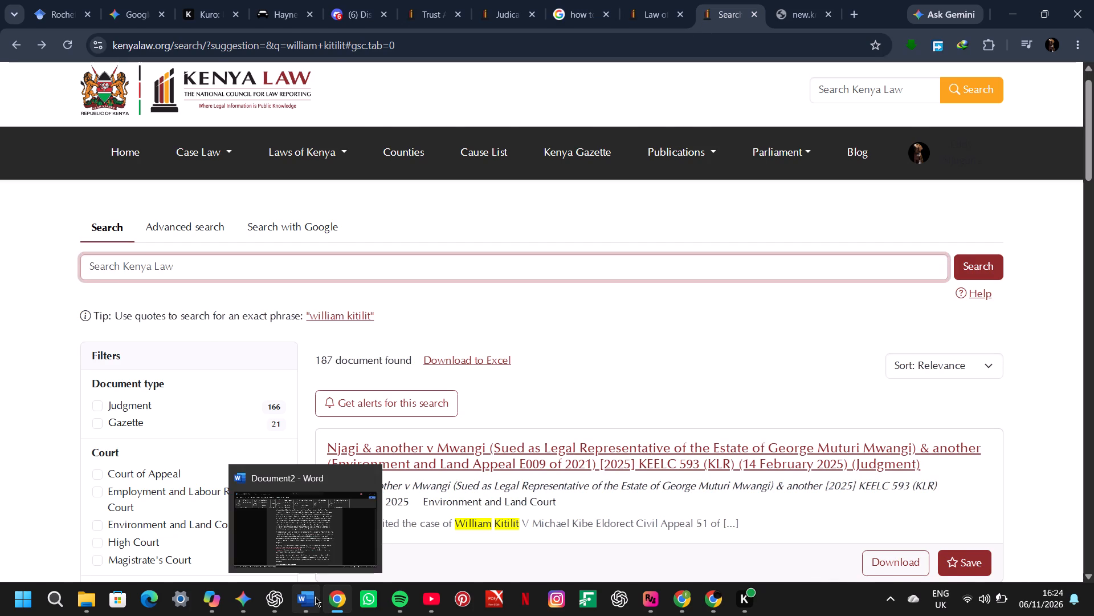
scroll(409, 485, down, 1)
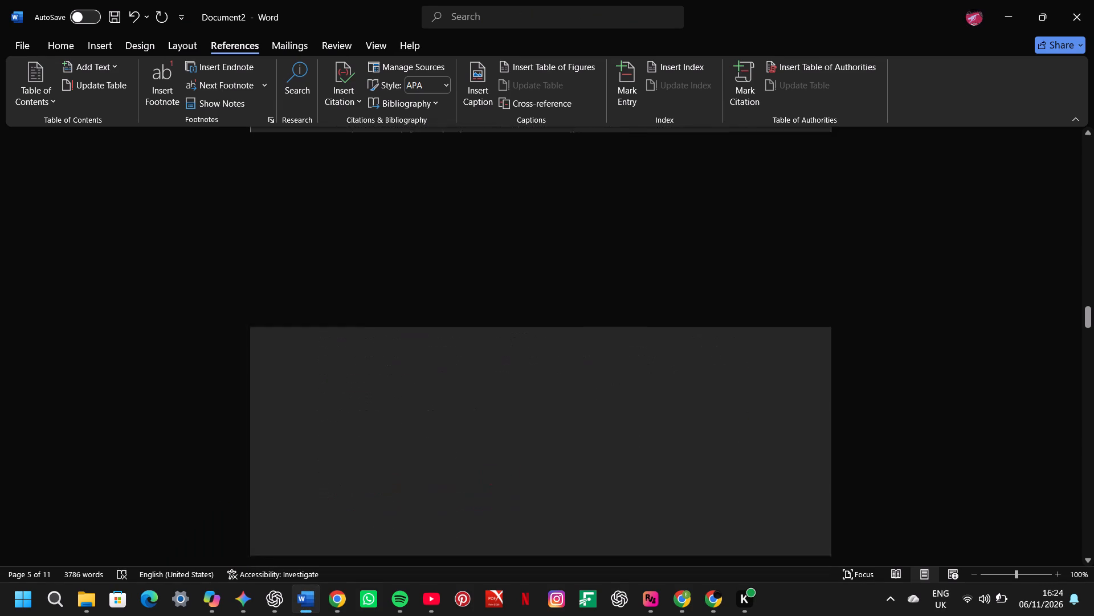
drag(522, 470, 326, 468)
key(ctrl+c)
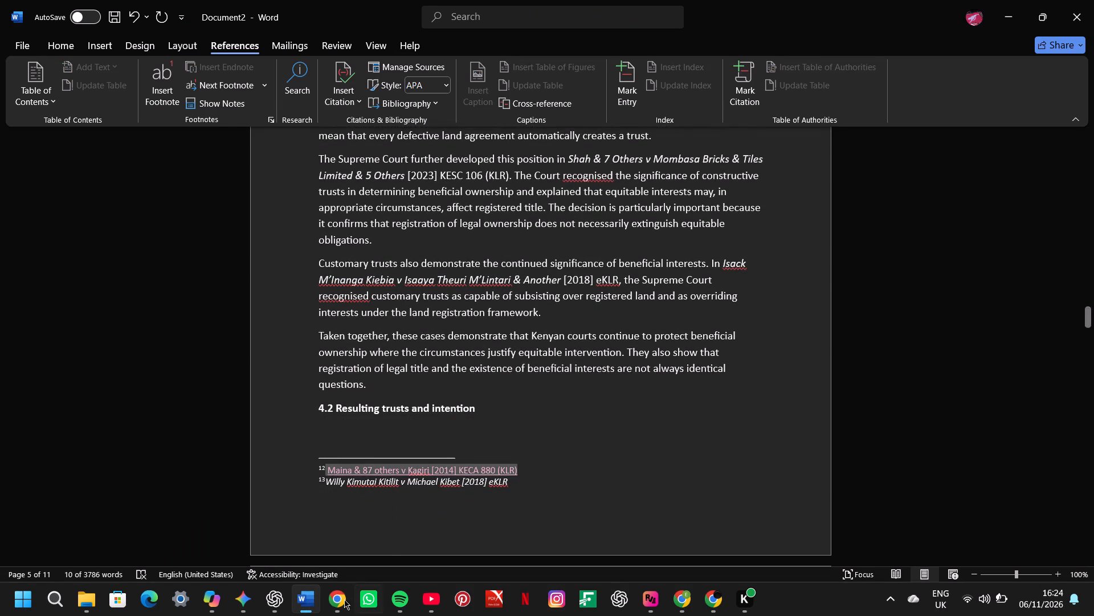
click(321, 606)
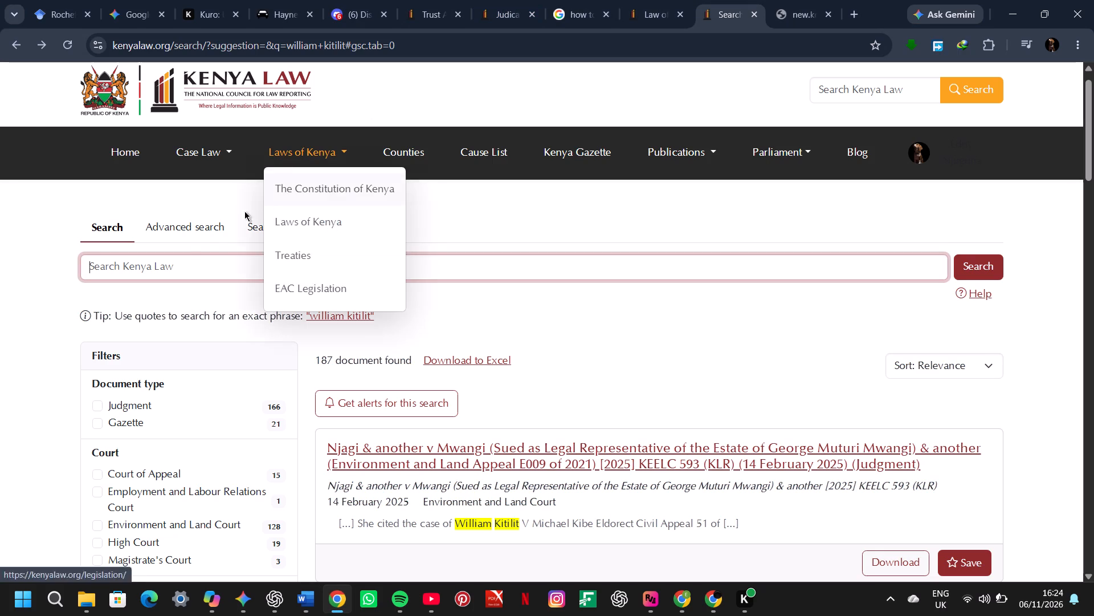
click(196, 257)
key(ctrl+v)
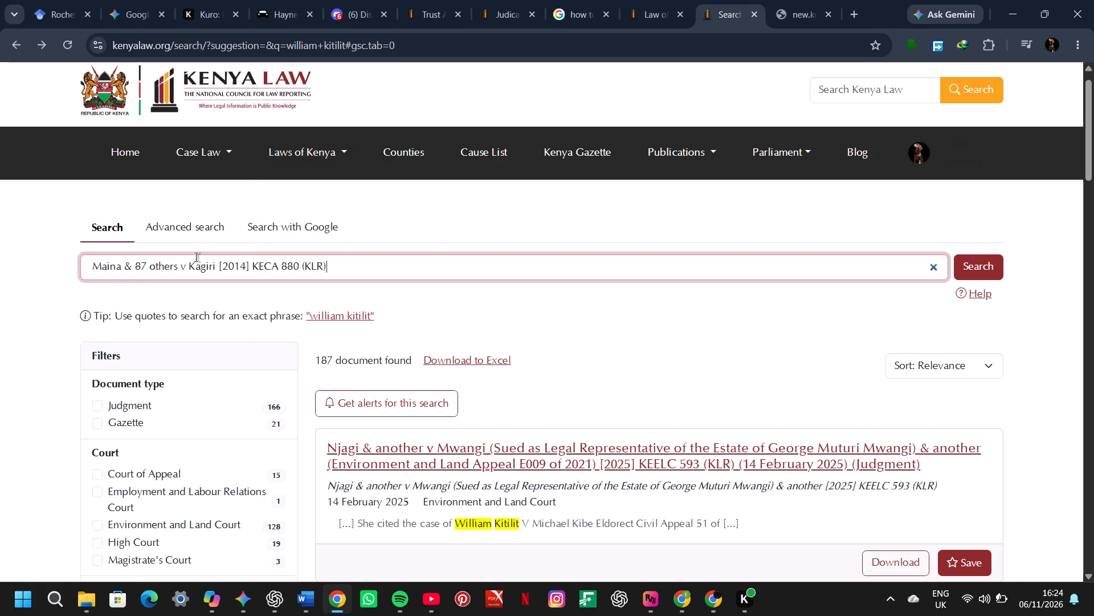
key(Return)
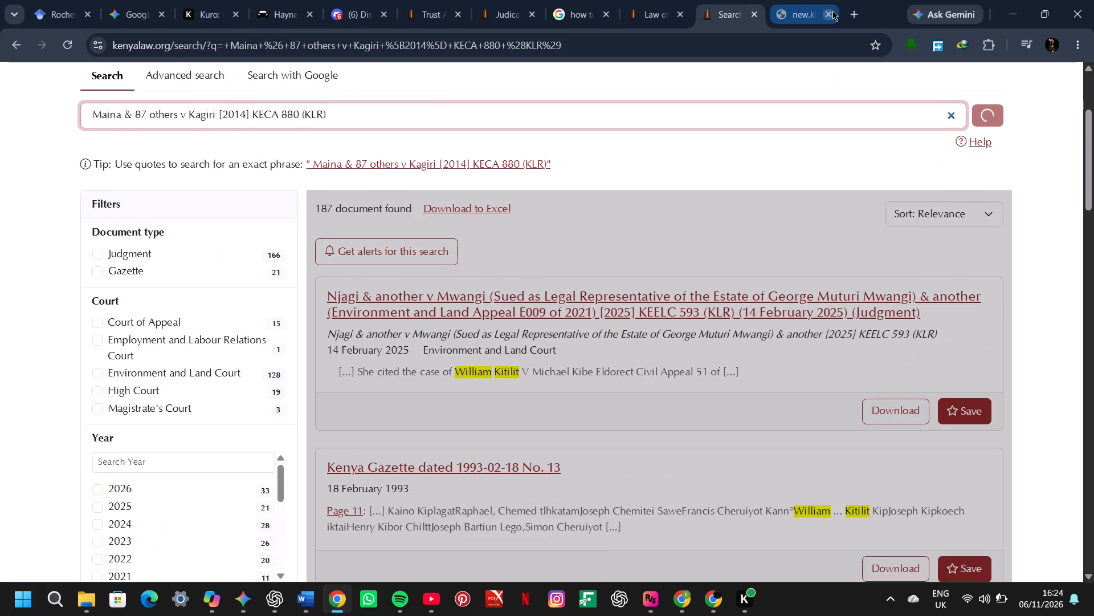
Close the blank new.kenyalaw.org tab opened from footnote 12's link.
click(832, 11)
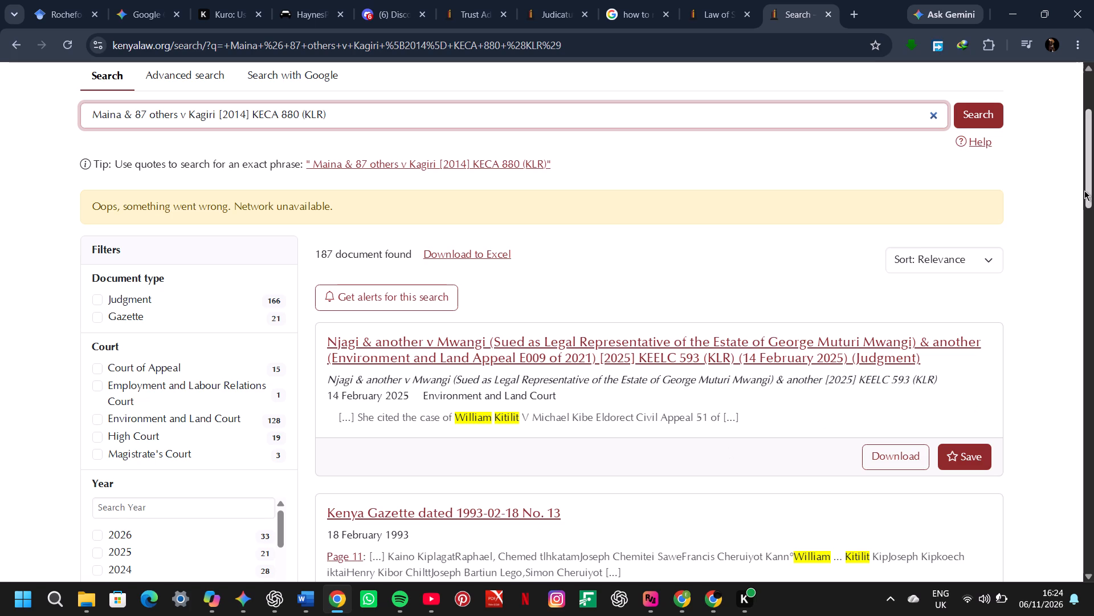
Run the Kenya Law search for Maina & 87 others v Kagiri again.
click(981, 120)
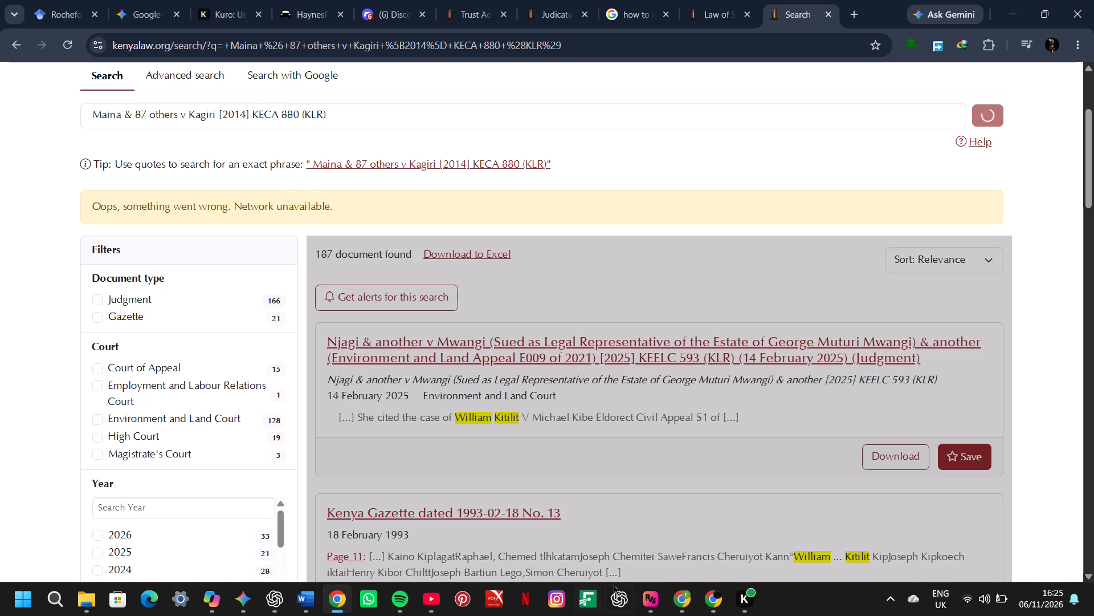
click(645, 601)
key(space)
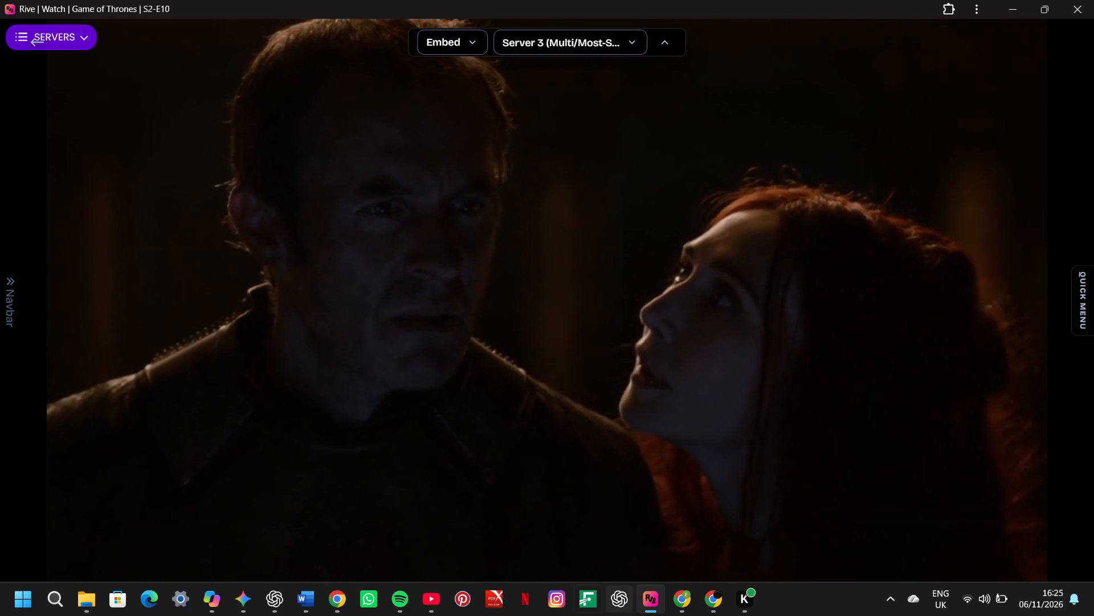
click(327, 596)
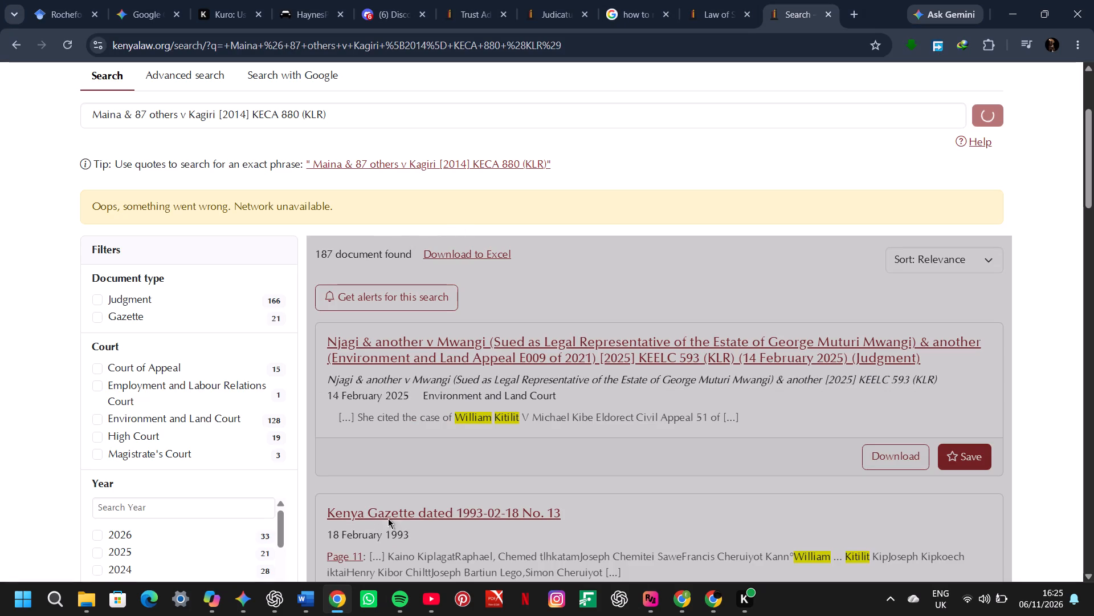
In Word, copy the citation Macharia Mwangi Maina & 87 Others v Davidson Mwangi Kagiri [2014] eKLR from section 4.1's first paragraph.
click(309, 599)
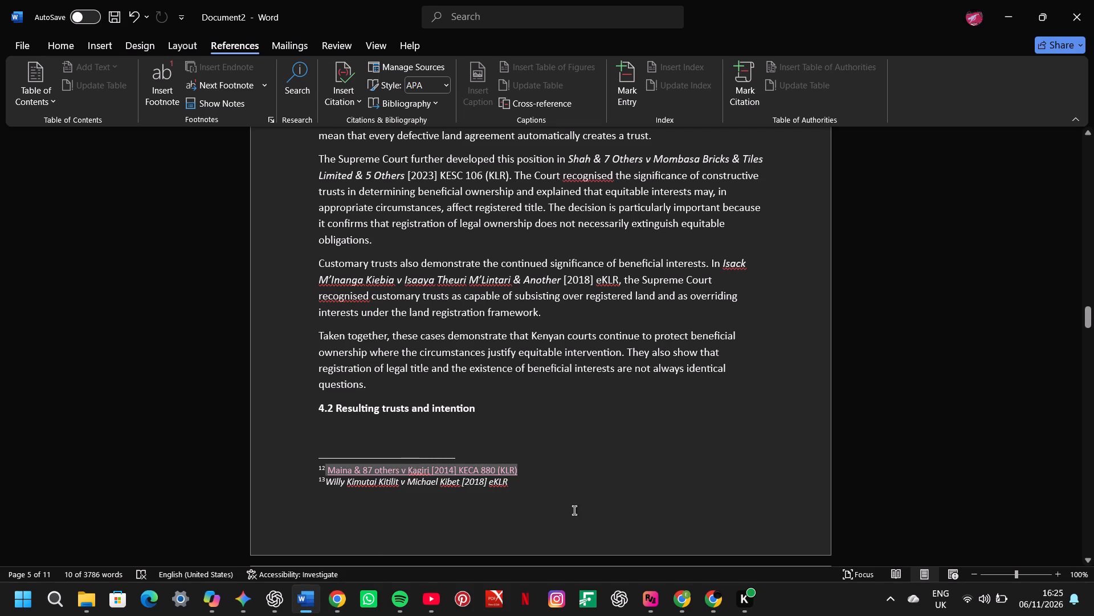
click(574, 510)
scroll(574, 510, up, 1)
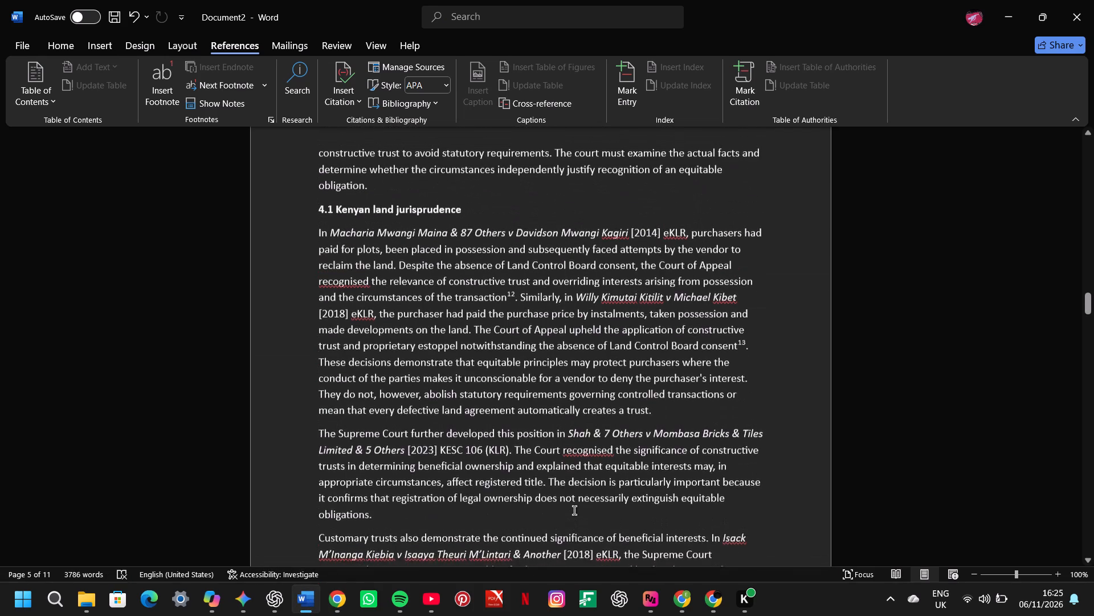
scroll(574, 510, up, 1)
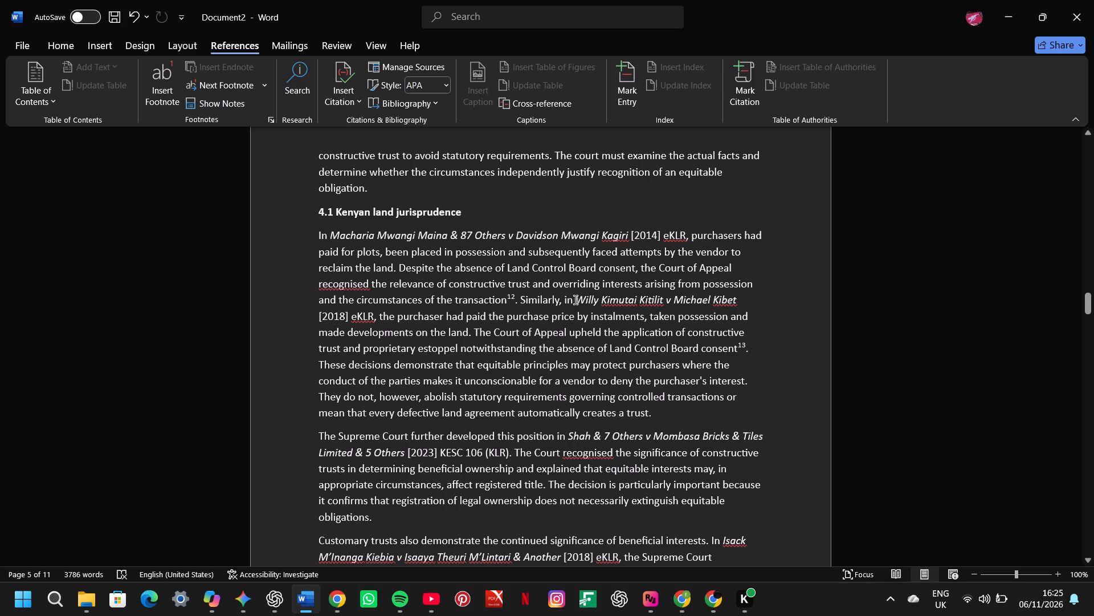
drag(329, 236, 356, 236)
drag(356, 236, 681, 228)
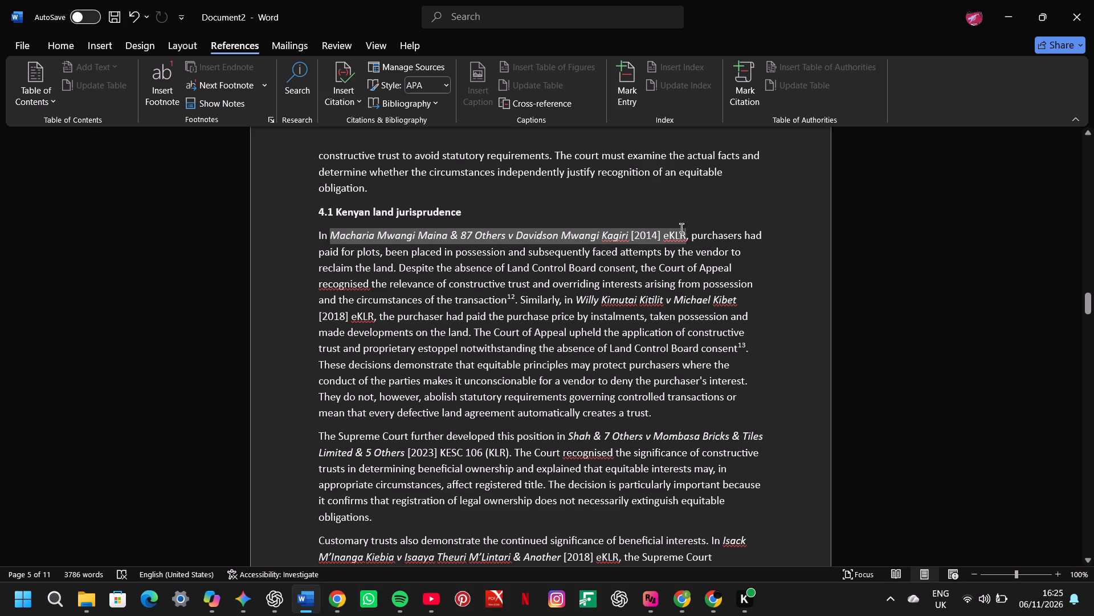
drag(681, 228, 686, 233)
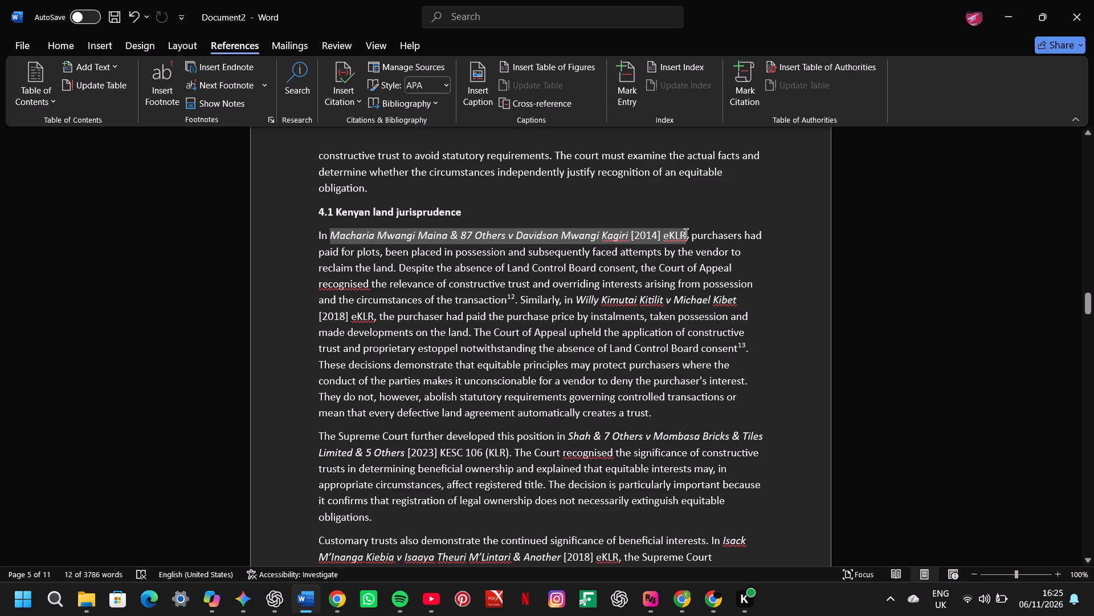
key(ctrl+c)
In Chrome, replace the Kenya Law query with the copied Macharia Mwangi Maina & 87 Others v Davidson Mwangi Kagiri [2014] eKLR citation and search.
click(337, 591)
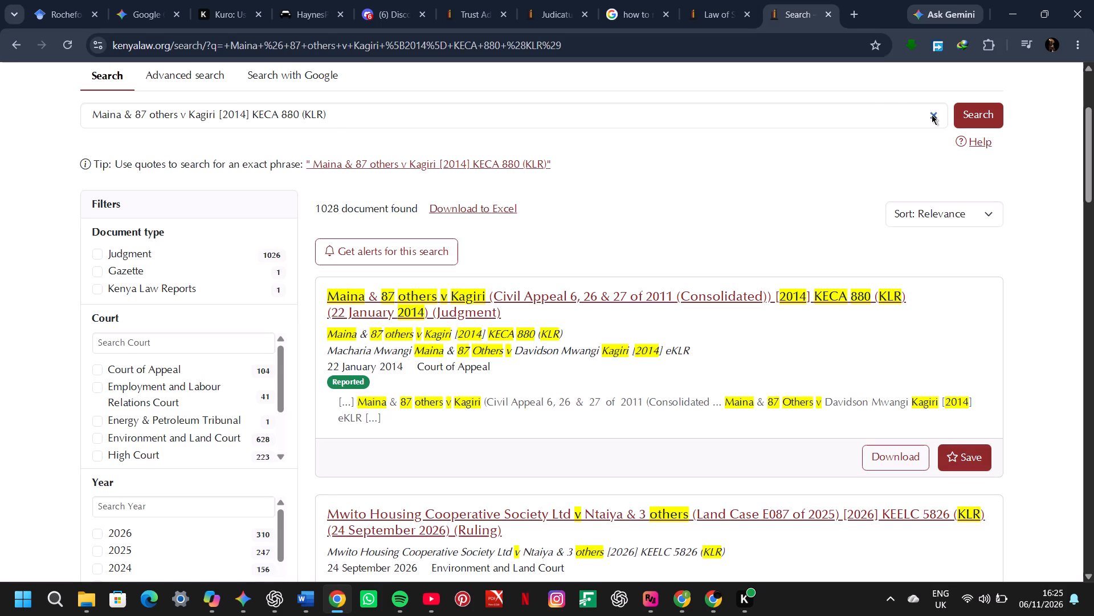
click(935, 117)
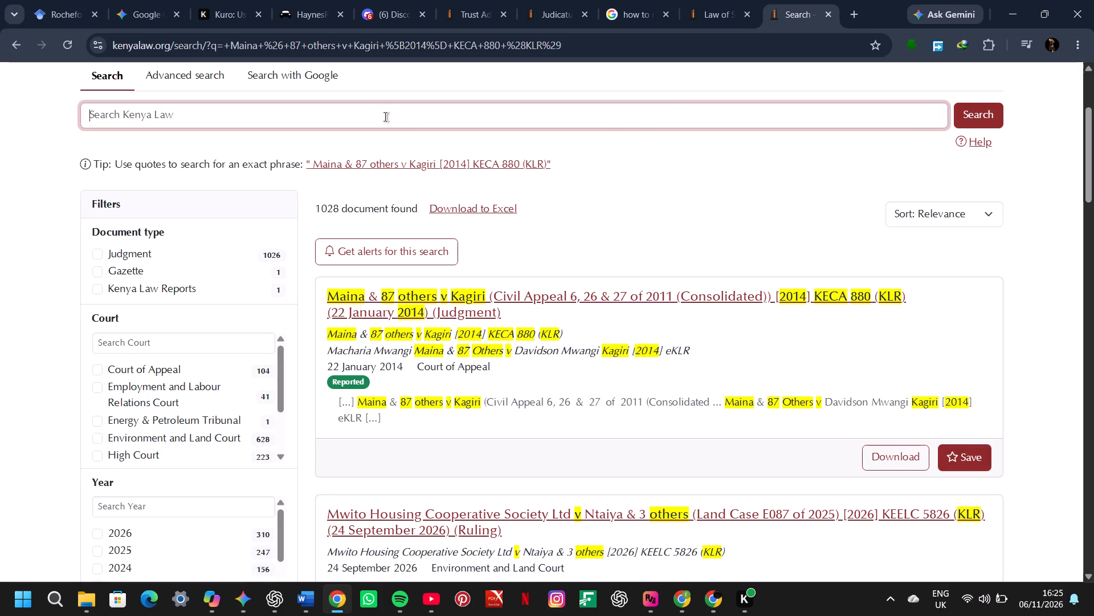
click(385, 117)
key(ctrl+v)
key(Return)
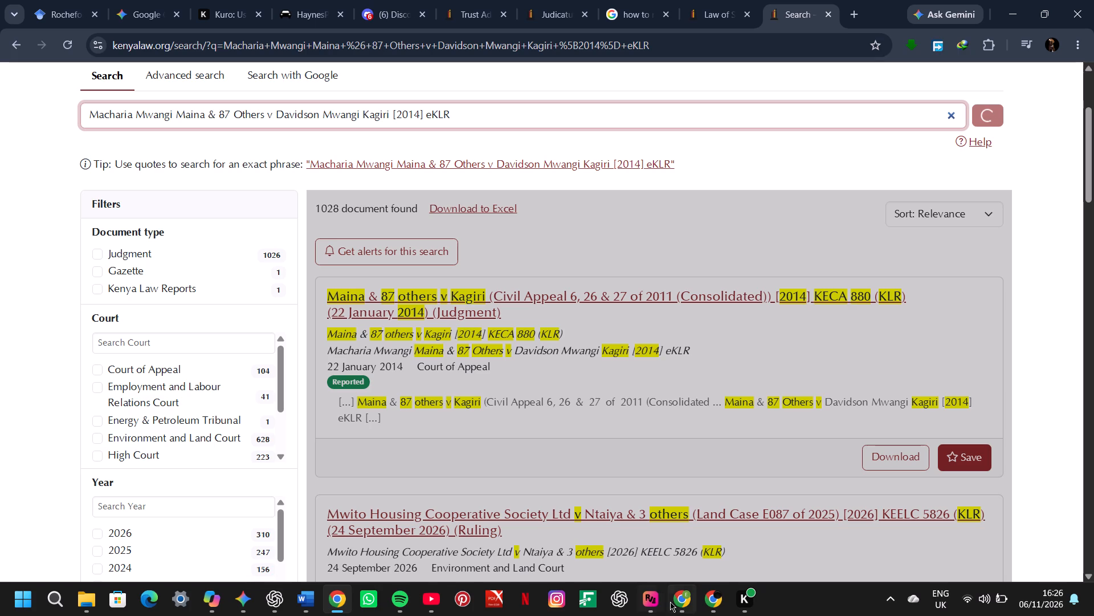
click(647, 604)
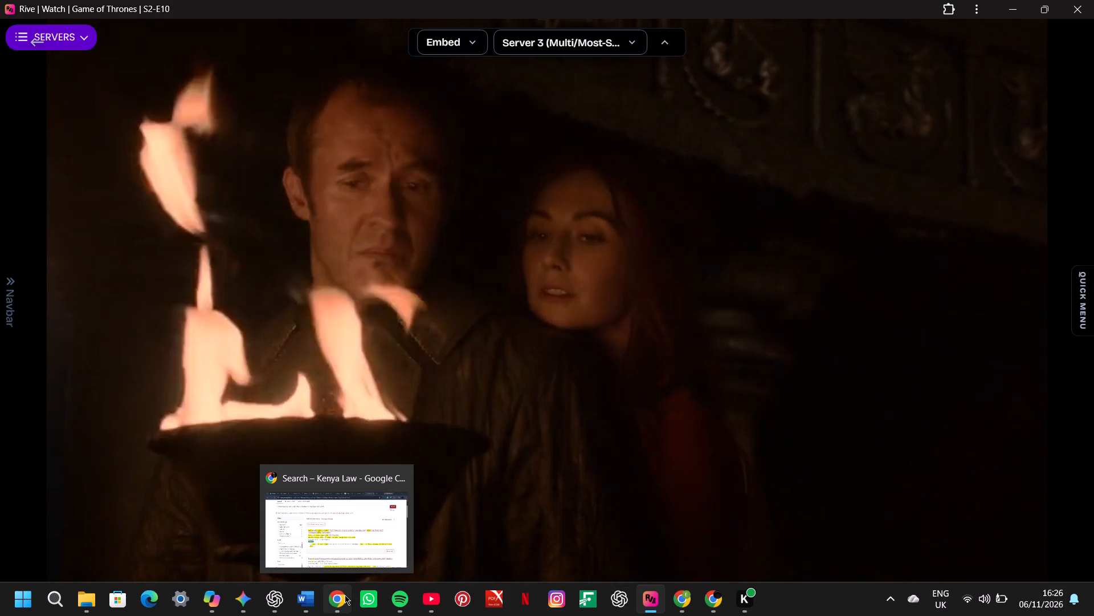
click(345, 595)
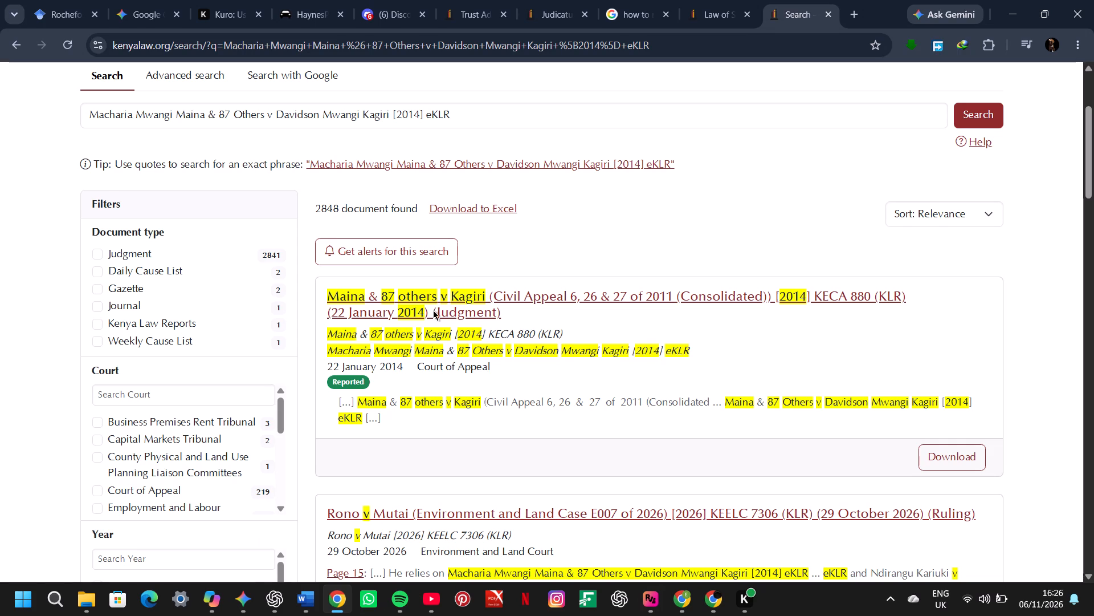
Open the Maina & 87 others v Kagiri [2014] KECA 880 (KLR) judgment from the search results.
click(430, 300)
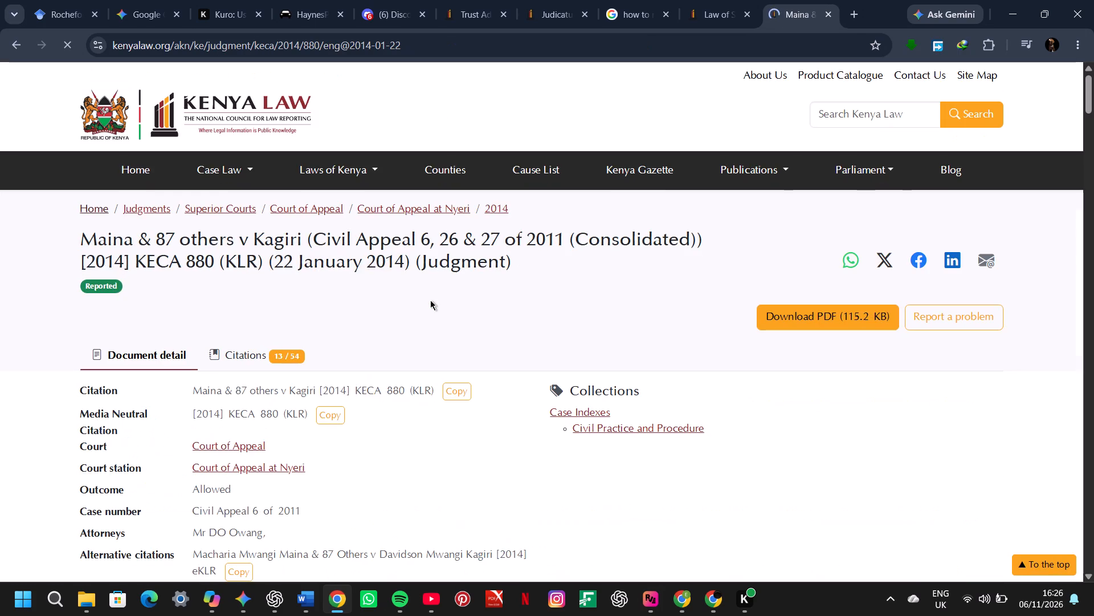
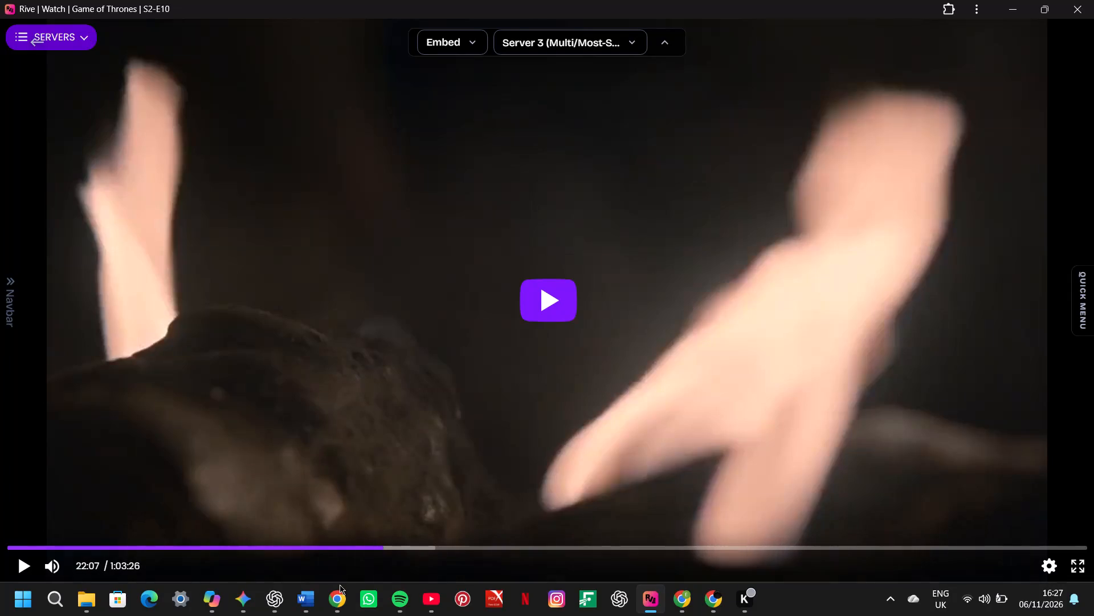
In Word, copy the citation Shah & 7 Others v Mombasa Bricks & Tiles Limited & 5 Others [2023] KESC 106 (KLR) from section 4.1.
click(311, 595)
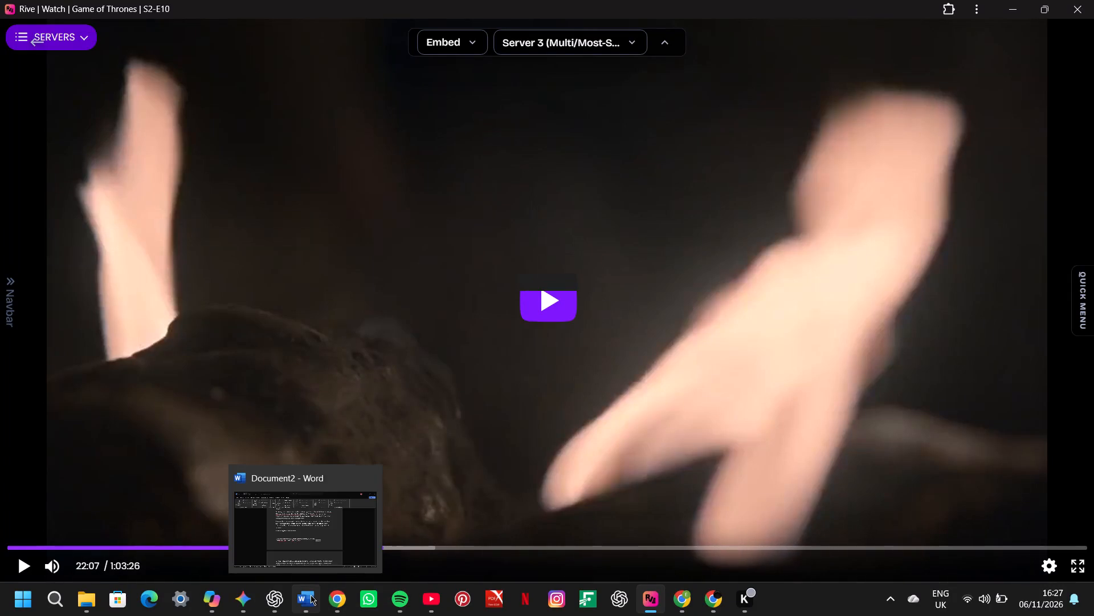
click(589, 437)
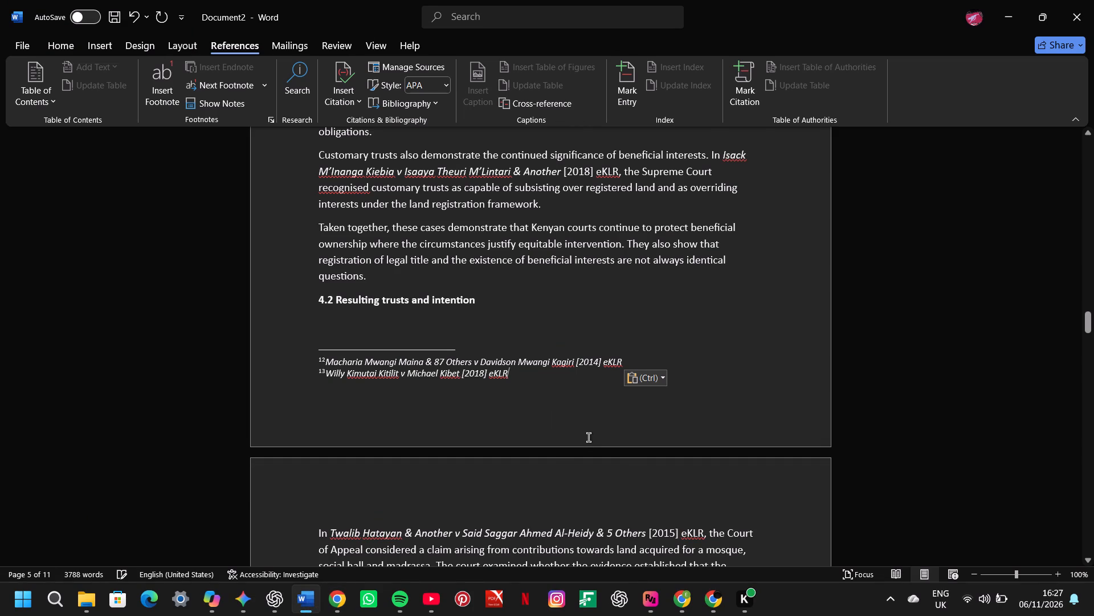
scroll(589, 437, up, 1)
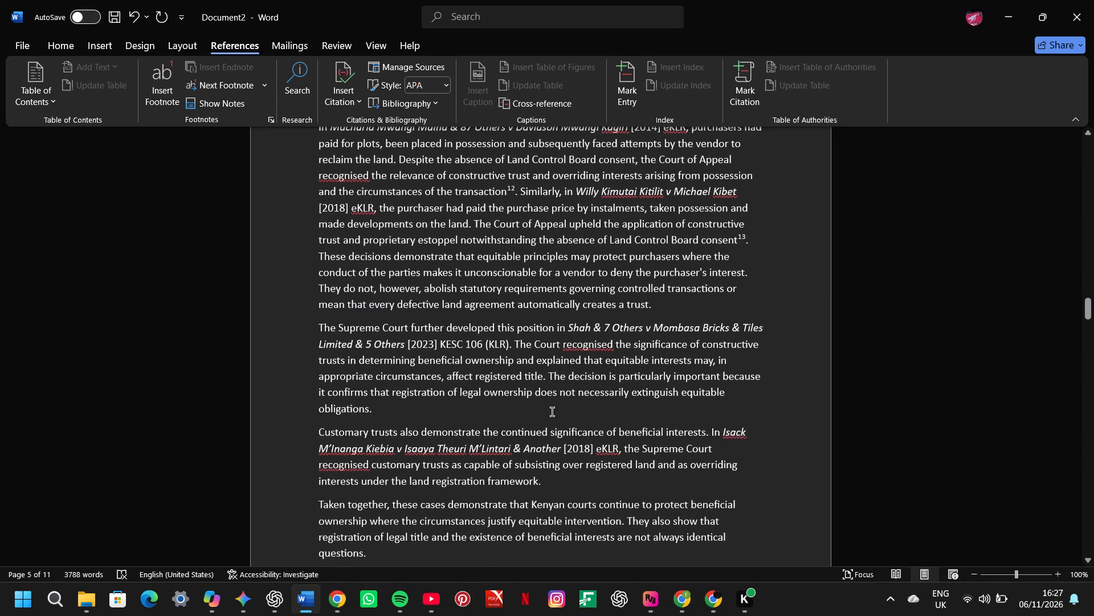
click(318, 326)
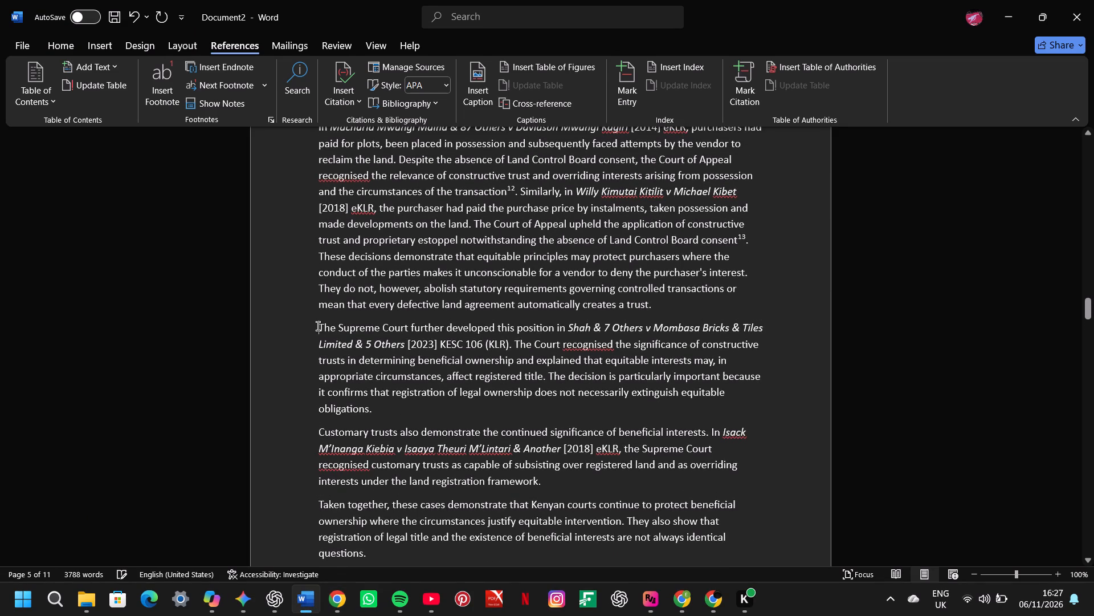
drag(570, 326, 609, 324)
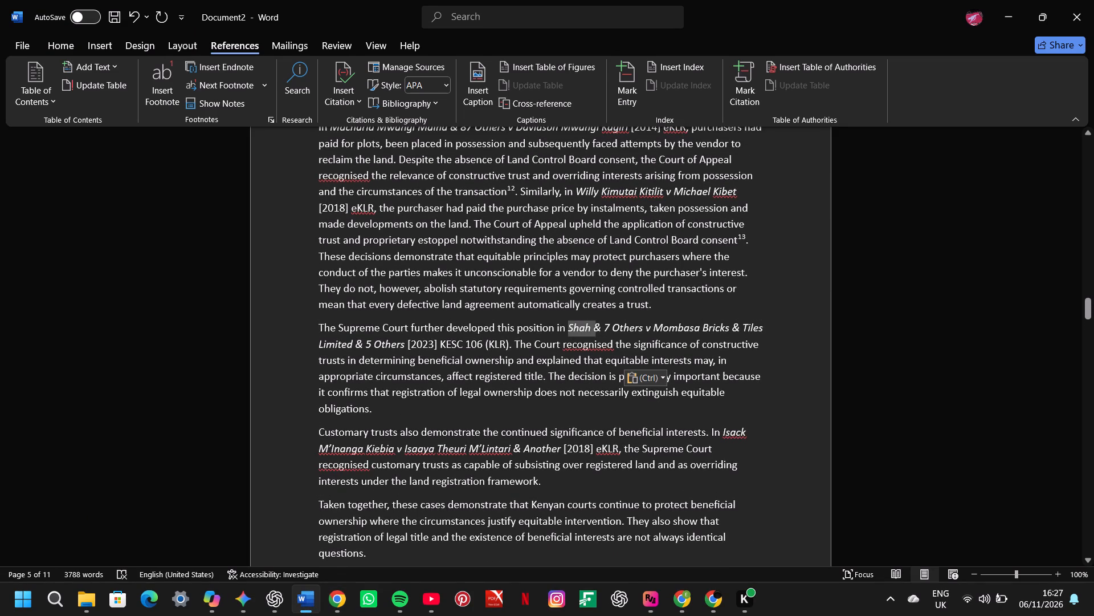
drag(609, 324, 504, 345)
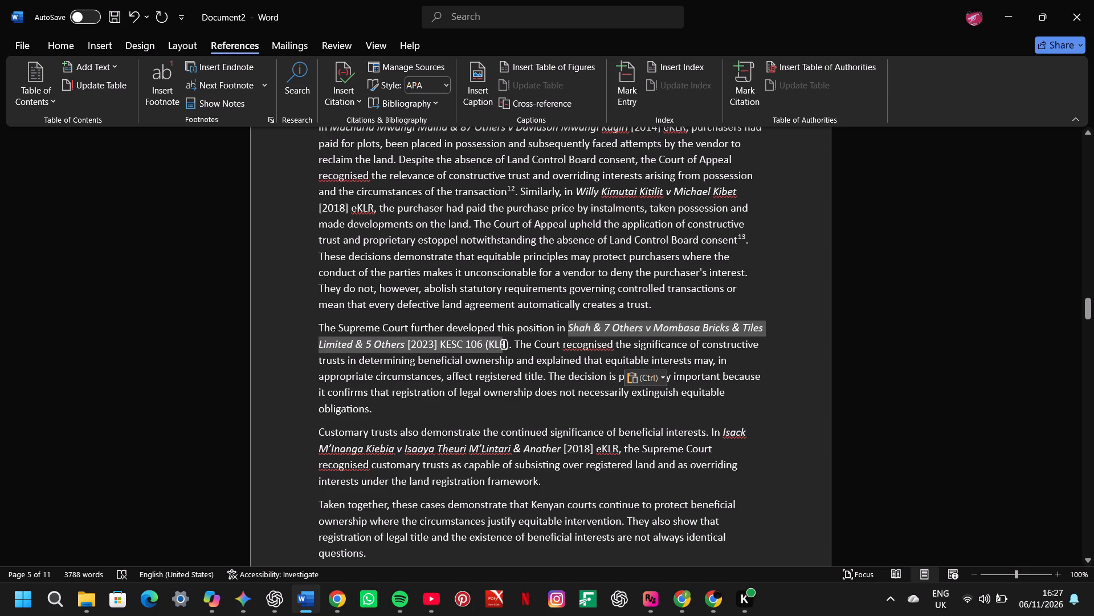
drag(504, 345, 507, 346)
key(ctrl+c)
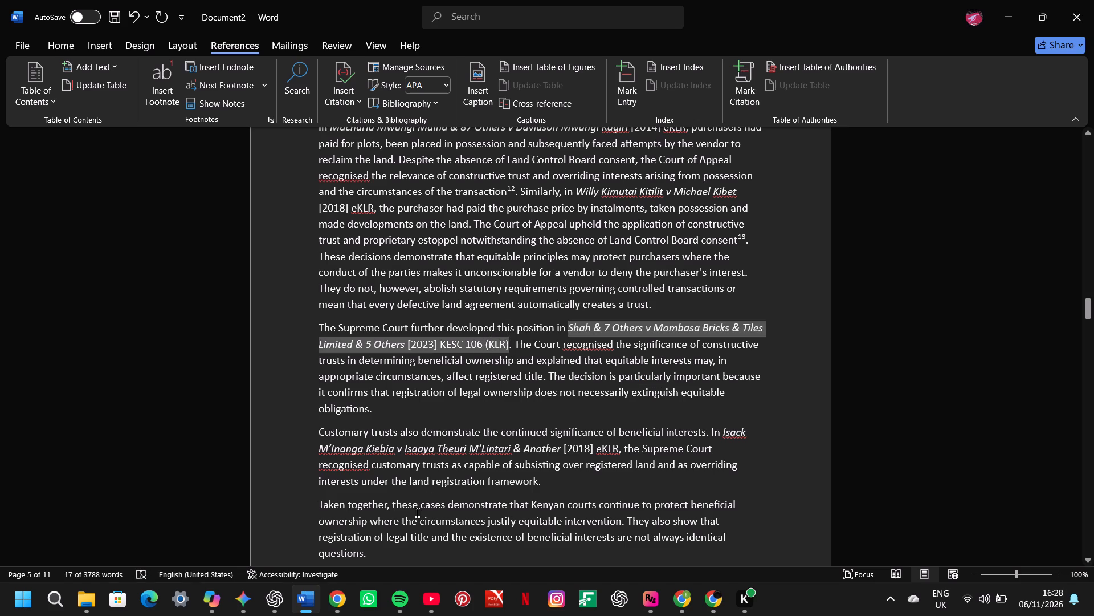
In Chrome, return to the Kenya Law search and replace the query with the copied Shah & 7 Others v Mombasa Bricks citation.
click(342, 615)
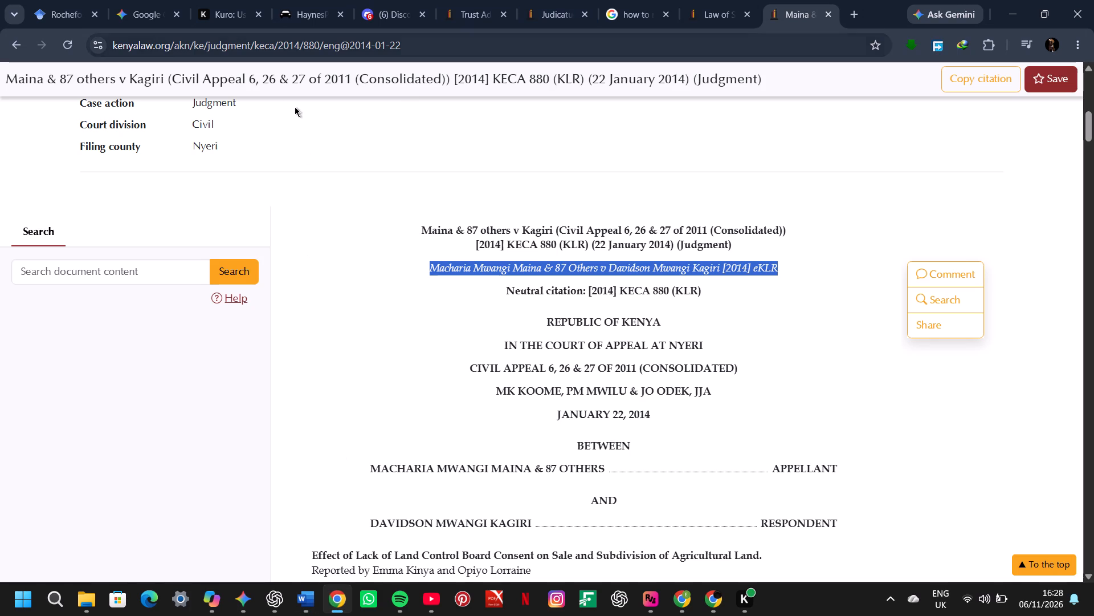
scroll(368, 147, up, 6)
click(14, 44)
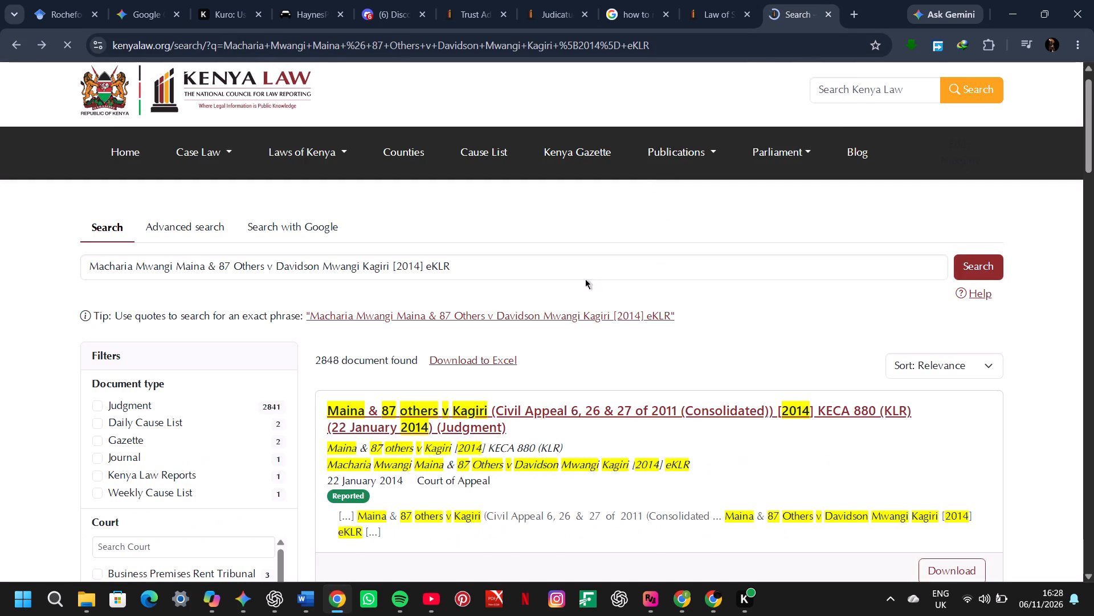
click(933, 263)
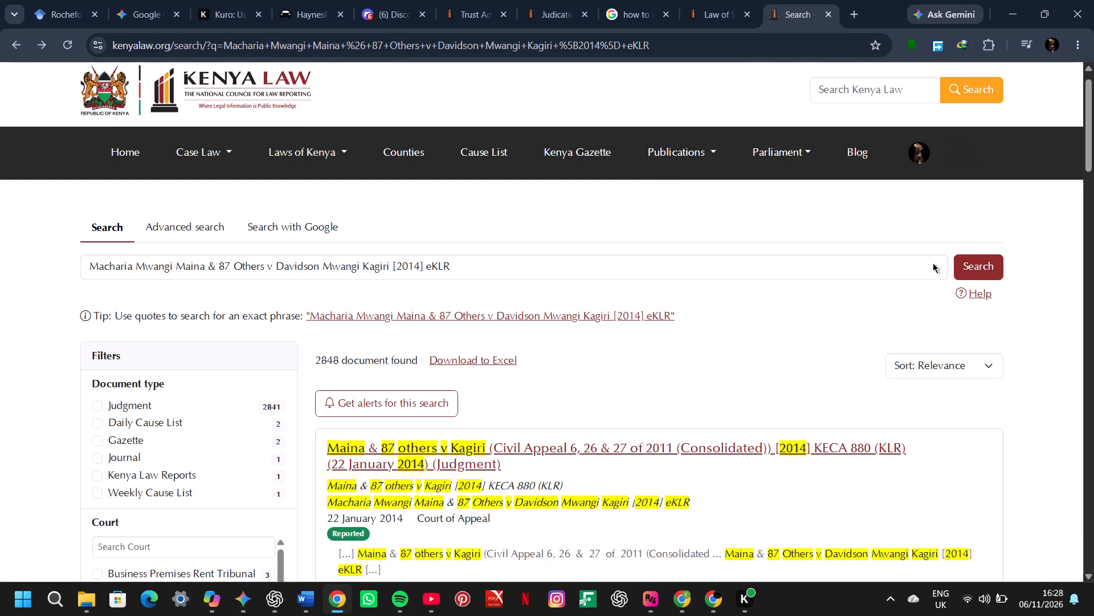
click(915, 263)
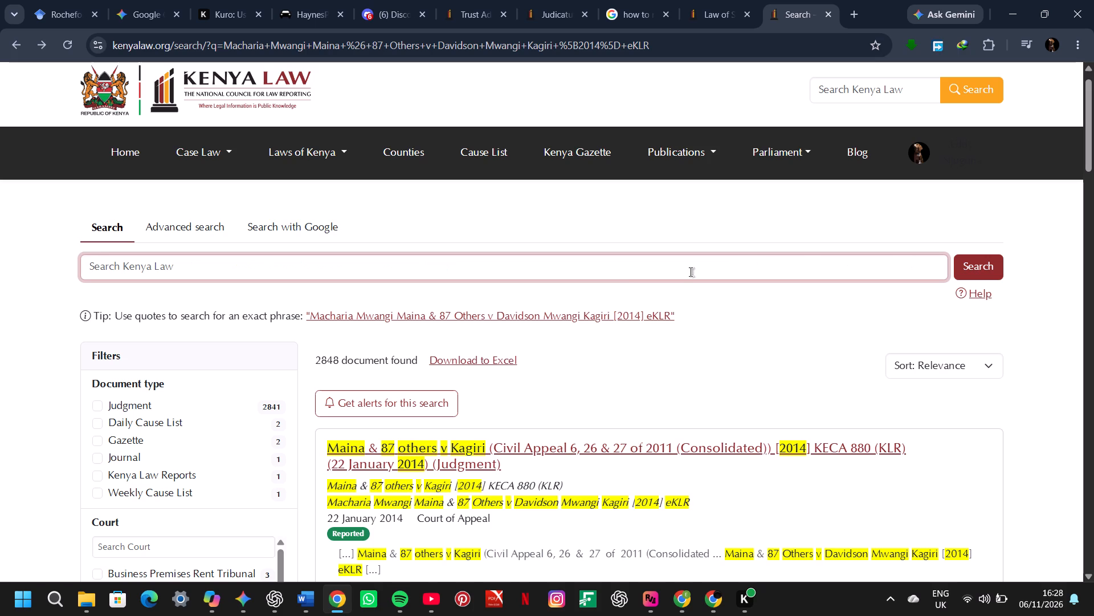
key(ctrl+v)
key(Return)
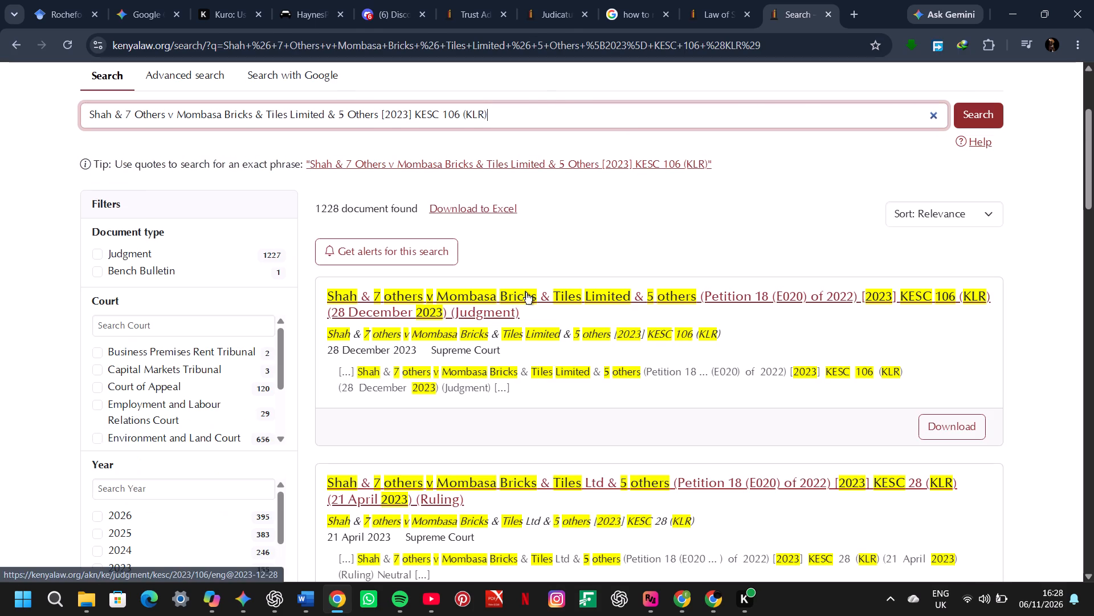
click(487, 300)
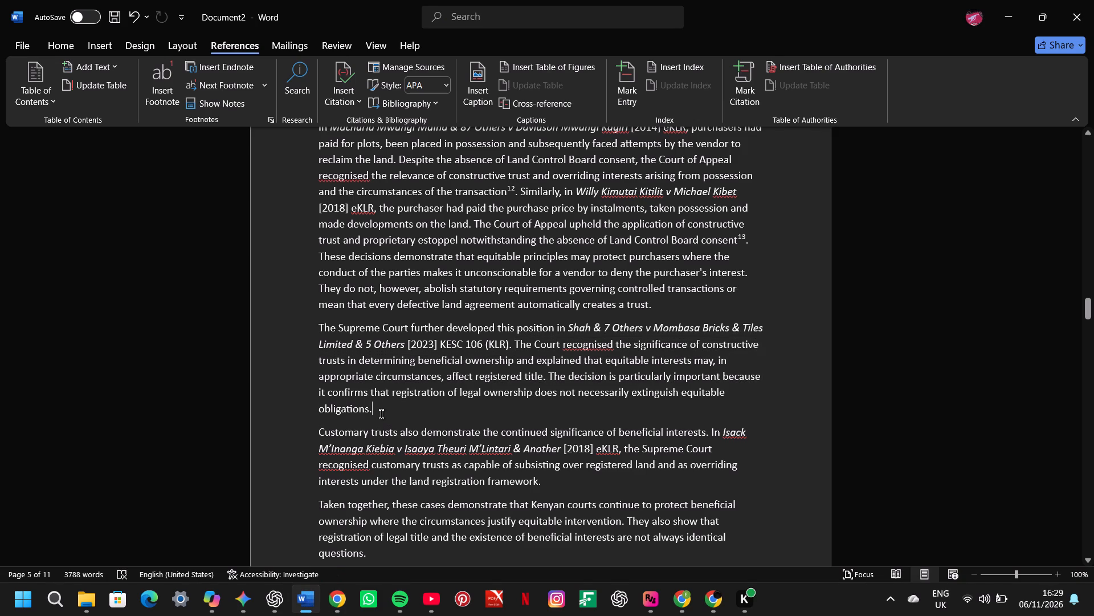
key(Left)
click(157, 94)
key(ctrl+v)
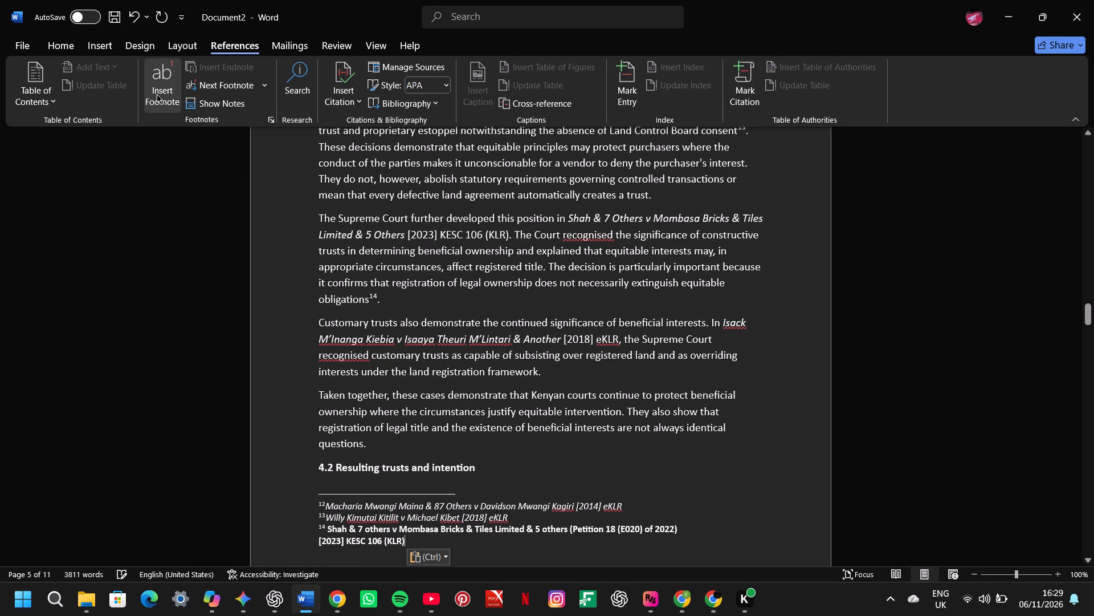
Italicize the whole Shah & 7 others footnote and remove its bold formatting.
triple_click(350, 540)
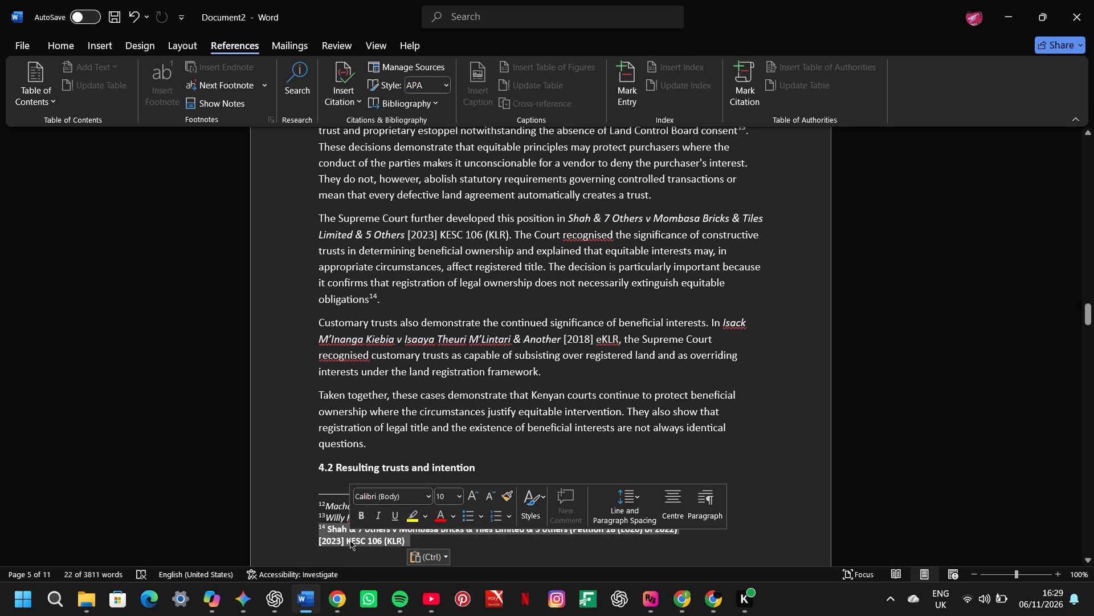
key(ctrl+i)
key(ctrl+b)
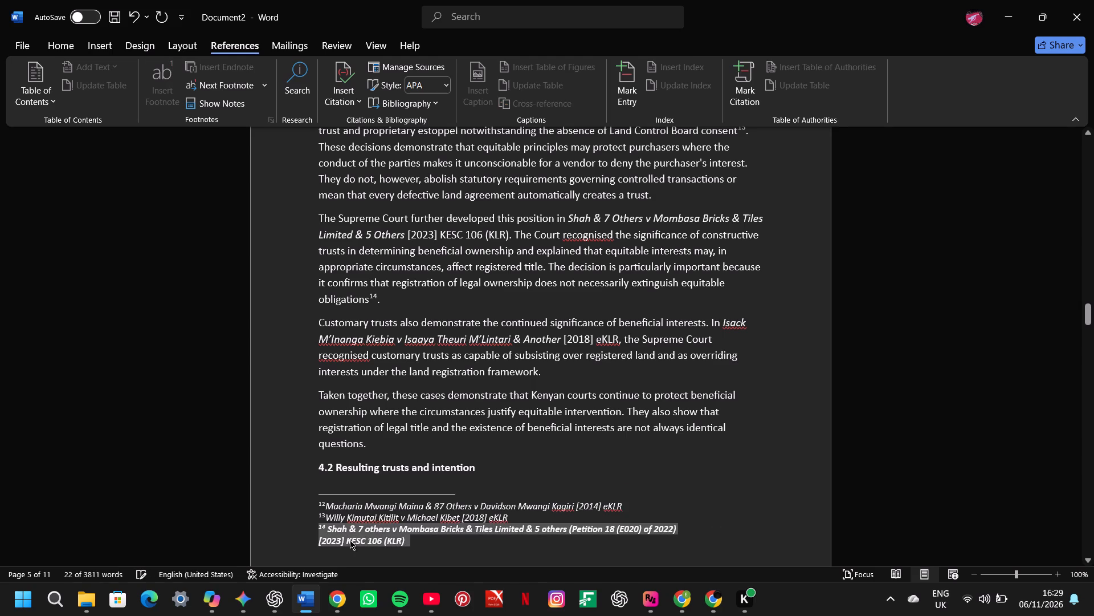
key(ctrl+b)
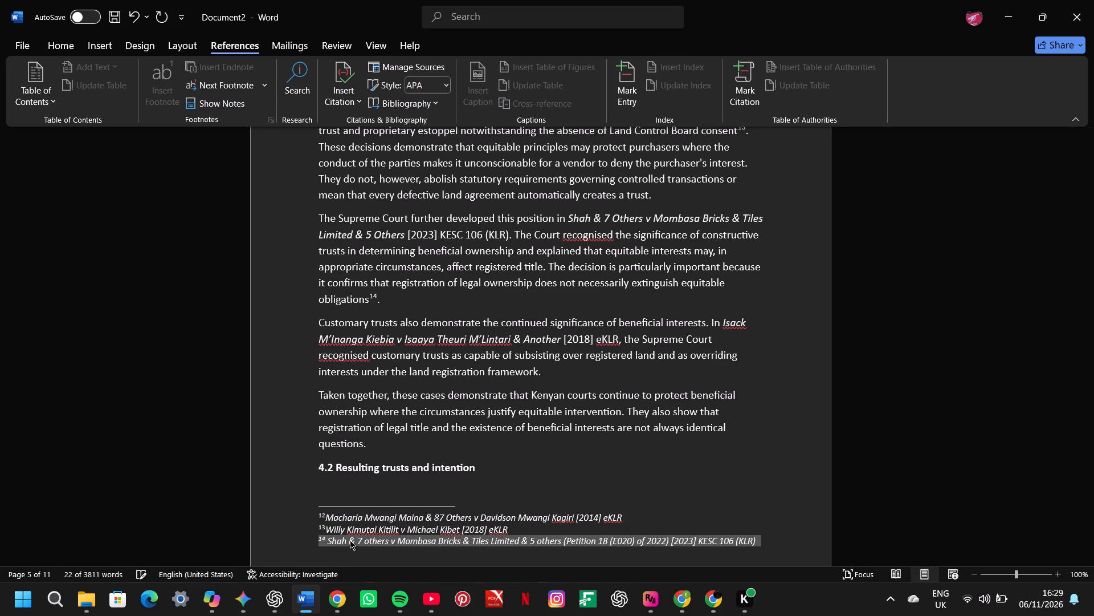
click(753, 500)
Replace "recognised" with "recognized" after "The Court" in the Shah paragraph, using an AutoCorrect entry.
scroll(753, 500, left, 1)
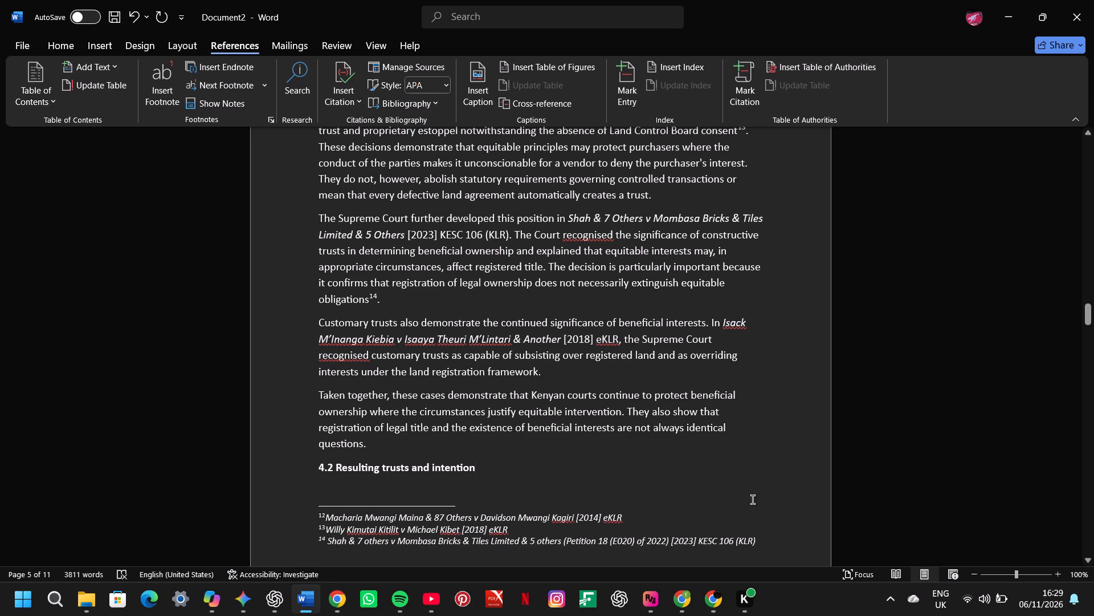
scroll(753, 500, left, 1)
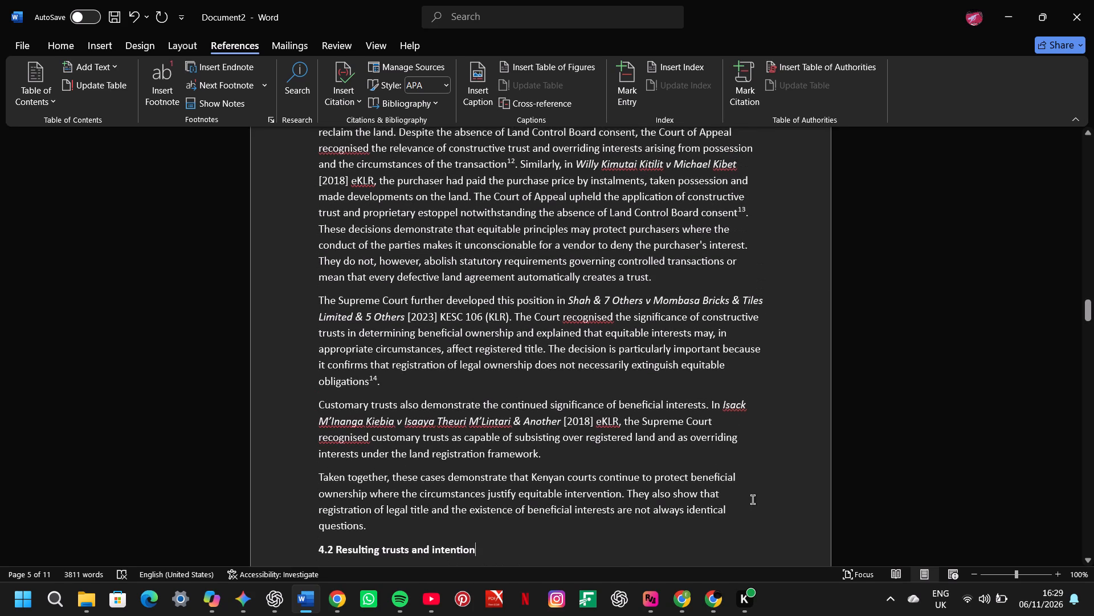
click(594, 321)
right_click(594, 321)
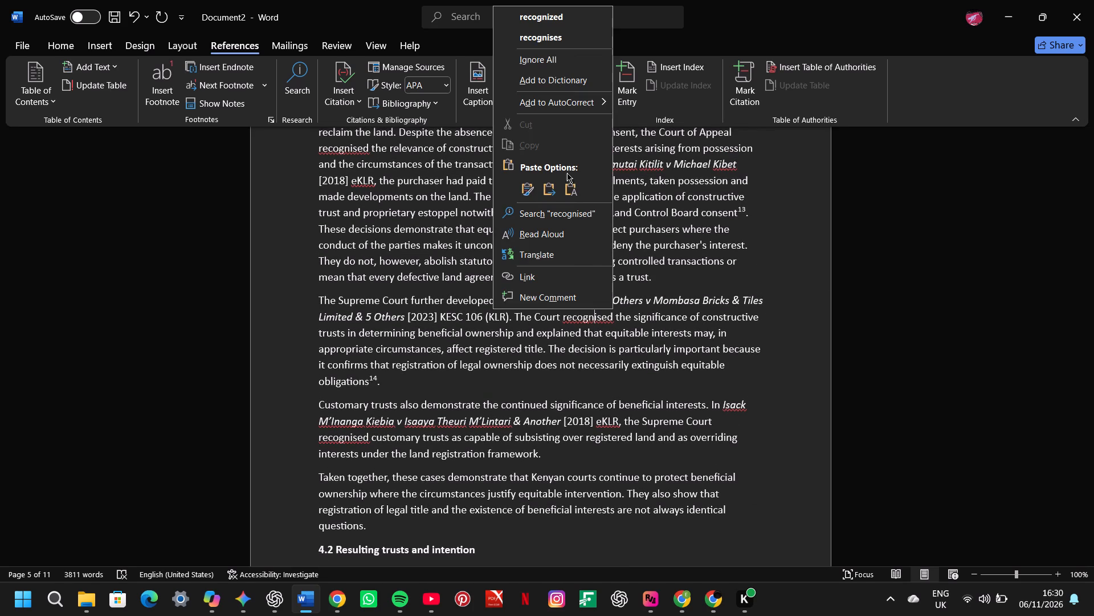
click(628, 102)
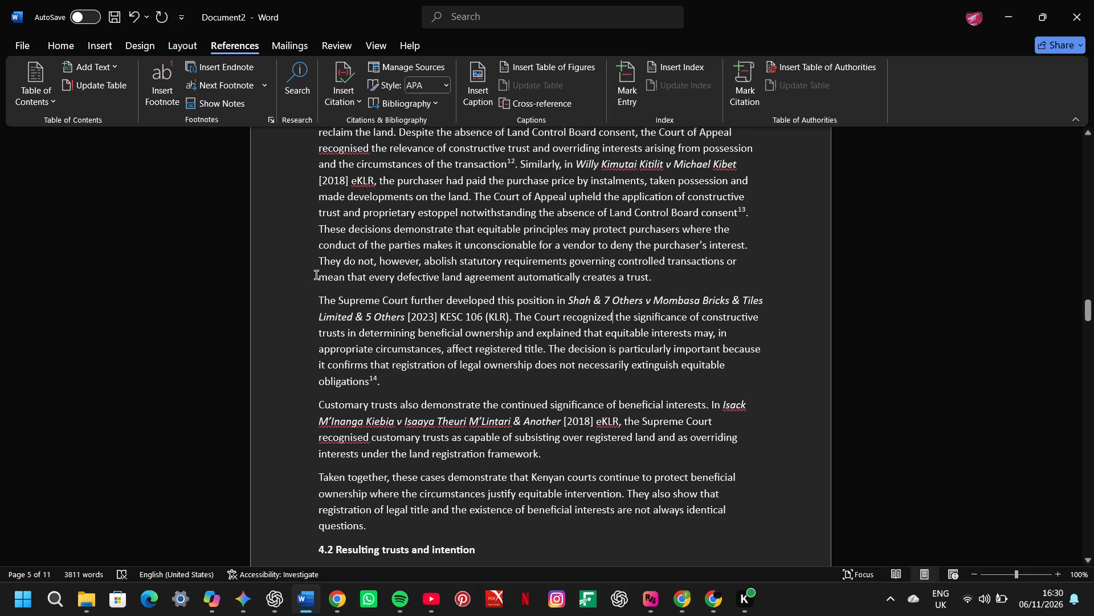
Merge the Shah paragraph into the paragraph above, leaving one space before "The Supreme Court further developed".
click(321, 305)
key(Left)
key(BackSpace)
key(space)
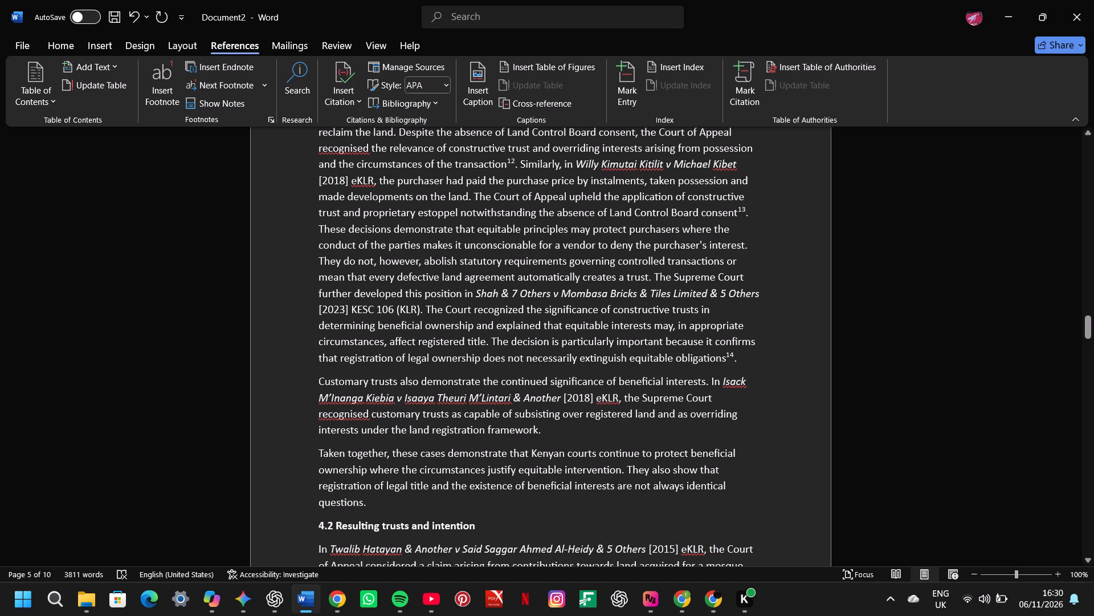
Copy the Kiebia v M'Lintari & Another [2018] eKLR case citation, with its full party names, from the customary trusts paragraph.
drag(723, 382, 587, 384)
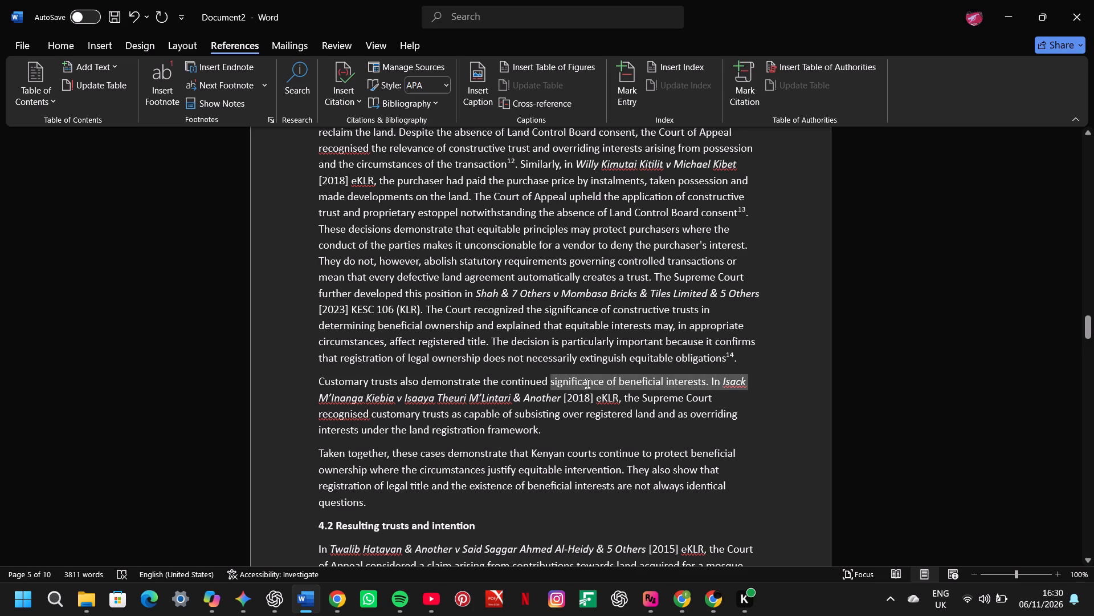
drag(587, 384, 618, 400)
key(ctrl+c)
ctrl+click(618, 400)
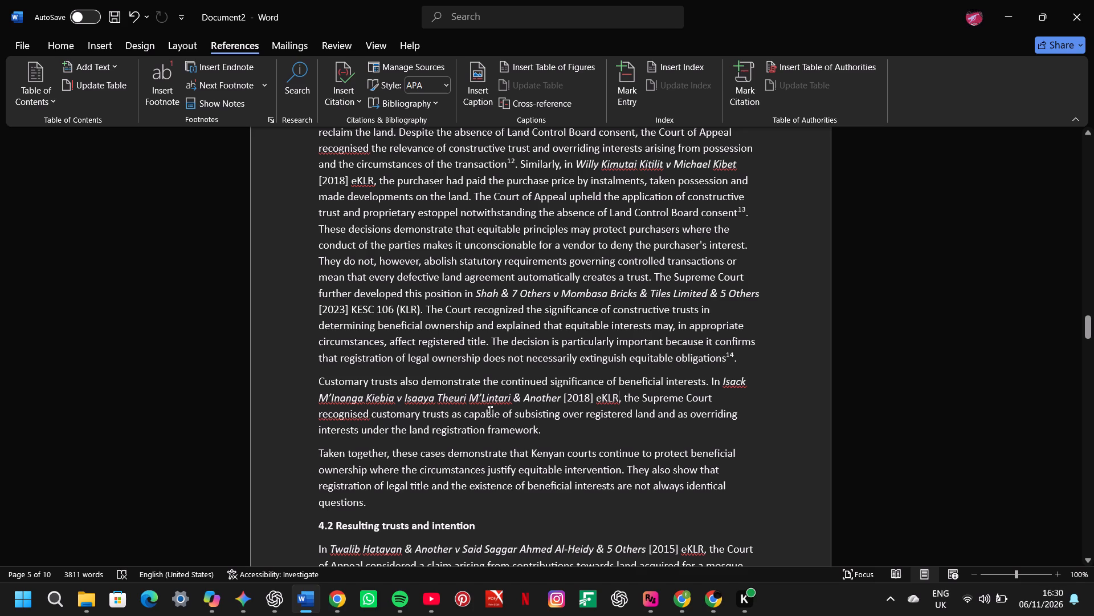
In Chrome, return to the Kenya Law search, search for the copied citation and open the Kiebia v M'lintari [2018] KESC 22 judgment.
click(335, 615)
scroll(353, 133, up, 5)
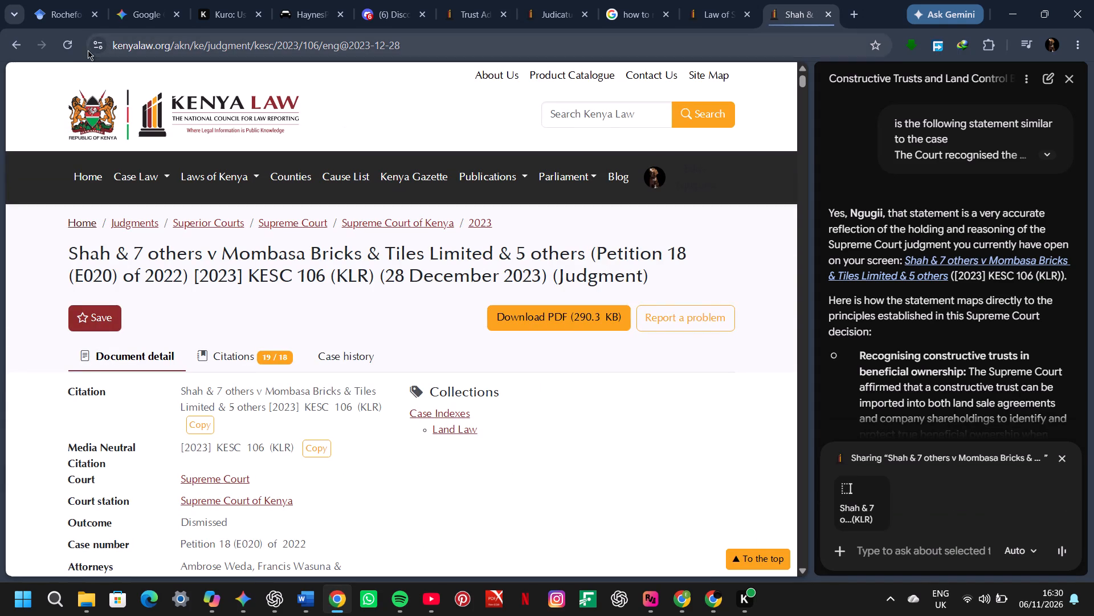
click(15, 44)
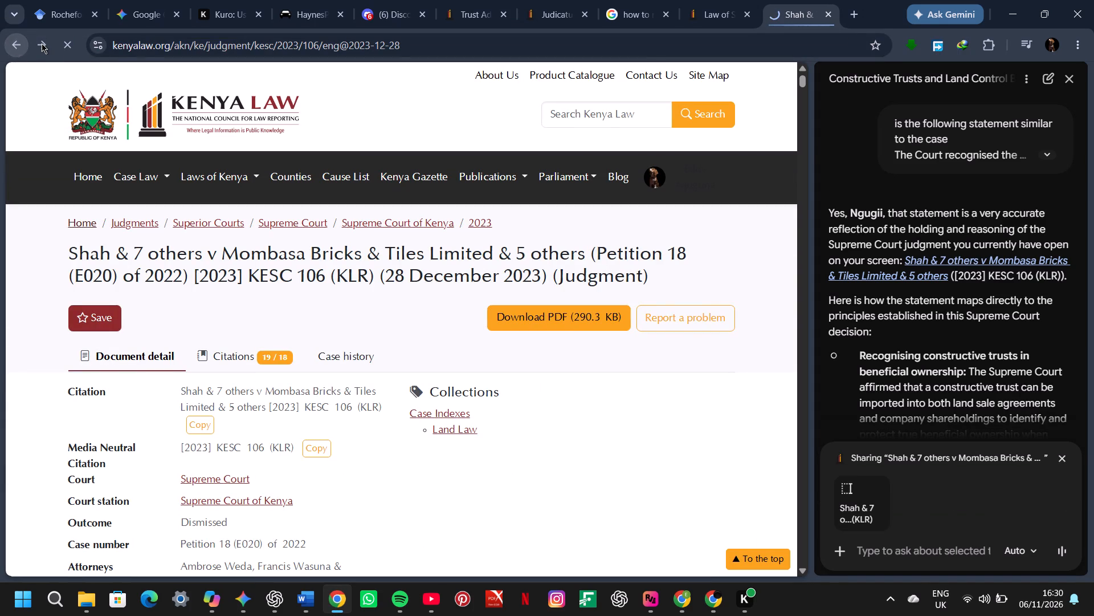
click(549, 238)
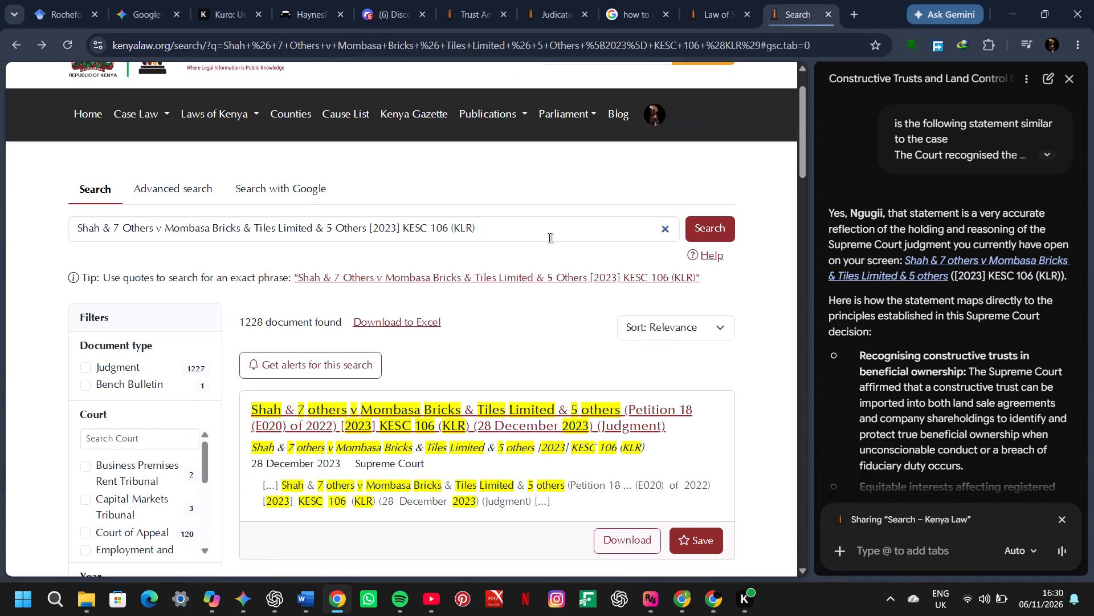
key(BackSpace)
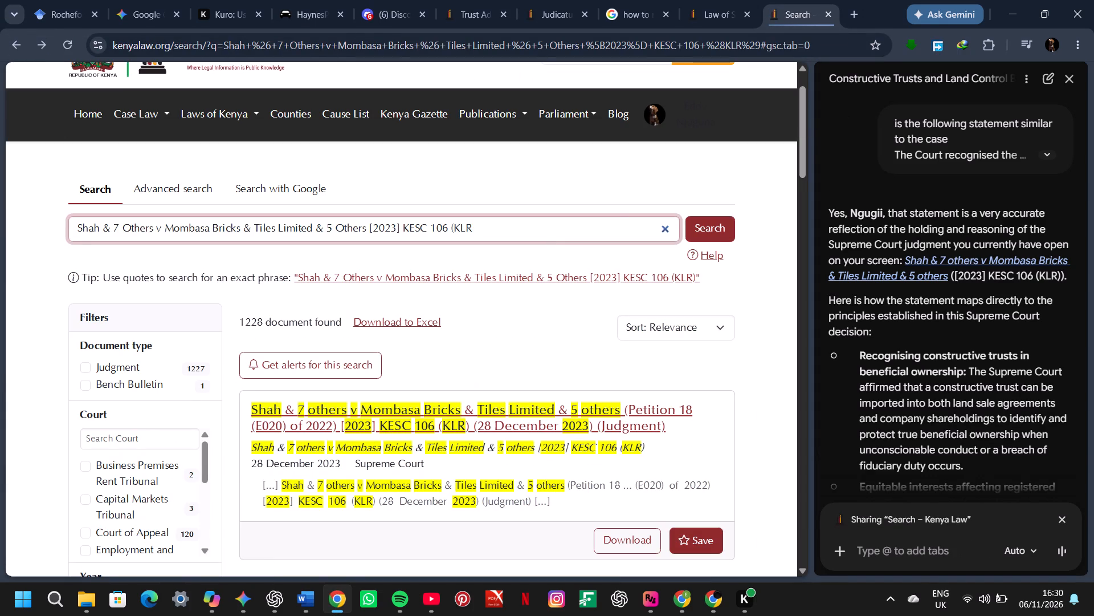
click(666, 228)
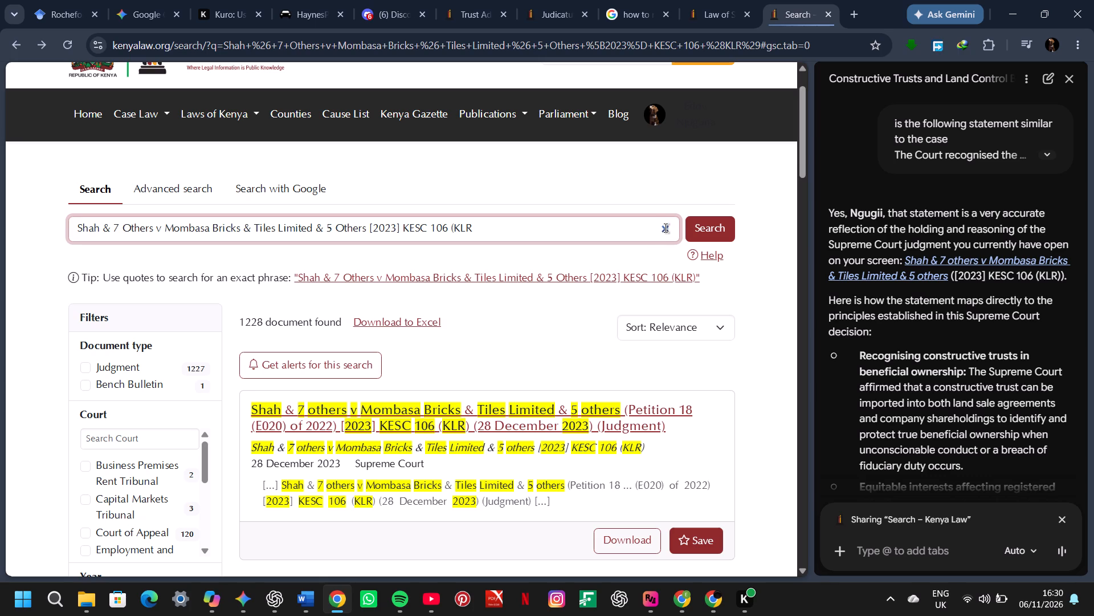
click(666, 228)
key(ctrl+v)
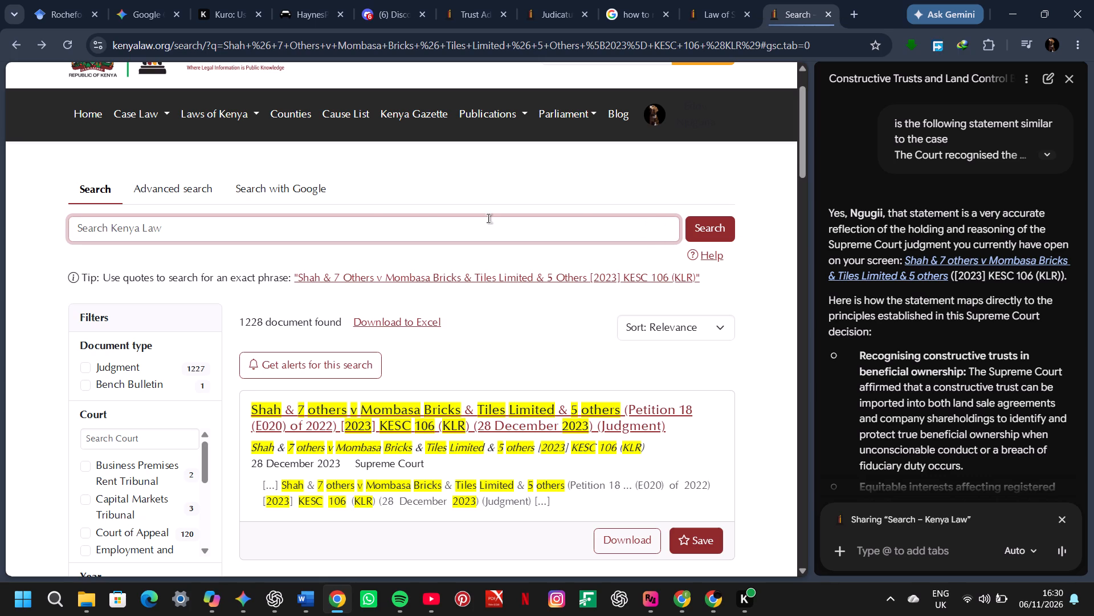
click(378, 223)
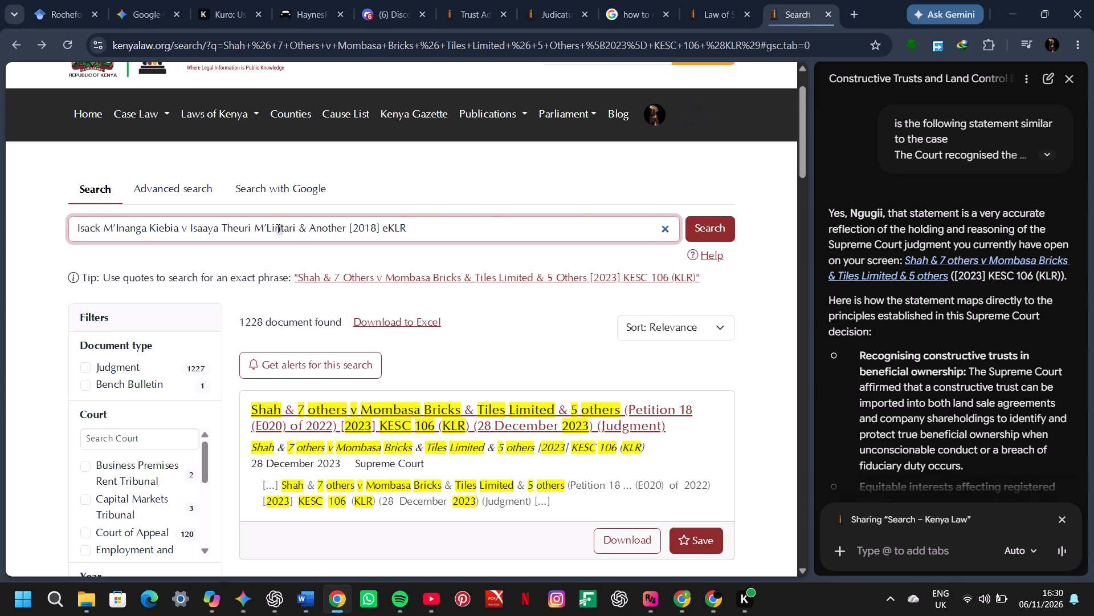
click(692, 228)
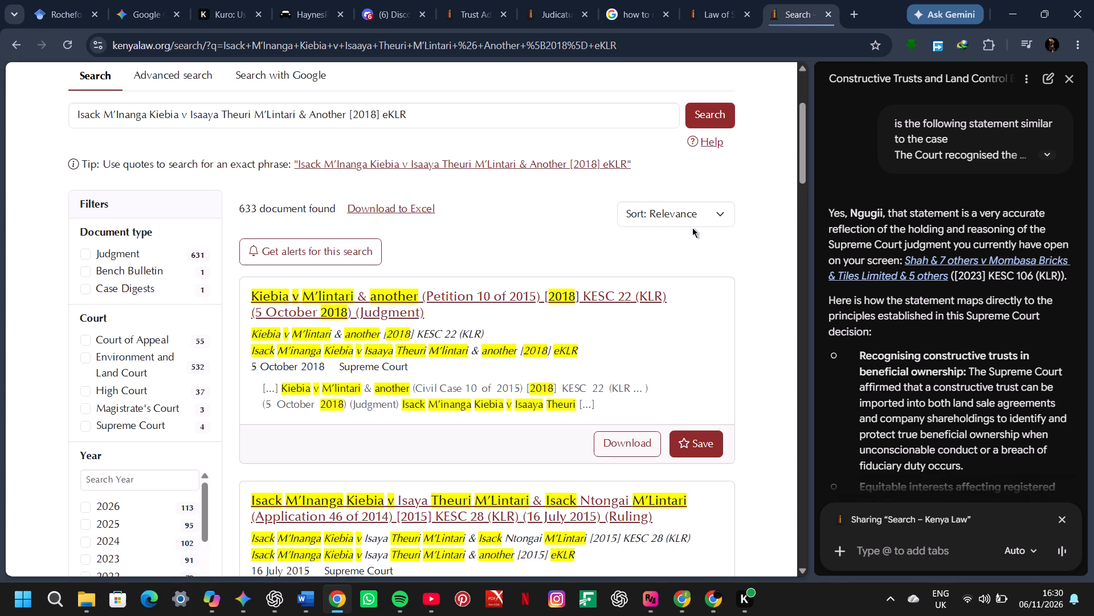
click(417, 290)
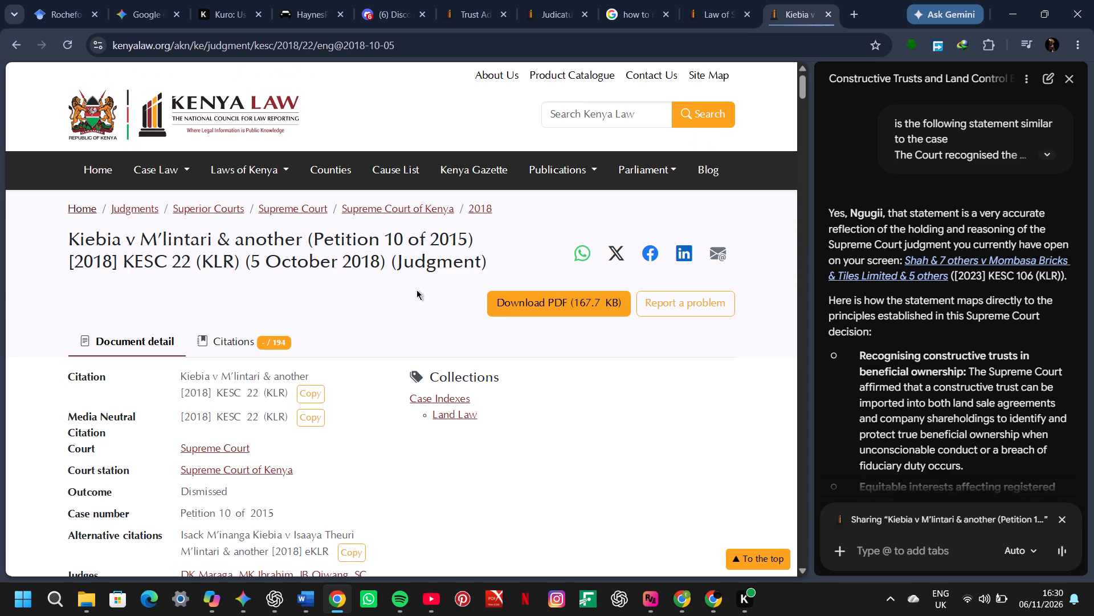
Draft a Gemini question about the open judgment, asking "is the following statements in accordance with the case".
click(877, 549)
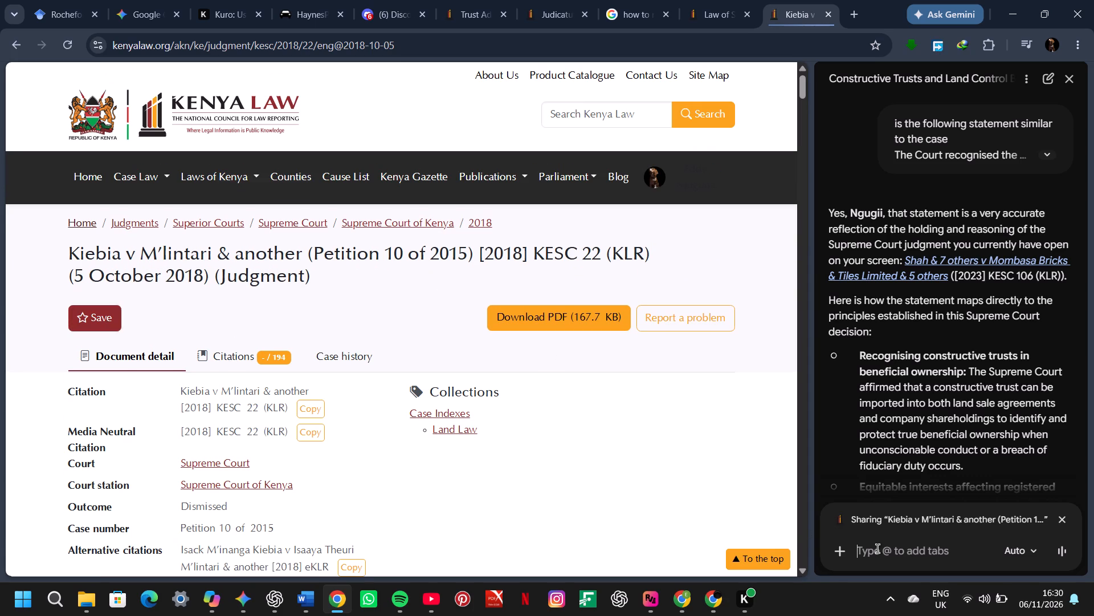
text(is the folo)
key(BackSpace)
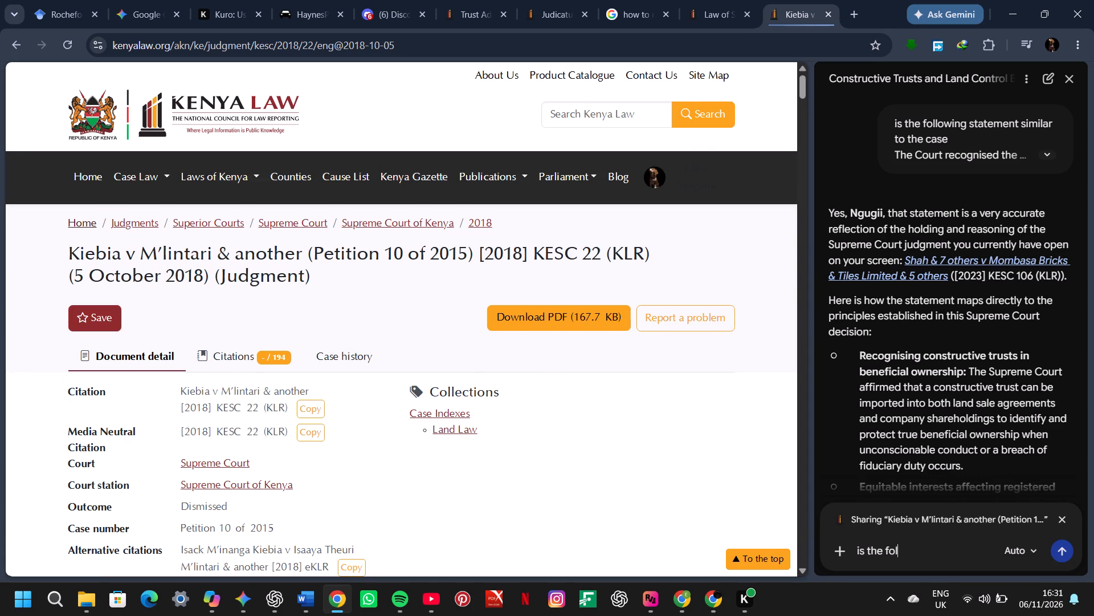
text(loi)
key(BackSpace)
text(wing statements)
key(space)
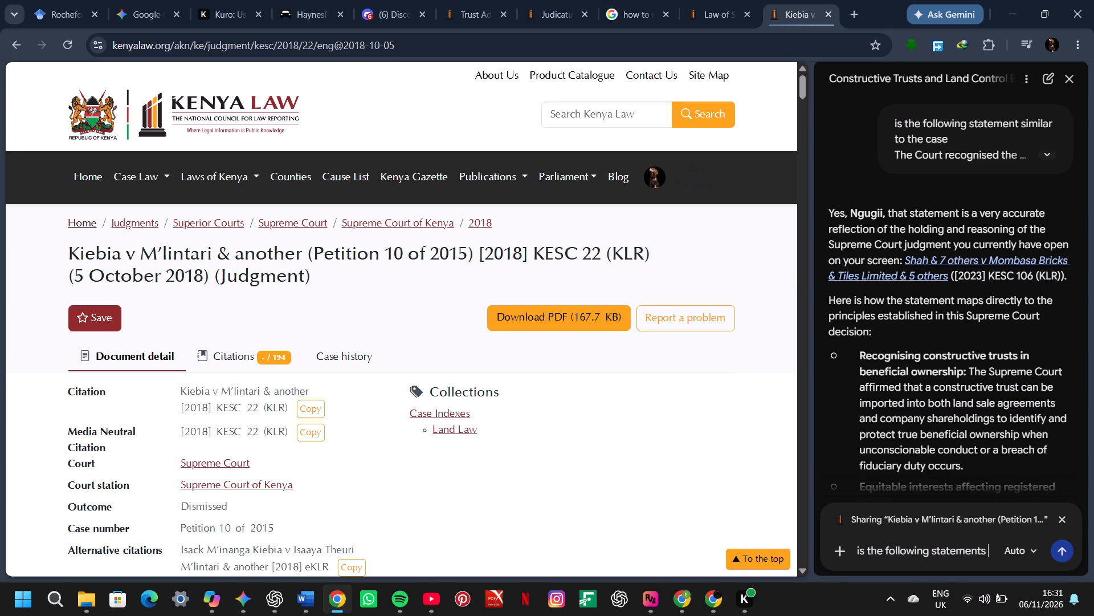
text(in accp)
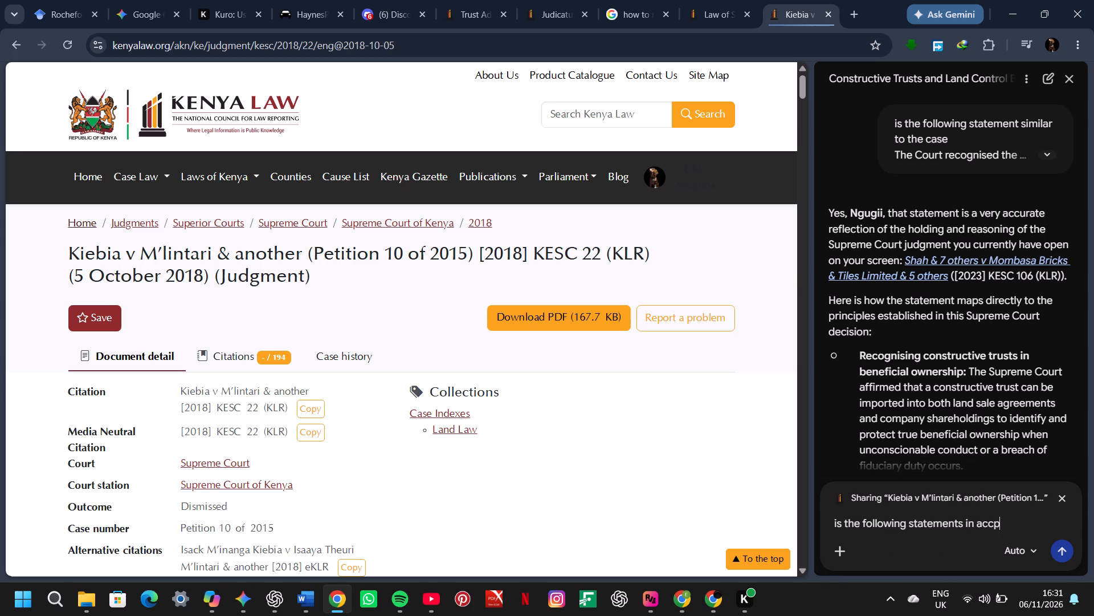
key(BackSpace)
text(ordance with the case)
key(space)
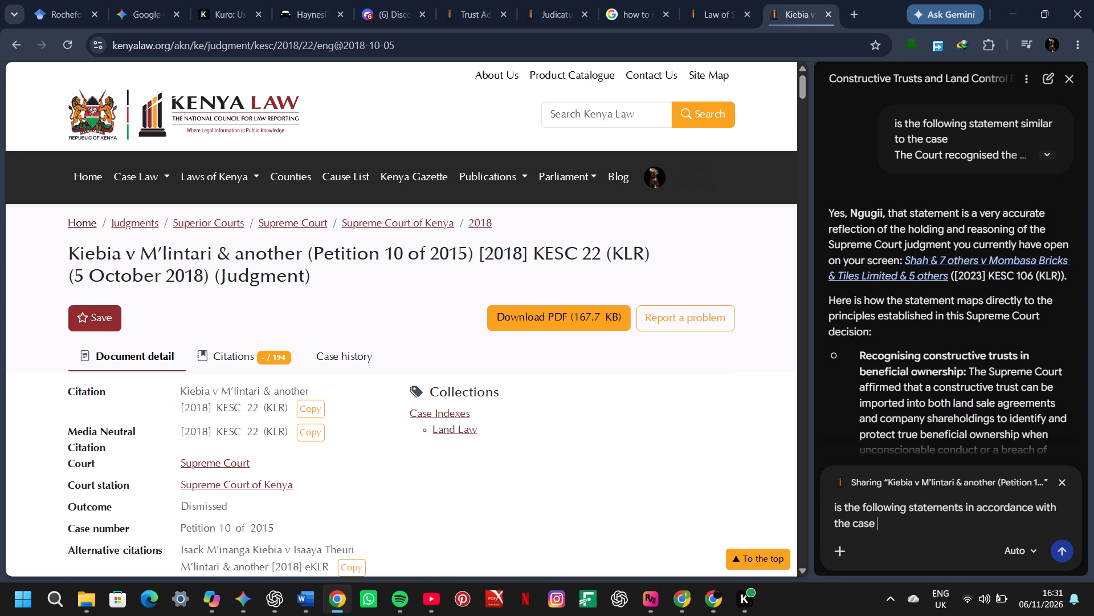
Copy the essay's summary of the Kiebia decision from Word, add it on a new line to the Gemini question in Chrome and send it.
click(304, 594)
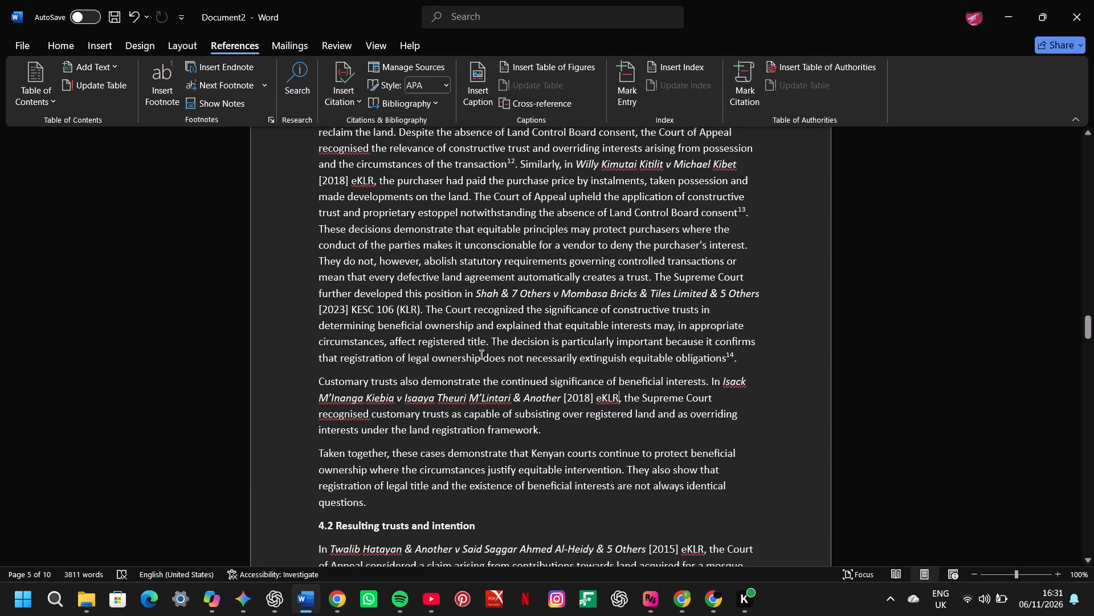
drag(624, 400, 586, 410)
drag(586, 410, 539, 431)
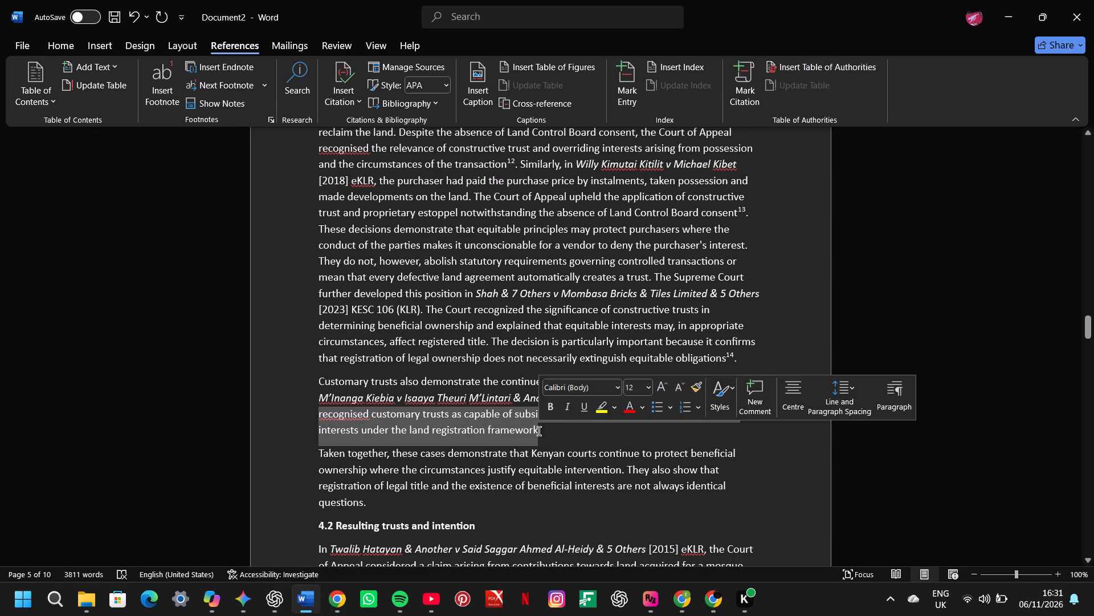
key(ctrl+c)
click(539, 431)
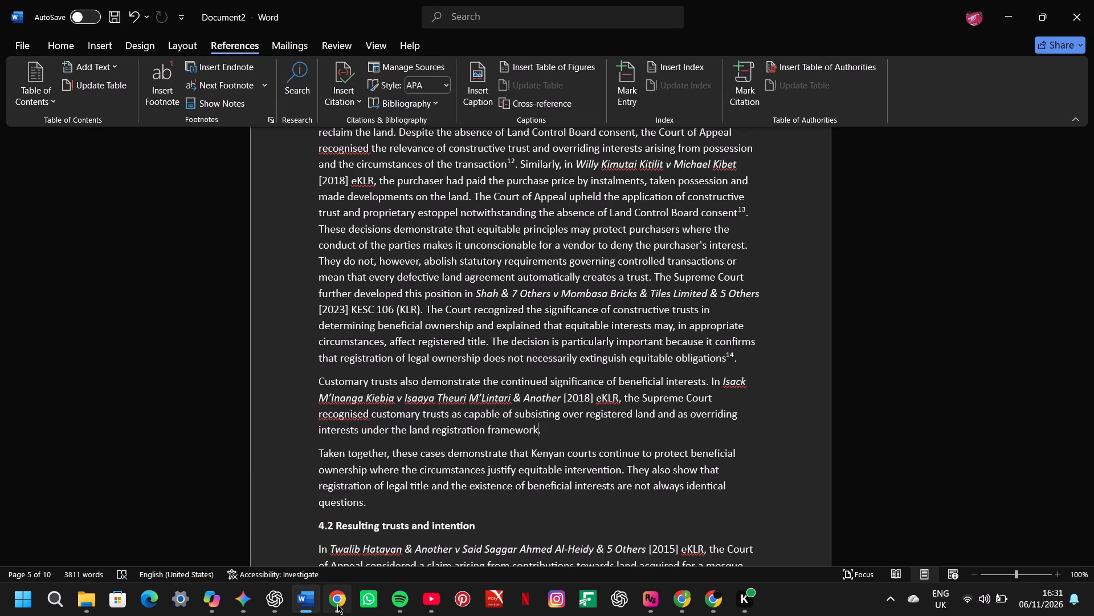
click(341, 603)
click(866, 540)
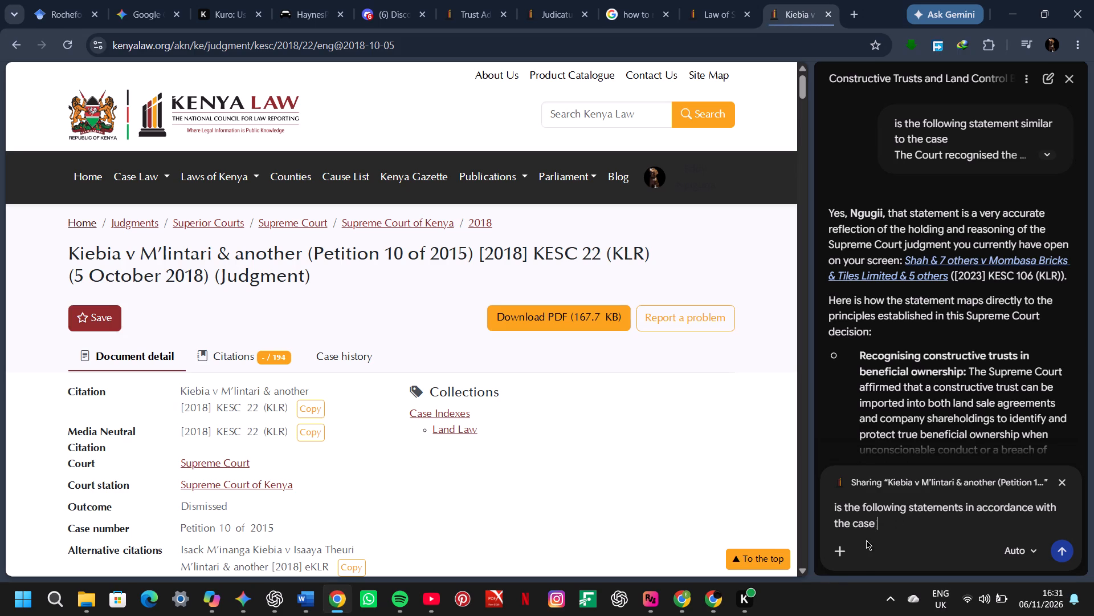
key(shift+Return)
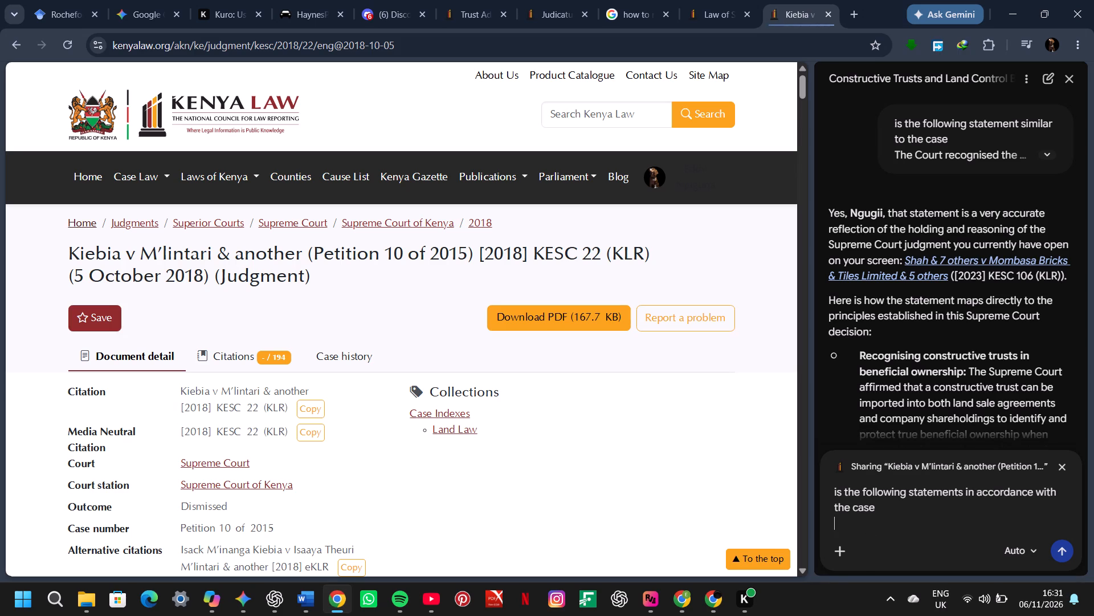
key(ctrl+v)
key(Return)
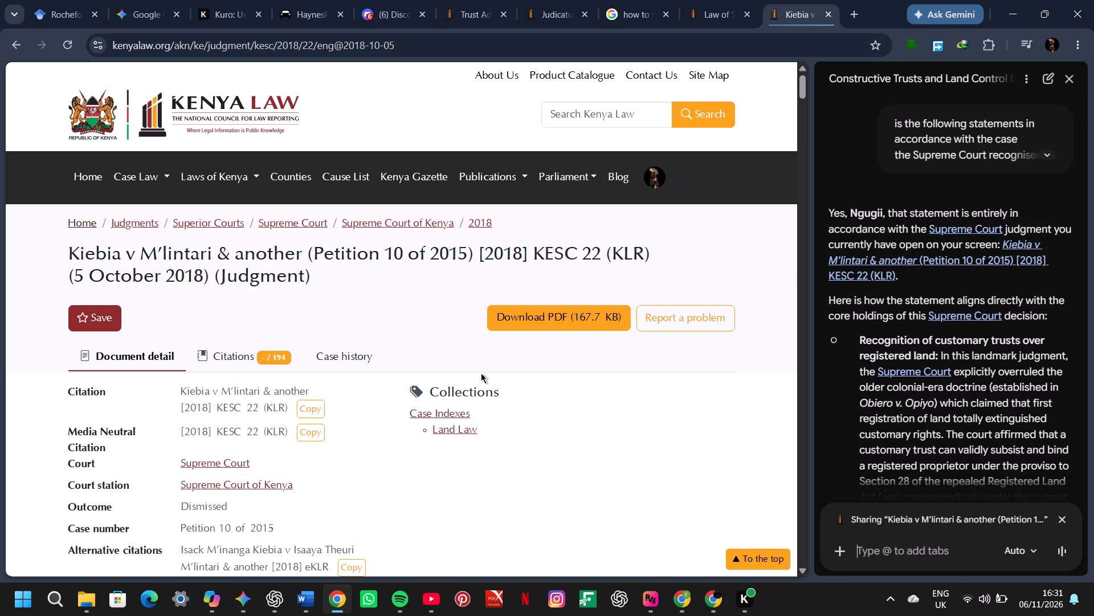
Copy the Kiebia v M'lintari & another case title from the judgment heading, through [2018] KESC 22 (KLR), omitting the date.
scroll(481, 373, down, 5)
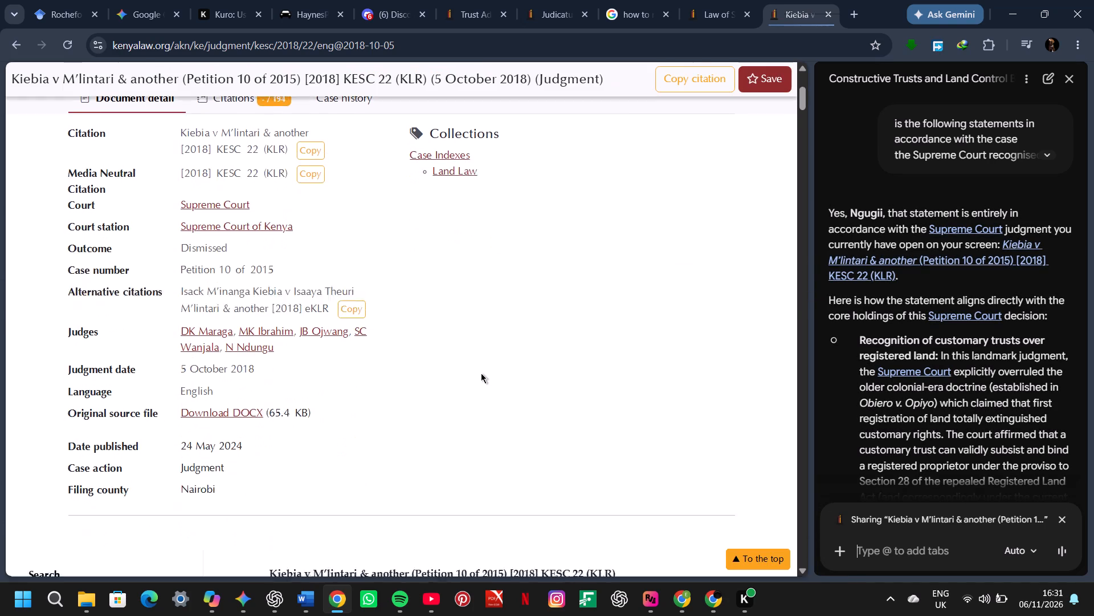
scroll(481, 373, down, 3)
drag(263, 380, 264, 380)
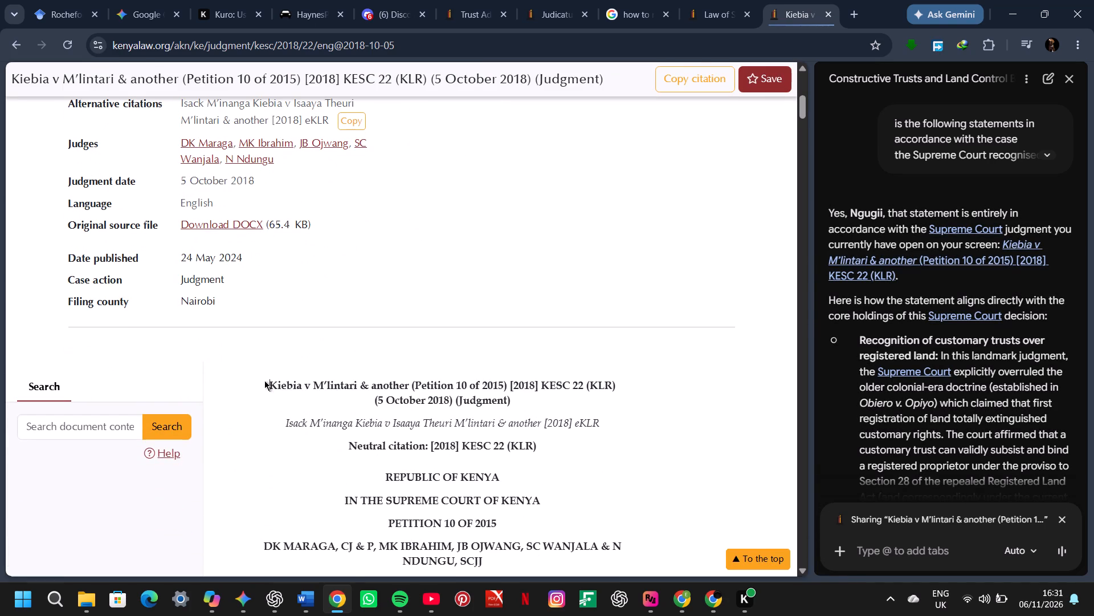
drag(264, 380, 619, 379)
key(ctrl+c)
ctrl+click(619, 379)
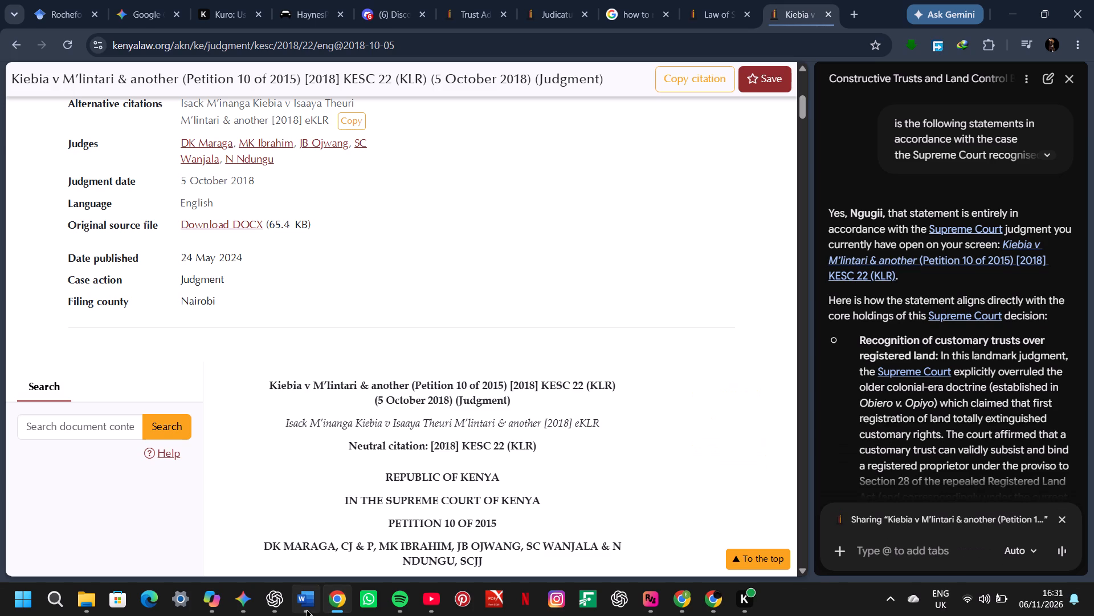
In Word, add a footnote after "land registration framework" containing the copied Kiebia v M'lintari citation, formatted in italics without bold.
click(307, 610)
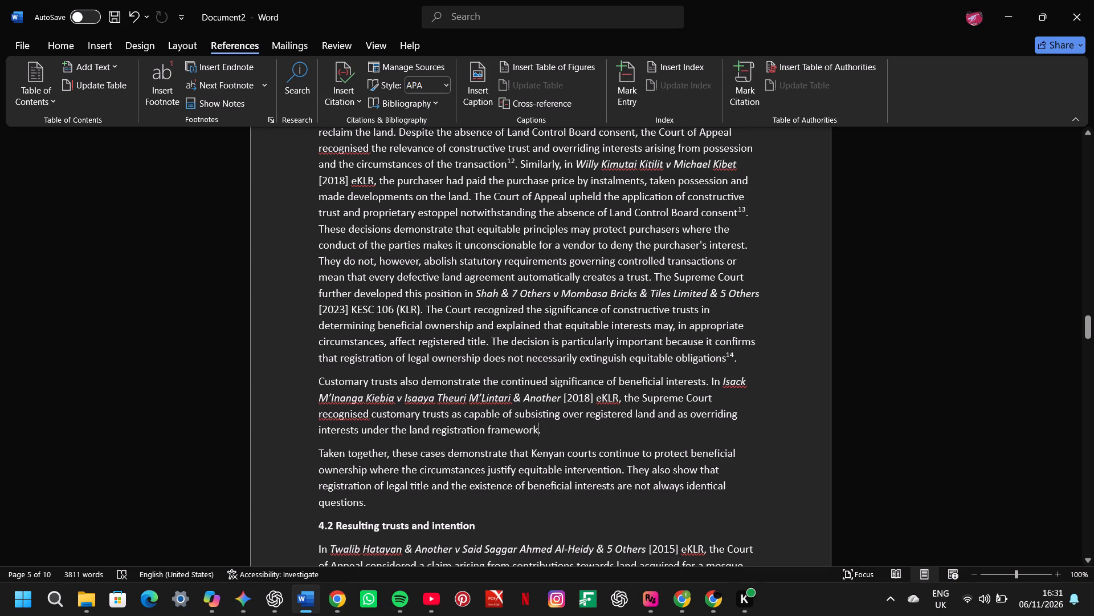
click(161, 98)
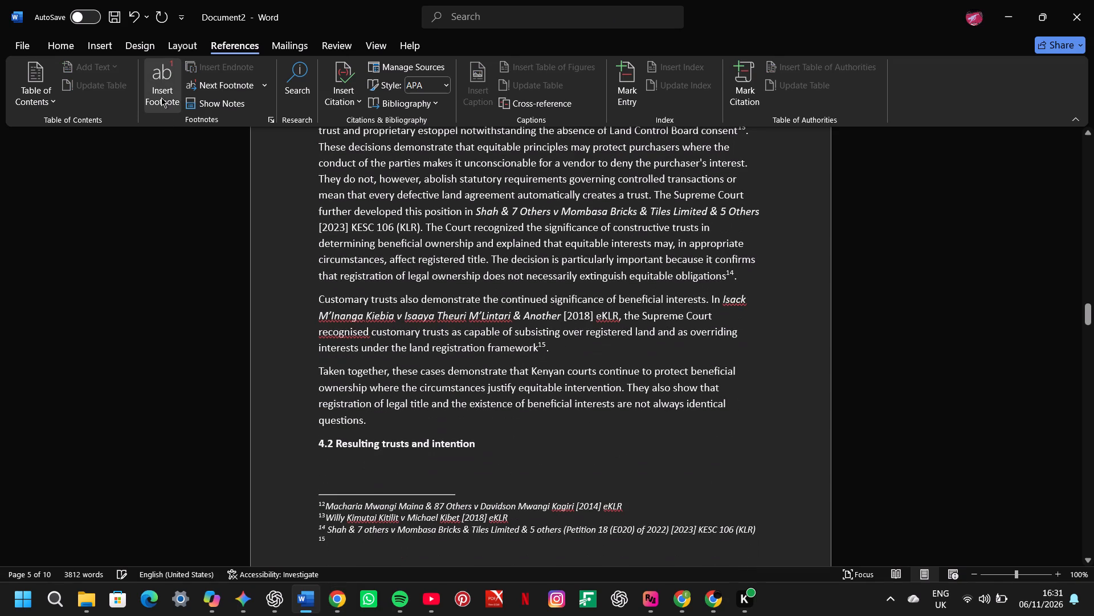
key(ctrl+v)
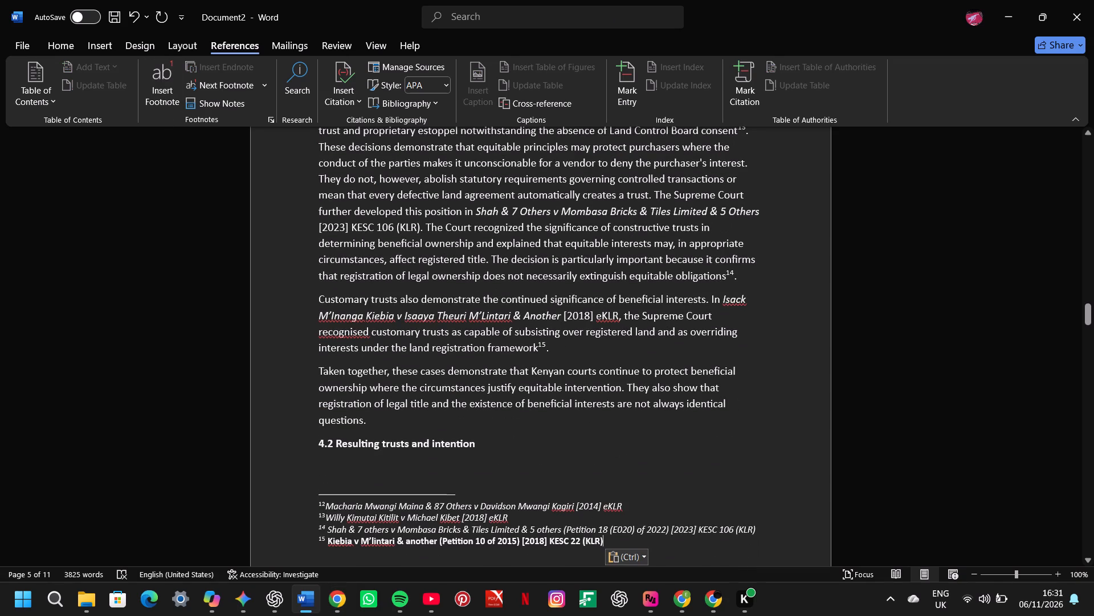
double_click(389, 541)
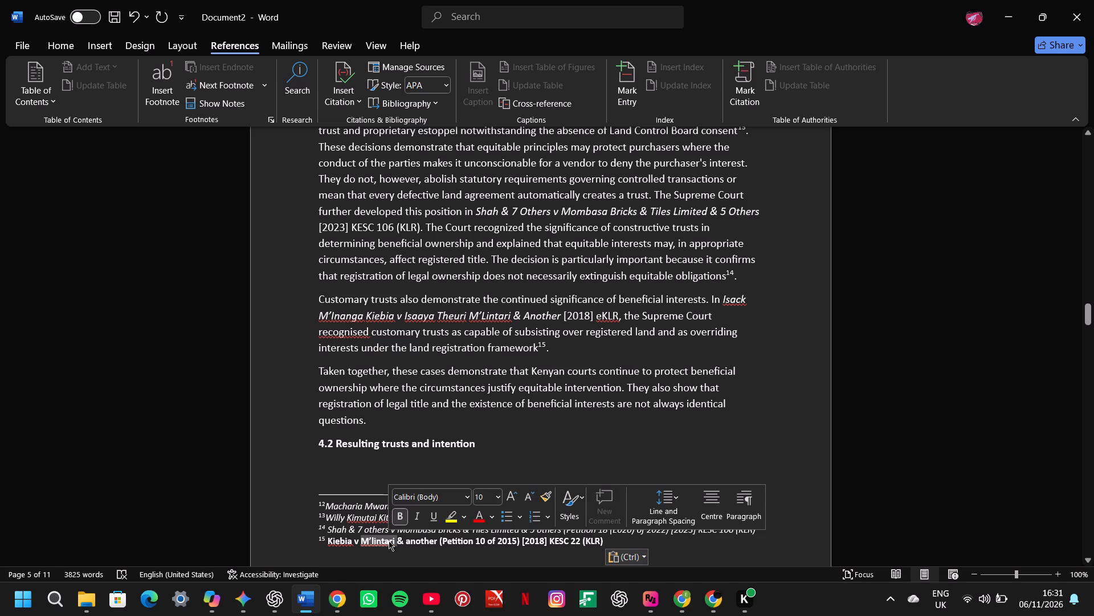
triple_click(389, 541)
key(ctrl+b)
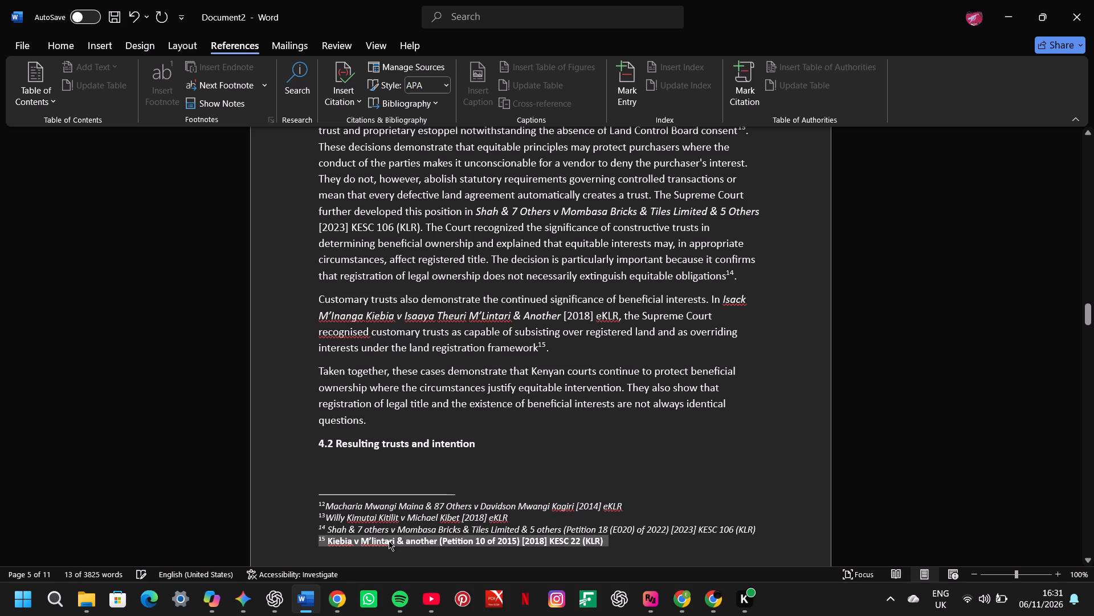
key(ctrl+b)
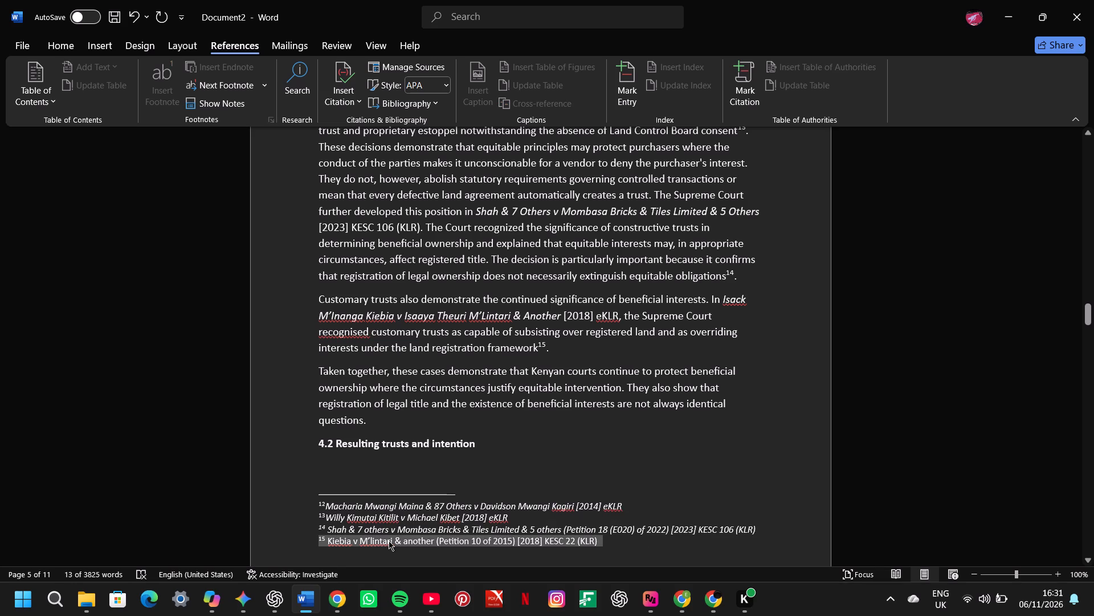
key(ctrl+i)
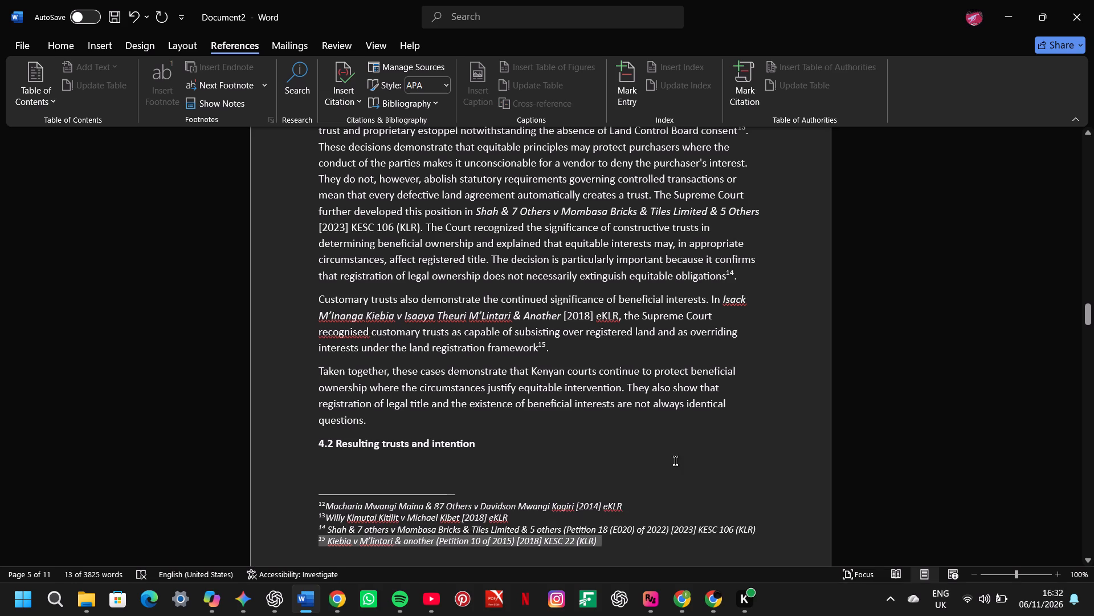
click(677, 461)
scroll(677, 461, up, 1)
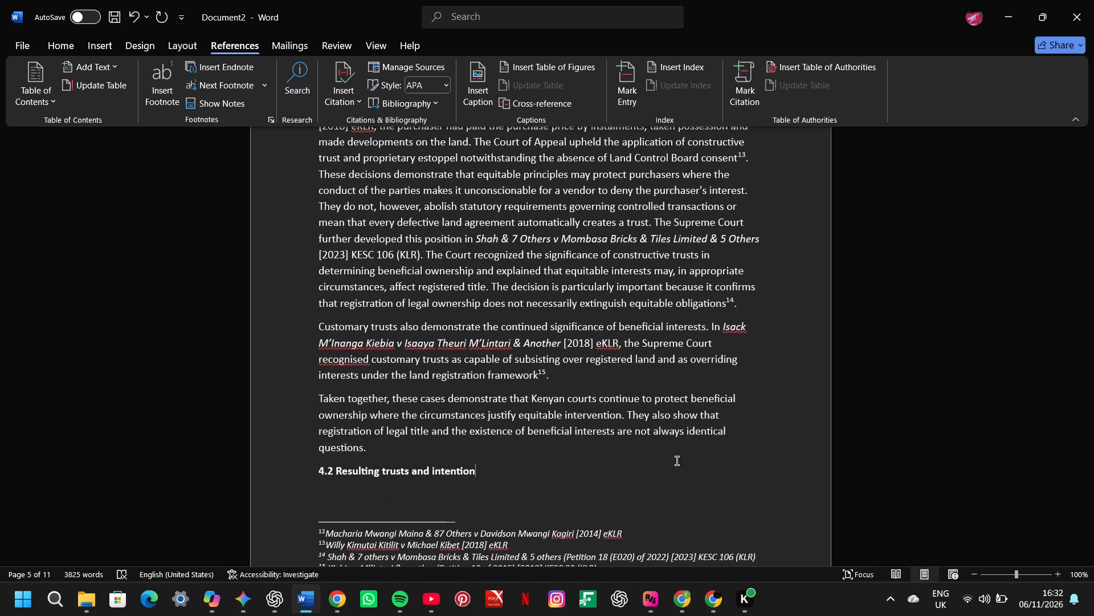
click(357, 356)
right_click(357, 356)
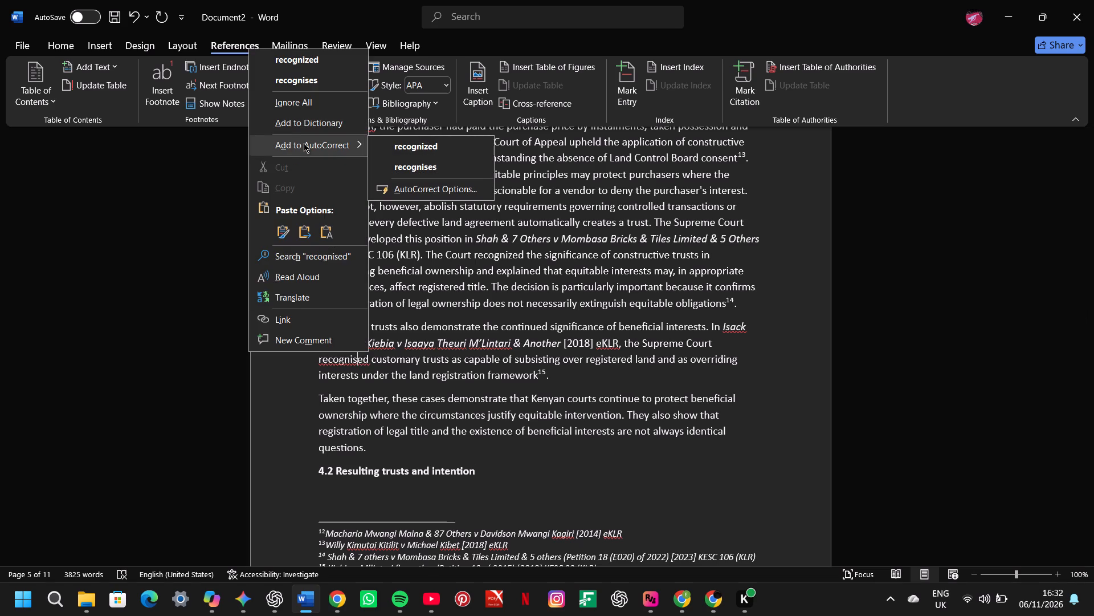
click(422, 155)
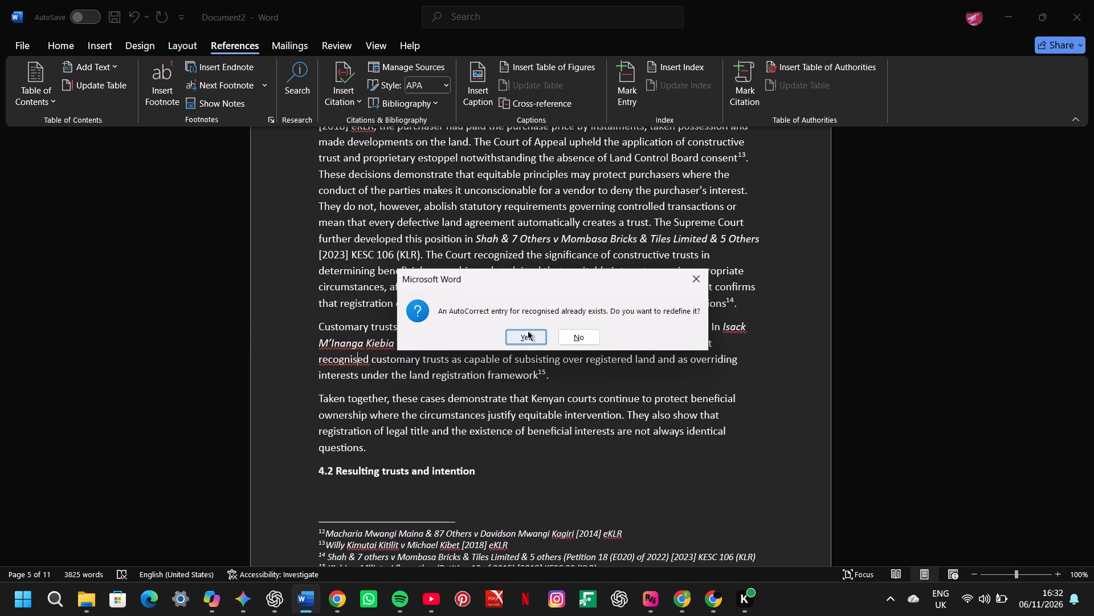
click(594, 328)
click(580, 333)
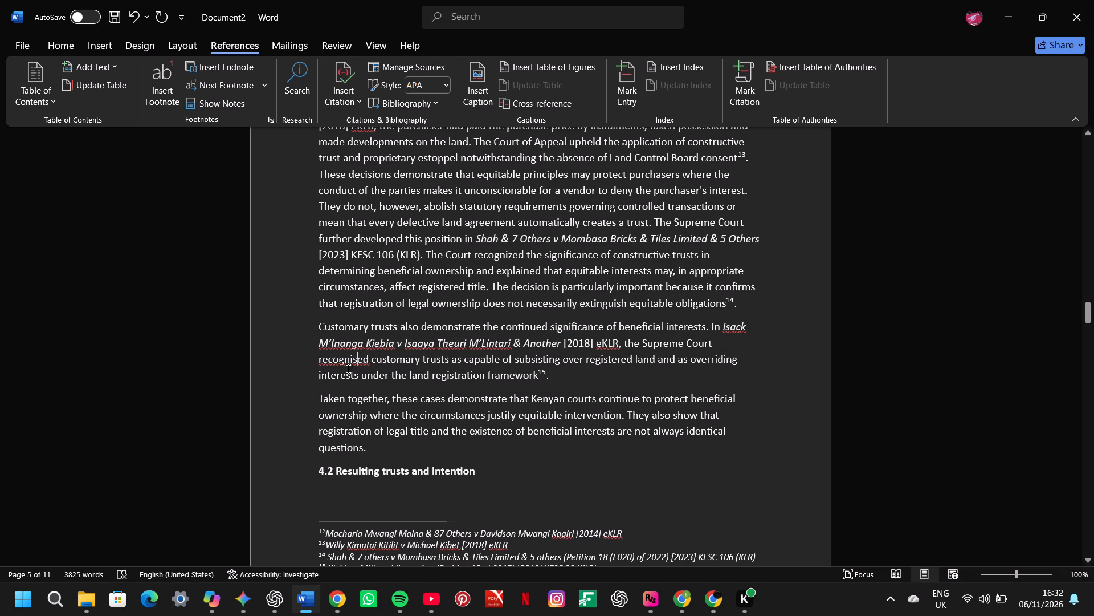
Correct "recognised" to the suggested spelling "recognized" in the customary trusts sentence.
click(347, 367)
right_click(347, 367)
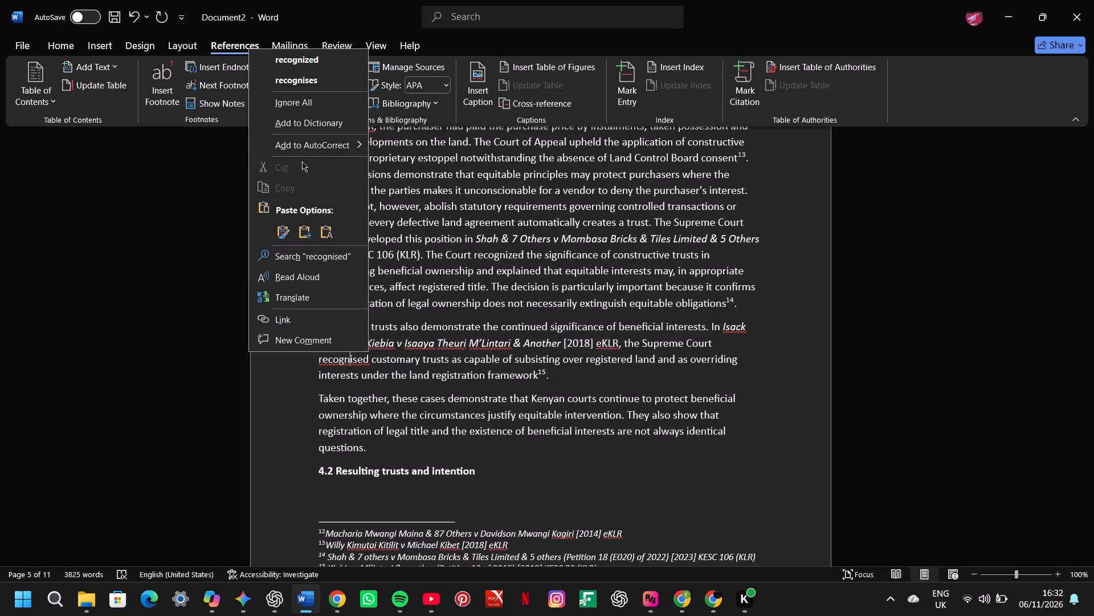
click(308, 57)
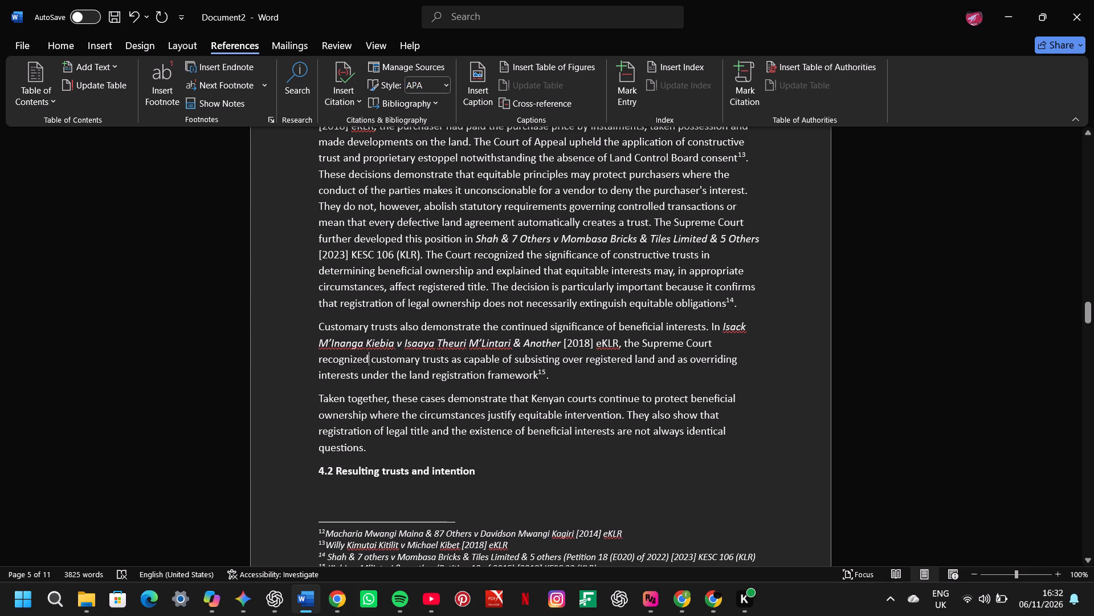
Merge the "Customary trusts" and "Taken together" paragraphs into the preceding paragraph on constructive trusts, leaving a space at each join.
click(319, 330)
key(BackSpace)
key(space)
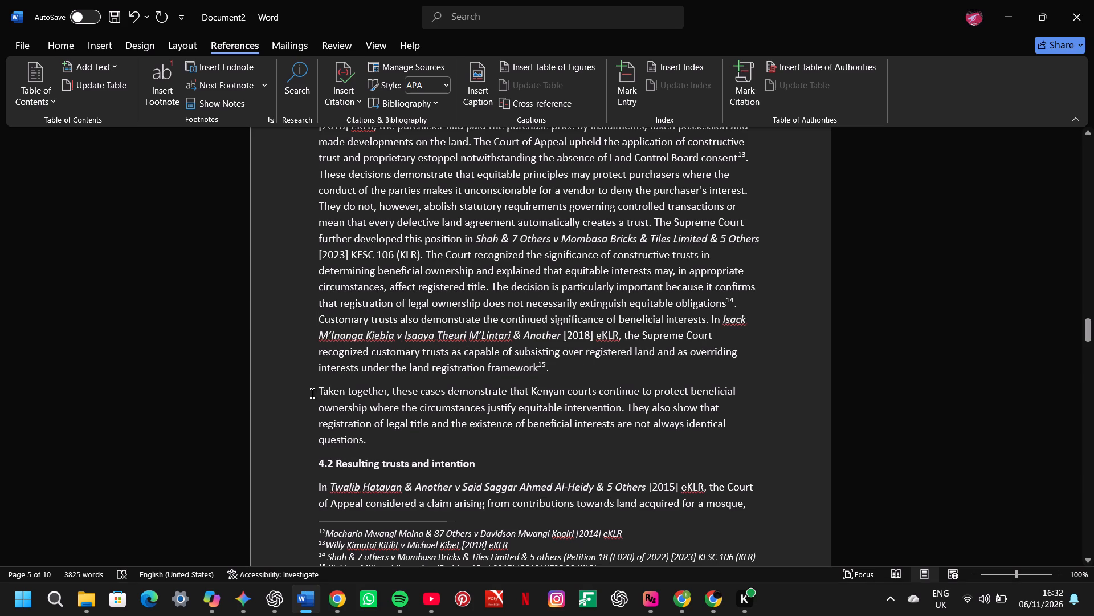
click(312, 392)
key(BackSpace)
key(space)
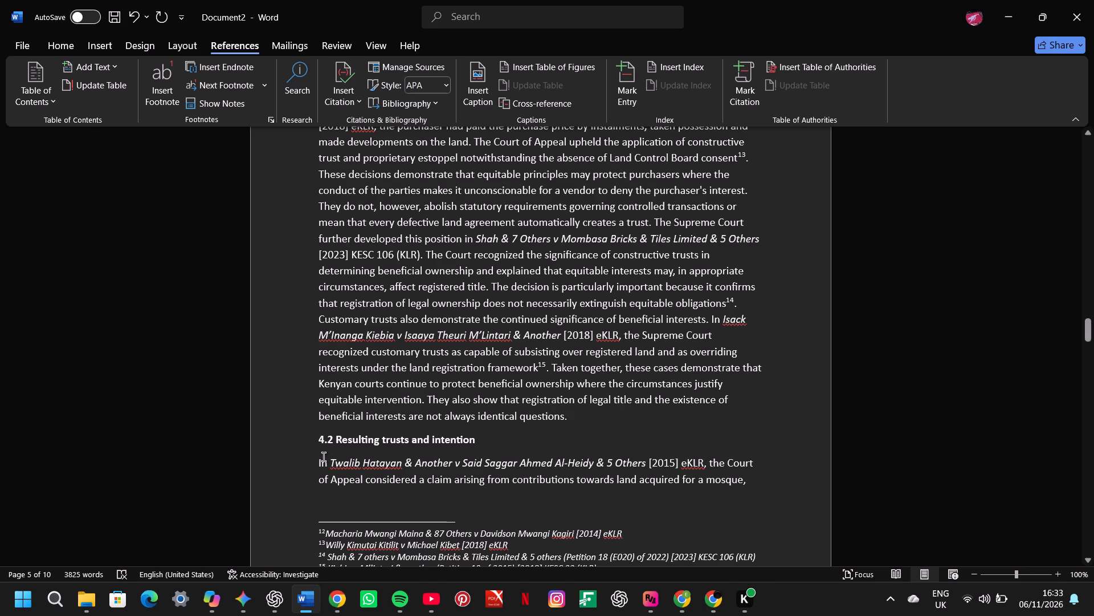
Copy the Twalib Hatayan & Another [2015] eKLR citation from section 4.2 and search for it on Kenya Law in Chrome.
drag(333, 465, 646, 463)
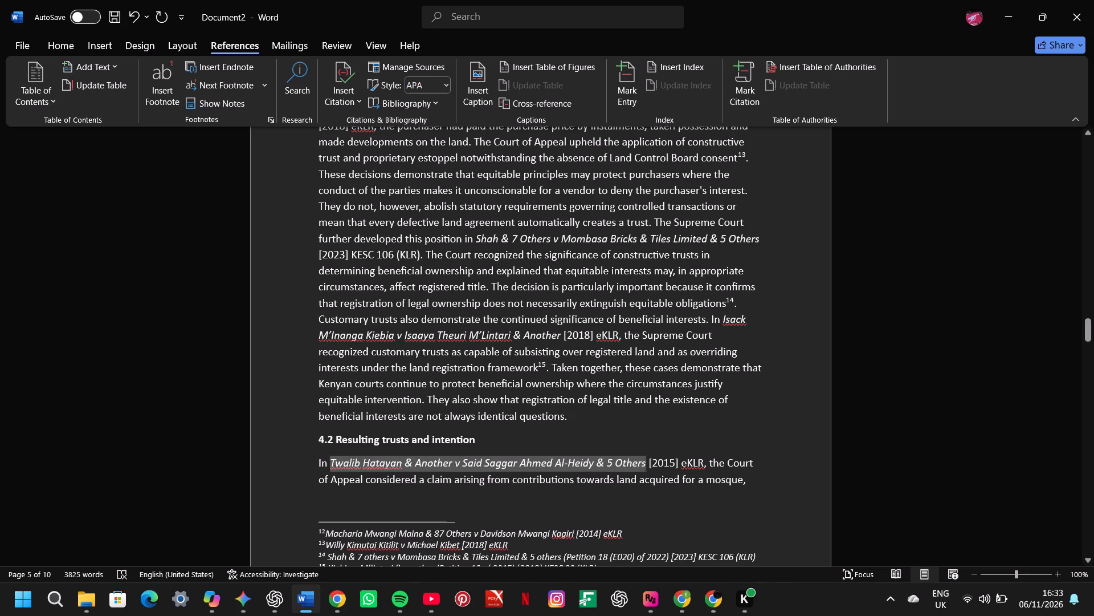
drag(646, 463, 703, 464)
key(ctrl+c)
ctrl+click(703, 464)
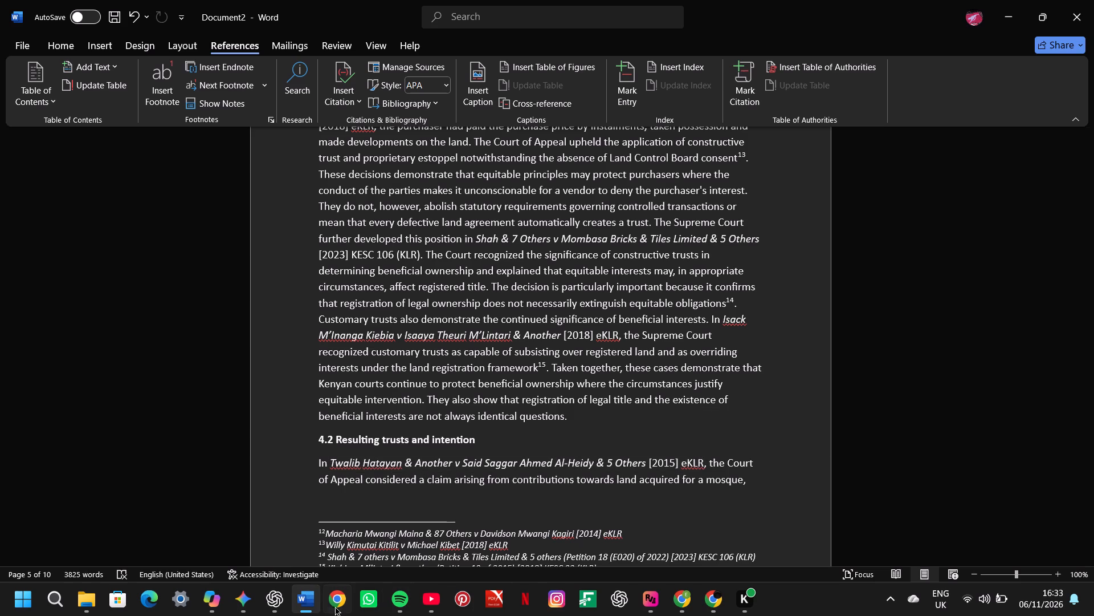
click(336, 606)
scroll(278, 130, up, 4)
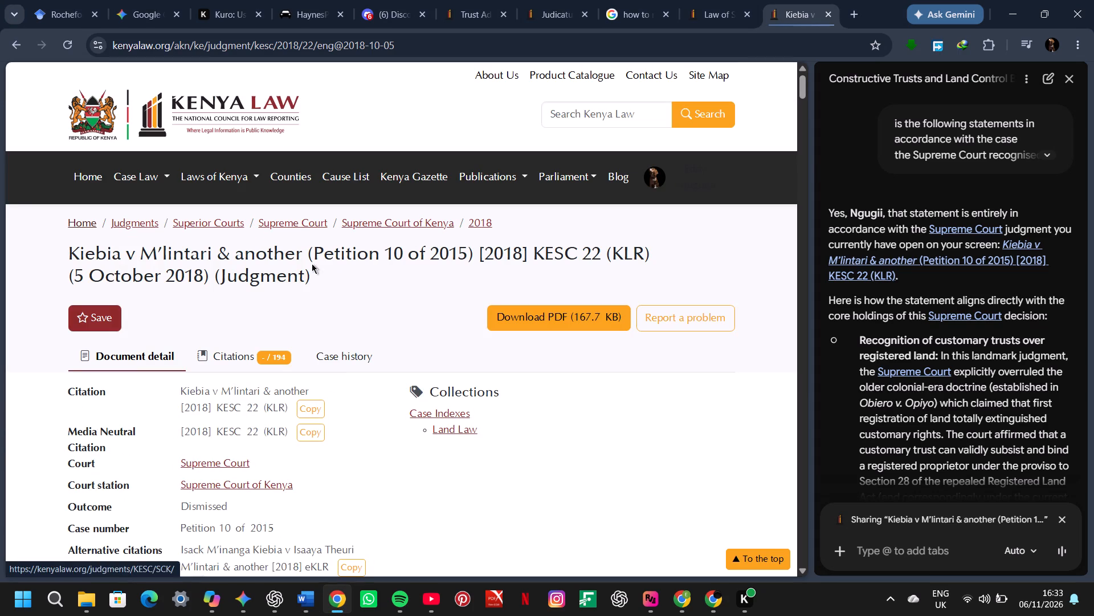
click(13, 47)
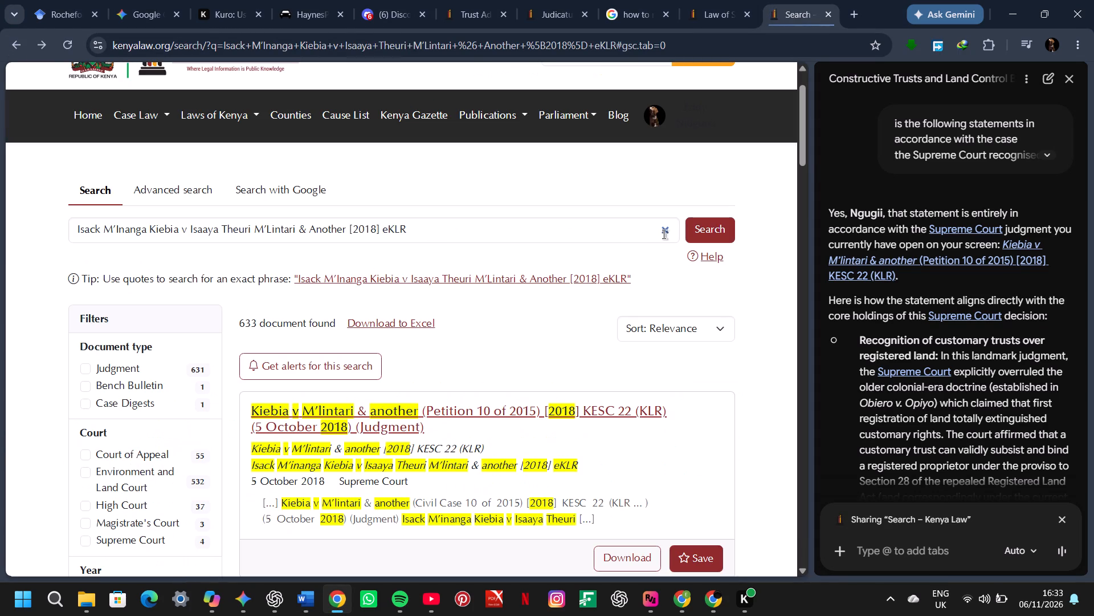
click(666, 227)
click(377, 231)
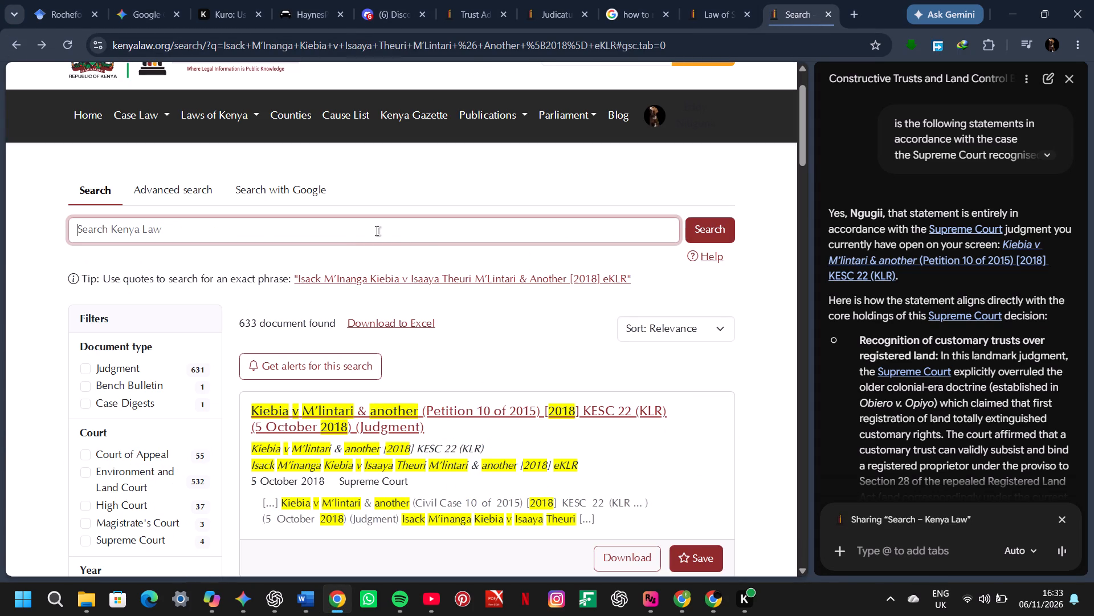
key(ctrl+v)
key(Return)
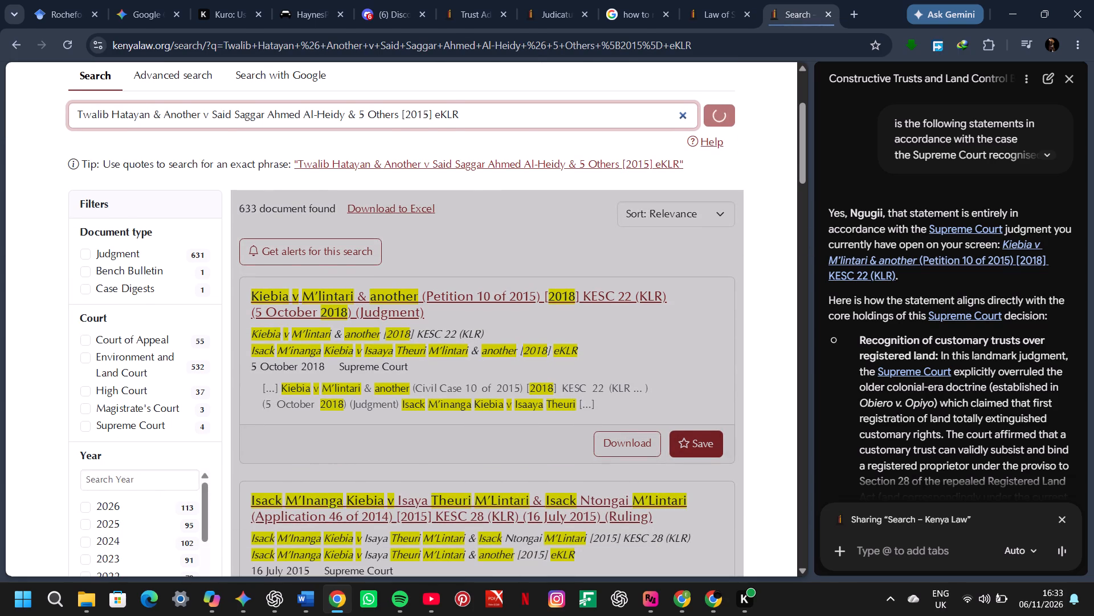
Switch to Spotify and resume playback of the current track.
click(398, 603)
key(space)
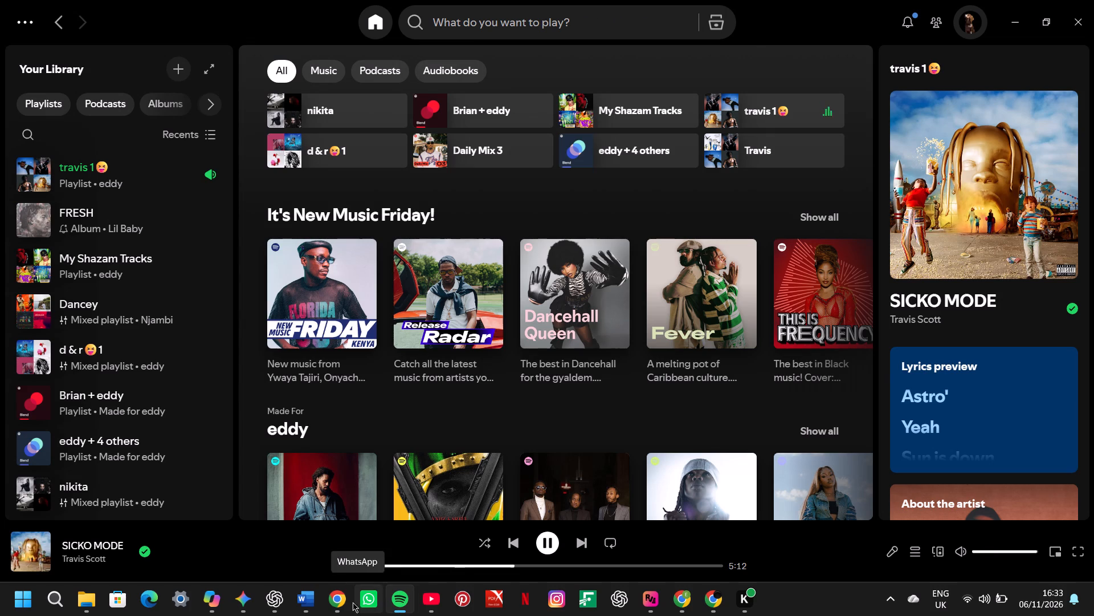
Return to Chrome and open the Hatayan & another v Al-Heidy & 5 others [2015] KECA 713 (KLR) judgment at its heading.
click(339, 602)
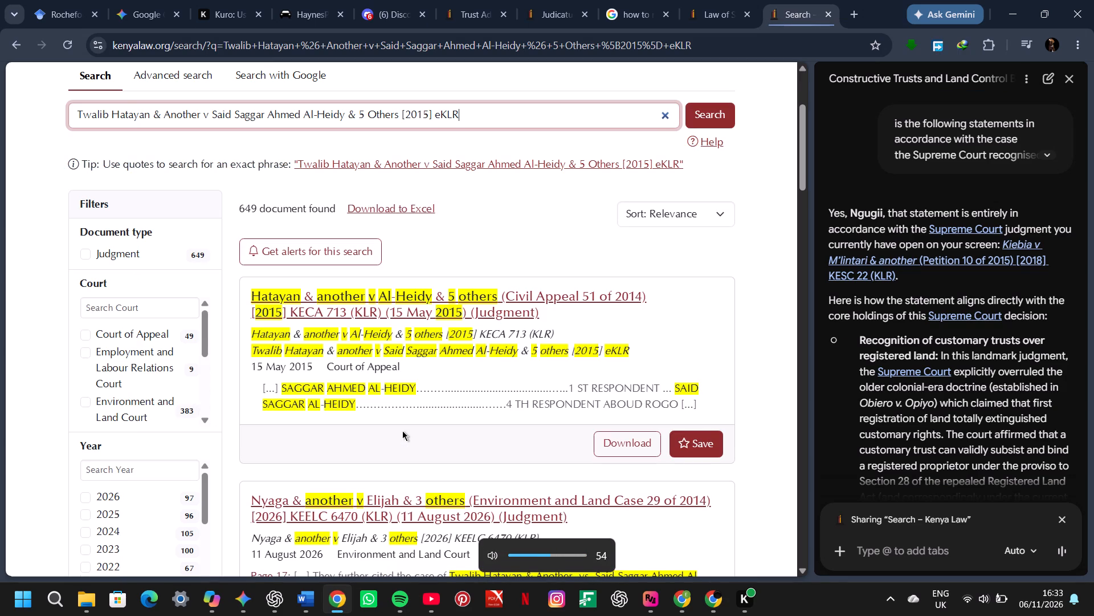
click(310, 294)
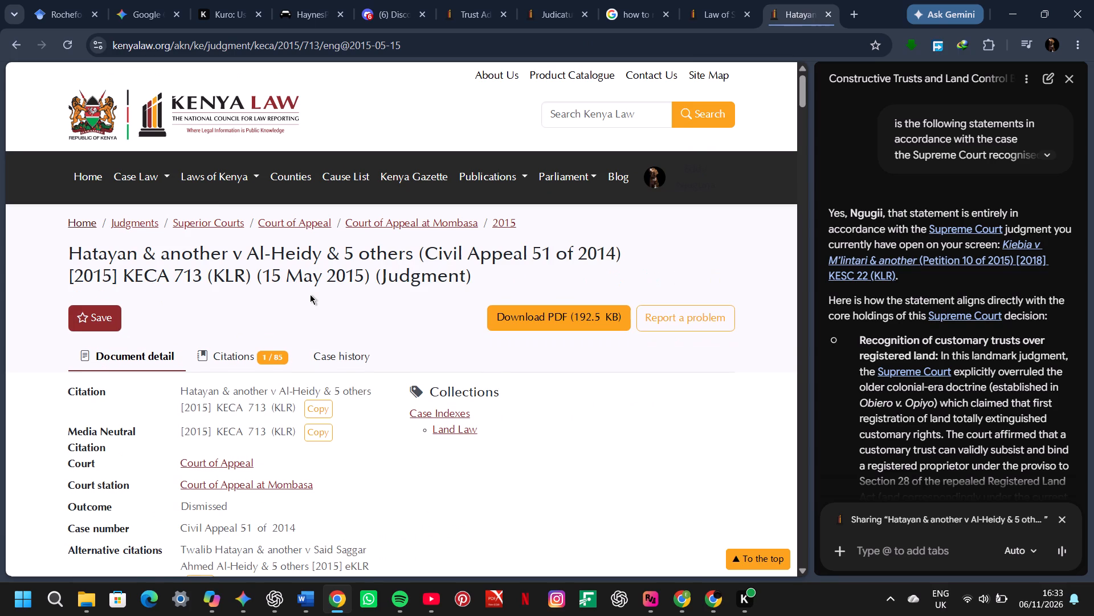
scroll(310, 294, down, 7)
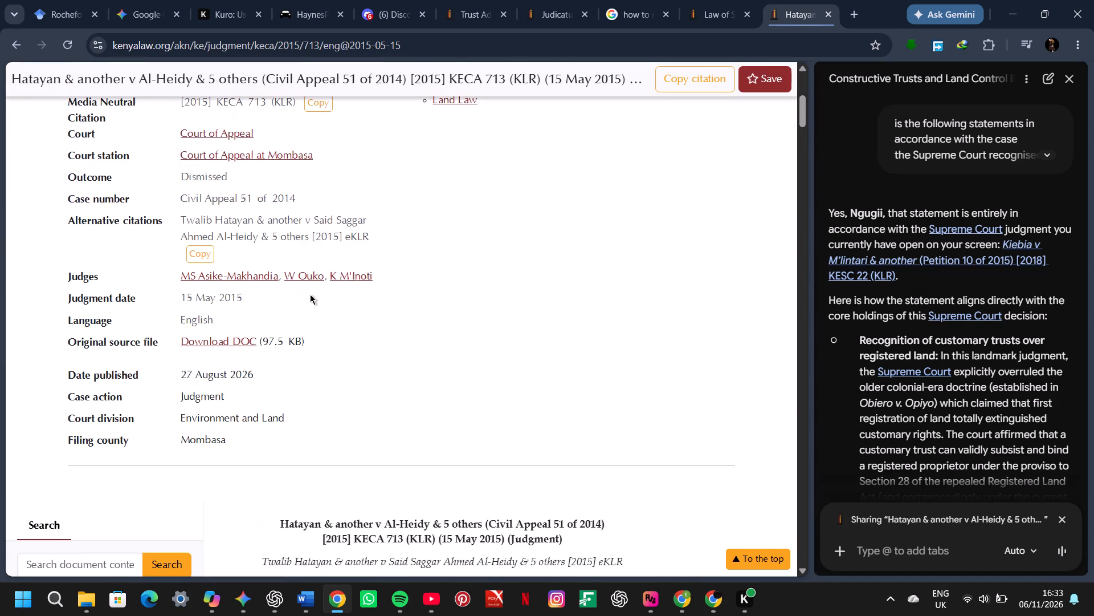
scroll(310, 294, down, 2)
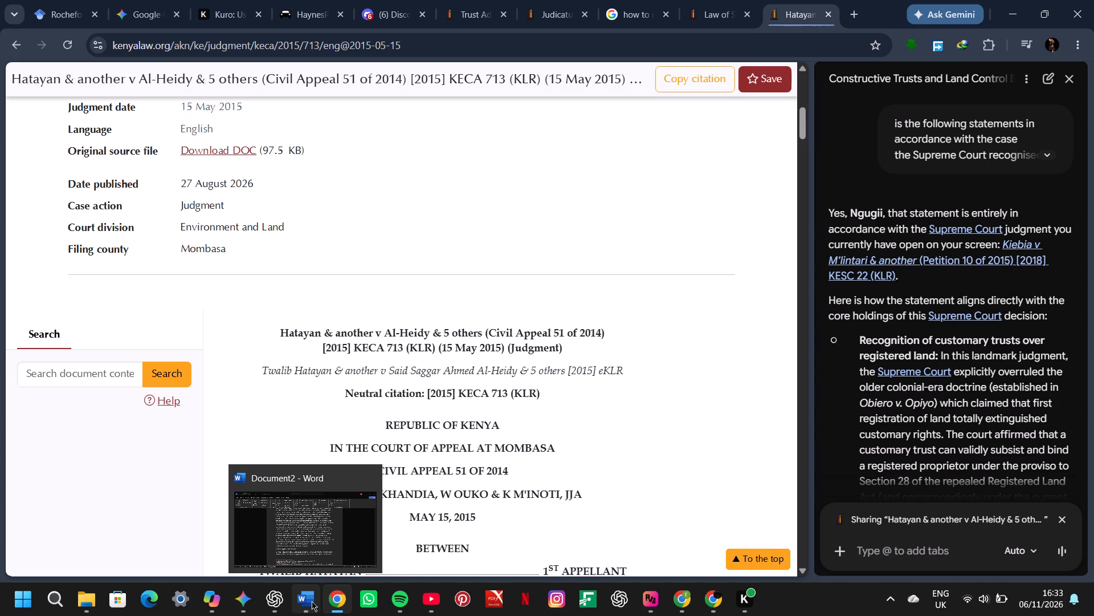
Switch to Word and copy the section 4.2 text from "the Court of Appeal considered" through "must be supported by evidence".
click(312, 601)
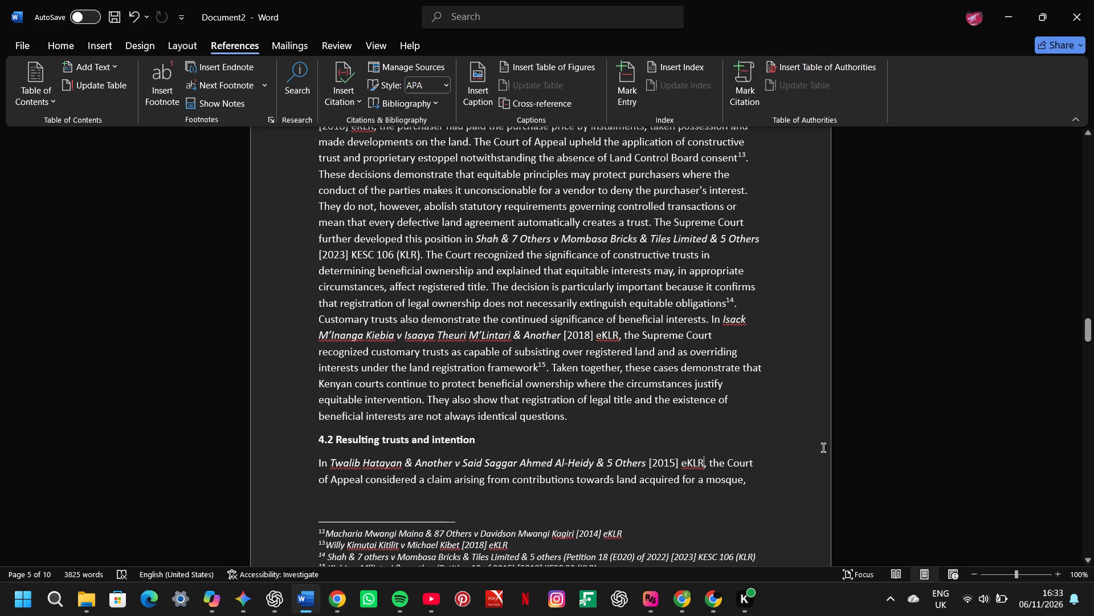
drag(709, 463, 748, 524)
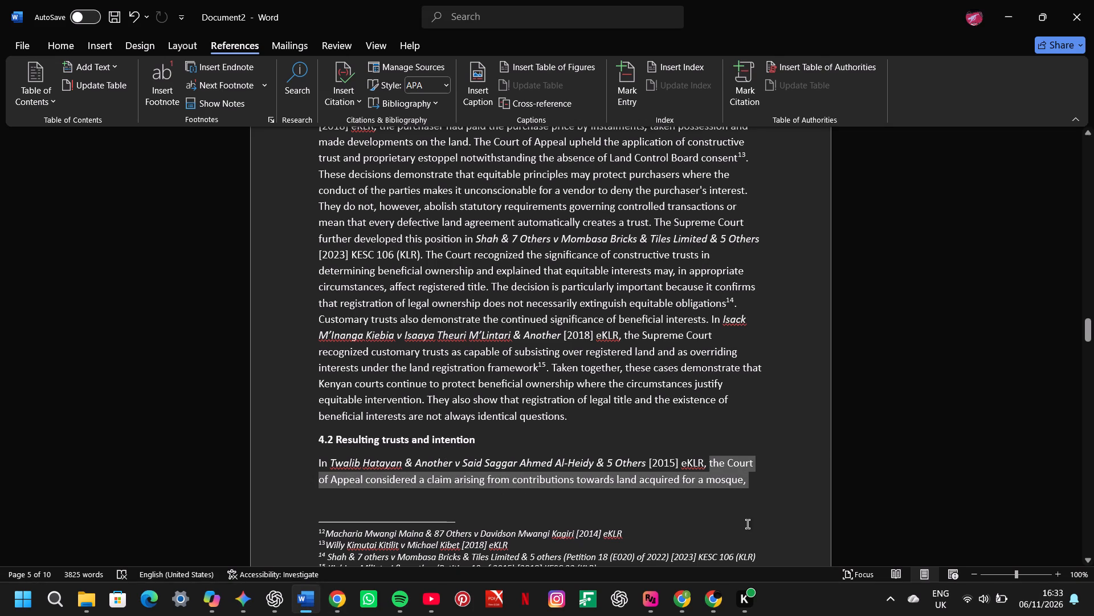
drag(748, 524, 751, 576)
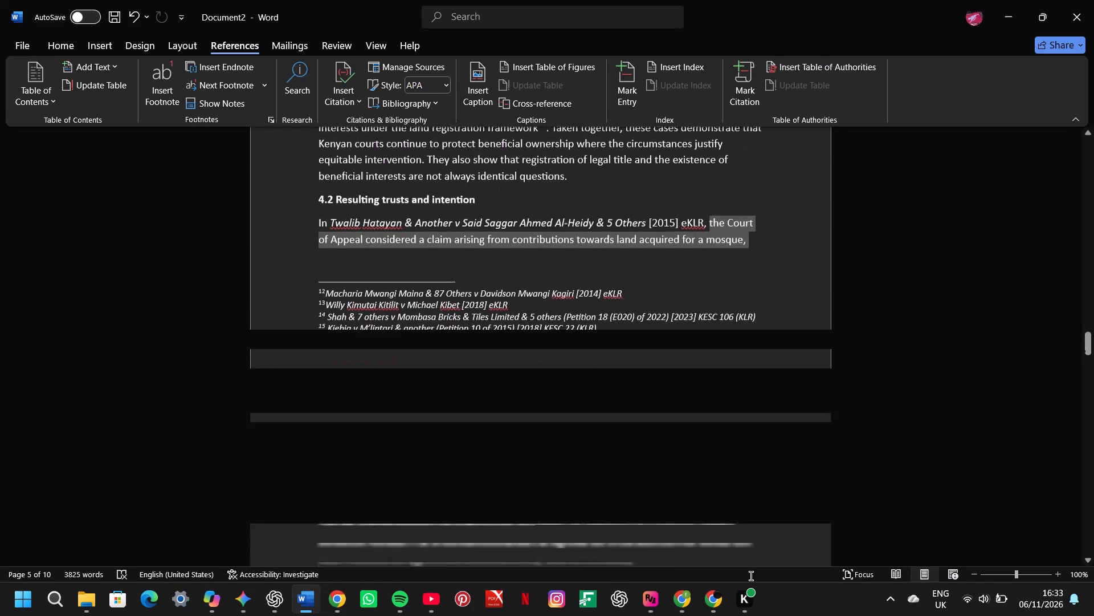
drag(751, 576, 634, 430)
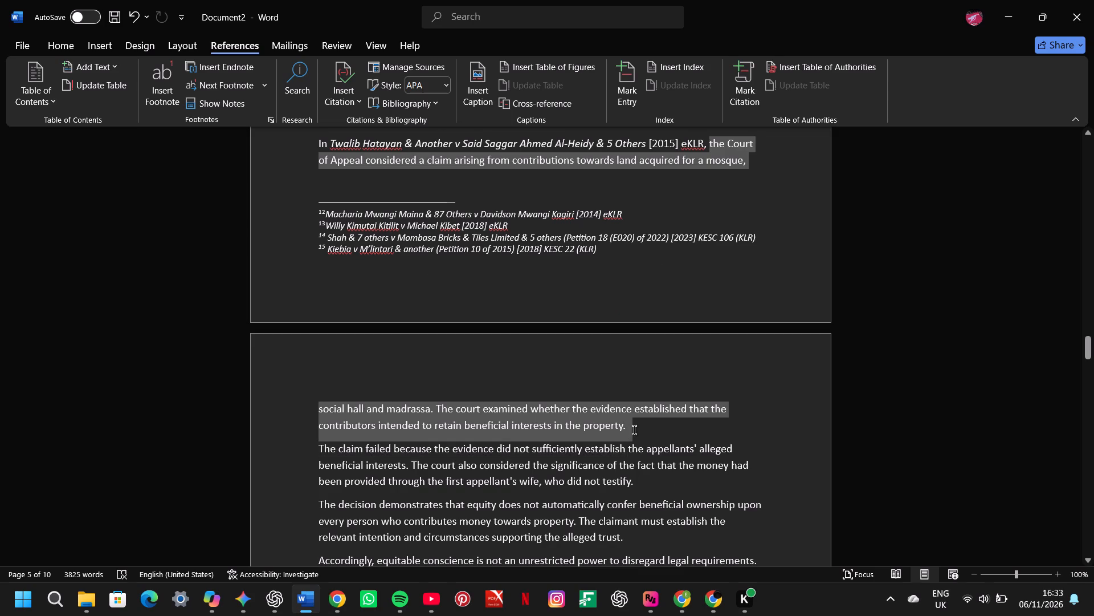
drag(634, 430, 626, 441)
drag(626, 441, 680, 558)
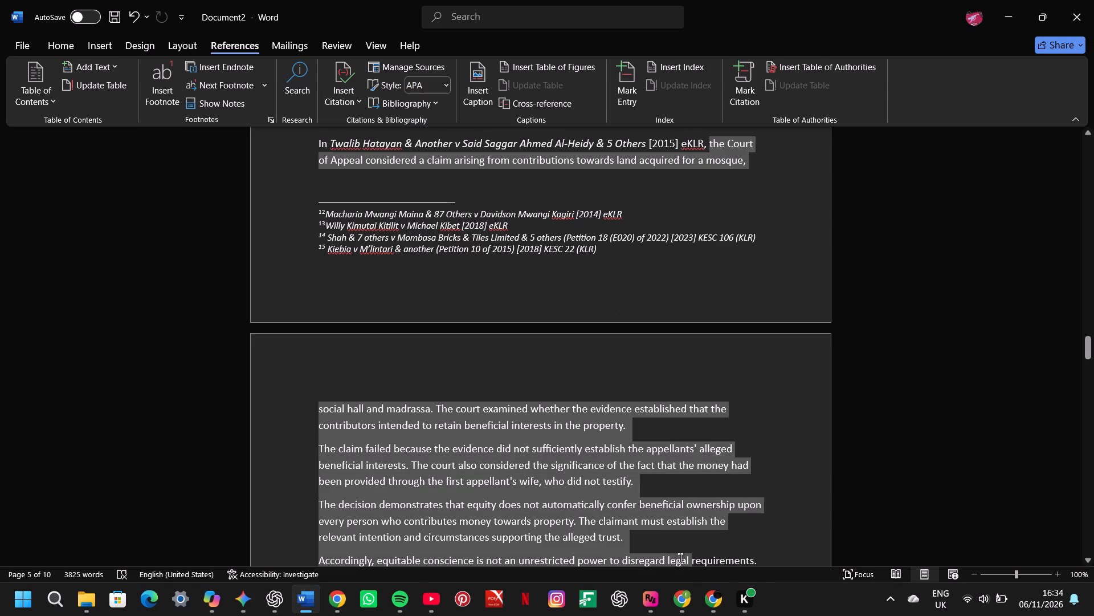
drag(680, 558, 570, 360)
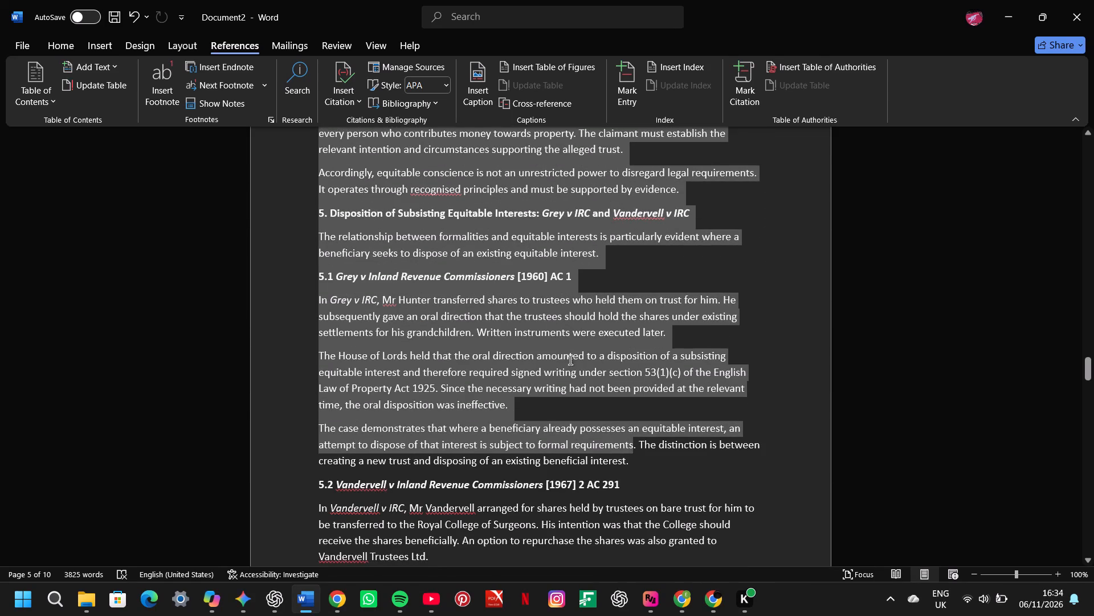
drag(570, 360, 673, 189)
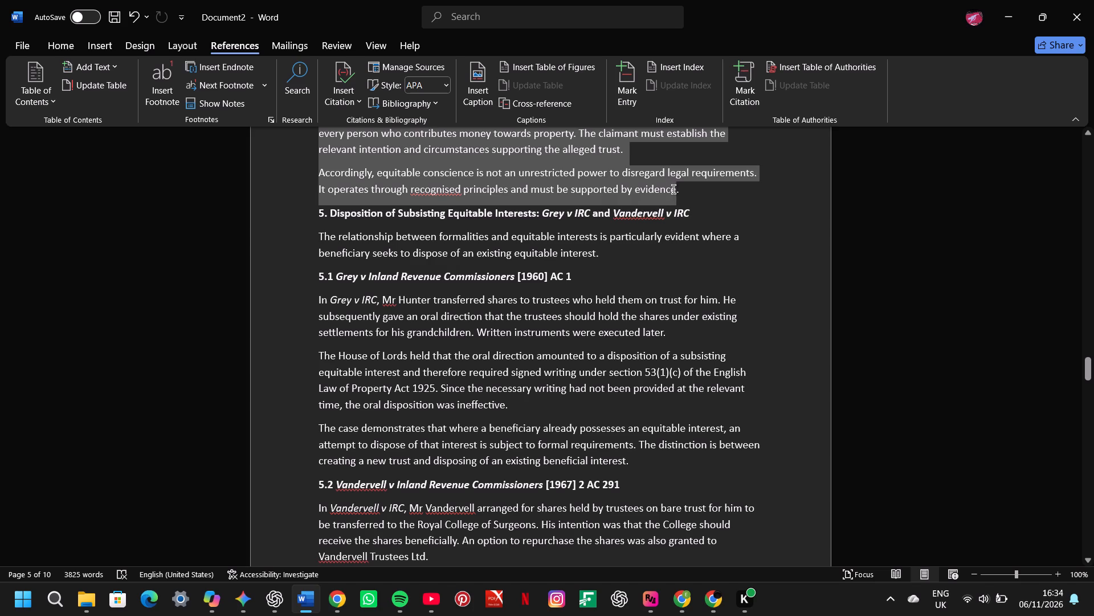
drag(673, 189, 675, 191)
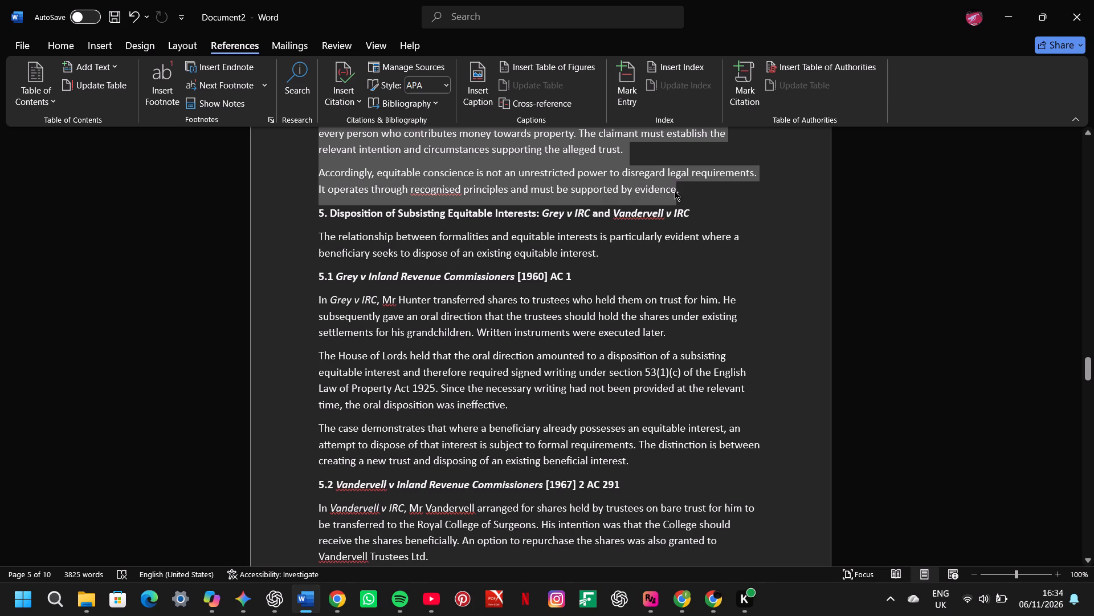
key(ctrl+c)
ctrl+click(675, 191)
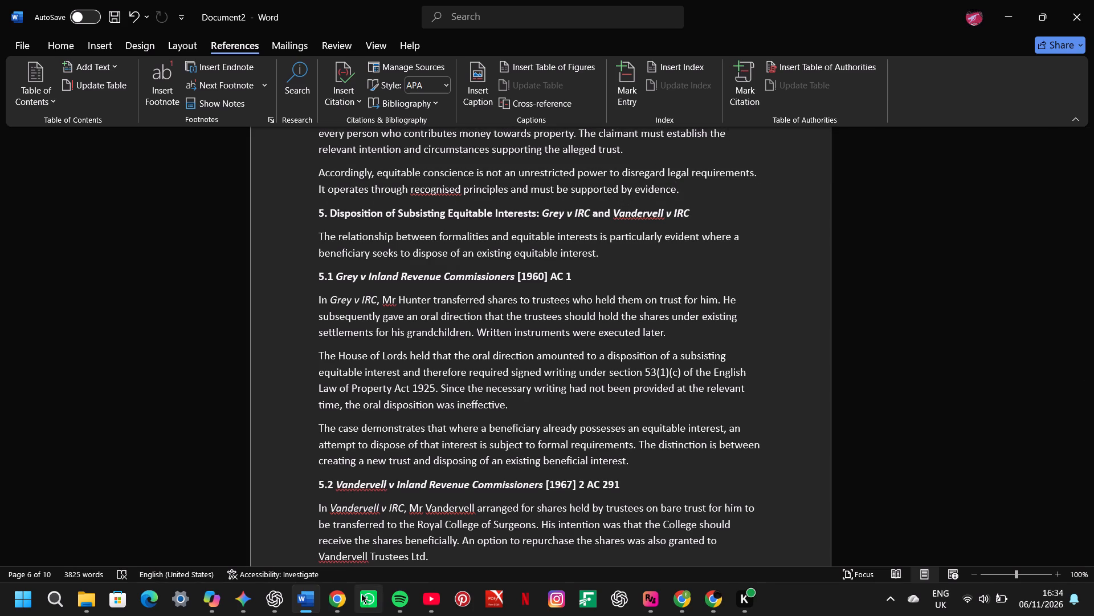
In Chrome, ask Gemini "is the following similar to the case" with the copied section 4.2 passage on a new line.
click(338, 595)
click(900, 550)
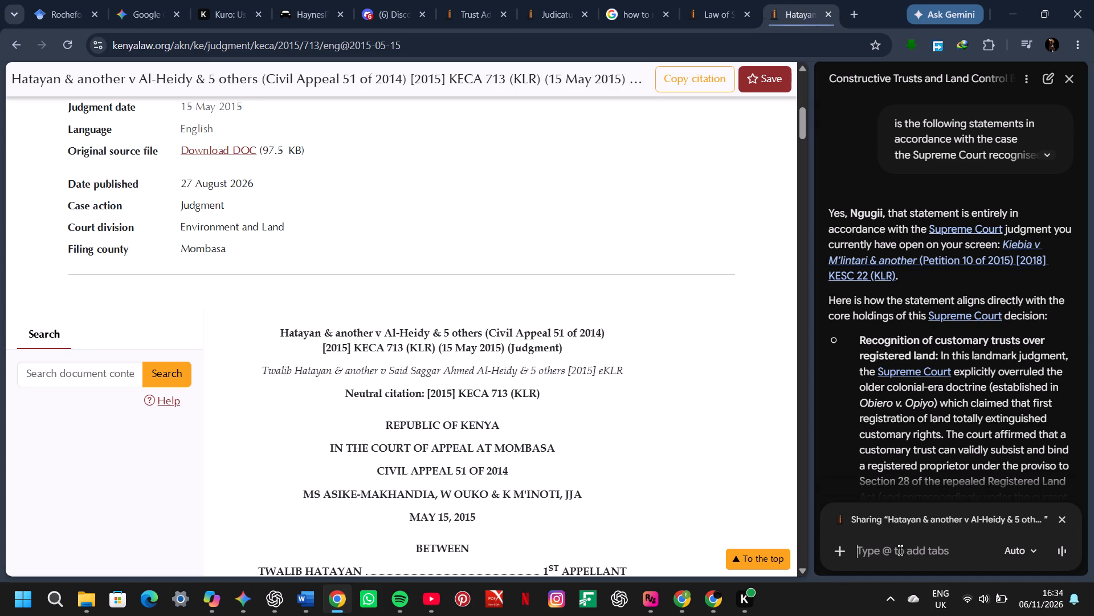
text(is the following similar to the cas)
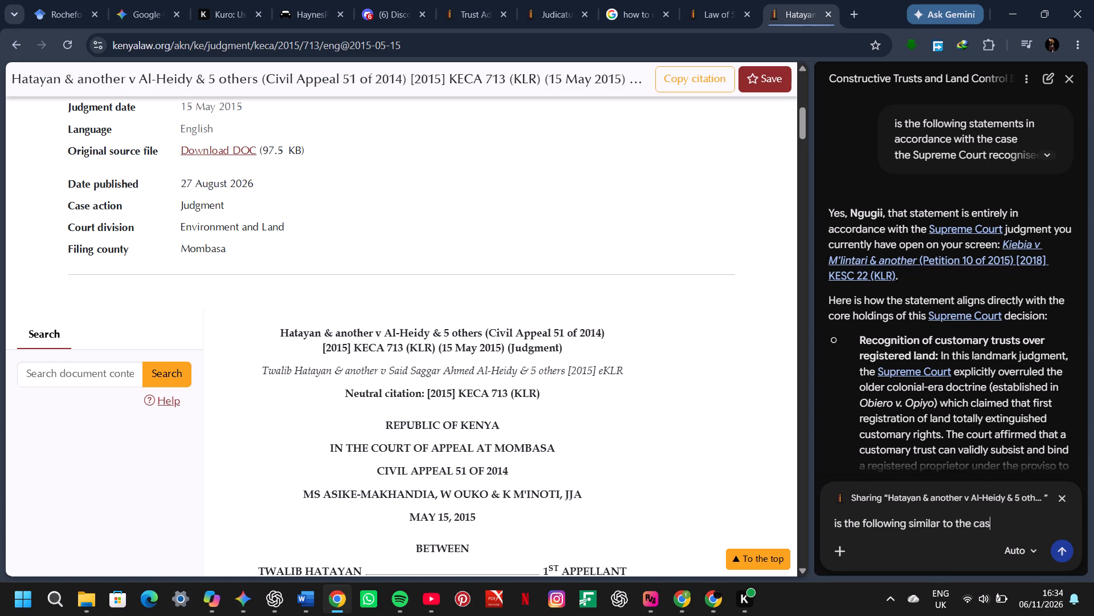
text(e)
key(space)
key(shift+Return)
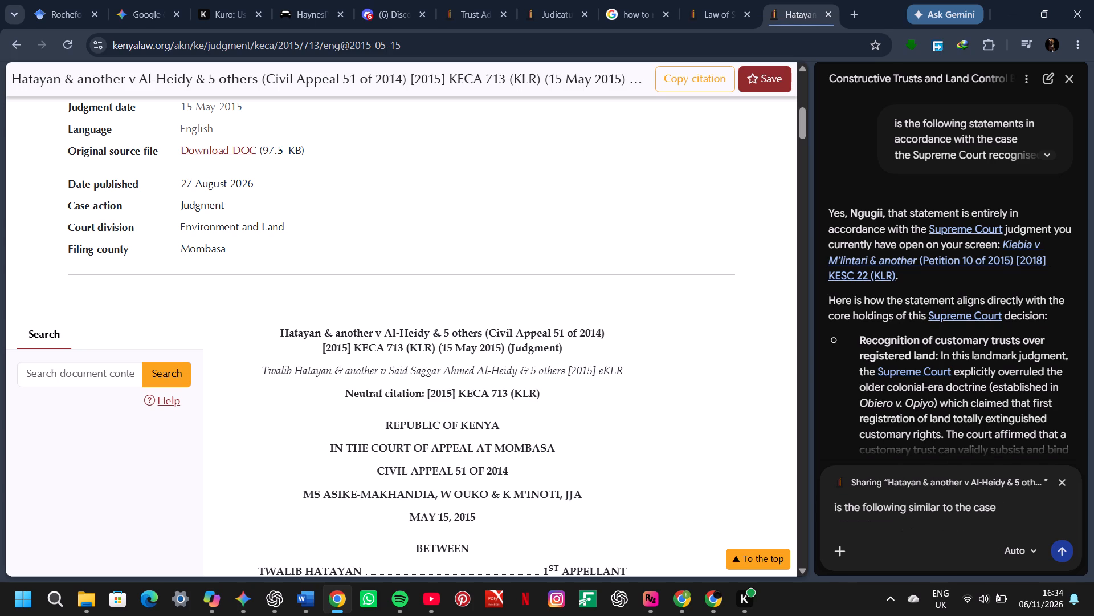
key(shift+v)
key(BackSpace)
key(ctrl+v)
key(Return)
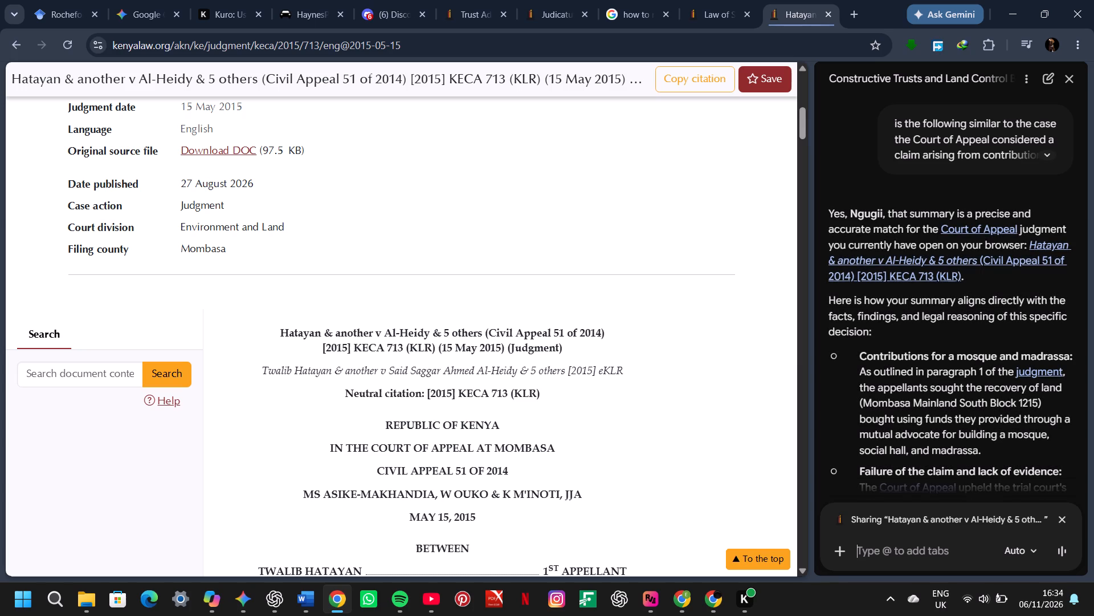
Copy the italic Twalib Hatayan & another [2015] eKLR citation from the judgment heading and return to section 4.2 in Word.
click(668, 438)
drag(263, 373, 513, 357)
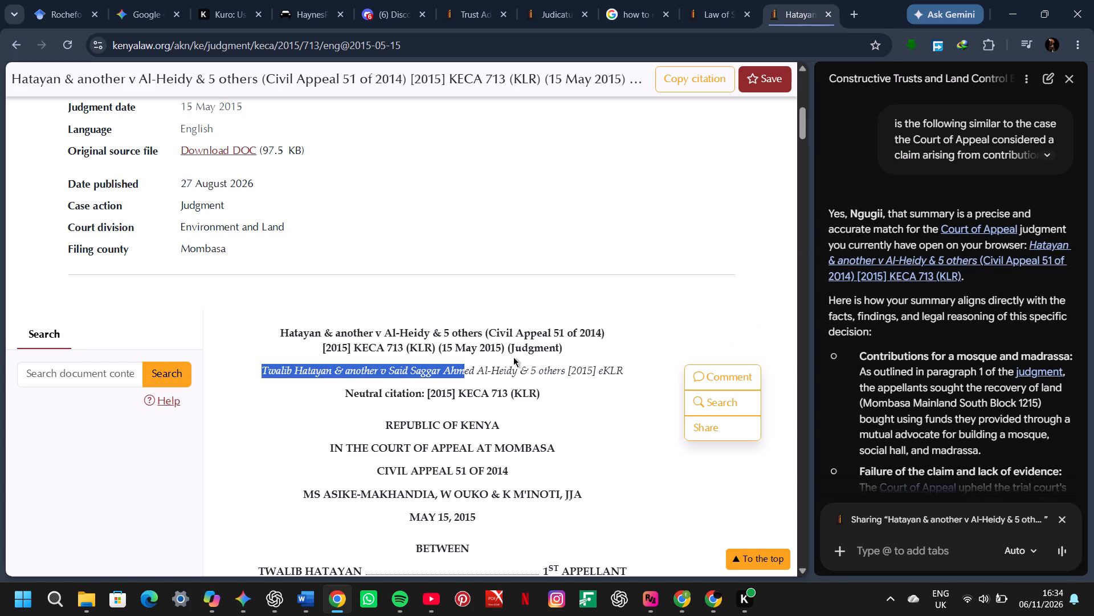
drag(513, 357, 626, 371)
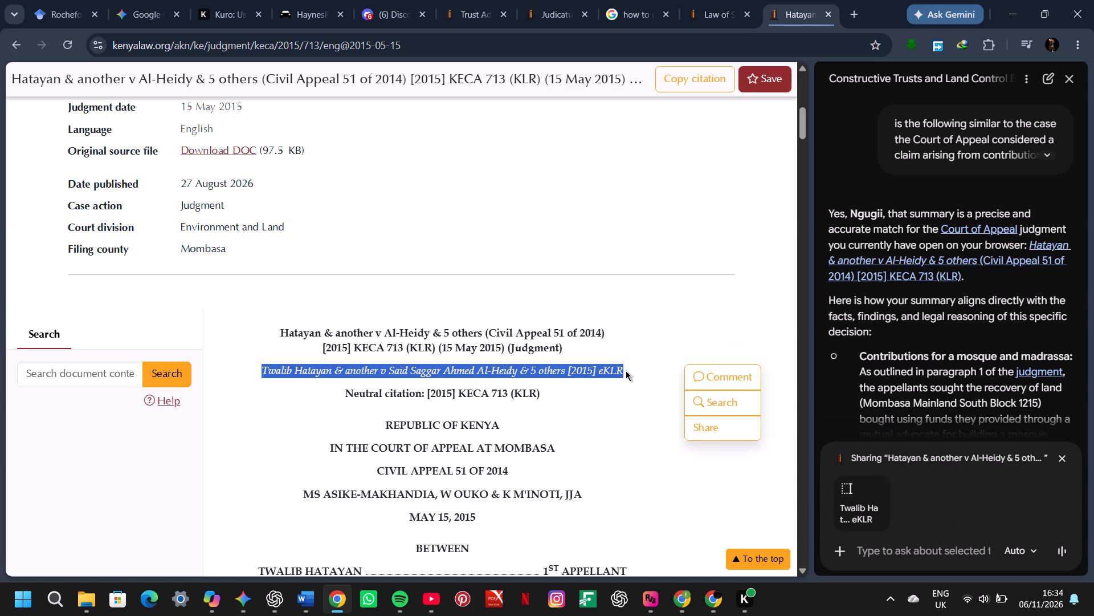
key(ctrl+c)
ctrl+click(626, 371)
click(287, 601)
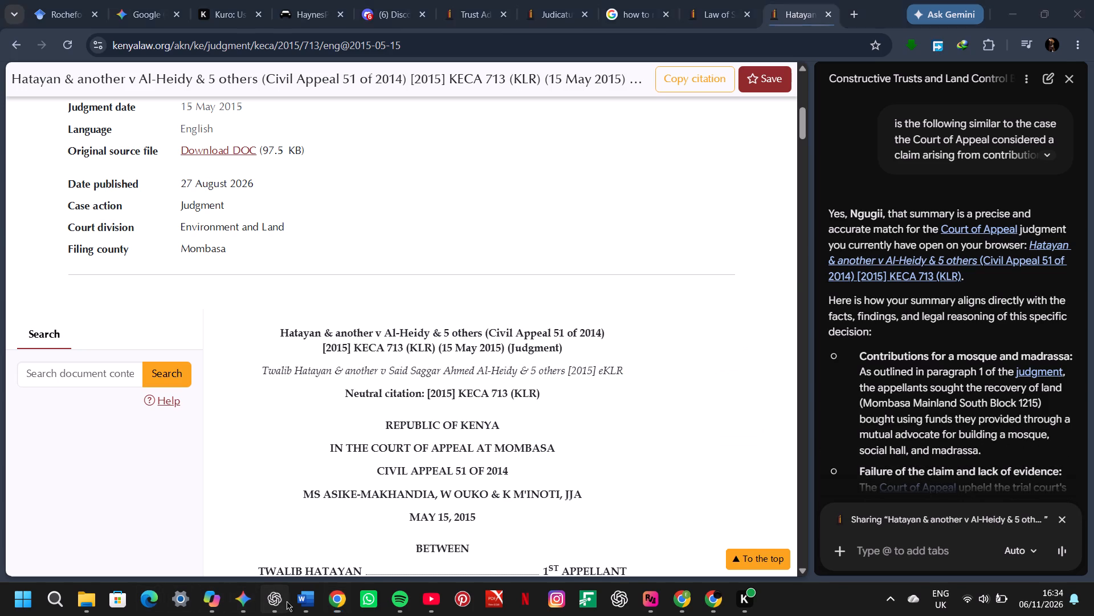
click(302, 601)
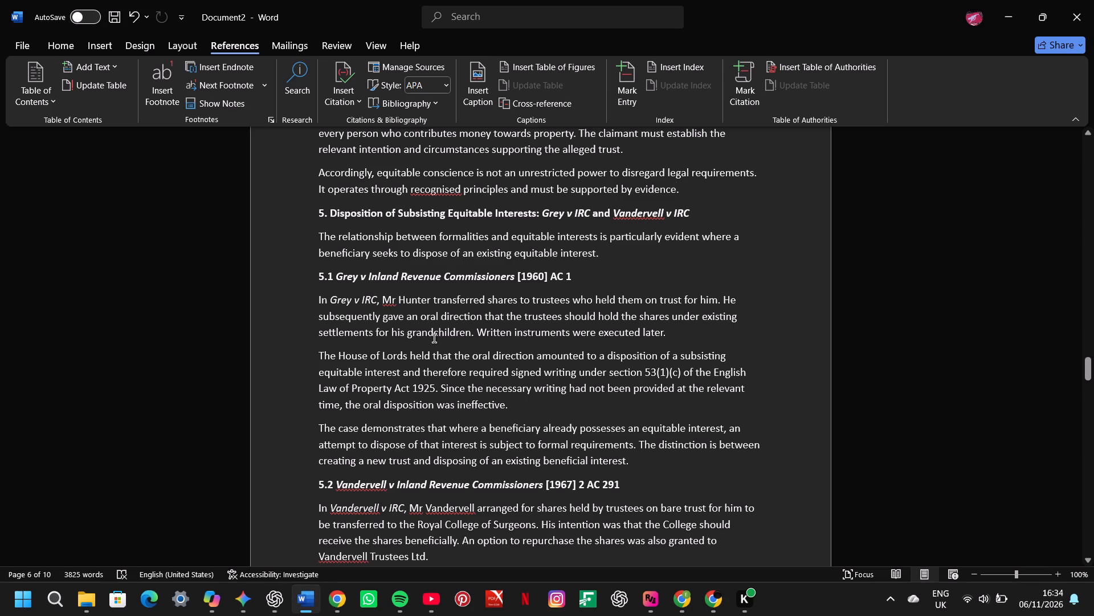
scroll(434, 338, up, 1)
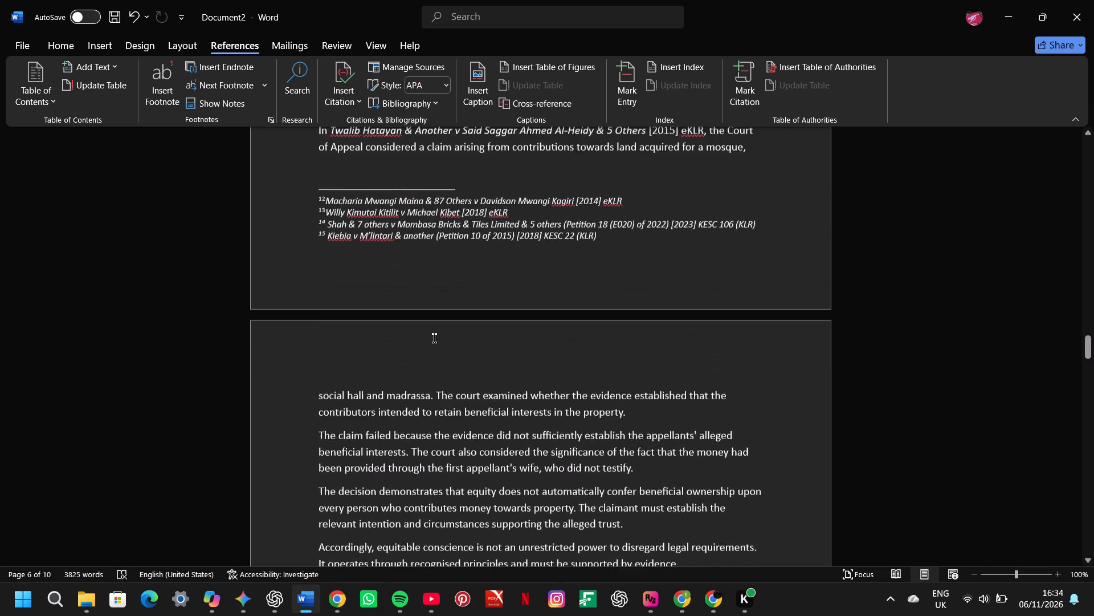
scroll(434, 338, up, 1)
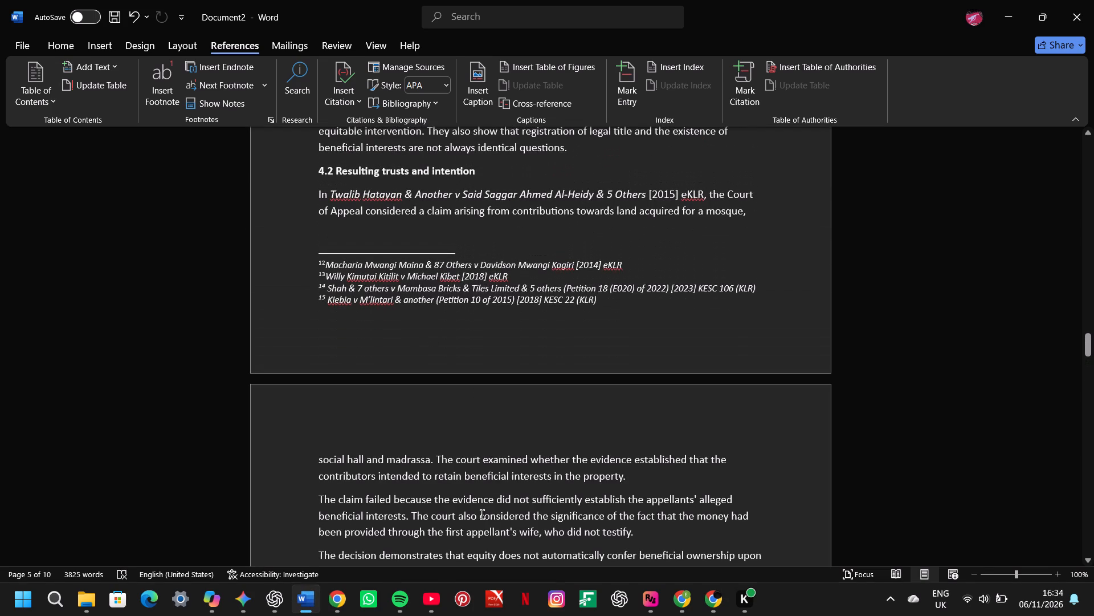
Switch to Spotify and toggle playback of the current track.
click(398, 603)
key(space)
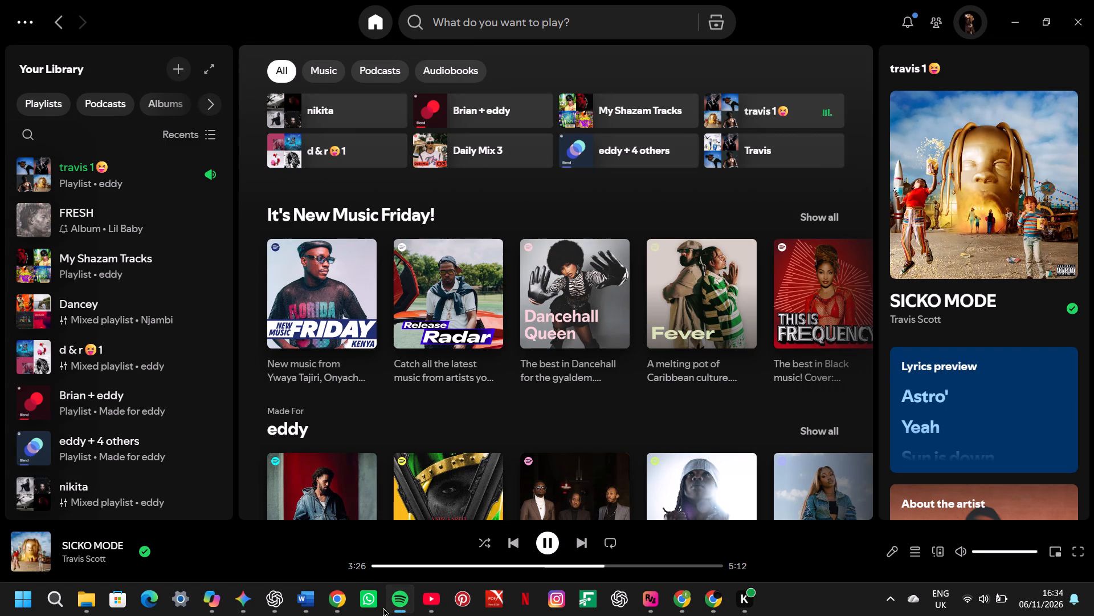
Back in Word, merge the "The claim failed", "The decision demonstrates" and "Accordingly" paragraphs into the first paragraph of section 4.2, with a space at each join.
click(312, 614)
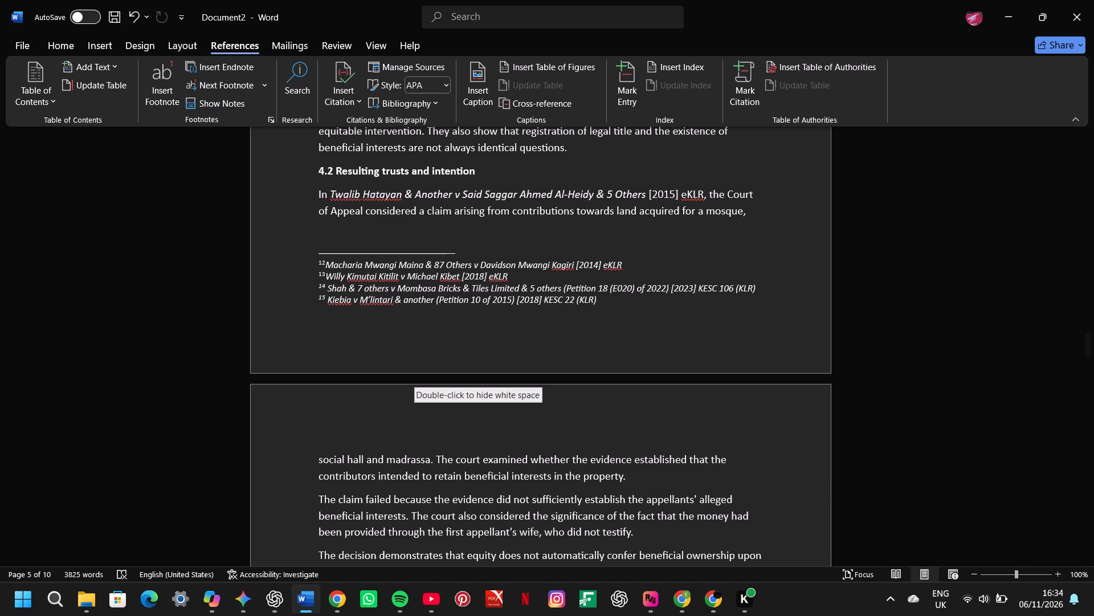
click(312, 496)
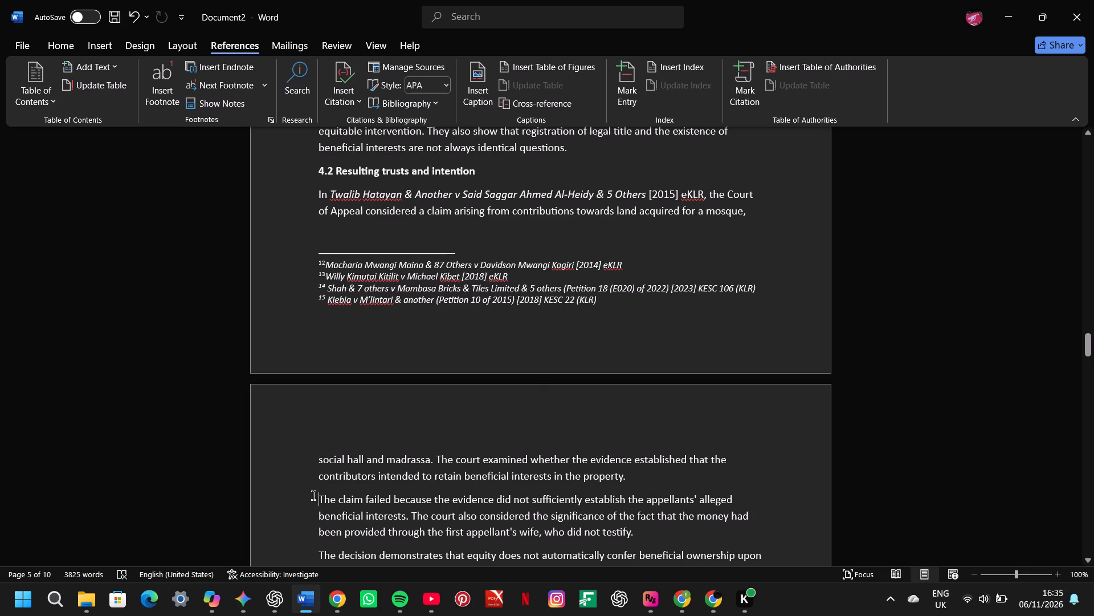
key(BackSpace)
key(space)
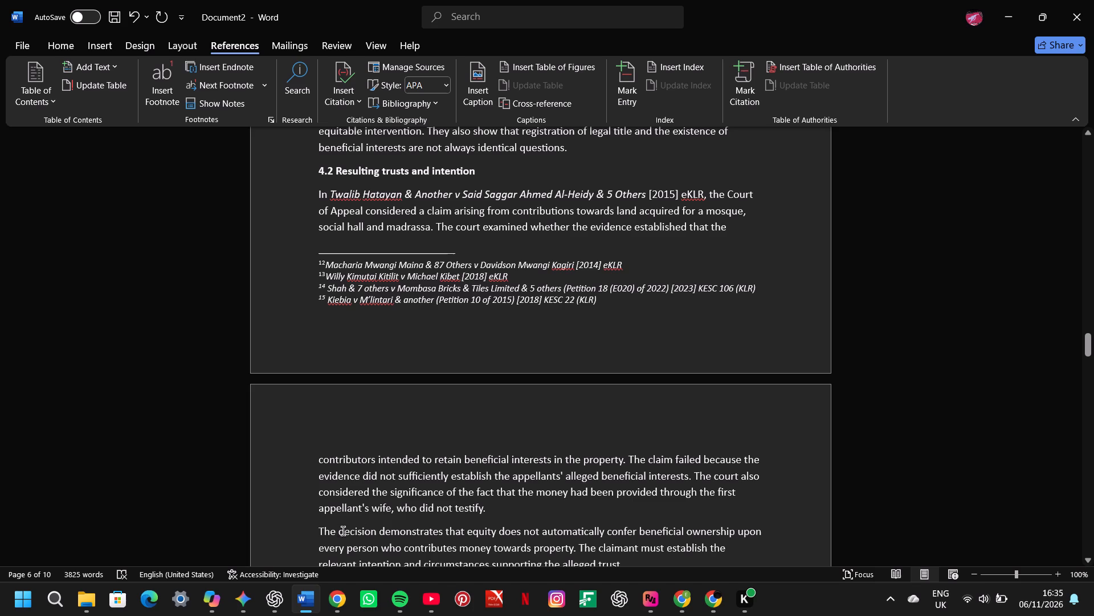
click(317, 532)
key(BackSpace)
key(space)
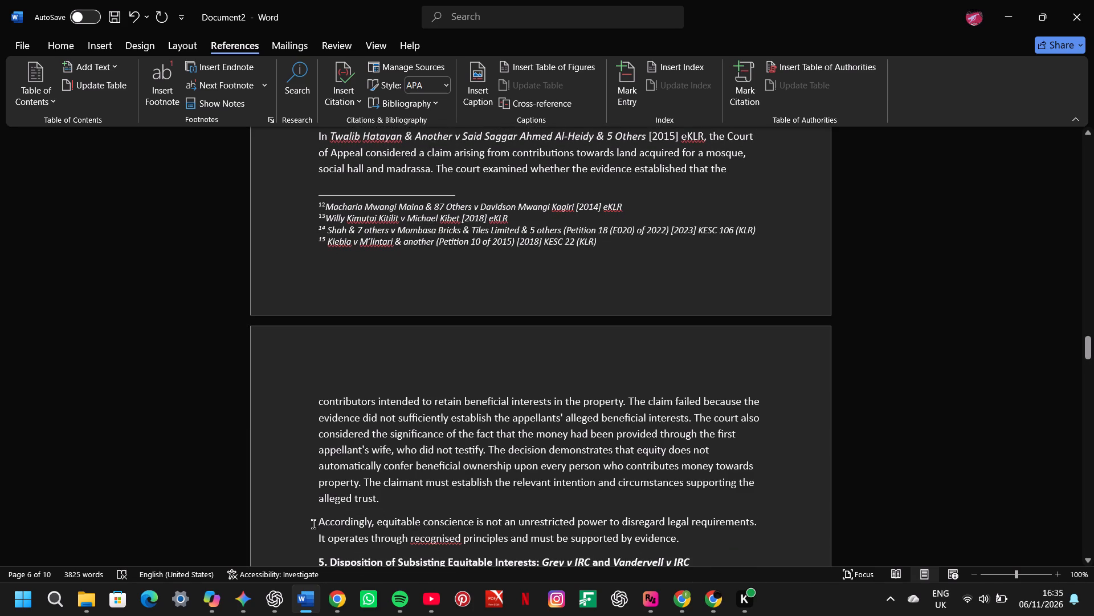
click(316, 523)
key(BackSpace)
key(space)
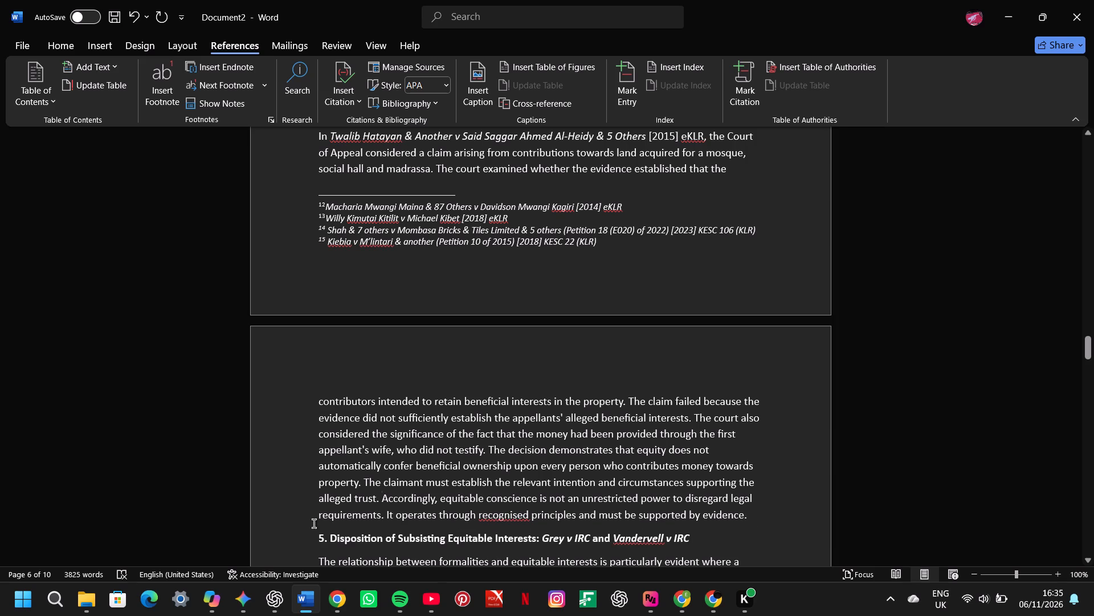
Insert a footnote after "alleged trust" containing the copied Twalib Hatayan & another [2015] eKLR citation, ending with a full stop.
key(Left)
key(Left)
click(162, 73)
key(ctrl+v)
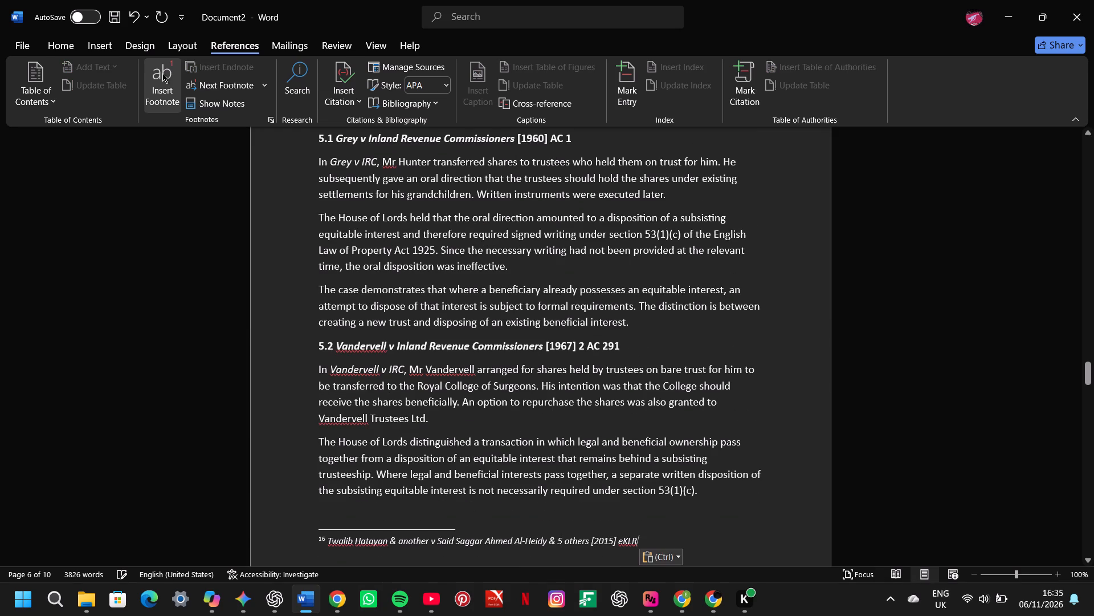
key(space)
key(BackSpace)
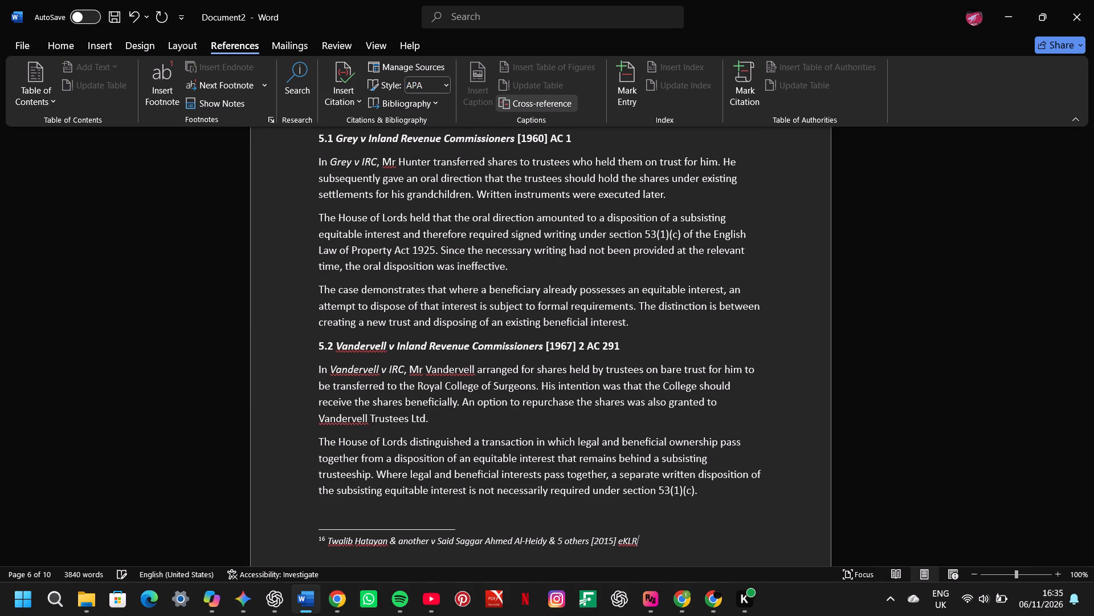
key(period)
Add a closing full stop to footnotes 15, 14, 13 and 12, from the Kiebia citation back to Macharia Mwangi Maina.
scroll(632, 252, up, 1)
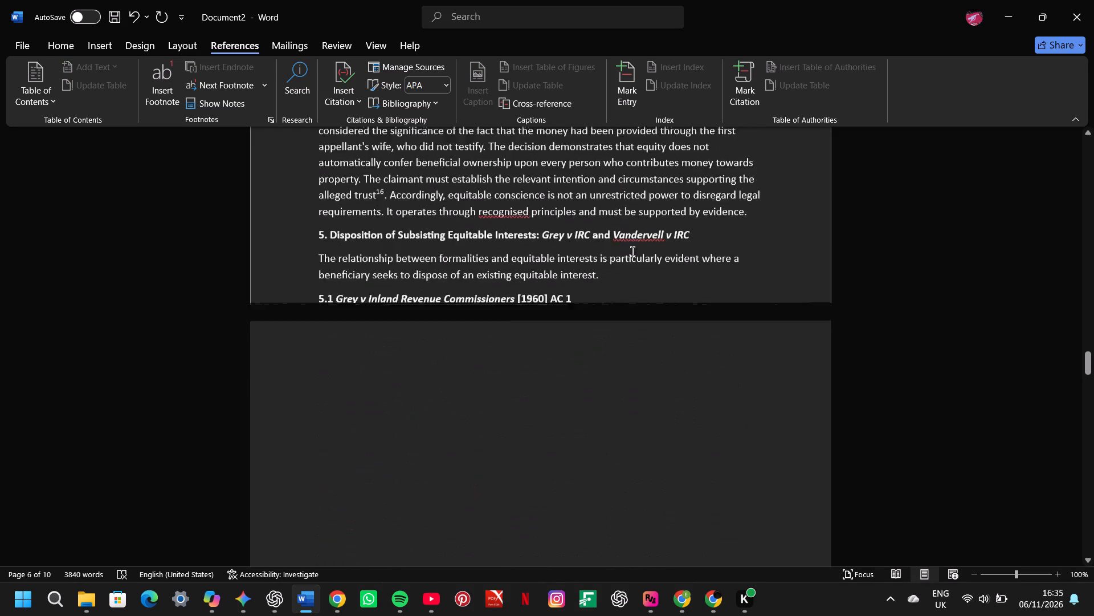
scroll(632, 252, up, 1)
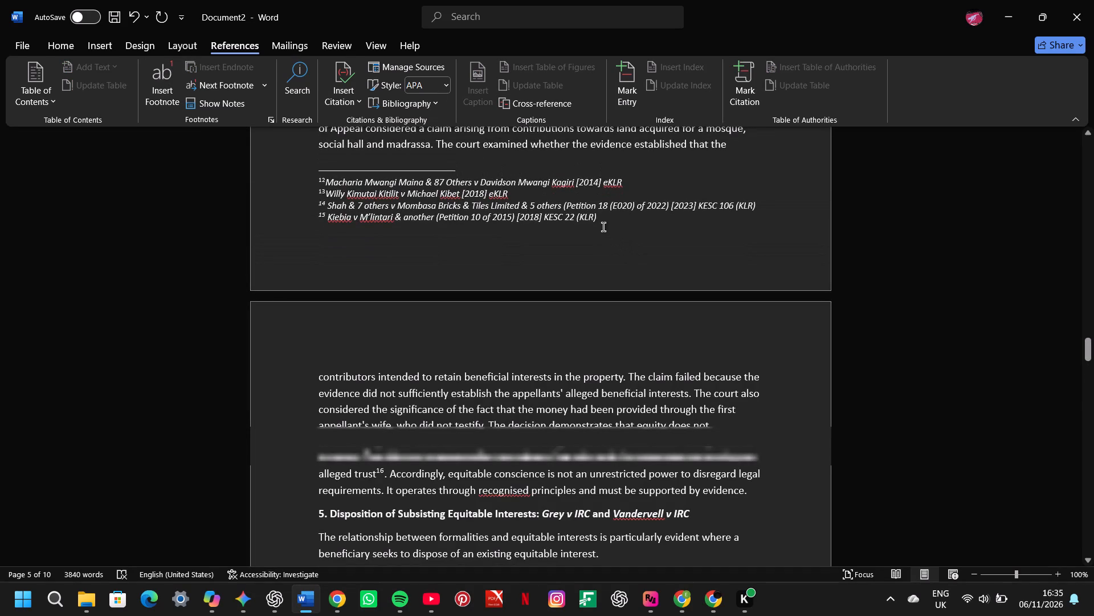
click(603, 227)
key(period)
click(762, 209)
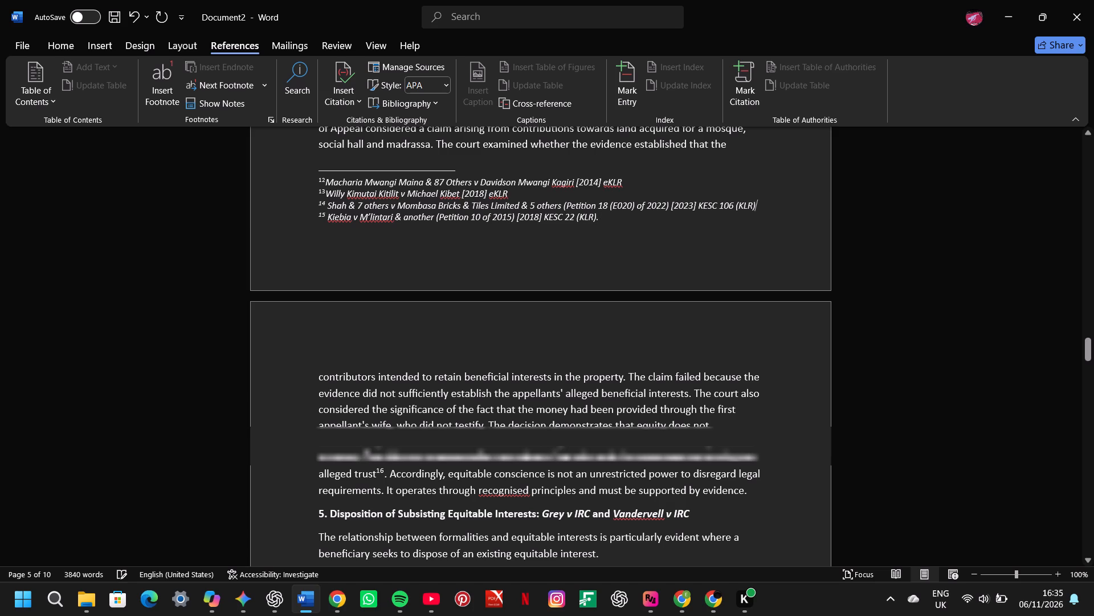
key(period)
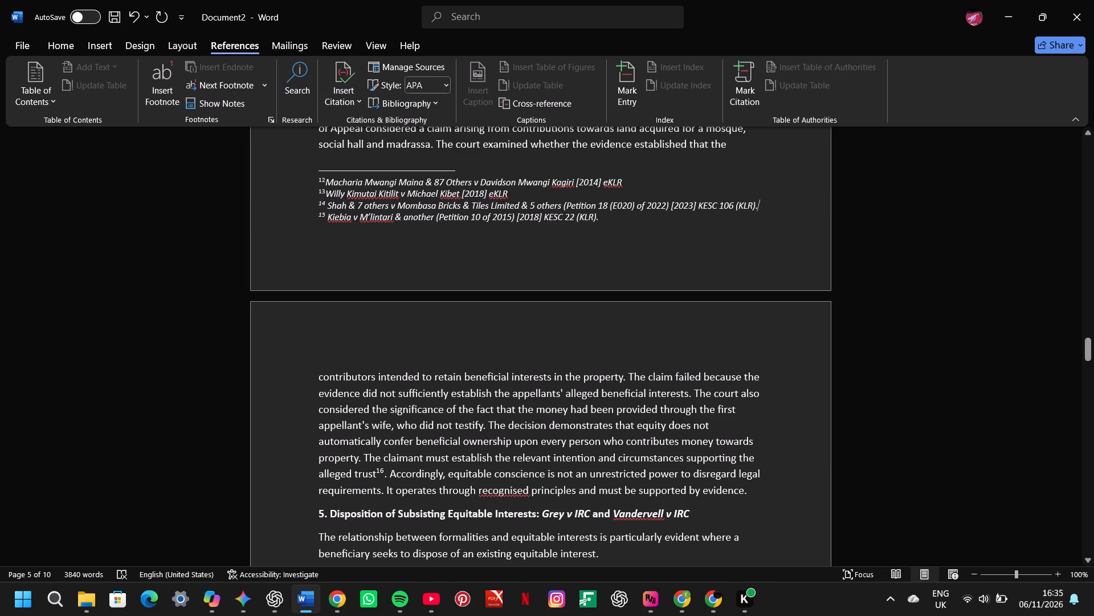
click(513, 193)
key(period)
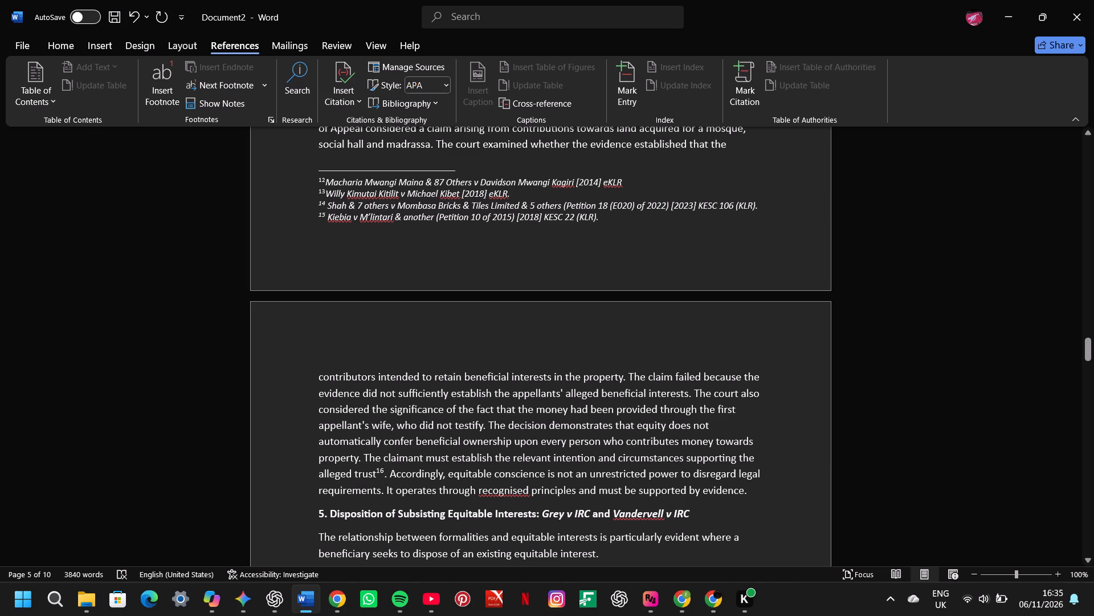
click(626, 184)
key(period)
Replace the flagged word "recognised" with "recognized" in the last sentence of section 4.2.
scroll(624, 233, down, 1)
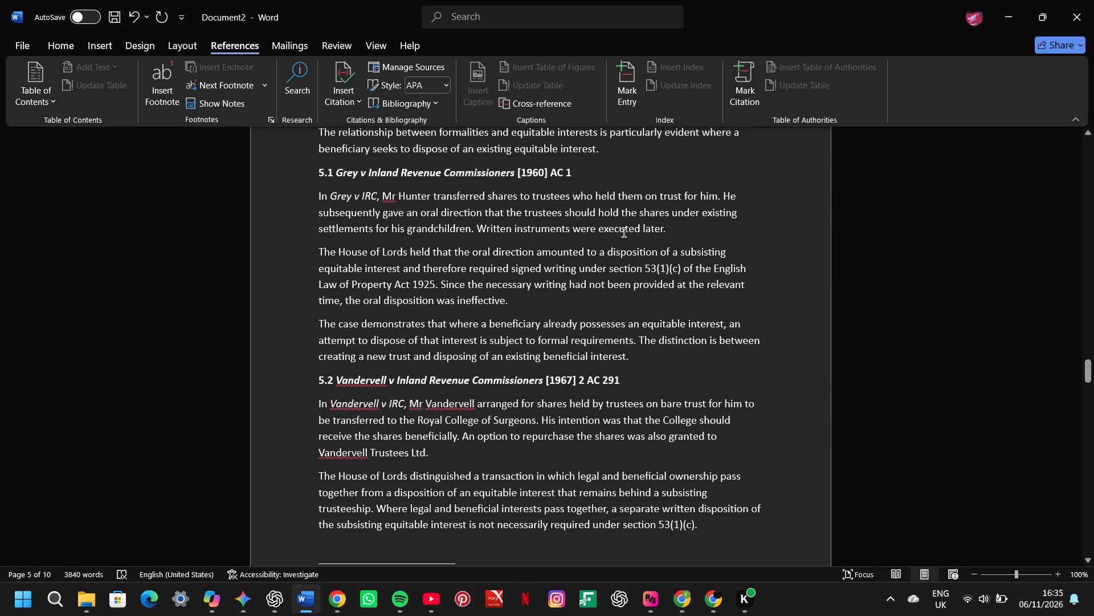
scroll(624, 233, down, 1)
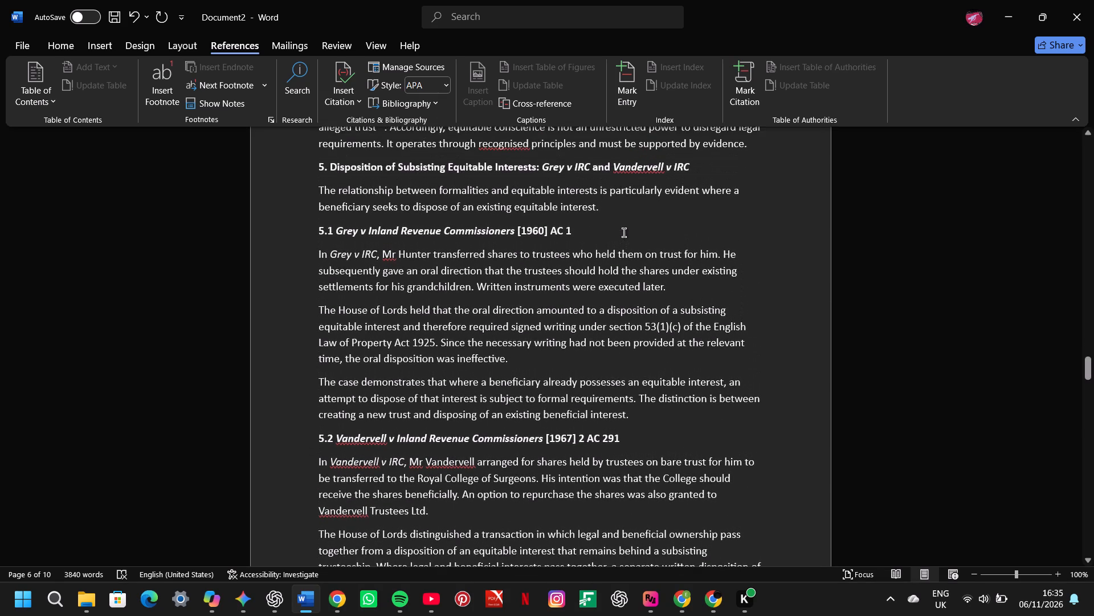
scroll(624, 233, up, 2)
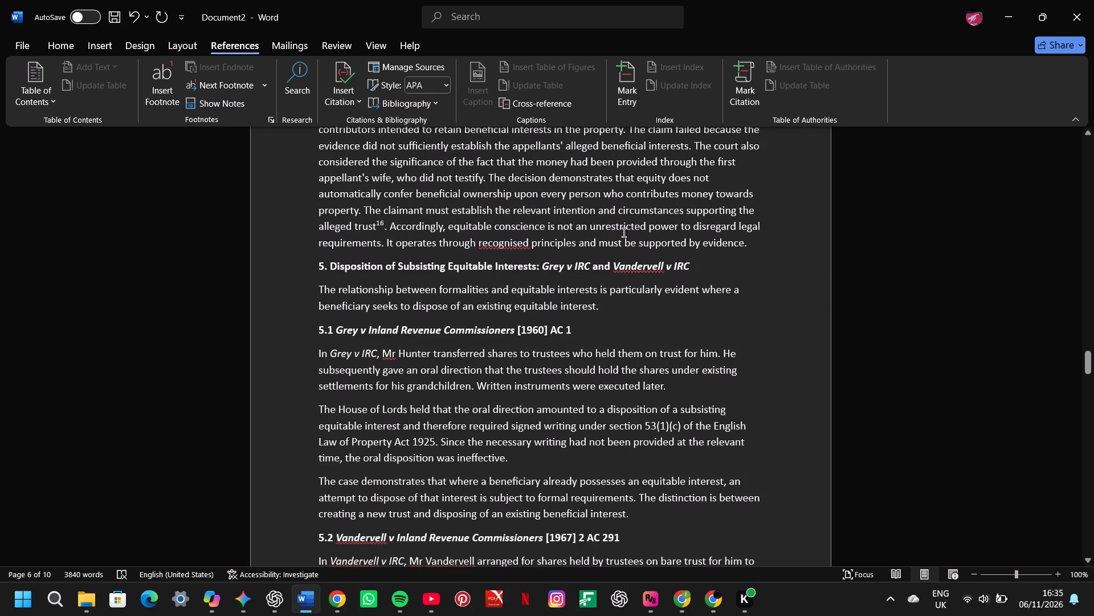
click(498, 244)
right_click(498, 244)
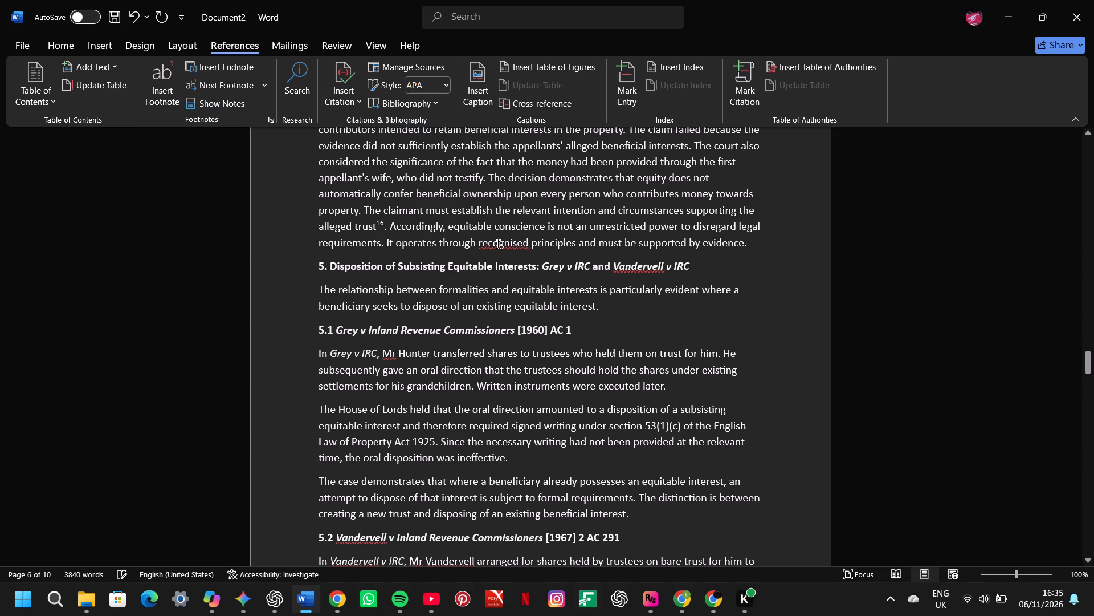
click(471, 264)
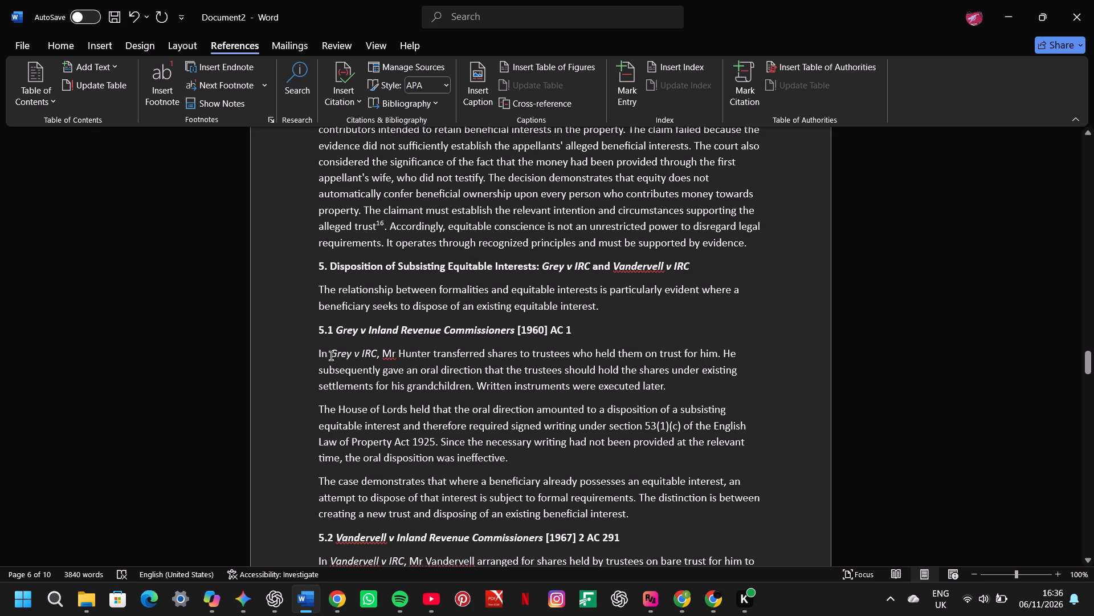
Copy the case name "Grey v IRC" from the first paragraph of section 5.1 and switch to Chrome.
drag(331, 351, 375, 355)
drag(375, 355, 375, 354)
key(ctrl+c)
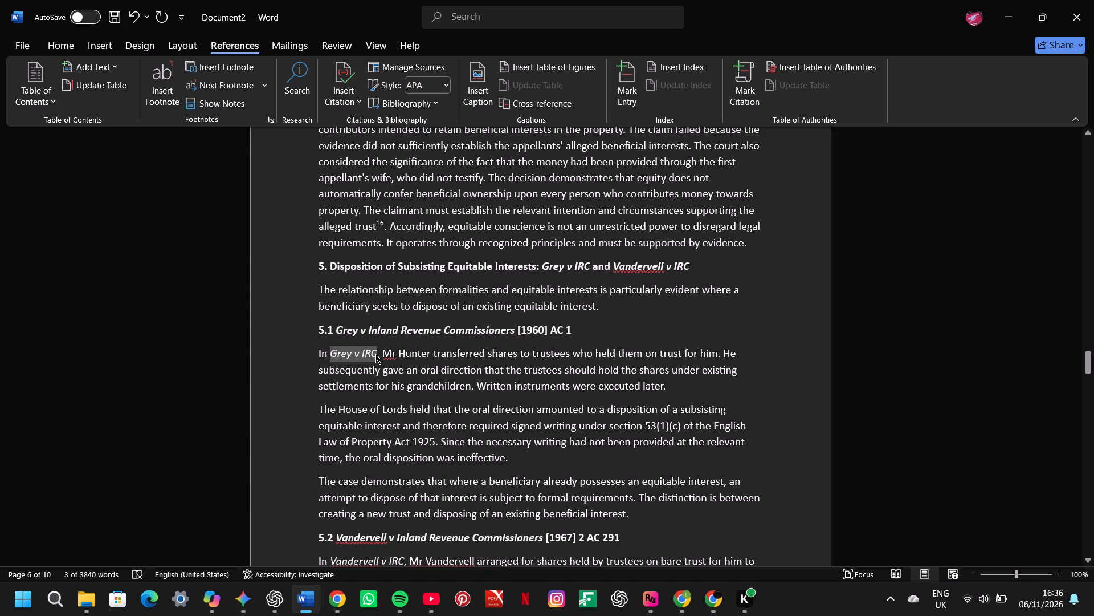
click(336, 602)
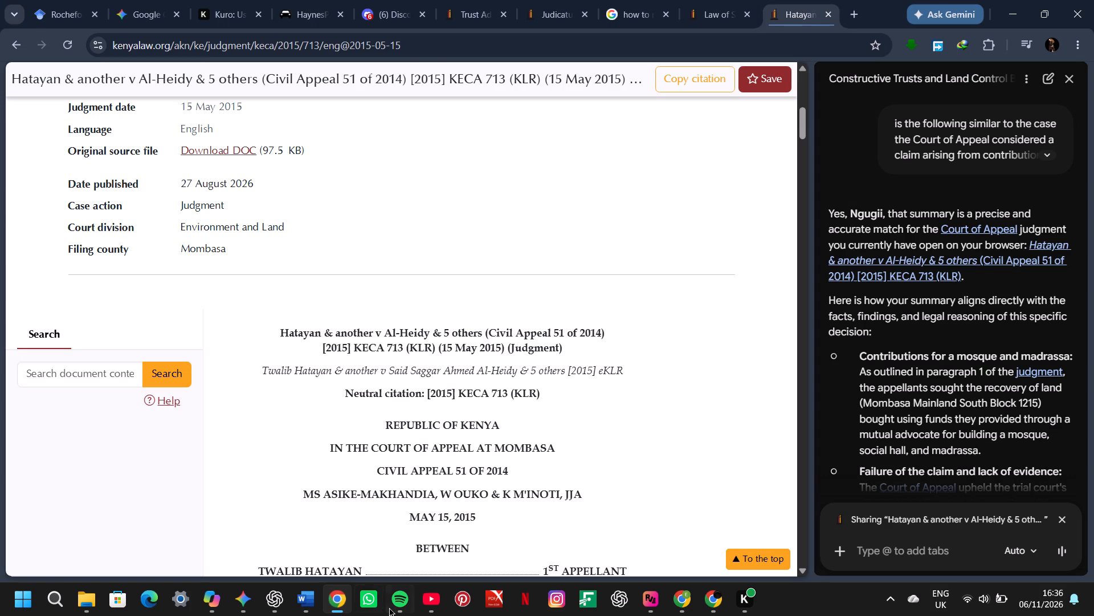
Switch to Spotify and resume playback of the current track.
click(390, 608)
key(space)
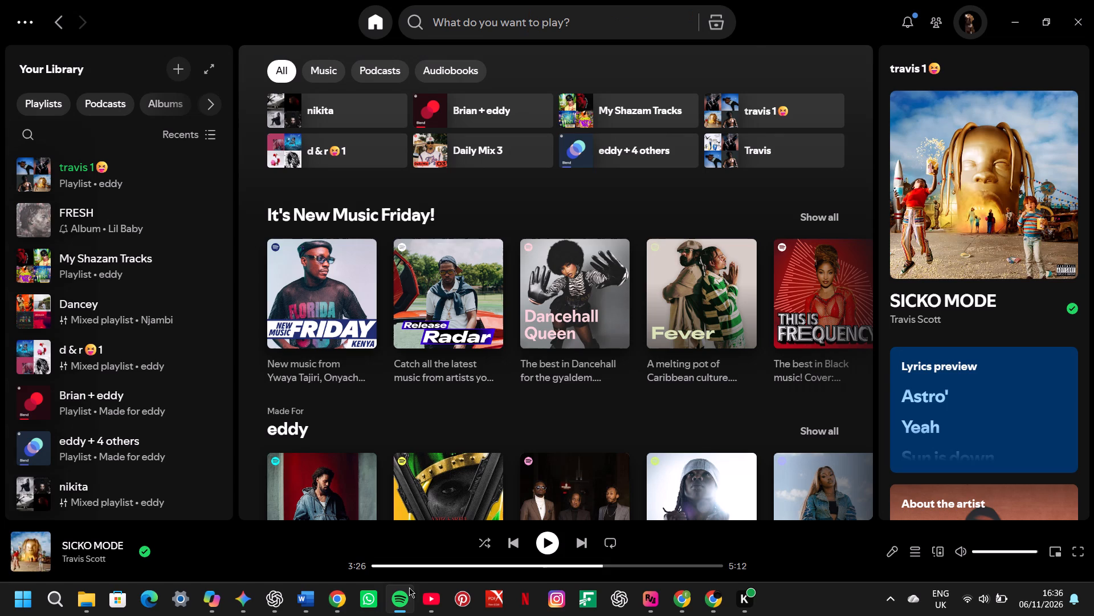
key(space)
Back in Chrome, replace the previous Google Scholar query with the copied case name and search for the suggested "grey v irc 1960".
click(329, 598)
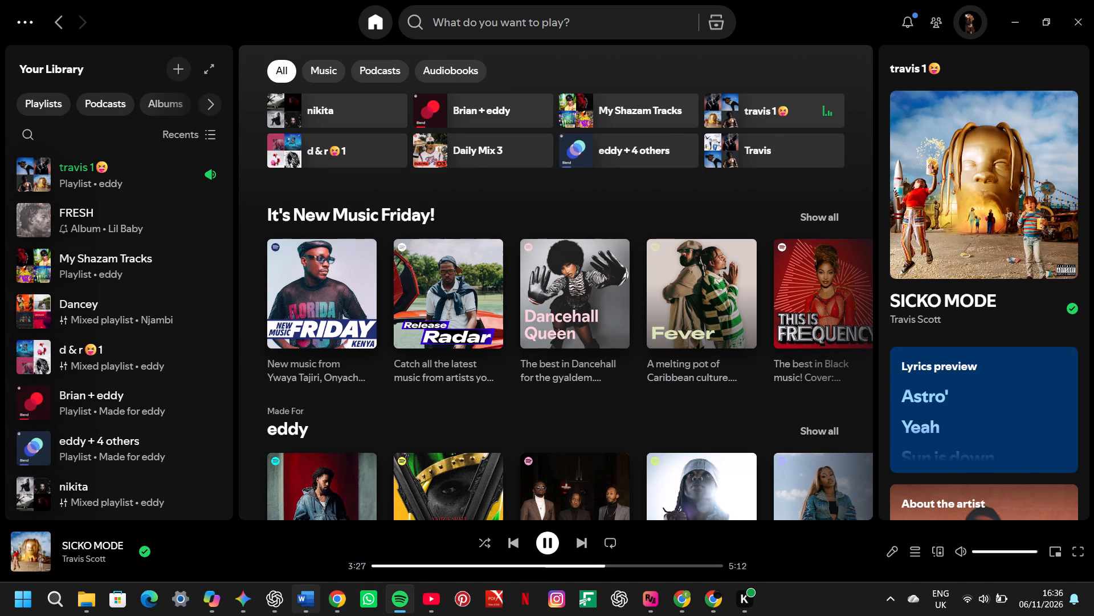
click(54, 1)
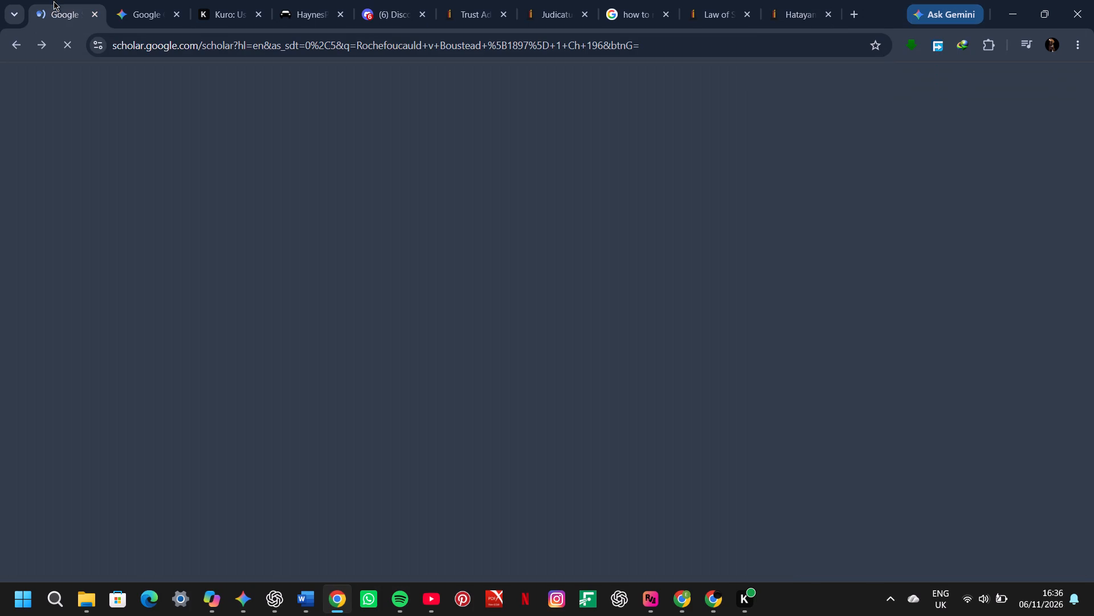
click(436, 92)
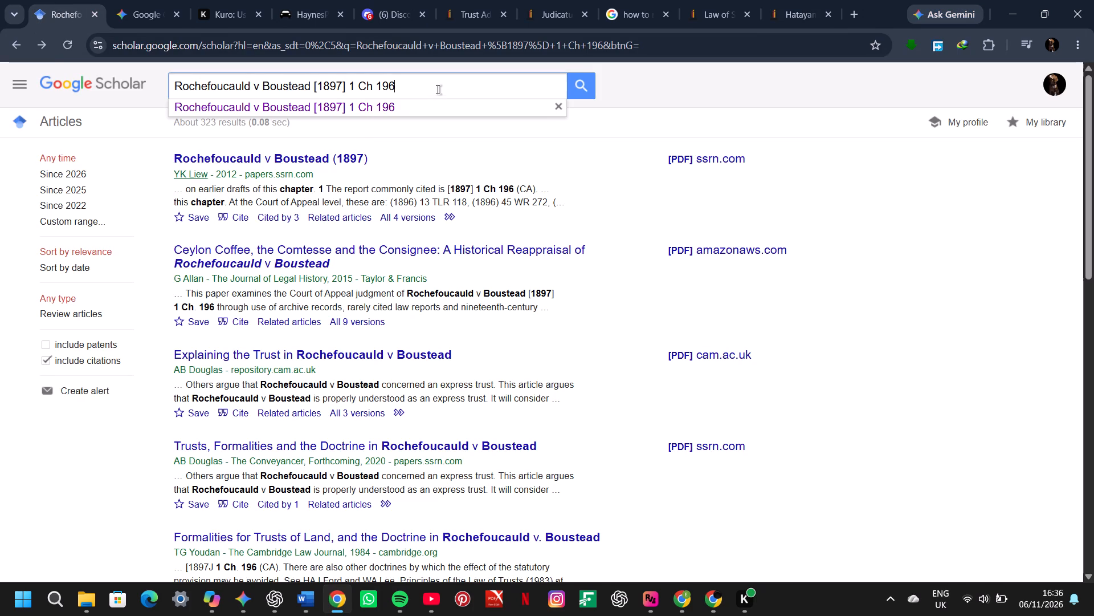
key(BackSpace)
key(BackSpace)
key(BackSpace)
key(BackSpace)
key(BackSpace)
key(BackSpace)
key(BackSpace)
key(BackSpace)
key(BackSpace)
key(BackSpace)
key(BackSpace)
key(BackSpace)
key(BackSpace)
key(BackSpace)
key(BackSpace)
key(BackSpace)
key(BackSpace)
key(BackSpace)
key(BackSpace)
key(BackSpace)
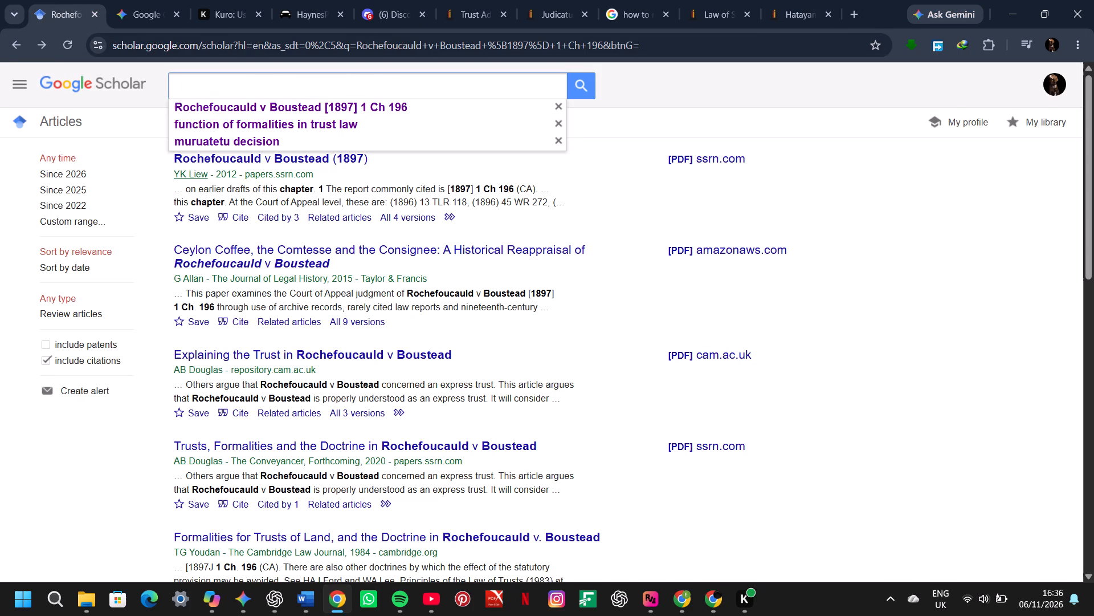
key(ctrl+v)
click(374, 113)
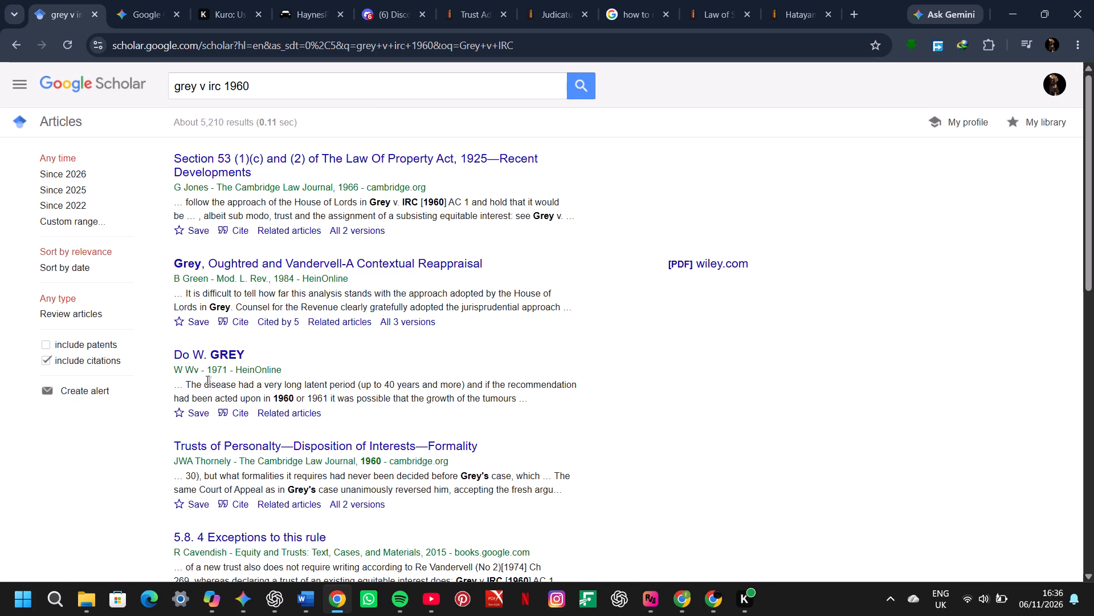
Open the "Do W. GREY" HeinOnline result, examine its page for the Grey case and return to the Scholar results.
click(225, 350)
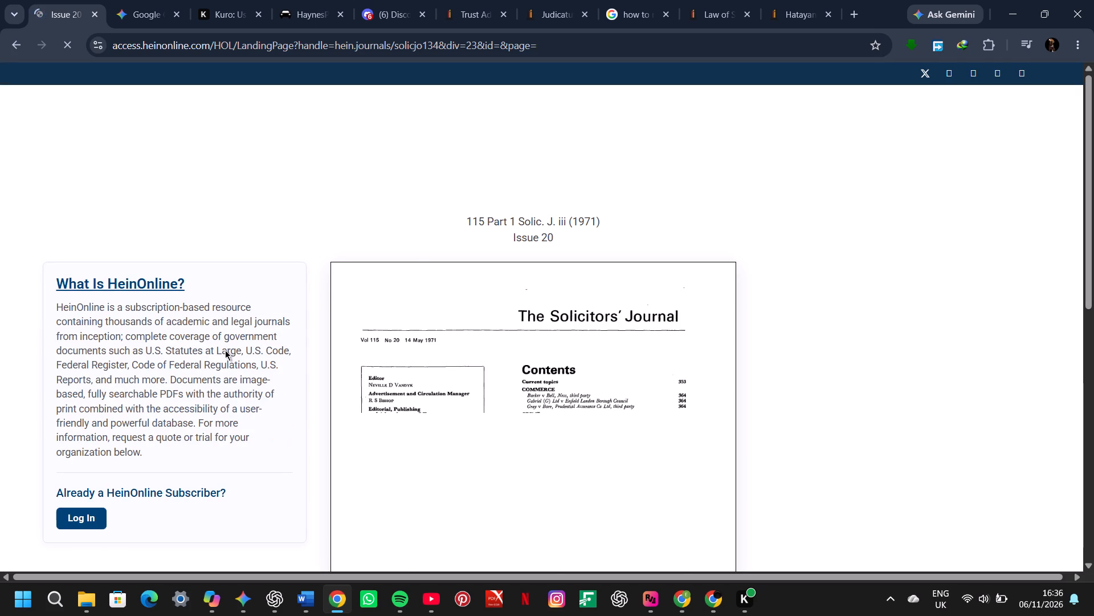
scroll(435, 234, down, 6)
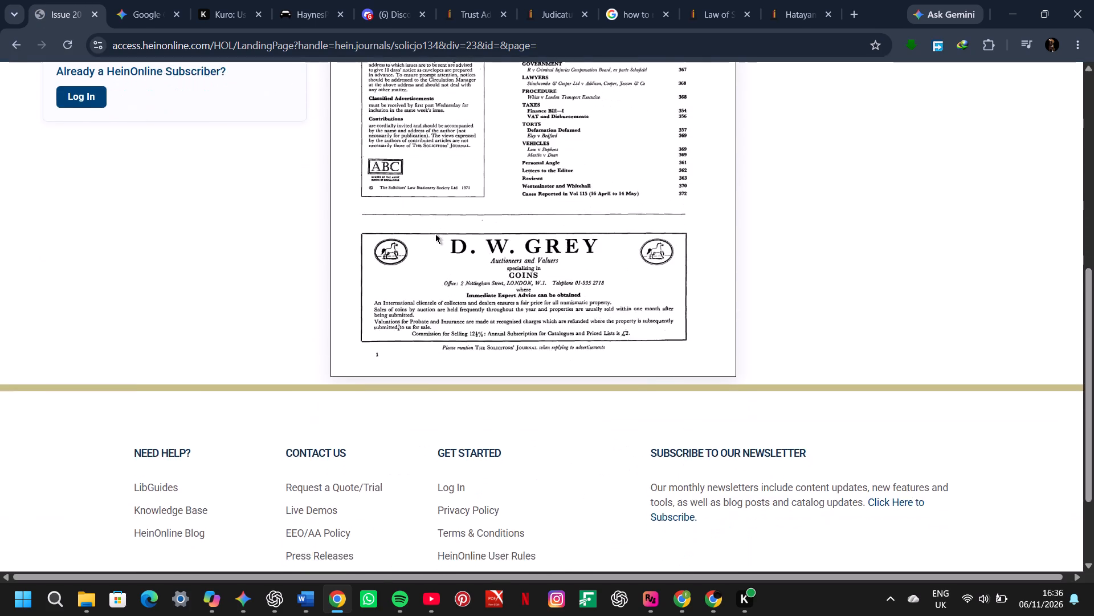
scroll(435, 234, down, 4)
scroll(435, 234, up, 6)
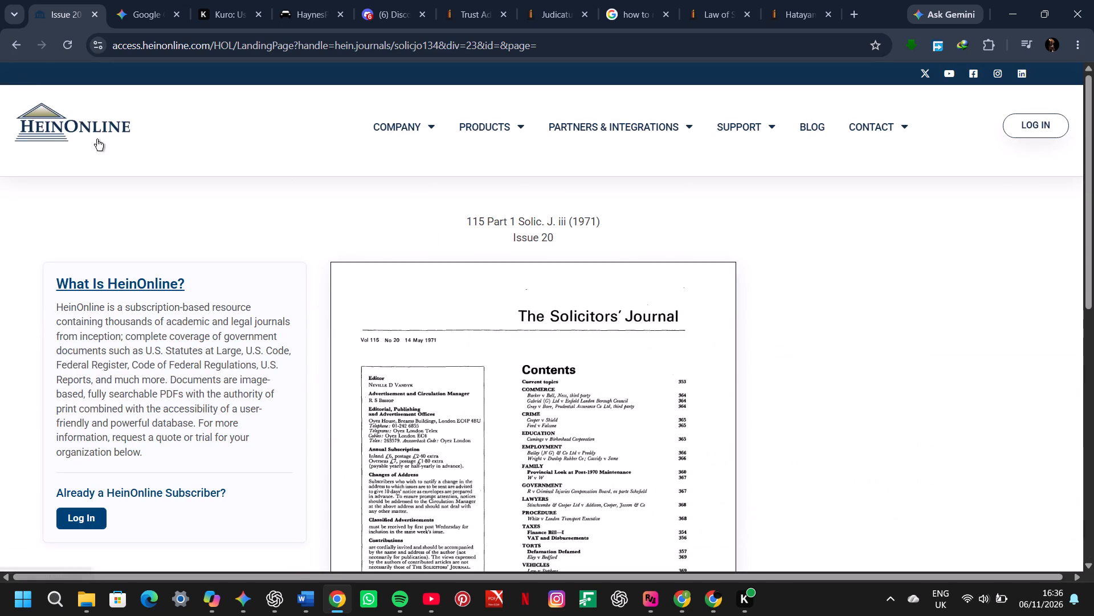
click(18, 51)
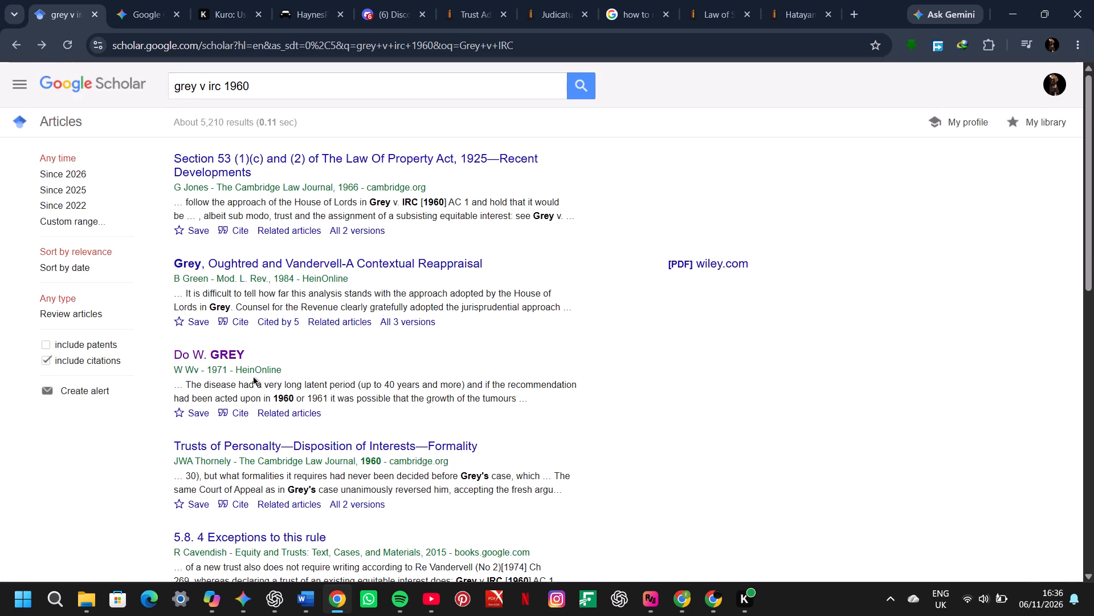
Examine the articles related to "Do W. GREY" for a source on the Grey case, including its HeinOnline page again.
click(270, 415)
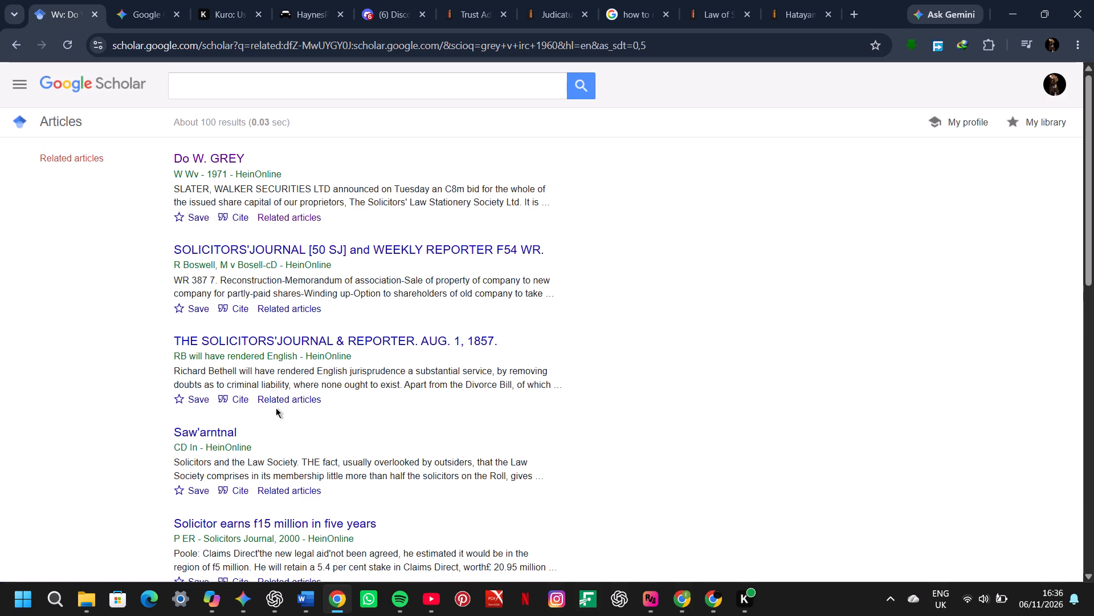
click(249, 379)
click(228, 160)
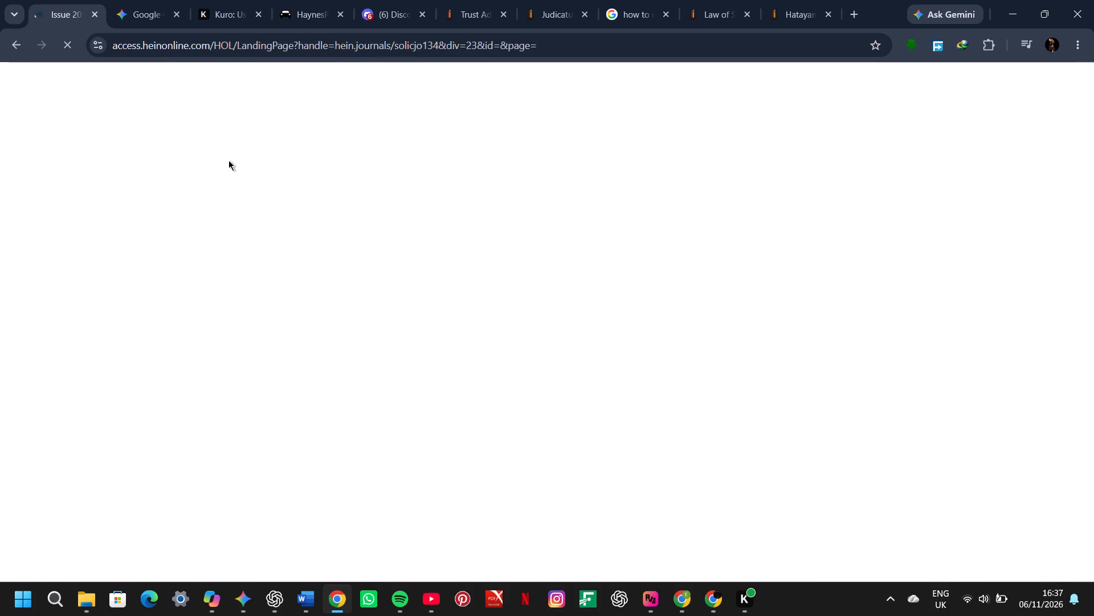
scroll(228, 160, down, 2)
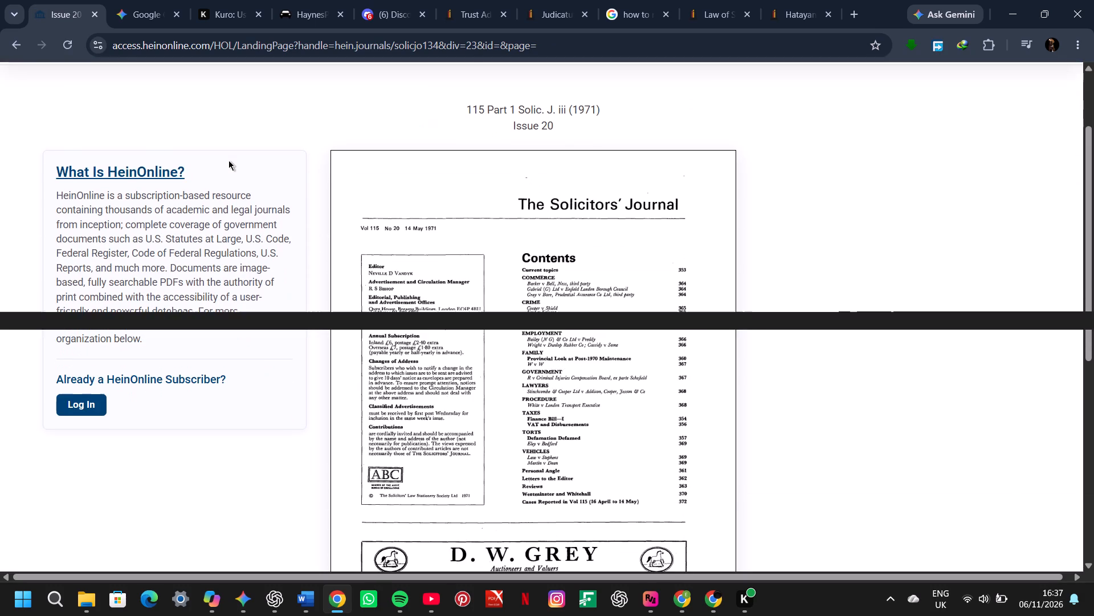
scroll(228, 160, down, 1)
scroll(228, 160, up, 5)
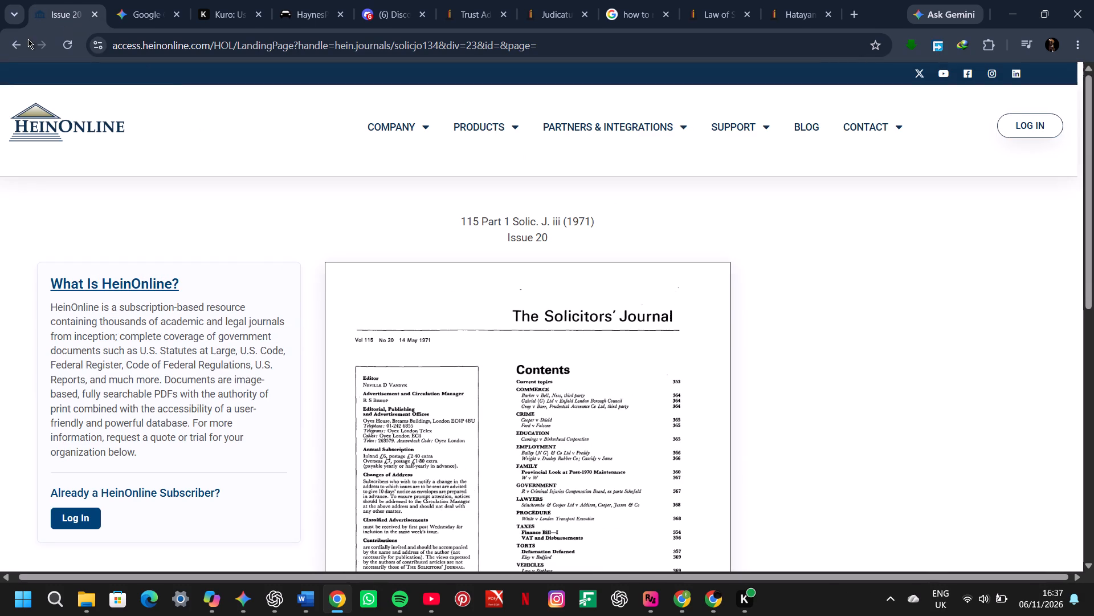
click(21, 42)
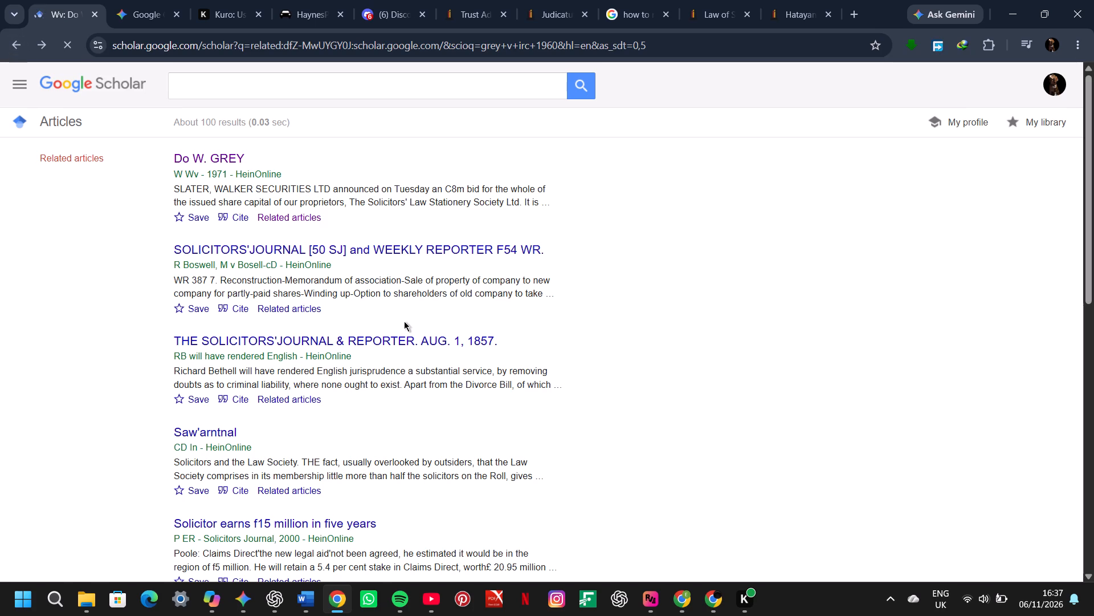
scroll(404, 321, down, 6)
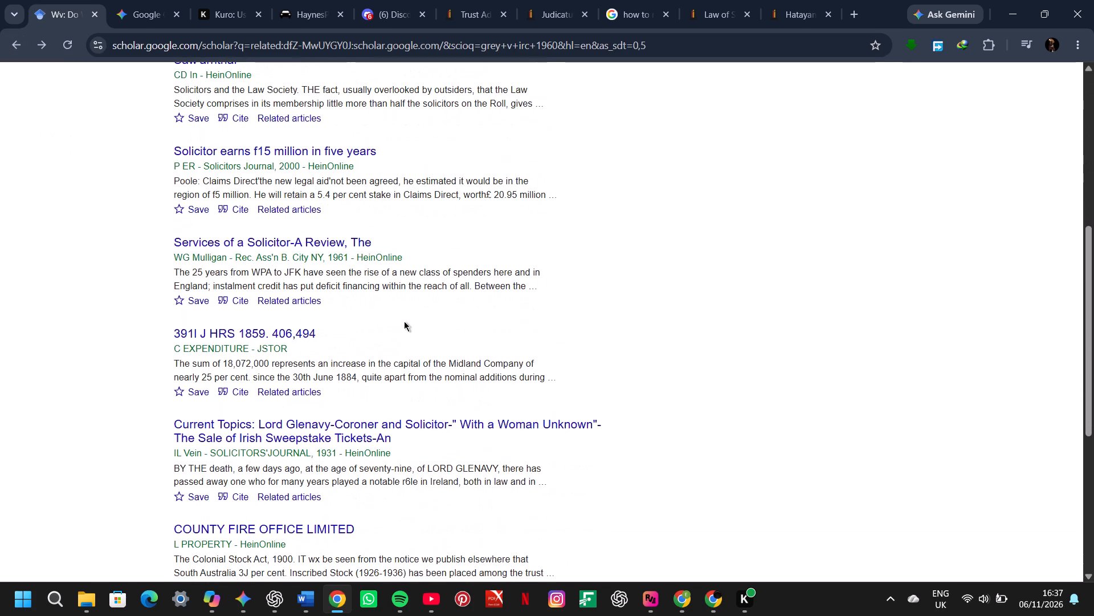
Search Google for "Grey v IRC" in a new tab and expand the AI Overview of the case.
click(855, 10)
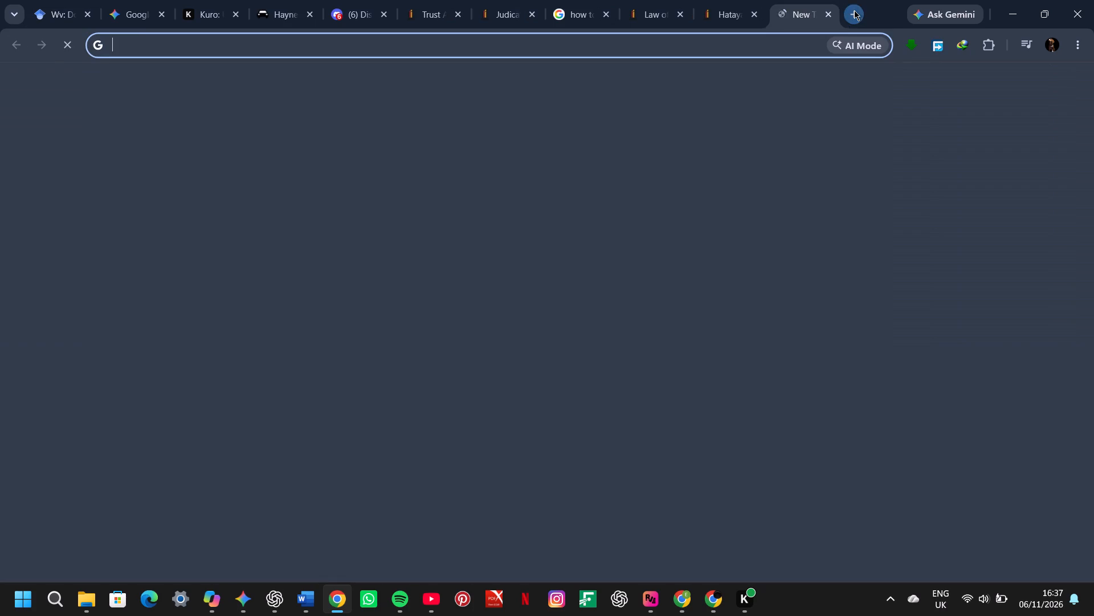
key(ctrl+v)
key(Return)
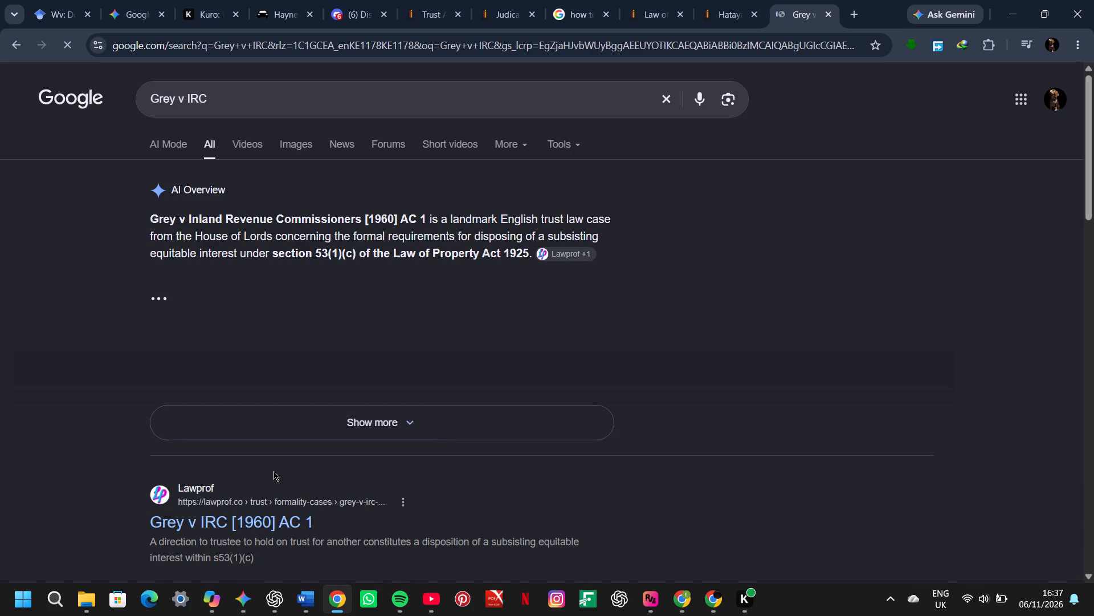
click(323, 422)
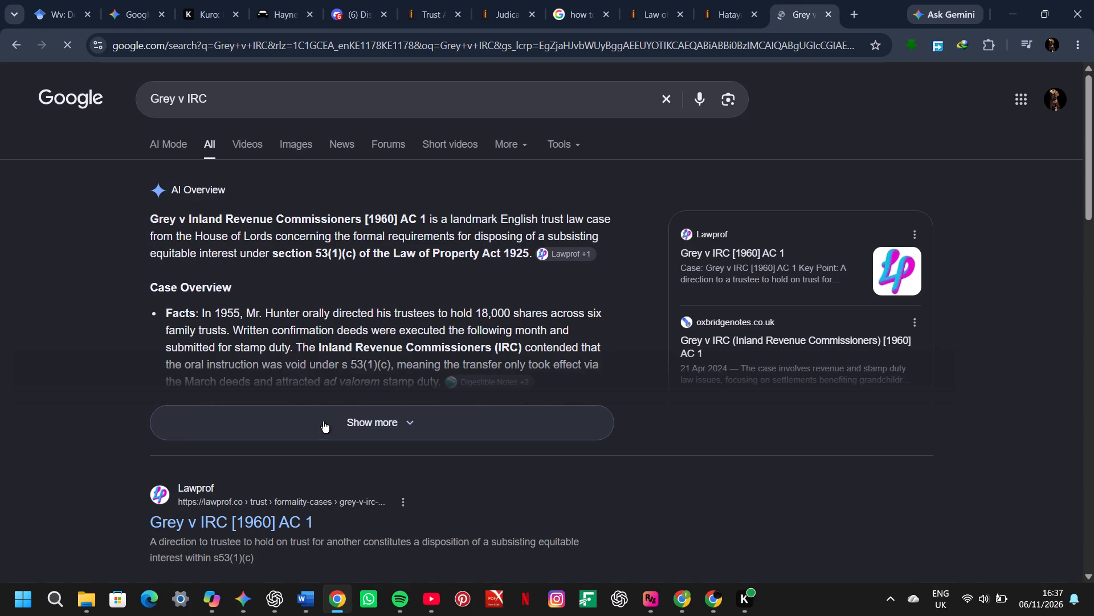
Read the facts, issue and holding of Grey v IRC in the expanded AI Overview.
scroll(338, 399, down, 1)
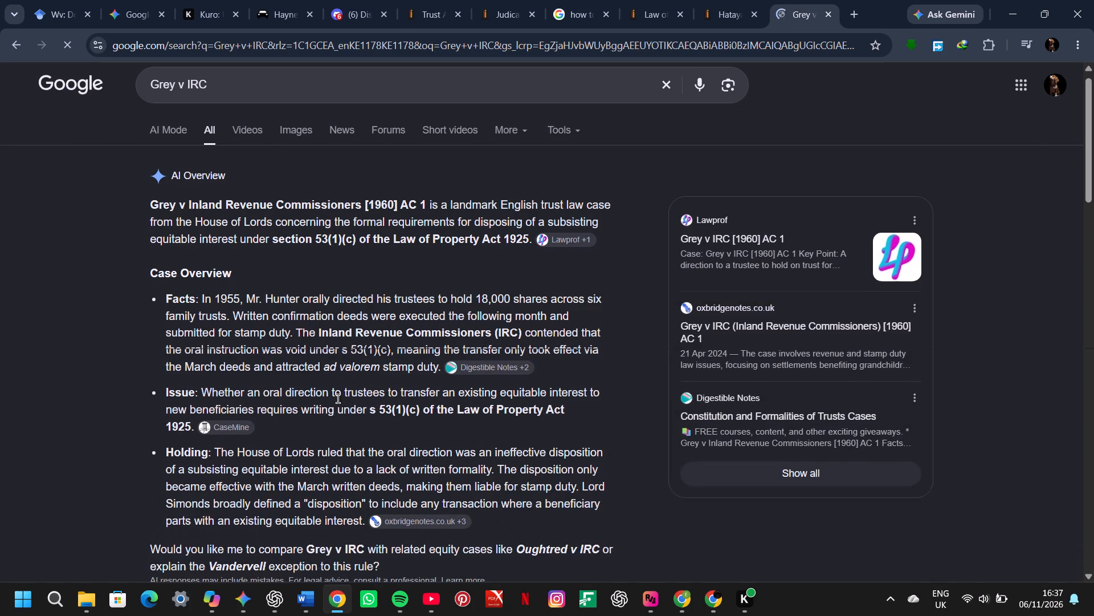
scroll(338, 399, down, 3)
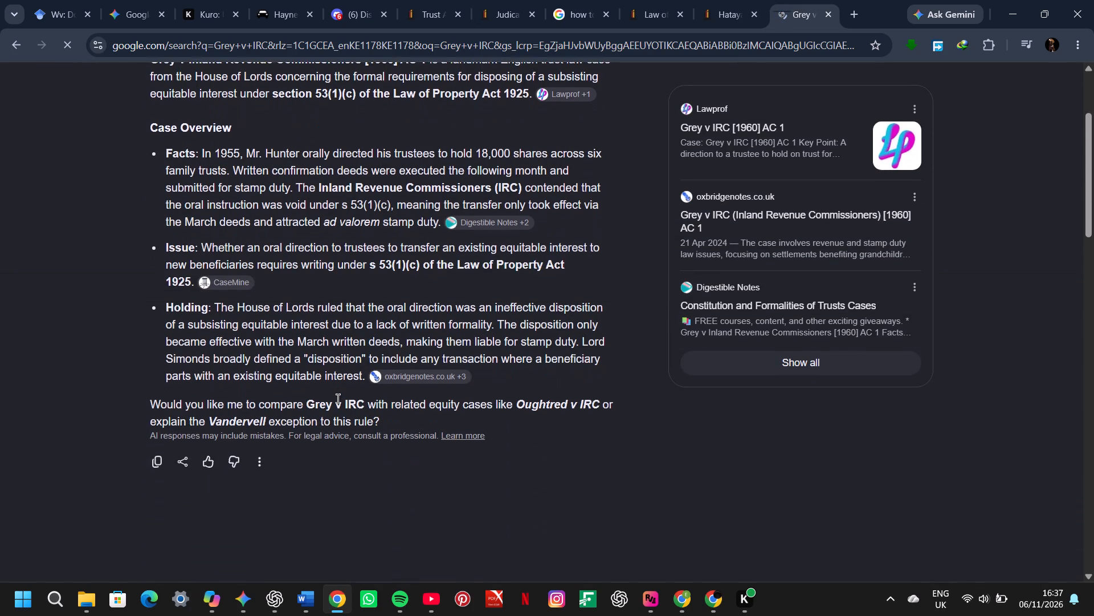
scroll(338, 399, down, 2)
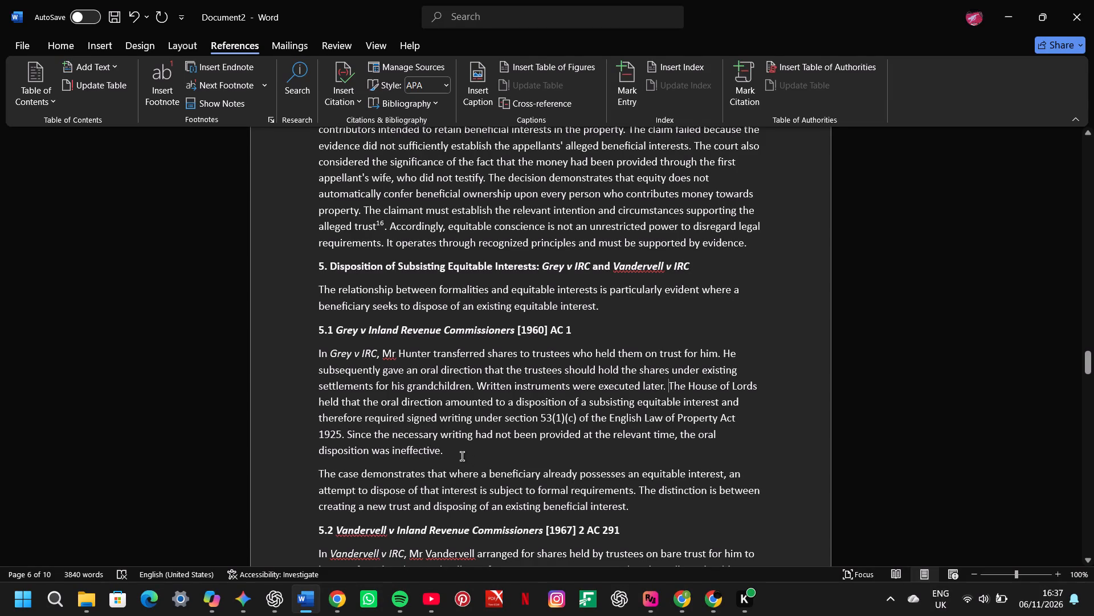
click(462, 456)
key(Left)
In Chrome, open the Lawprof result "Grey v IRC [1960] AC 1" and examine its key point and facts.
click(337, 596)
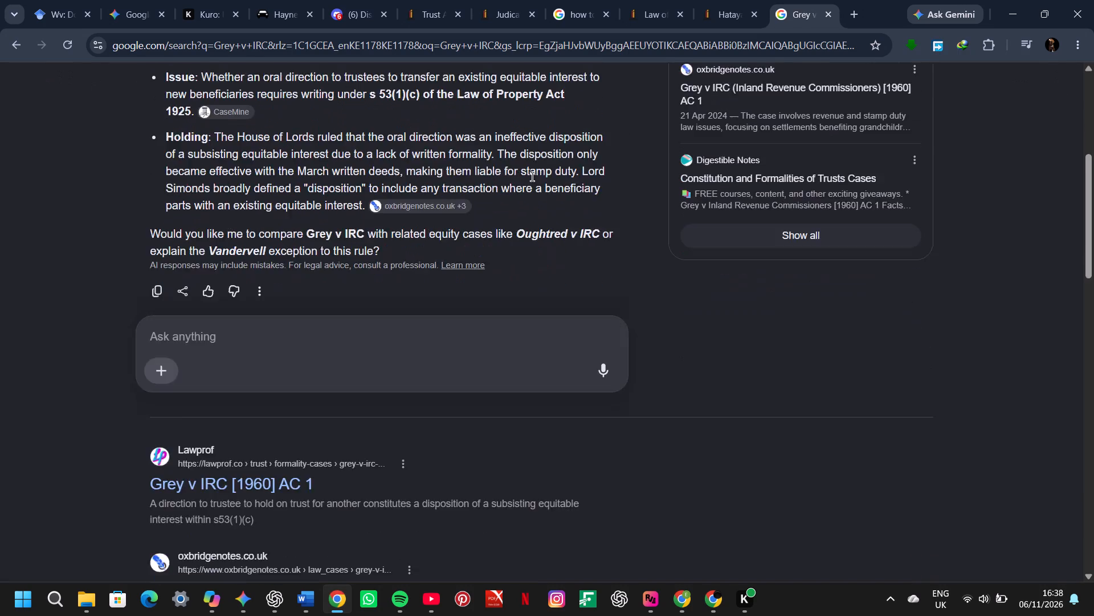
click(264, 427)
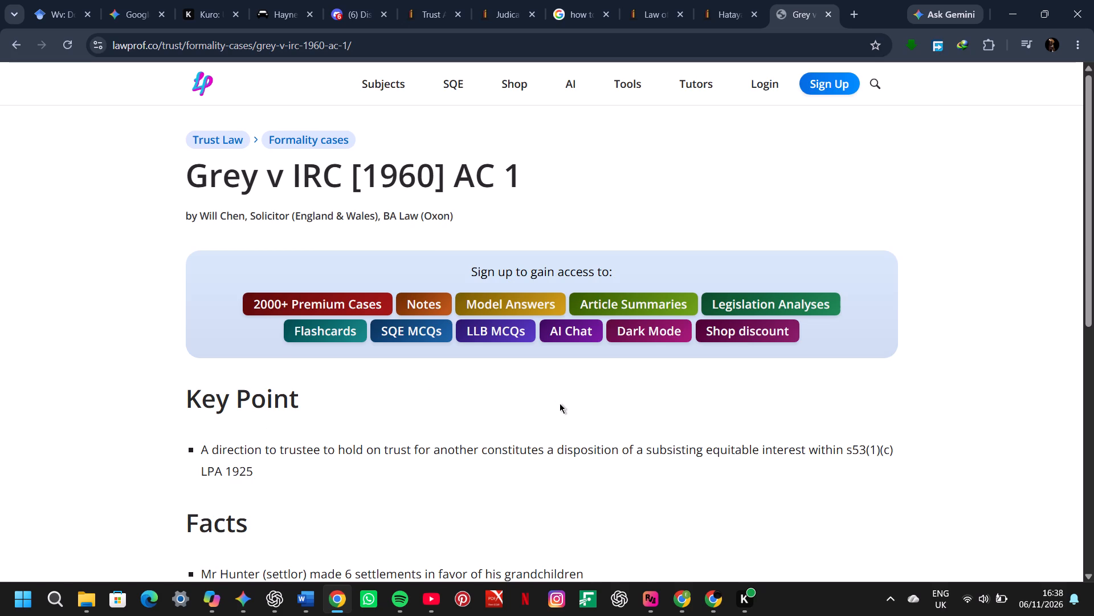
scroll(560, 403, down, 11)
scroll(560, 403, up, 1)
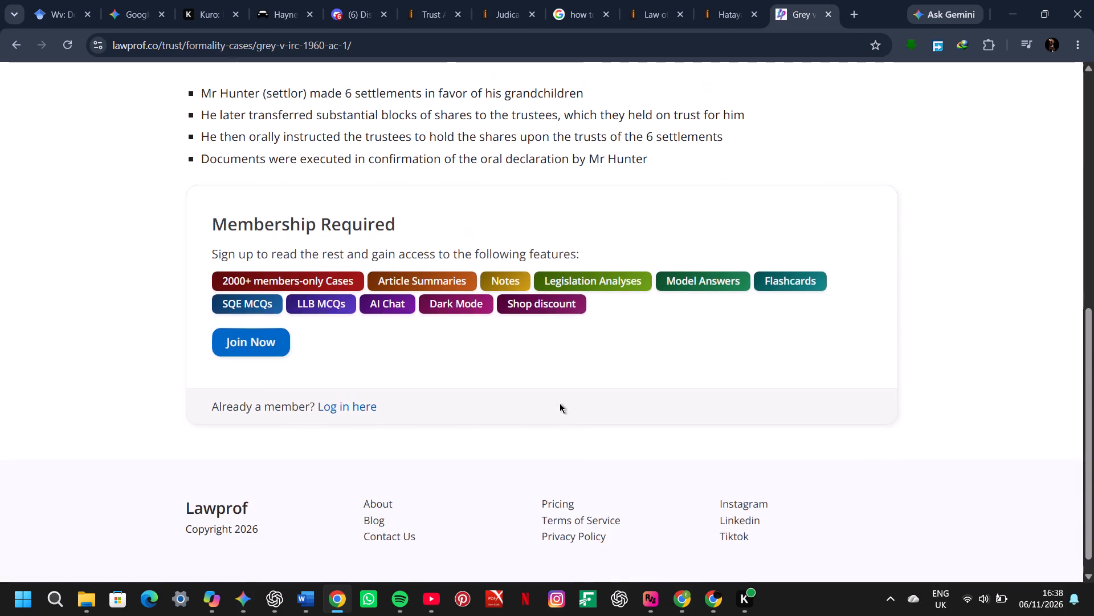
scroll(560, 403, up, 4)
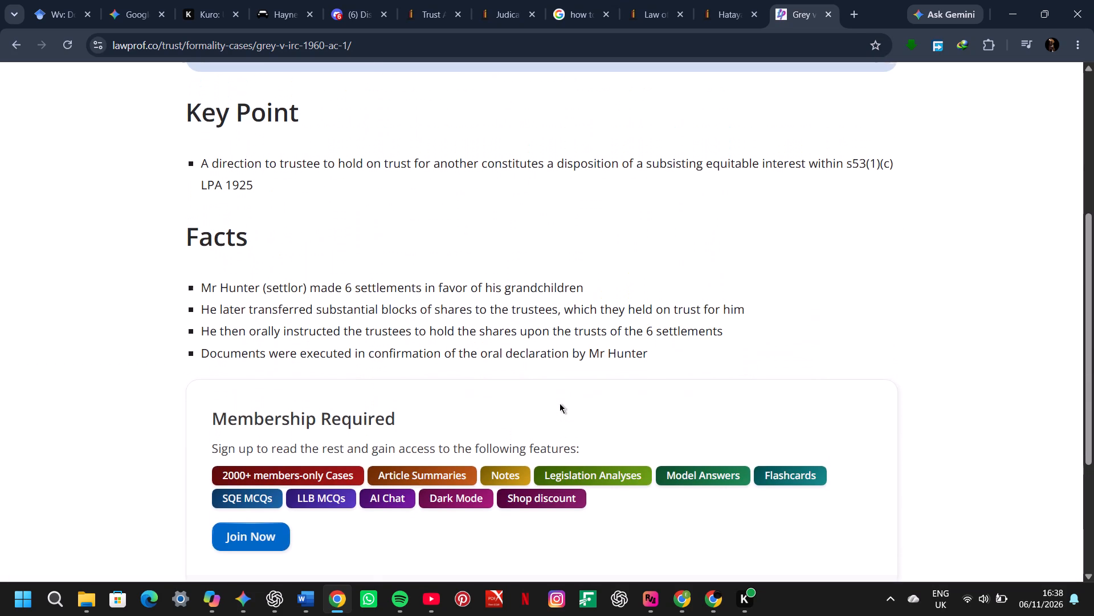
scroll(560, 403, up, 7)
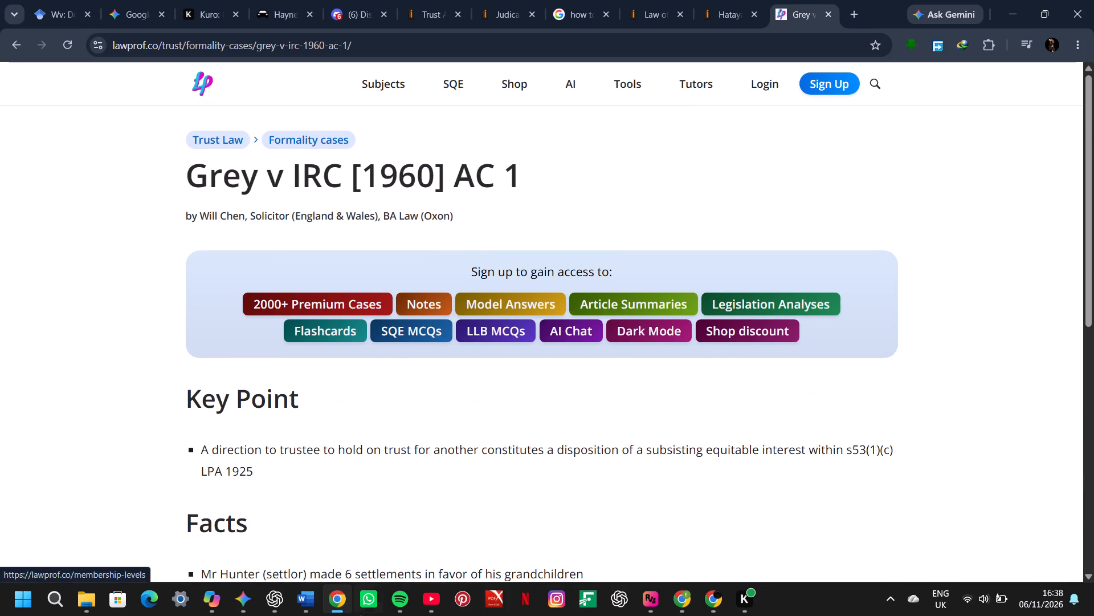
Back in Word, insert a footnote after "disposition was ineffective" containing the section 5.1 heading citation, "Grey v Inland Revenue Commissioners [1960] AC 1".
click(313, 598)
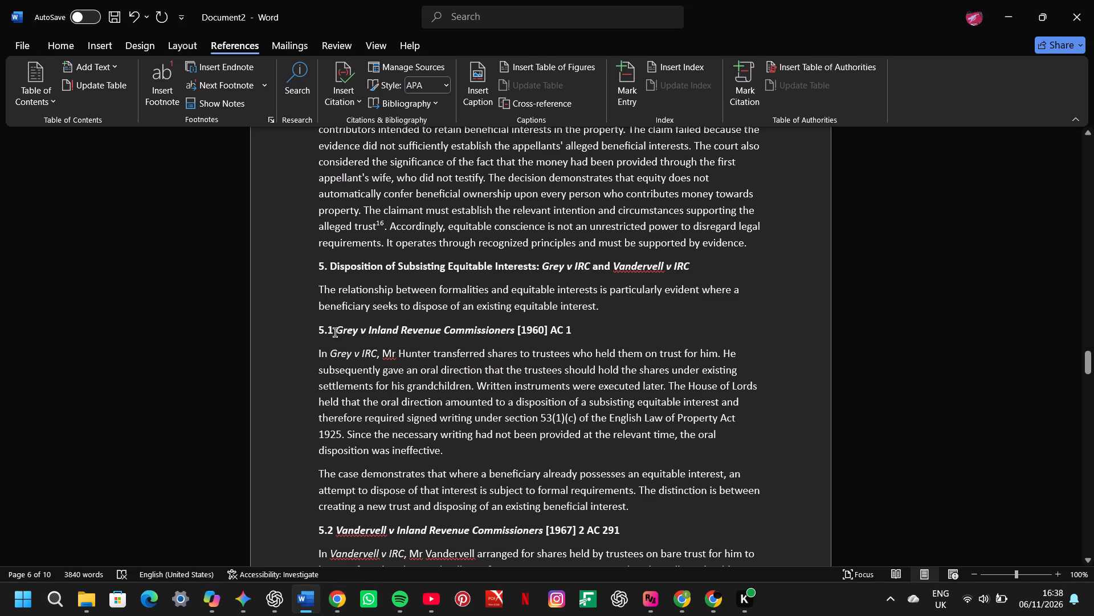
drag(335, 333, 575, 330)
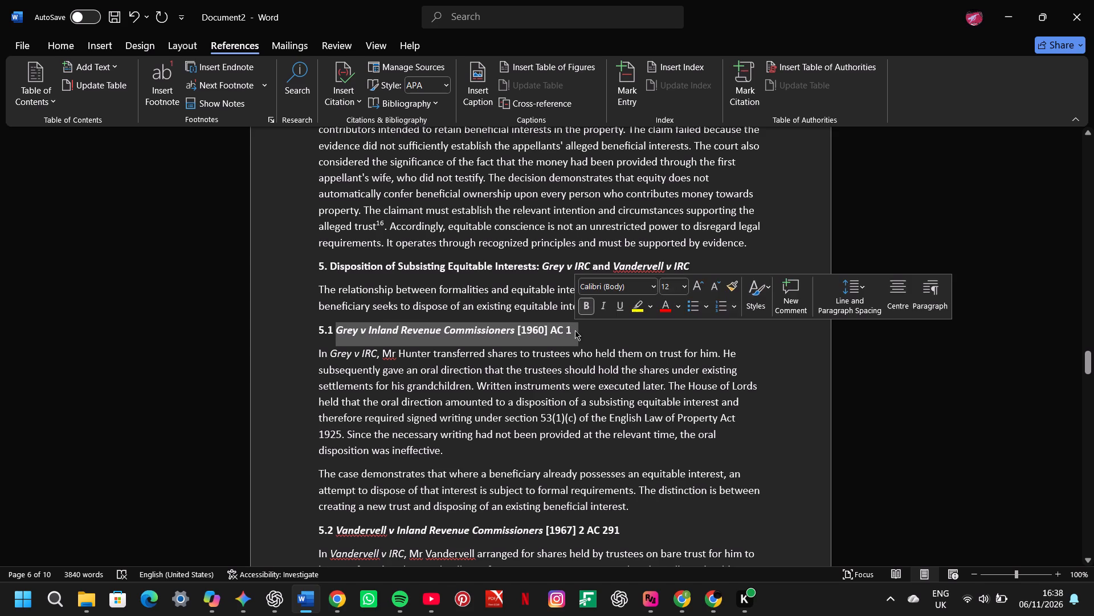
key(ctrl+c)
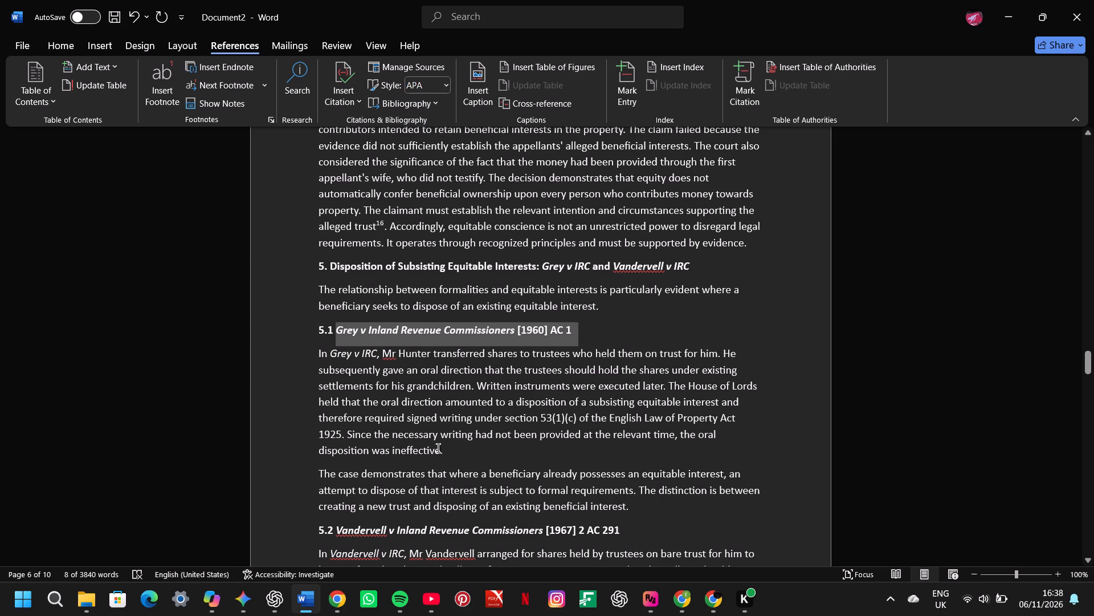
click(438, 448)
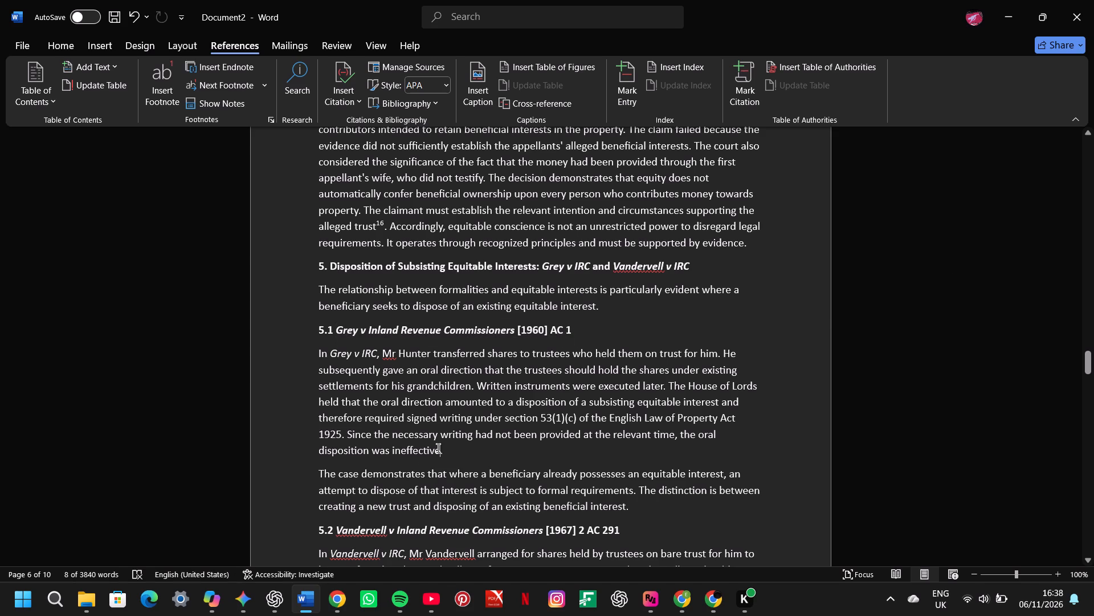
click(154, 91)
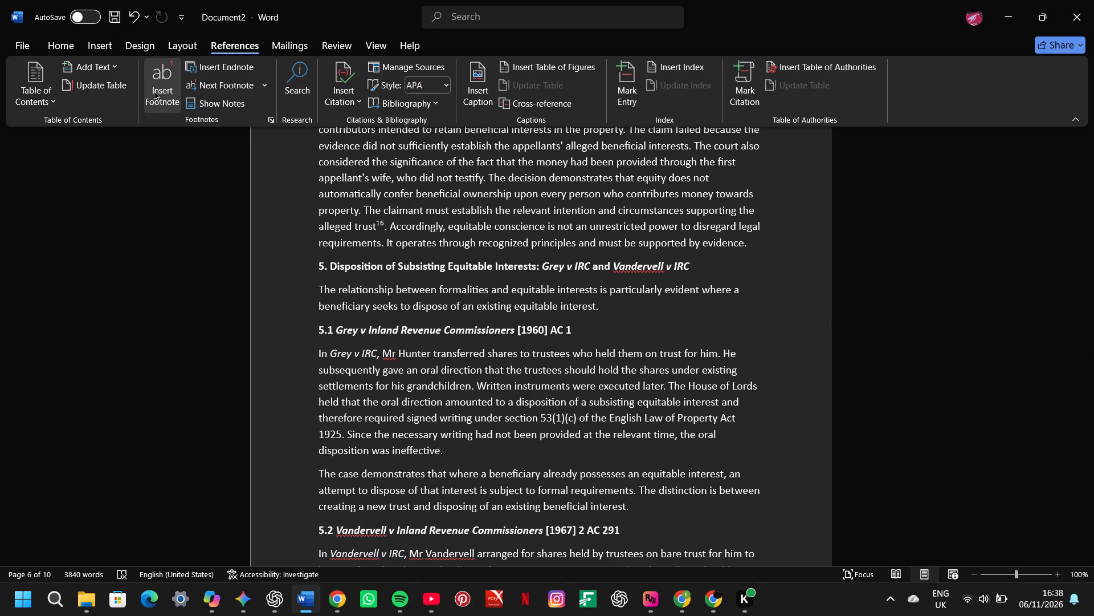
key(ctrl+v)
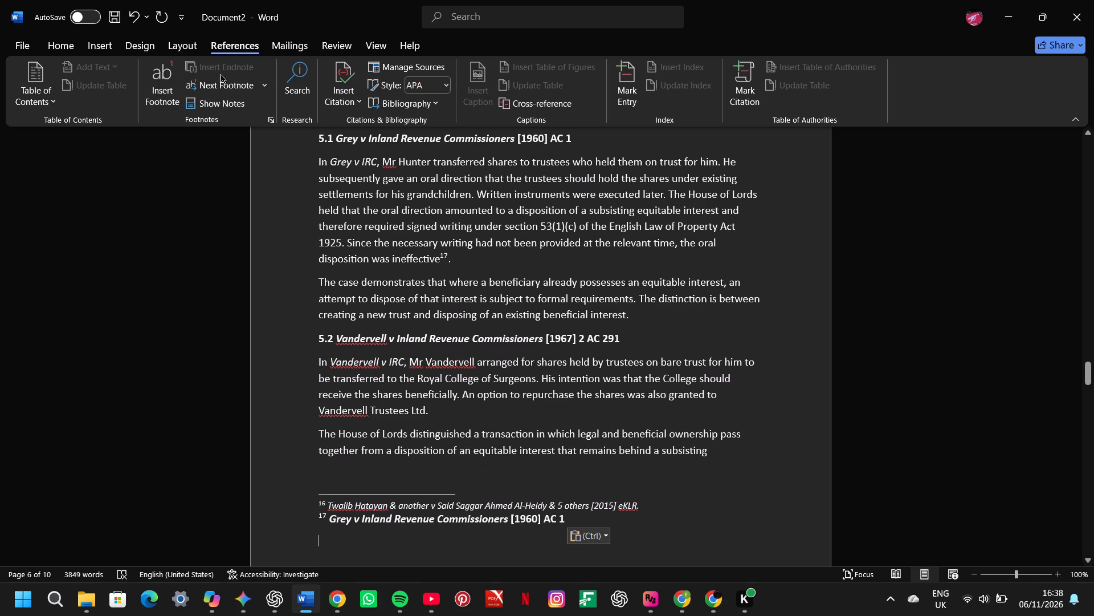
Remove the bold formatting from the new Grey v Inland Revenue Commissioners footnote.
triple_click(423, 520)
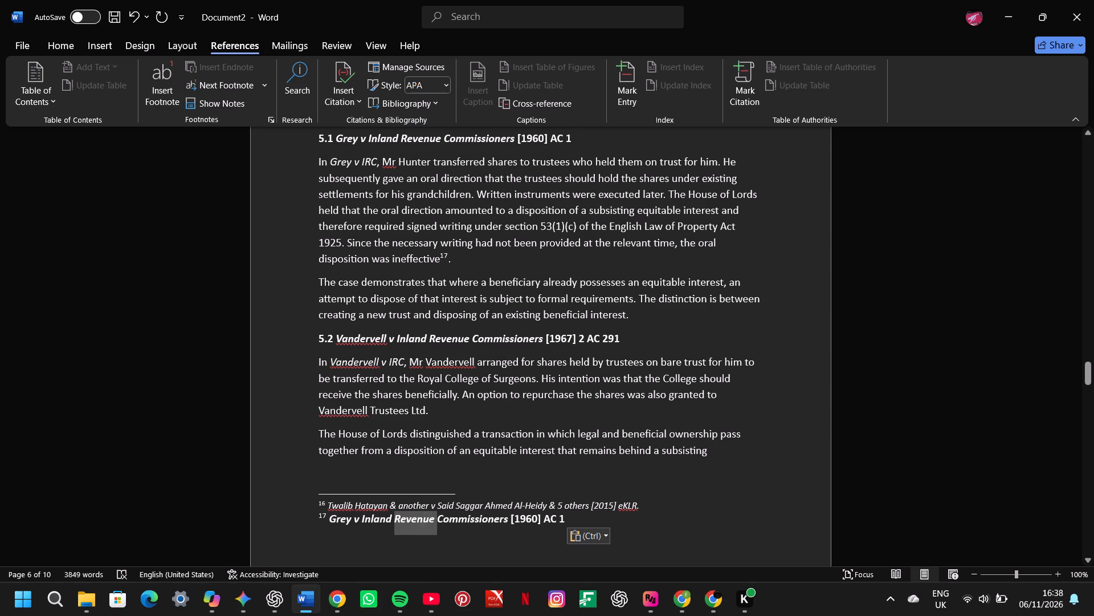
triple_click(423, 520)
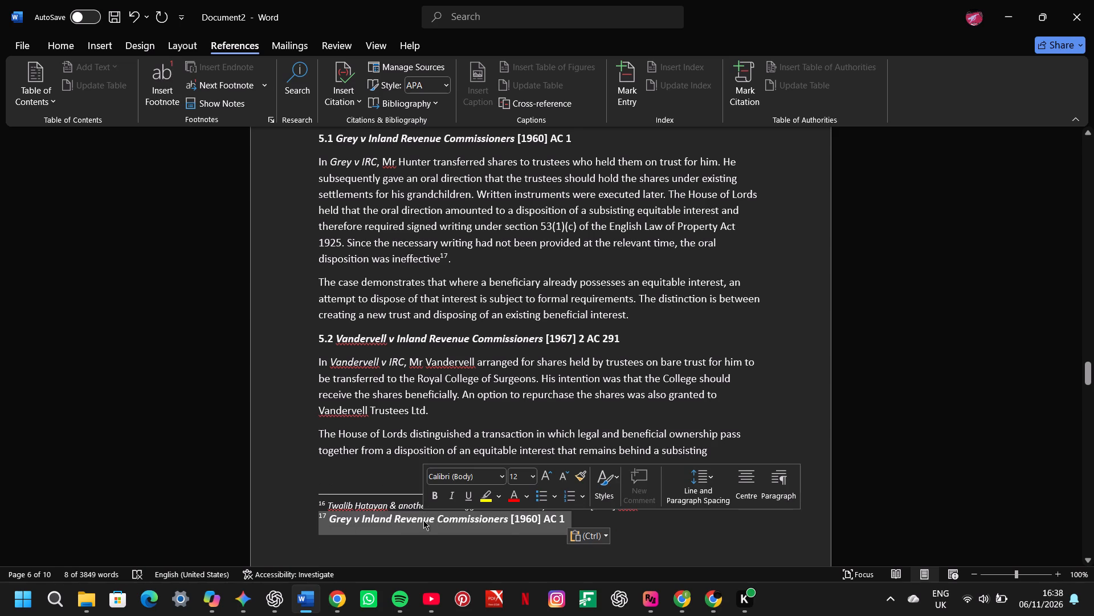
key(ctrl+b)
key(ctrl+b)
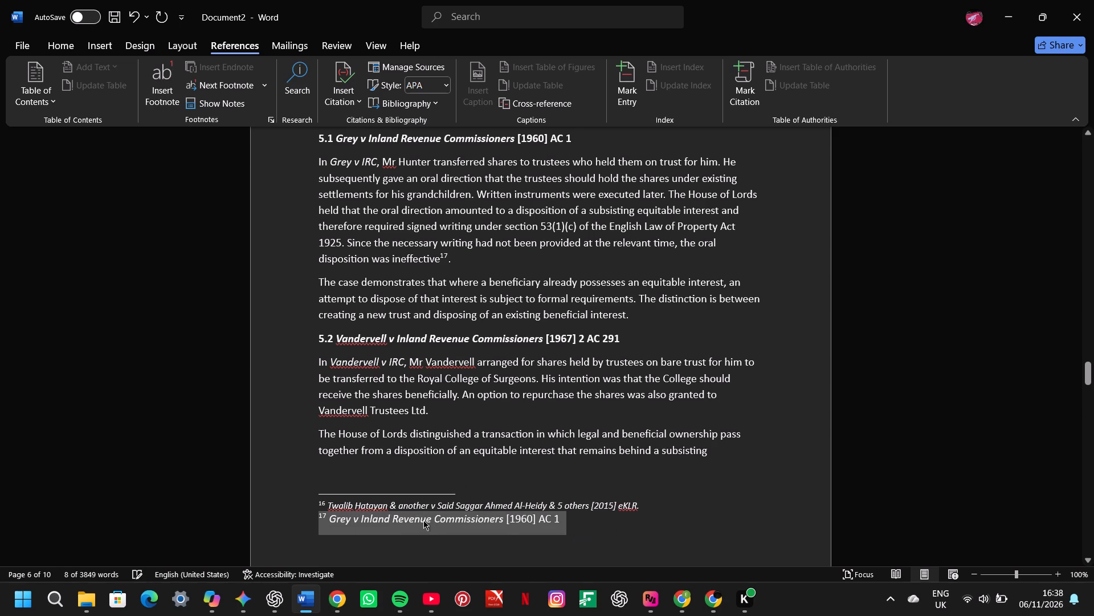
key(ctrl+b)
key(ctrl+b)
key(ctrl+b)
key(ctrl+b)
key(ctrl+b)
key(ctrl+b)
key(ctrl+b)
key(ctrl+b)
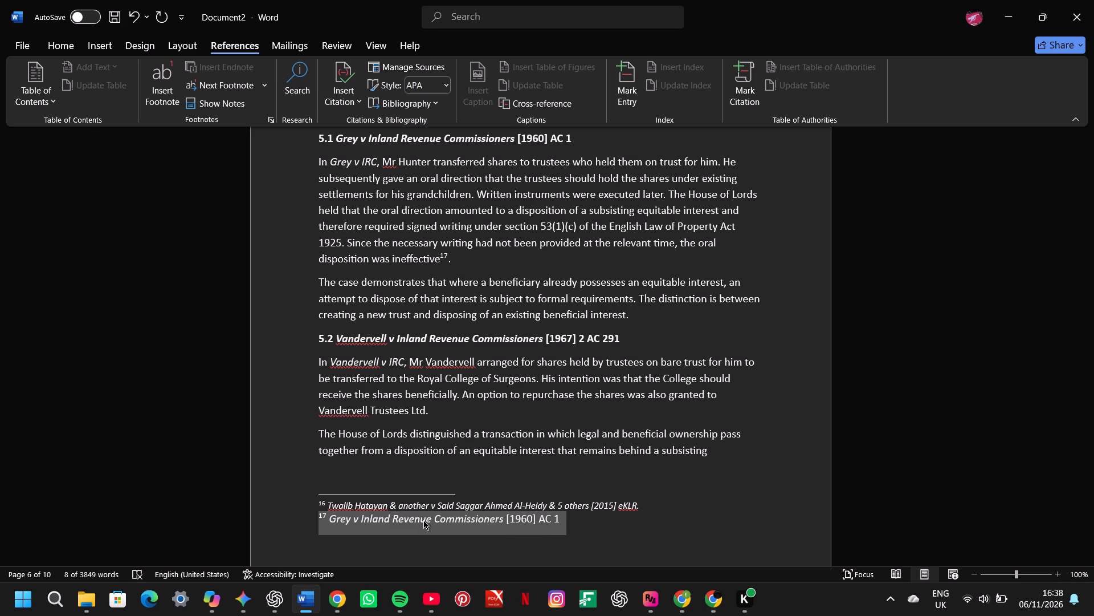
click(499, 539)
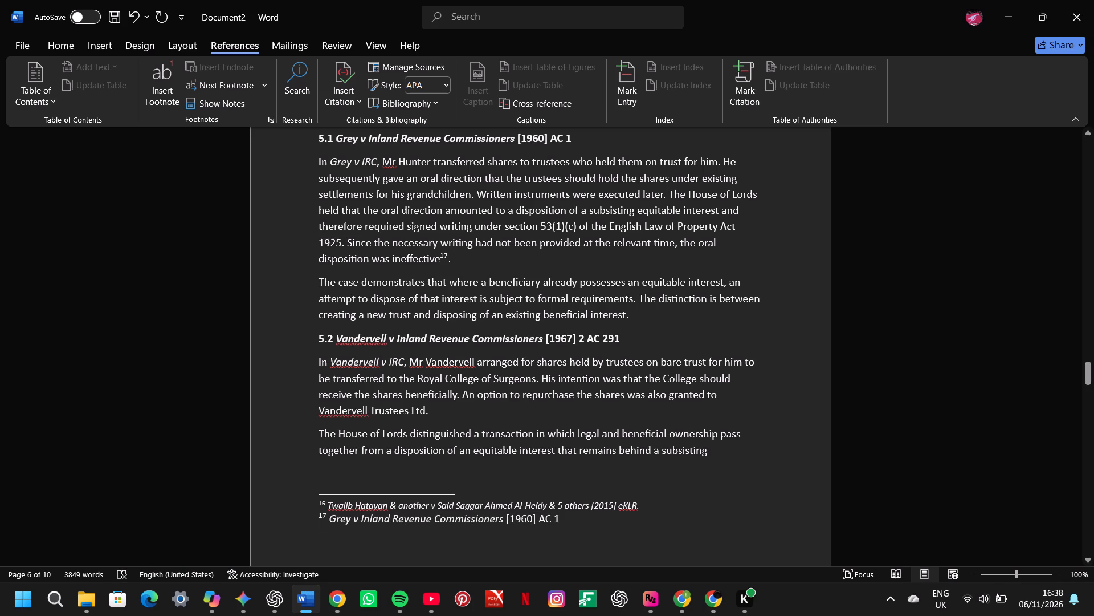
click(479, 517)
click(479, 517)
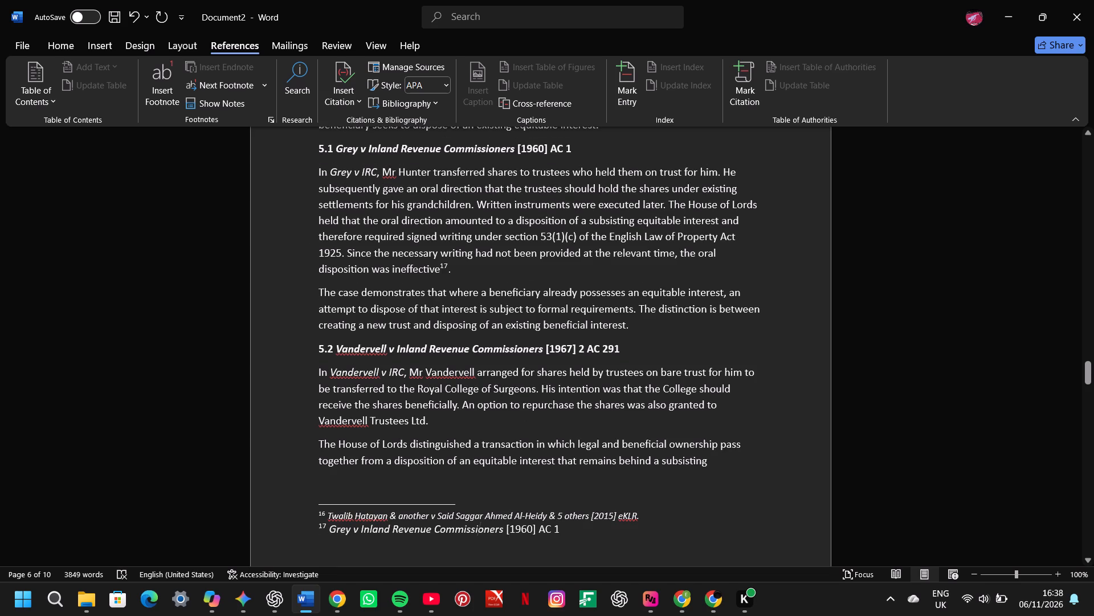
Merge the "The case demonstrates" paragraph into the footnoted Grey v IRC paragraph in section 5.1, separated by one space.
click(320, 291)
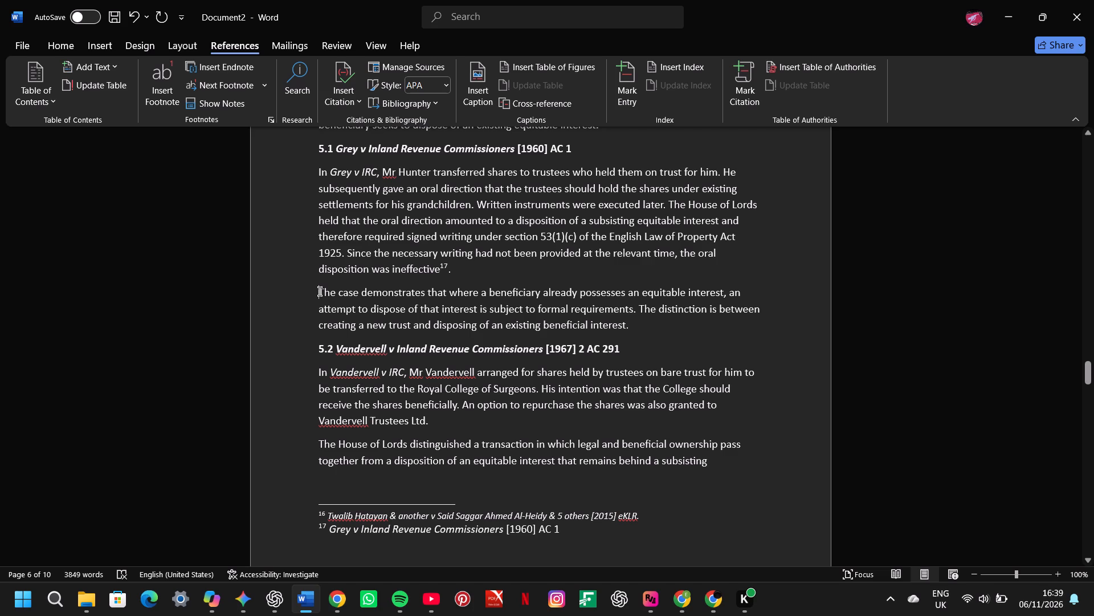
key(BackSpace)
key(space)
key(space)
key(BackSpace)
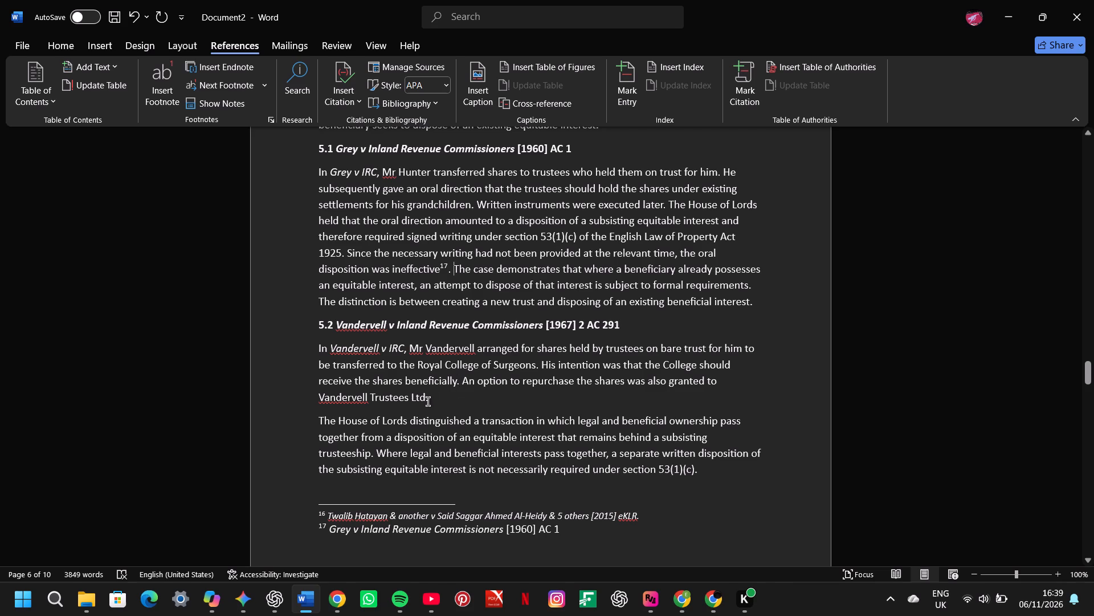
Merge the "The House of Lords distinguished" paragraph into the preceding Vandervell v IRC paragraph in section 5.2.
click(310, 425)
key(BackSpace)
key(space)
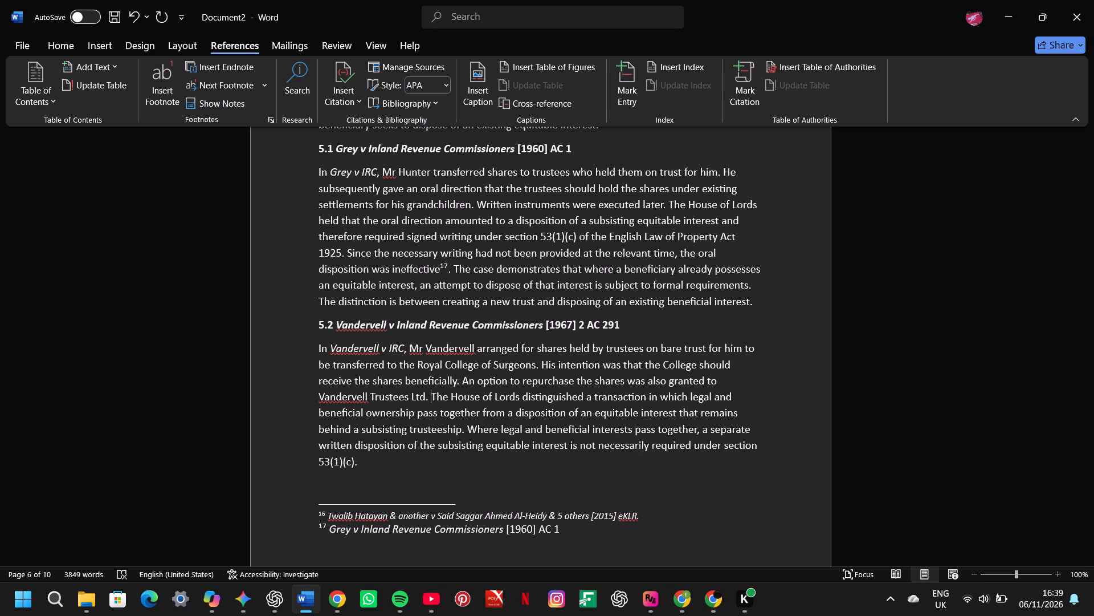
Review the remaining Vandervell paragraphs and the start of section 6 on the Trust Administration Act, 2026.
scroll(310, 425, down, 1)
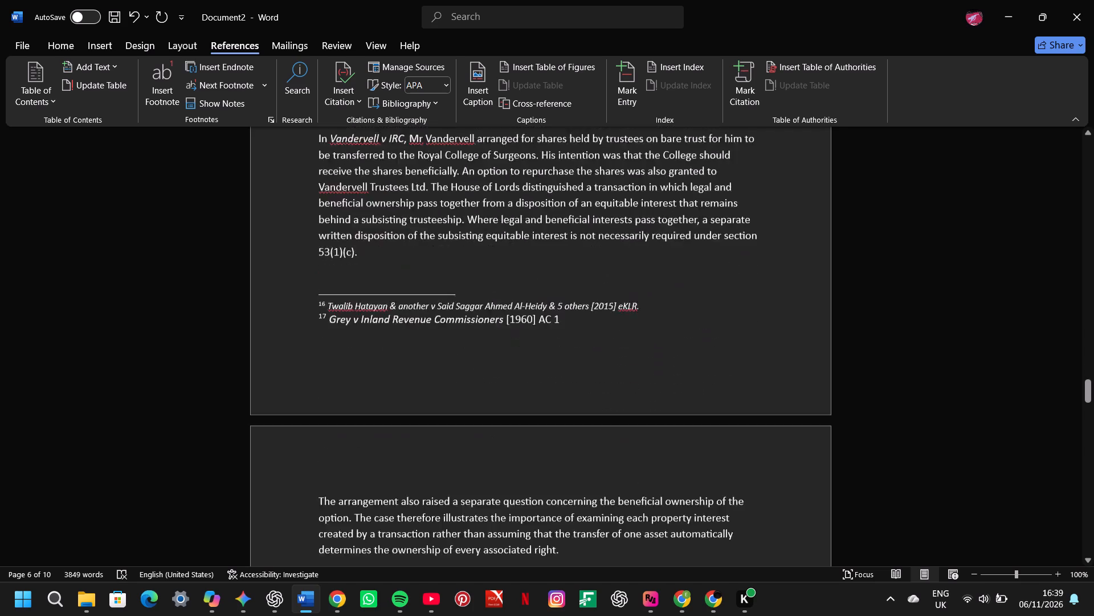
scroll(310, 425, down, 3)
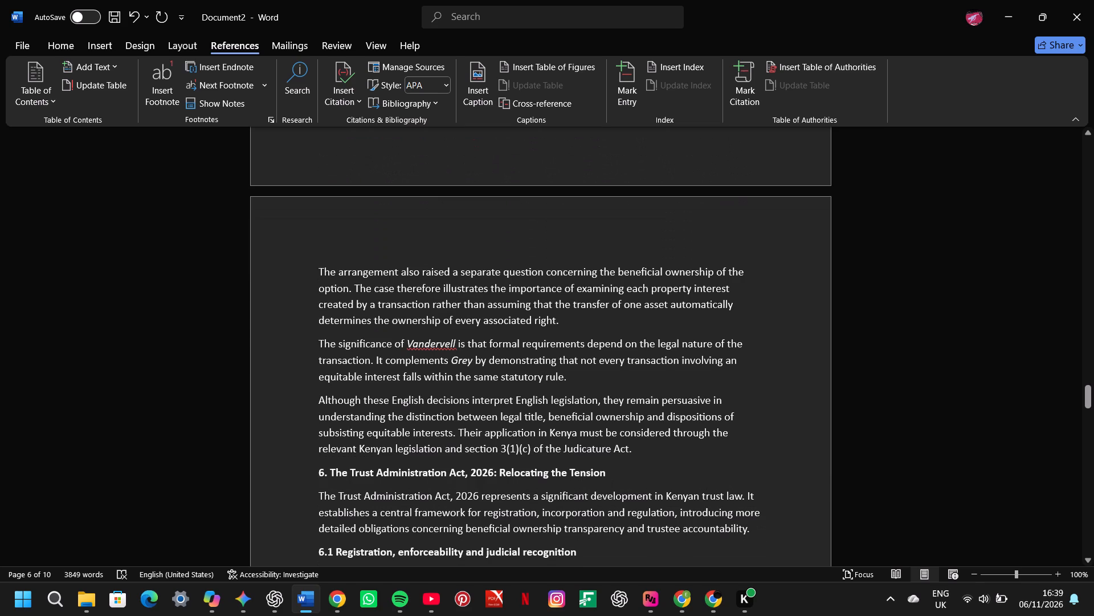
scroll(310, 425, down, 5)
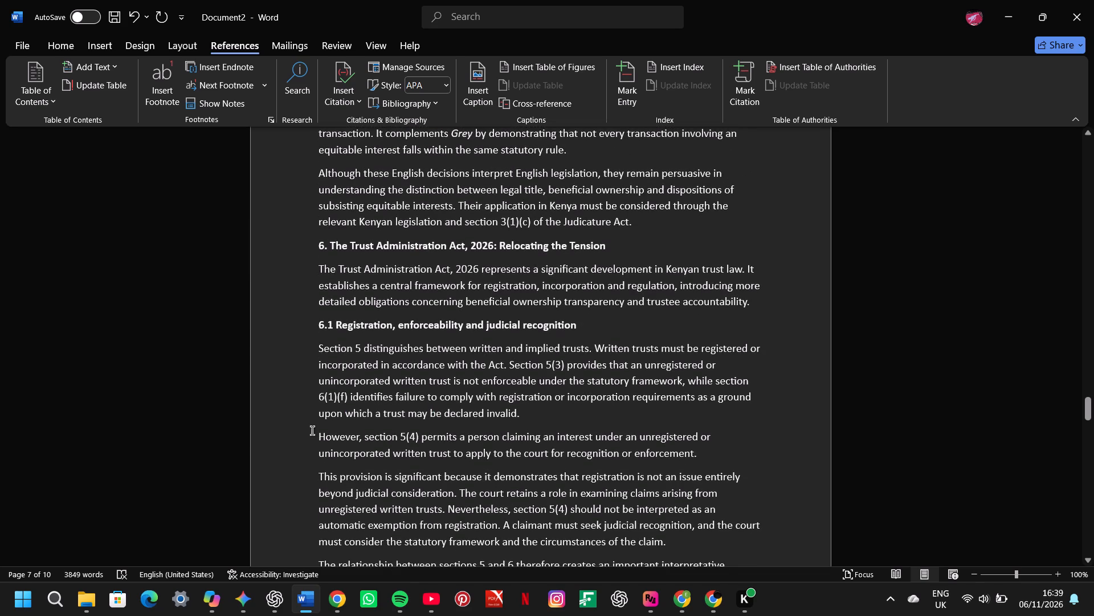
Merge the "The arrangement also raised" paragraph into the preceding Vandervell v IRC paragraph in section 5.2, separated by one space.
scroll(313, 433, up, 1)
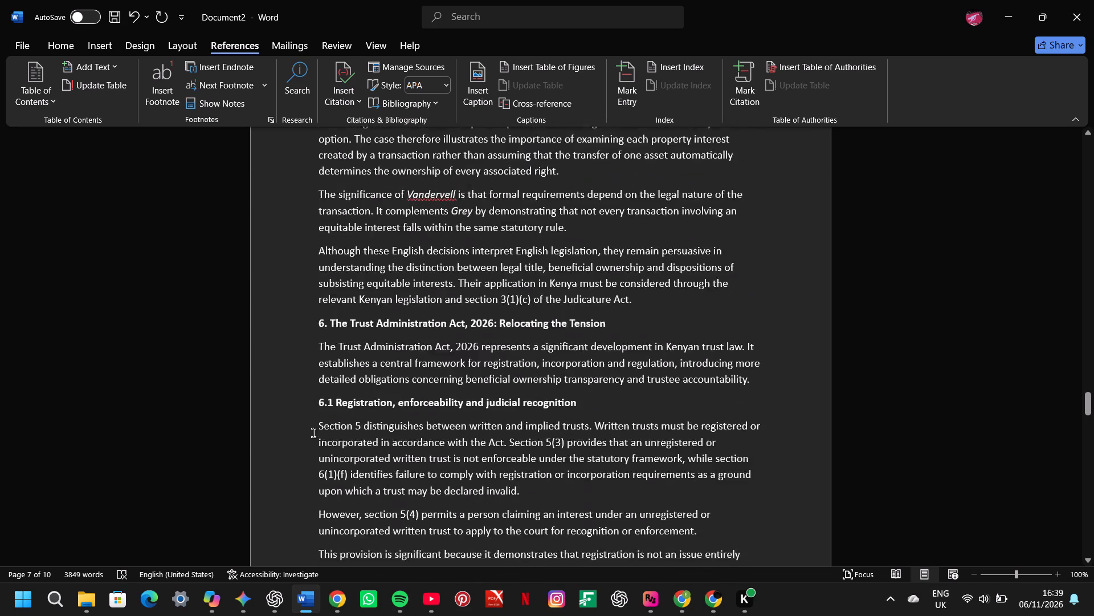
scroll(313, 433, up, 1)
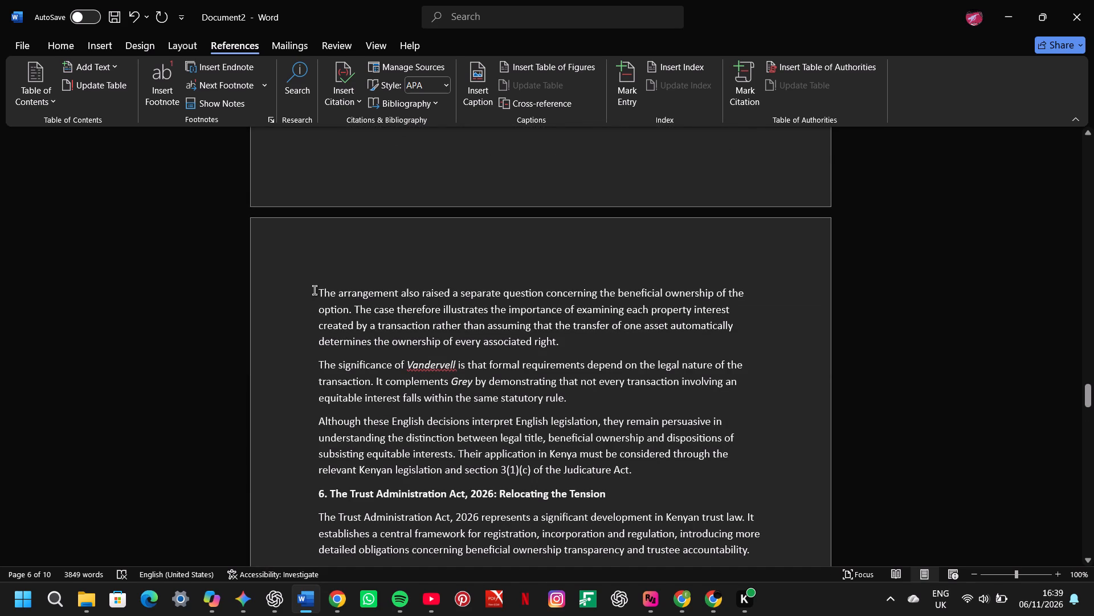
click(315, 290)
key(BackSpace)
key(space)
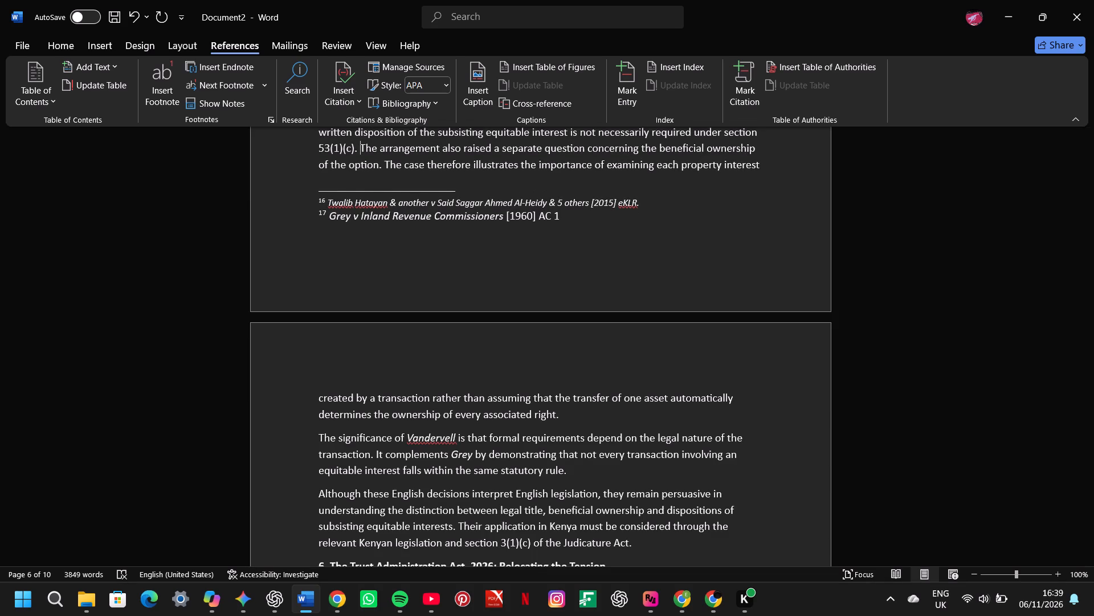
Insert a footnote after "beneficial ownership of the option" in section 5.2, containing the heading's citation "Vandervell v Inland Revenue Commissioners [1967] 2 AC 291".
click(379, 166)
scroll(379, 166, up, 1)
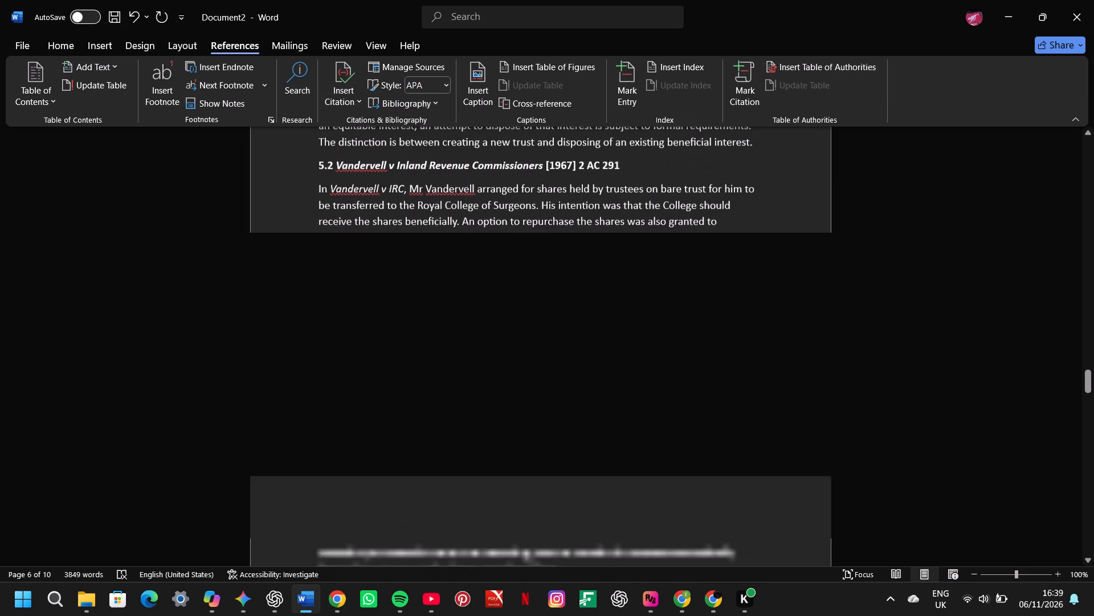
scroll(379, 166, up, 1)
drag(336, 167, 533, 159)
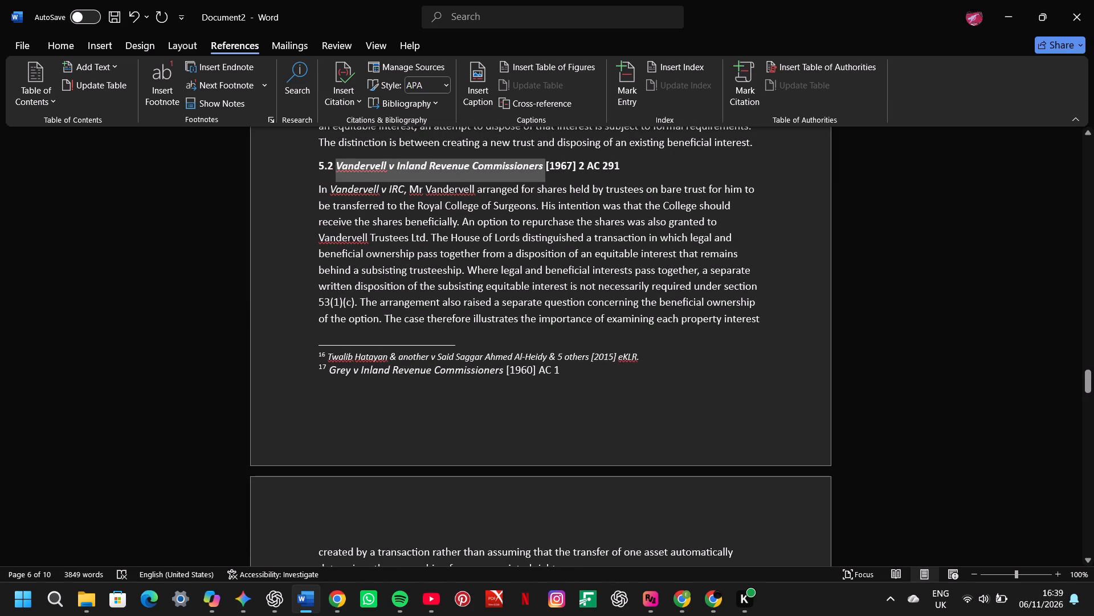
drag(533, 159, 621, 164)
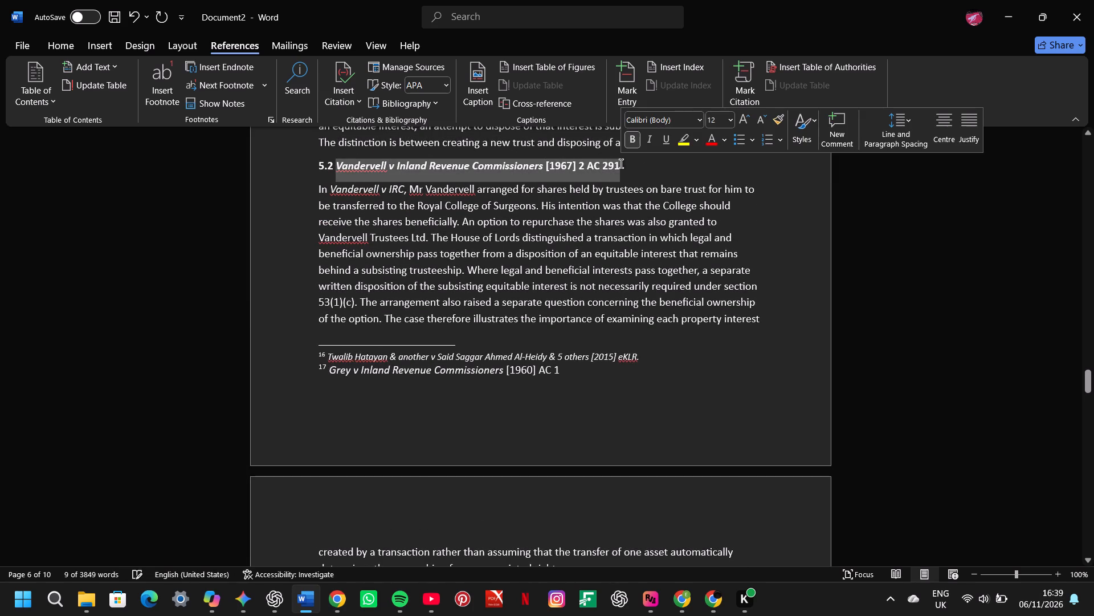
key(ctrl+c)
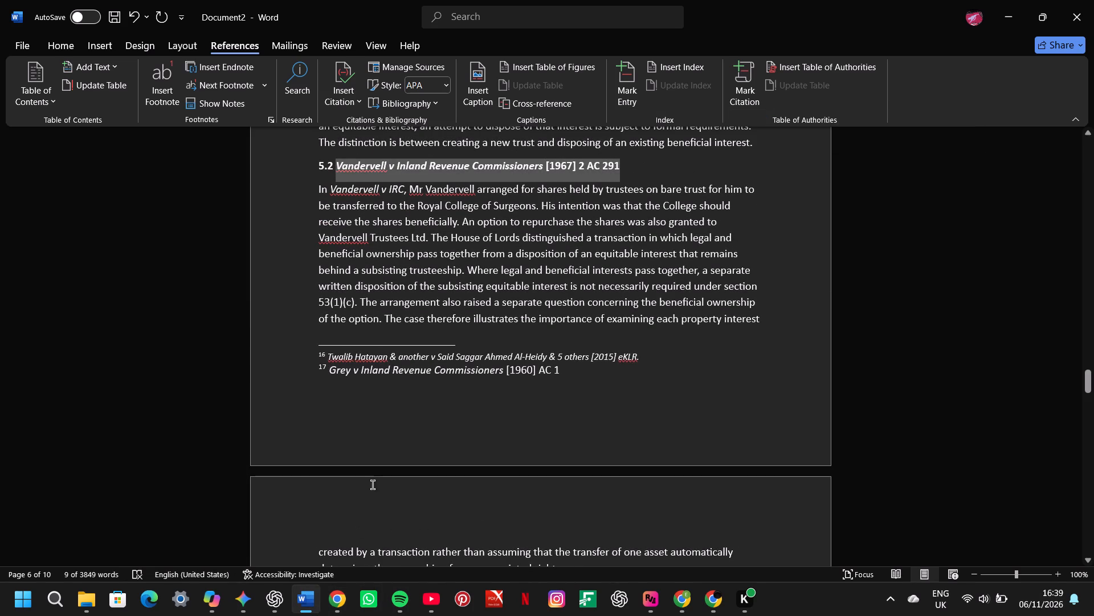
scroll(373, 485, down, 1)
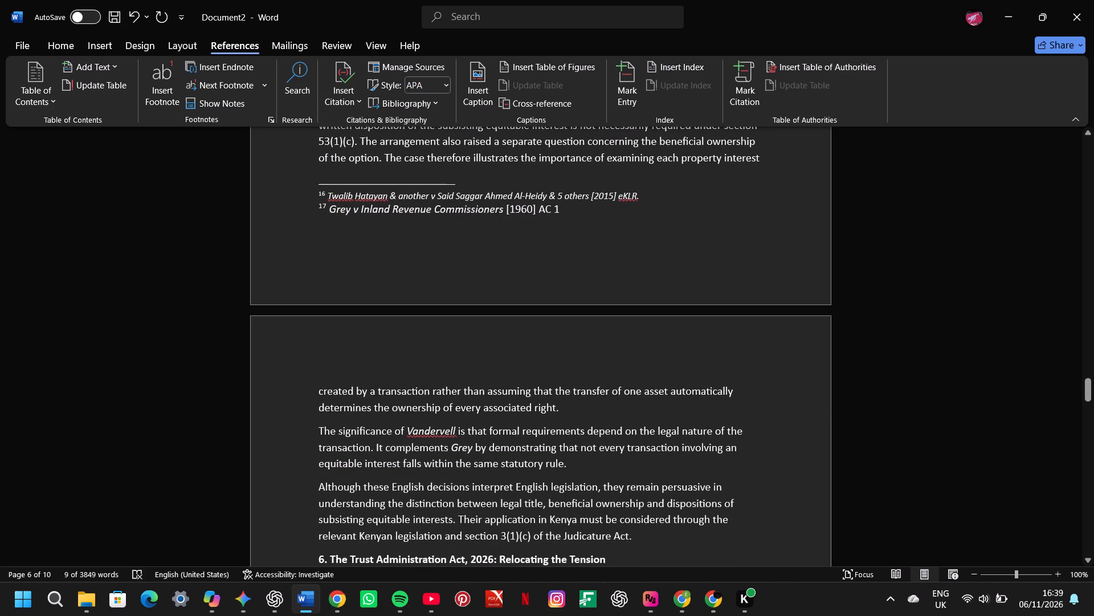
scroll(435, 227, up, 1)
scroll(435, 227, down, 1)
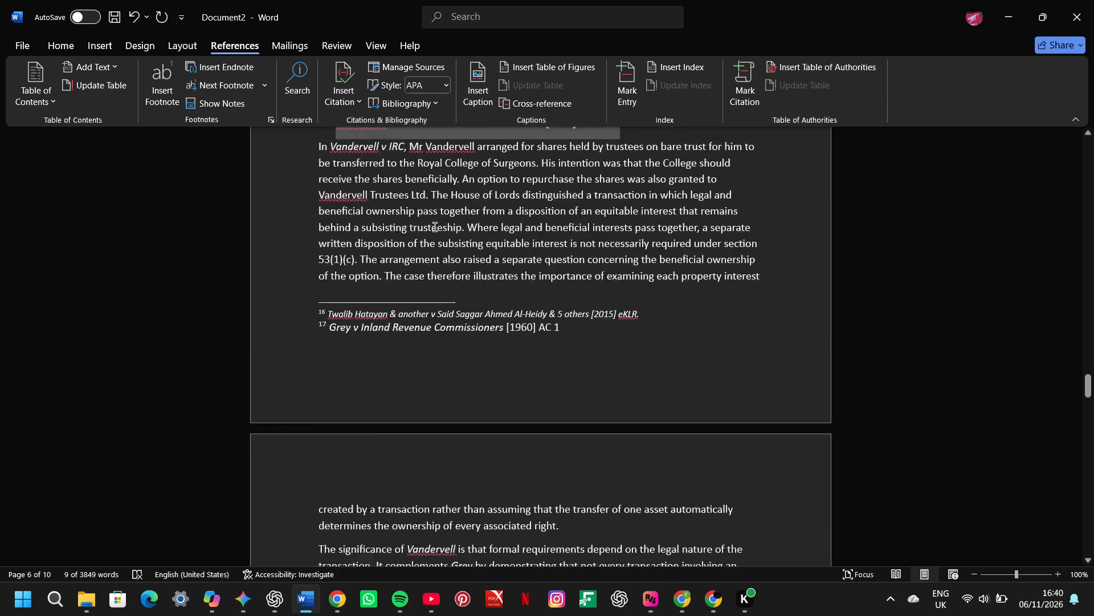
scroll(435, 227, down, 1)
scroll(435, 227, up, 1)
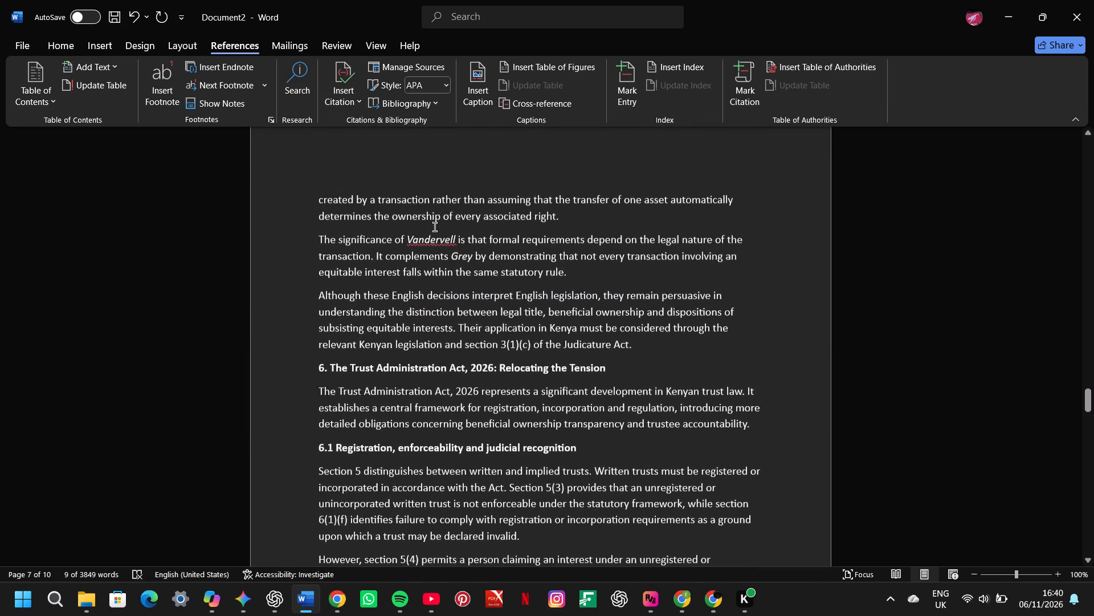
scroll(435, 227, up, 2)
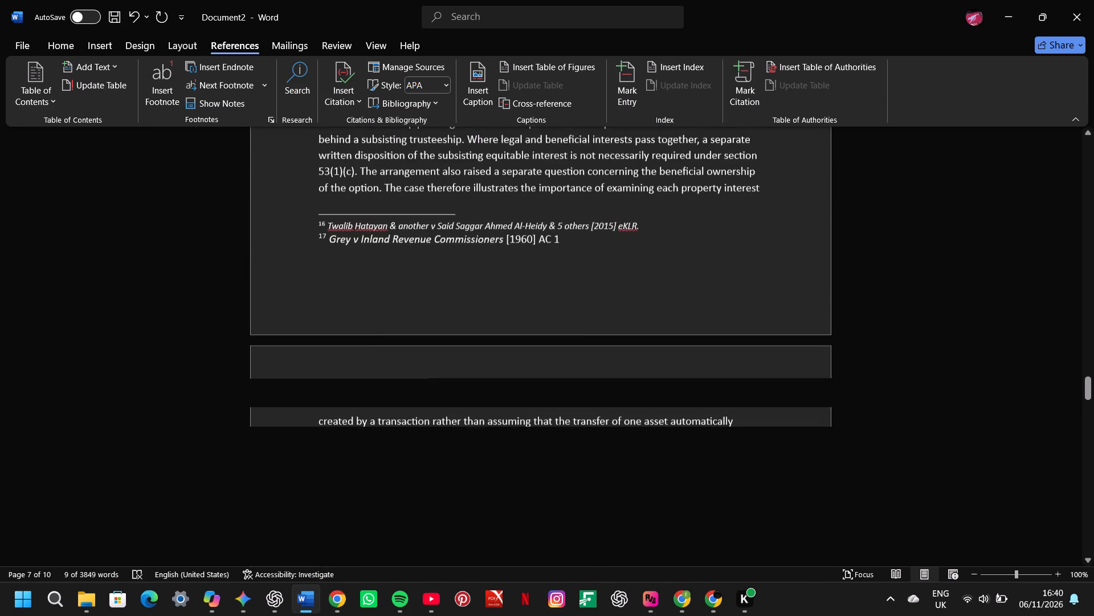
scroll(435, 227, up, 1)
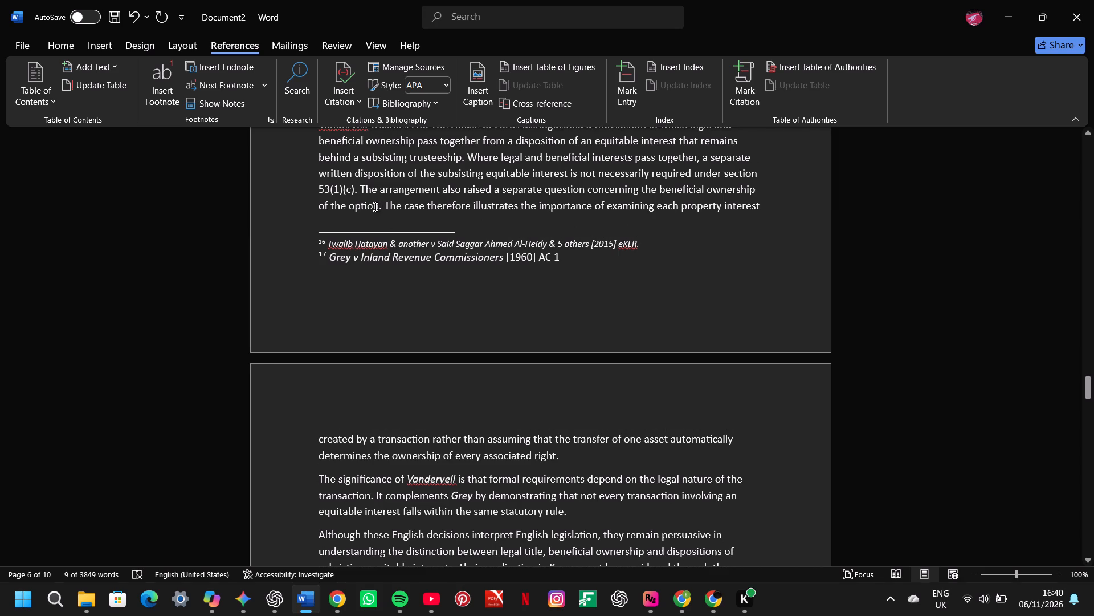
click(380, 206)
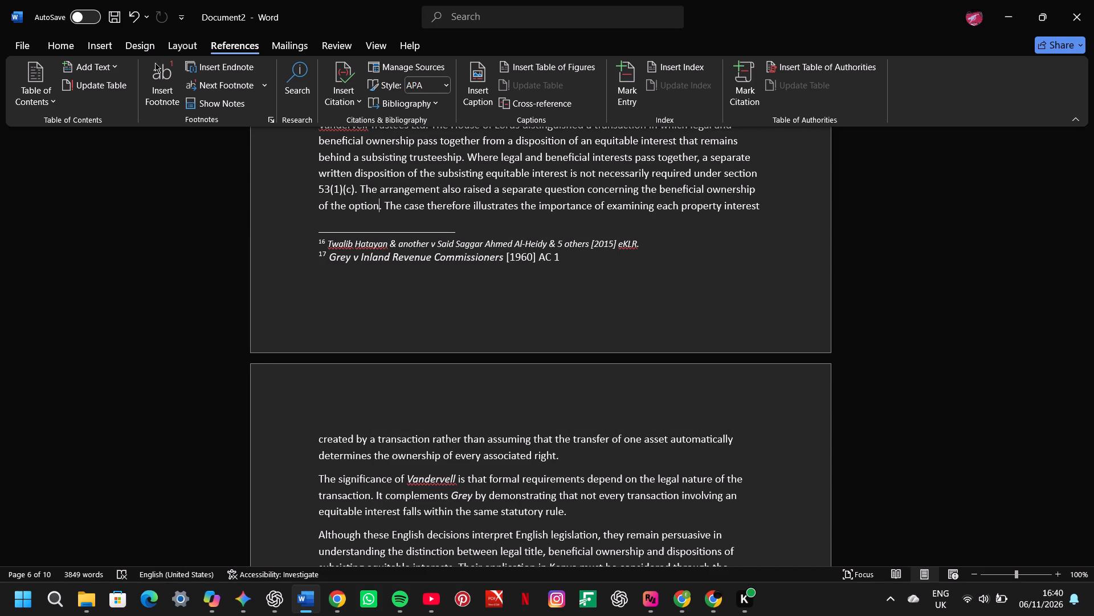
click(157, 70)
key(ctrl+v)
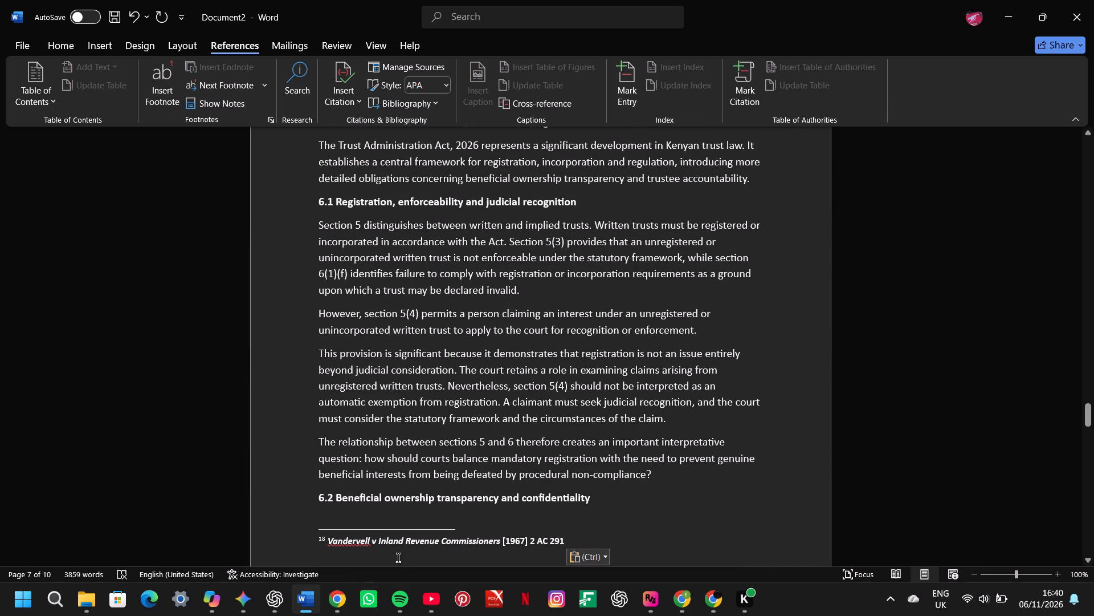
Remove the bold formatting from the new Vandervell v Inland Revenue Commissioners footnote.
click(399, 542)
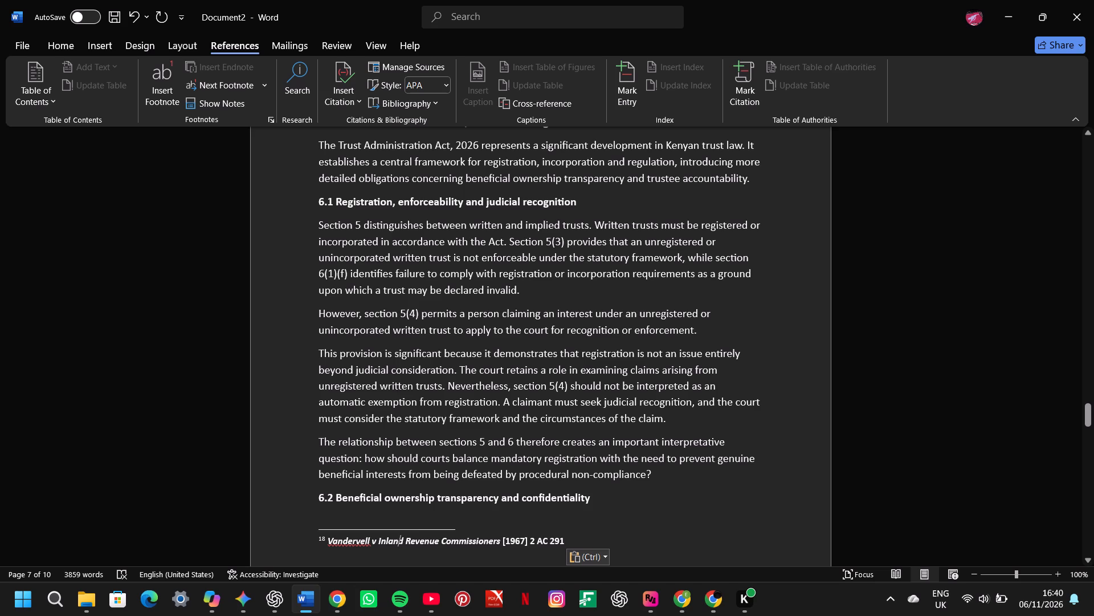
triple_click(400, 542)
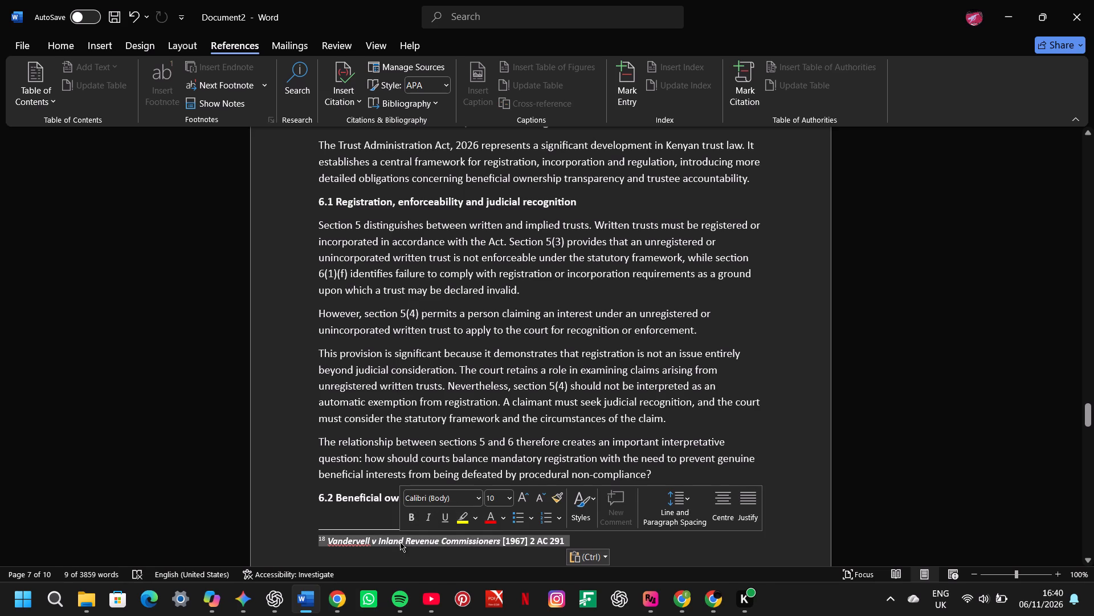
key(ctrl+b)
key(ctrl+b)
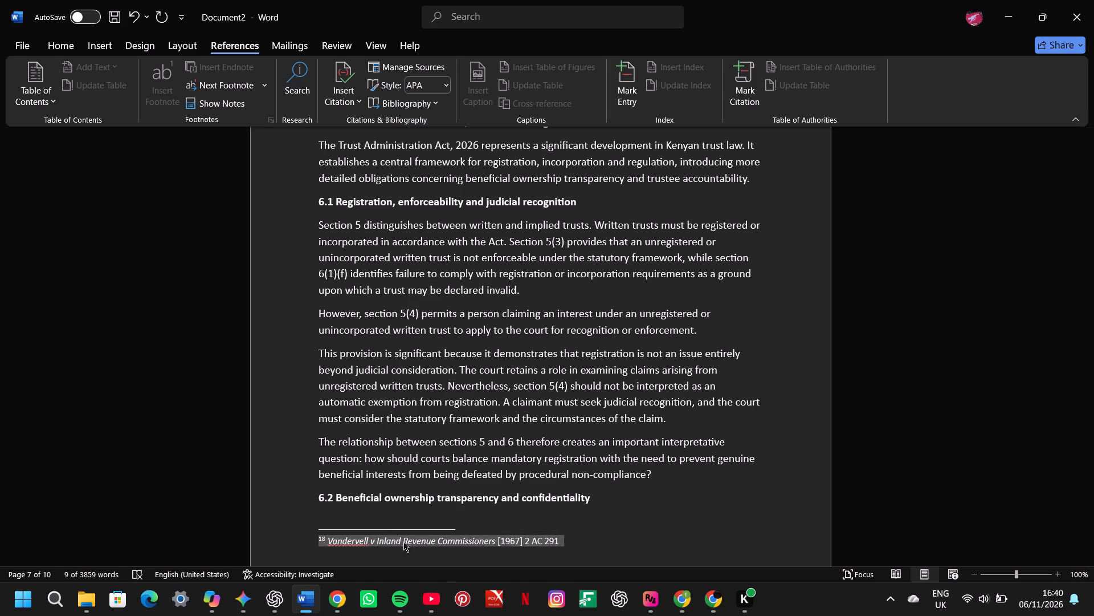
click(624, 518)
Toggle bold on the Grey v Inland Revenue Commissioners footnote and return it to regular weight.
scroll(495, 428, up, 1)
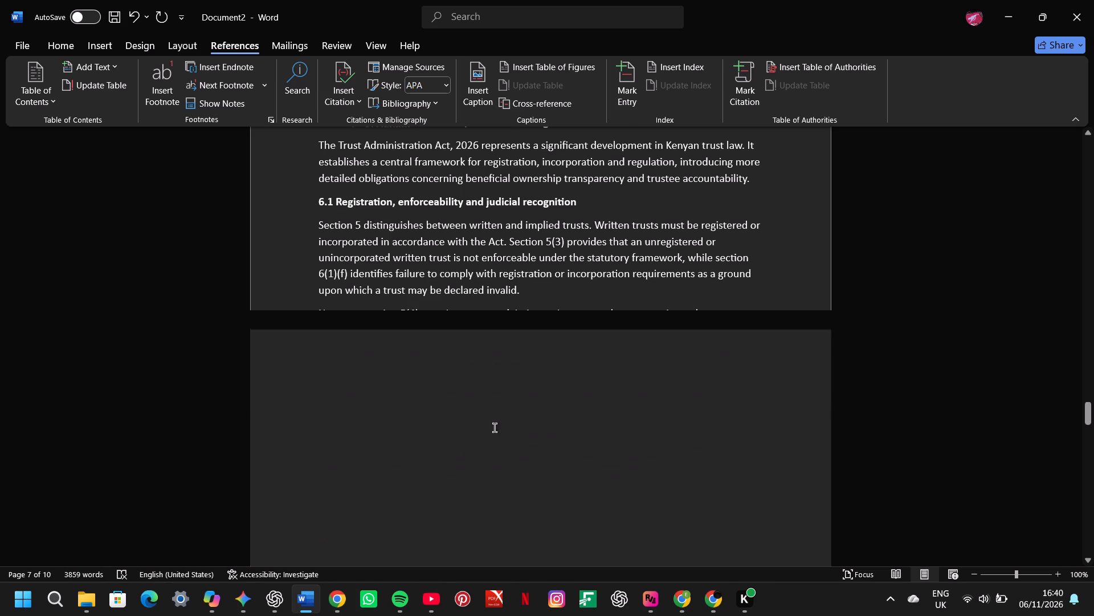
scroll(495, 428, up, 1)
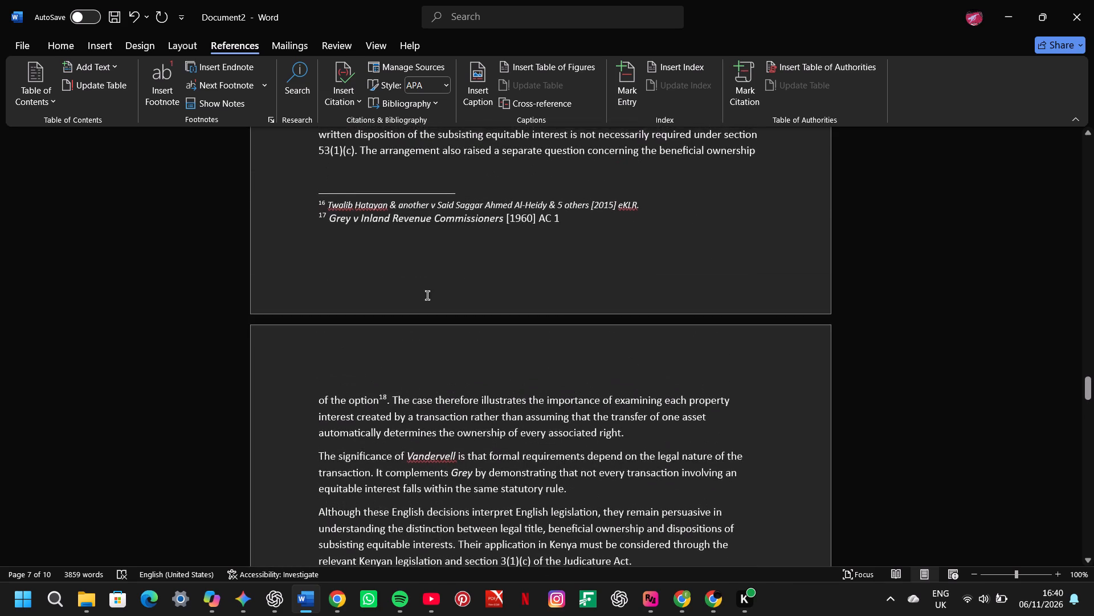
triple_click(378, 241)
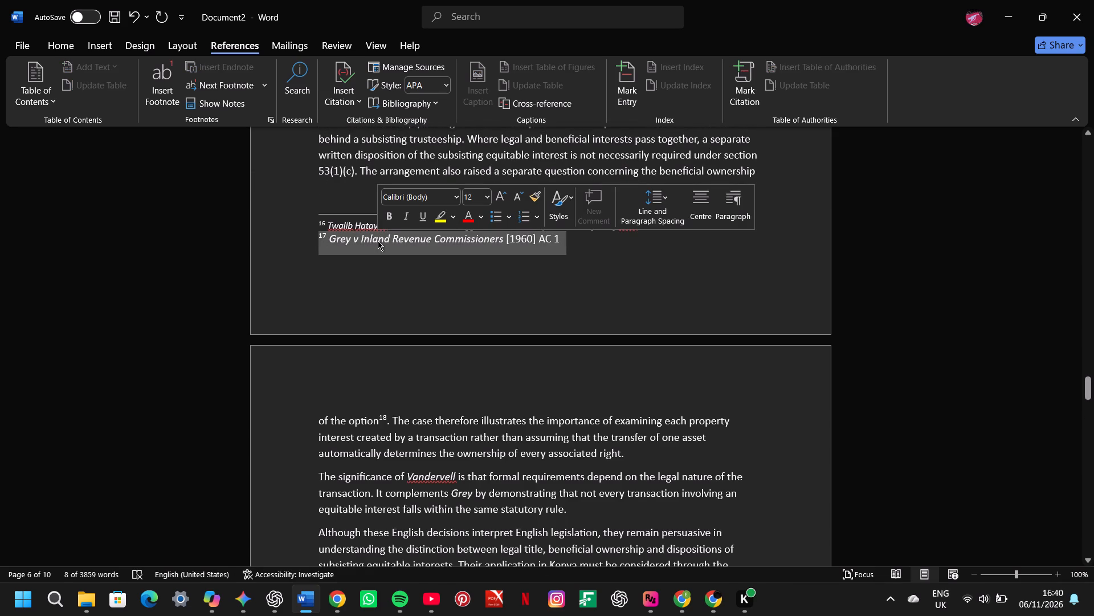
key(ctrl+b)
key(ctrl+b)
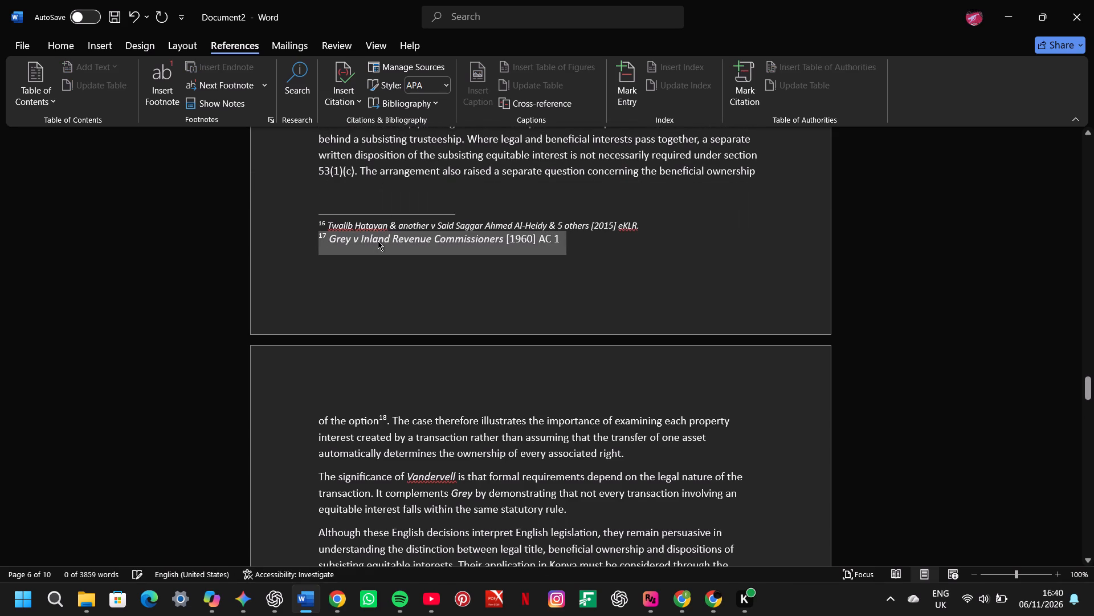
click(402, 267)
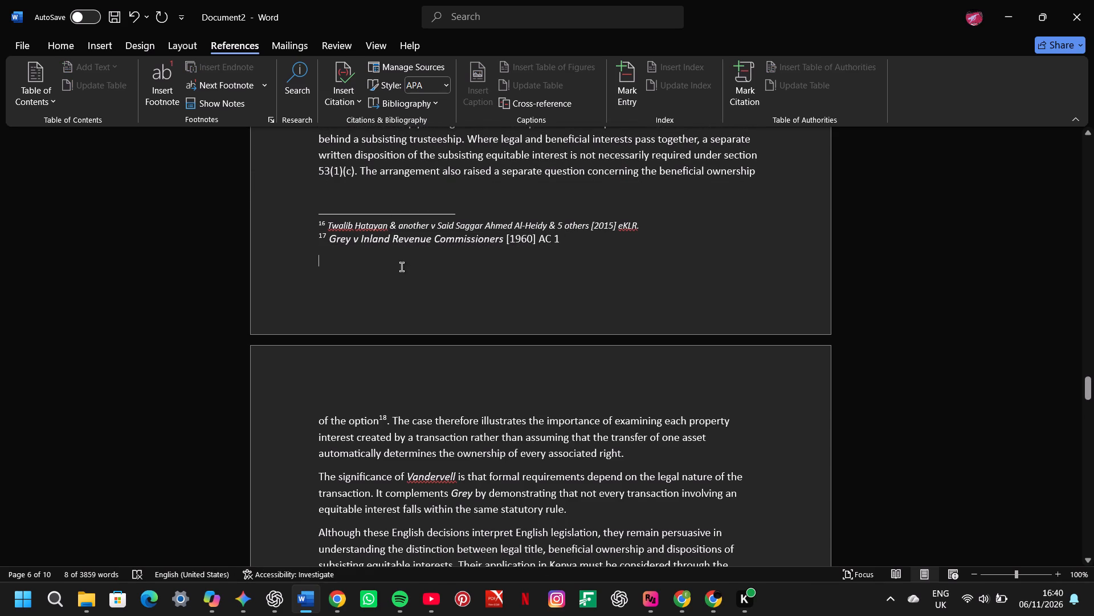
Merge the "The significance of Vandervell" paragraph into the preceding footnoted paragraph, separated by one space and keeping its opening word "The".
scroll(402, 267, down, 1)
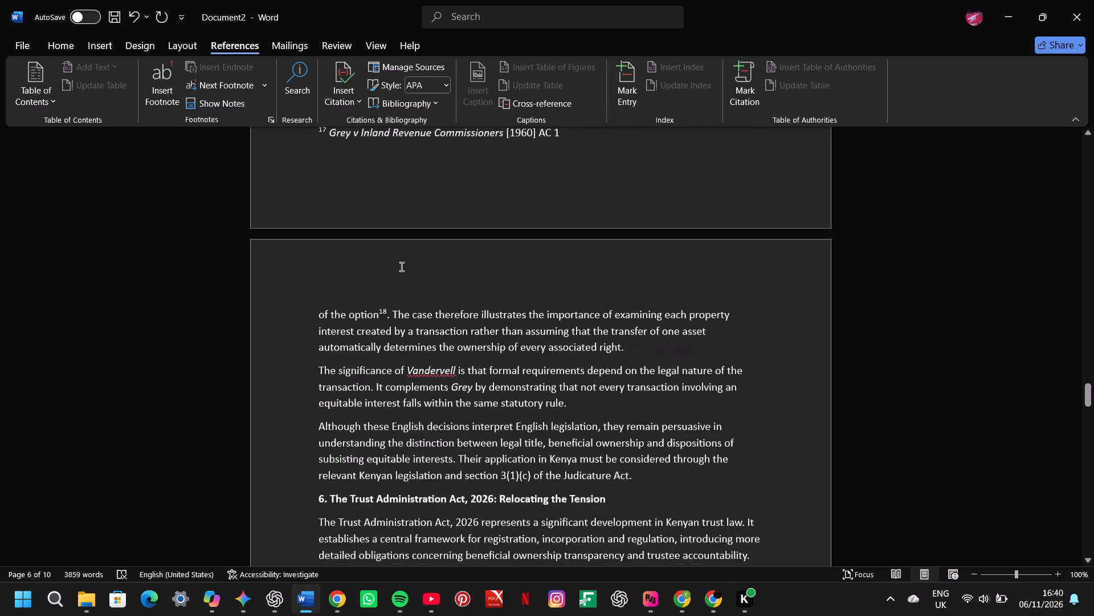
scroll(402, 267, down, 1)
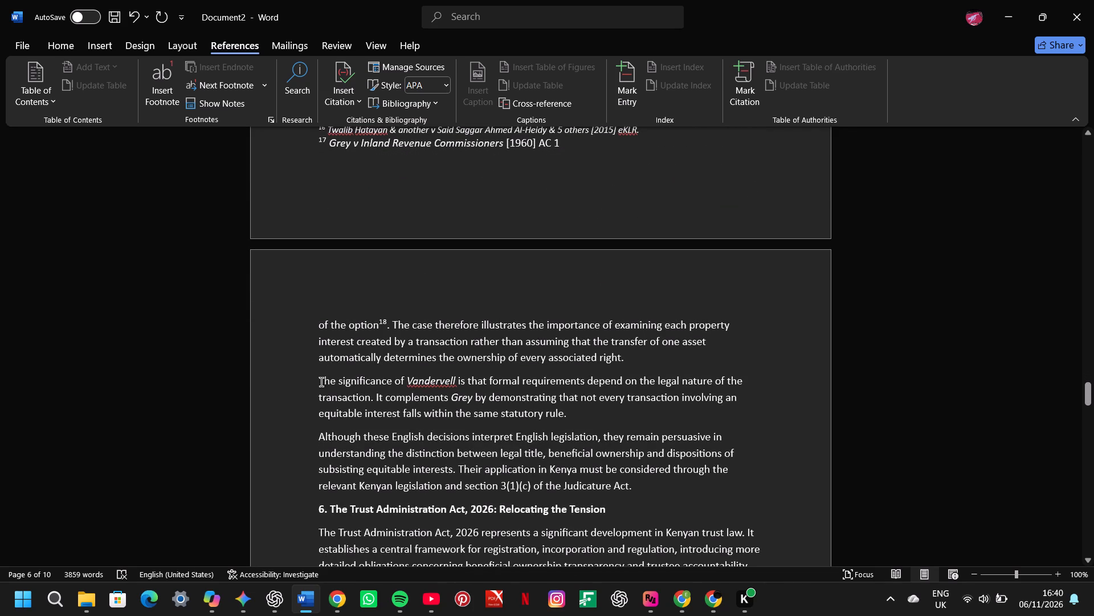
click(321, 382)
key(BackSpace)
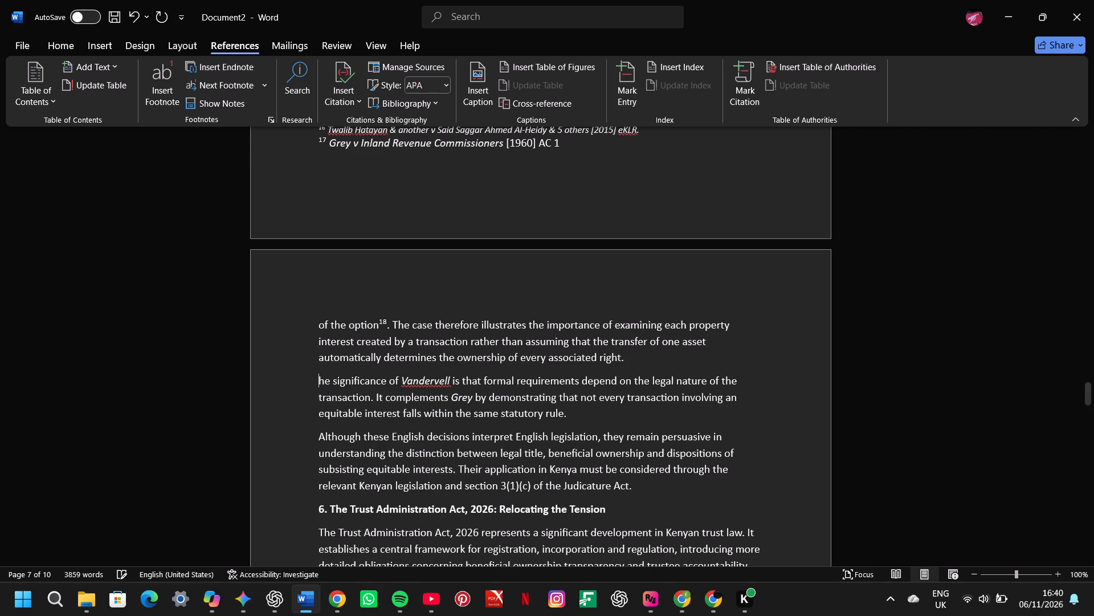
key(BackSpace)
key(space)
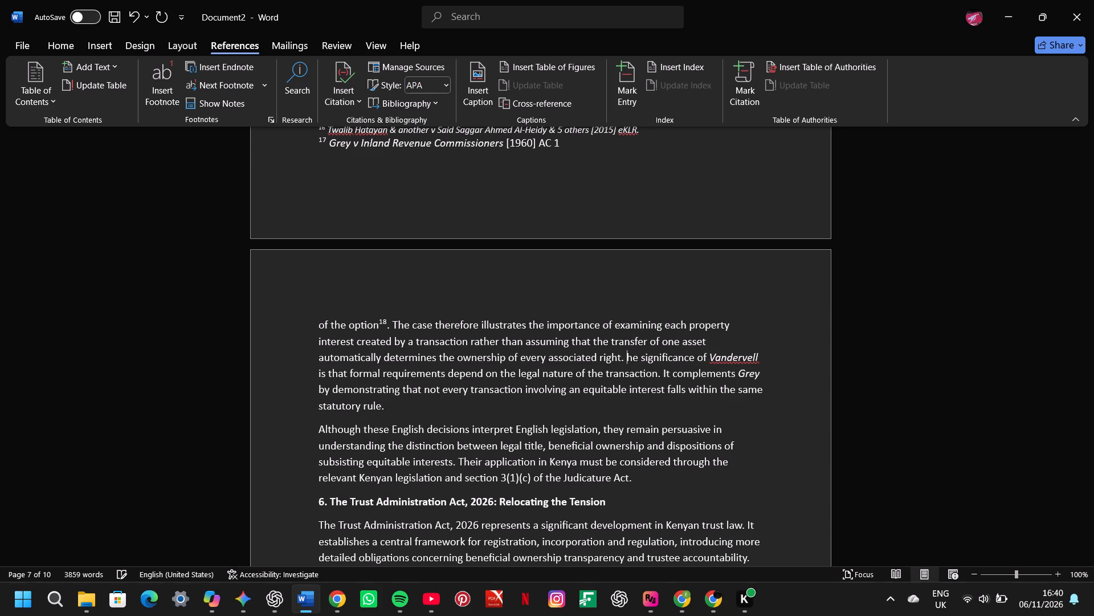
text(t)
key(space)
key(BackSpace)
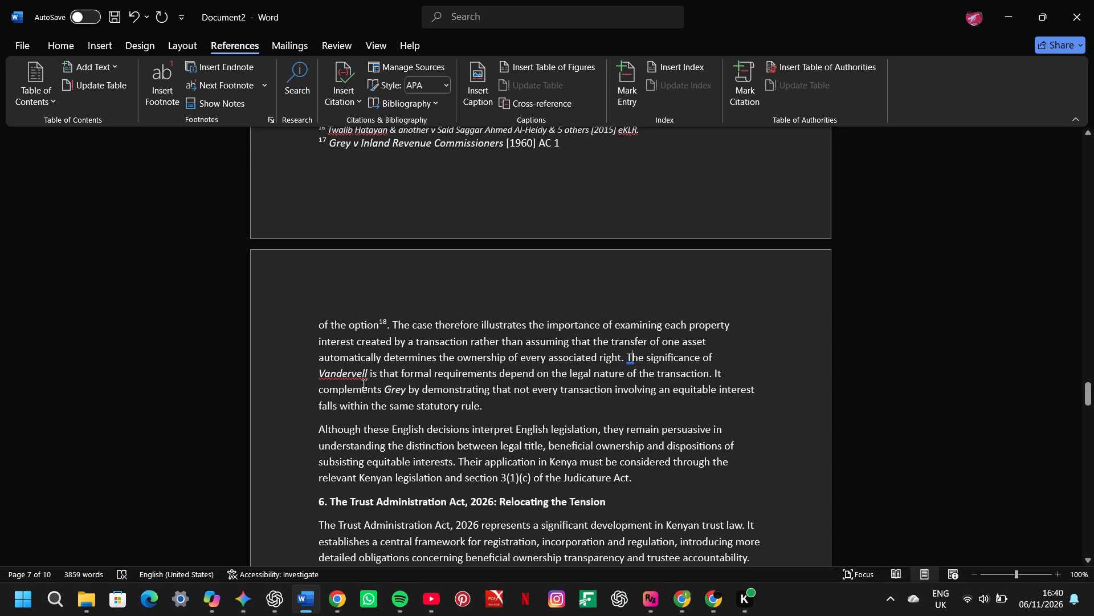
click(526, 427)
Merge the "Although these English decisions" paragraph into the preceding Vandervell paragraph, separated by one space.
click(312, 432)
key(BackSpace)
key(space)
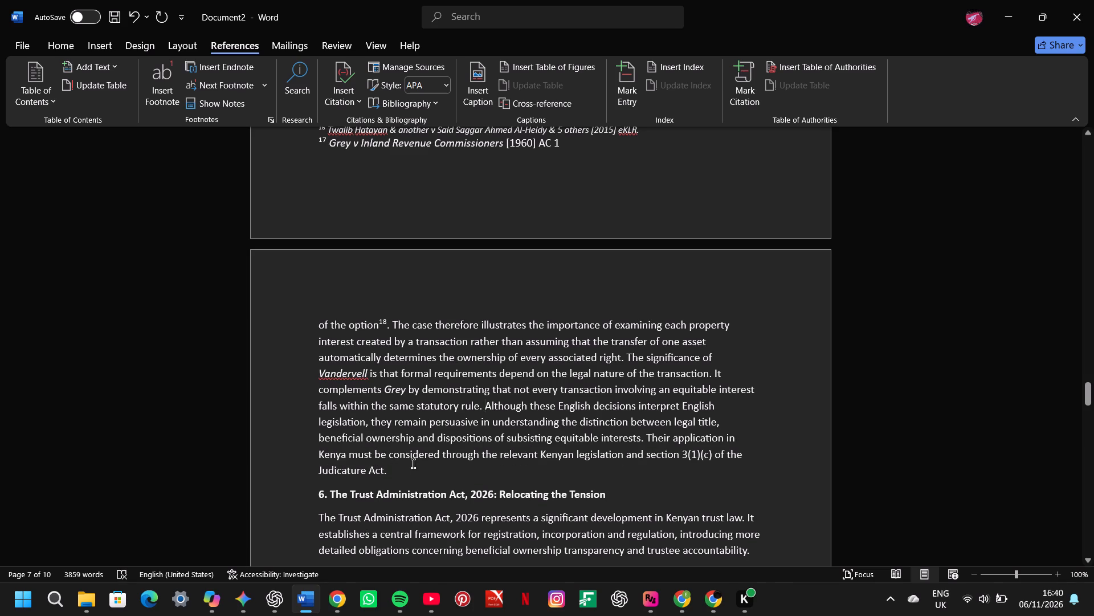
Insert a footnote after "Judicature Act" at the end of the paragraph before section 6, containing the copied text "Judicature Act".
click(385, 477)
drag(383, 473, 326, 471)
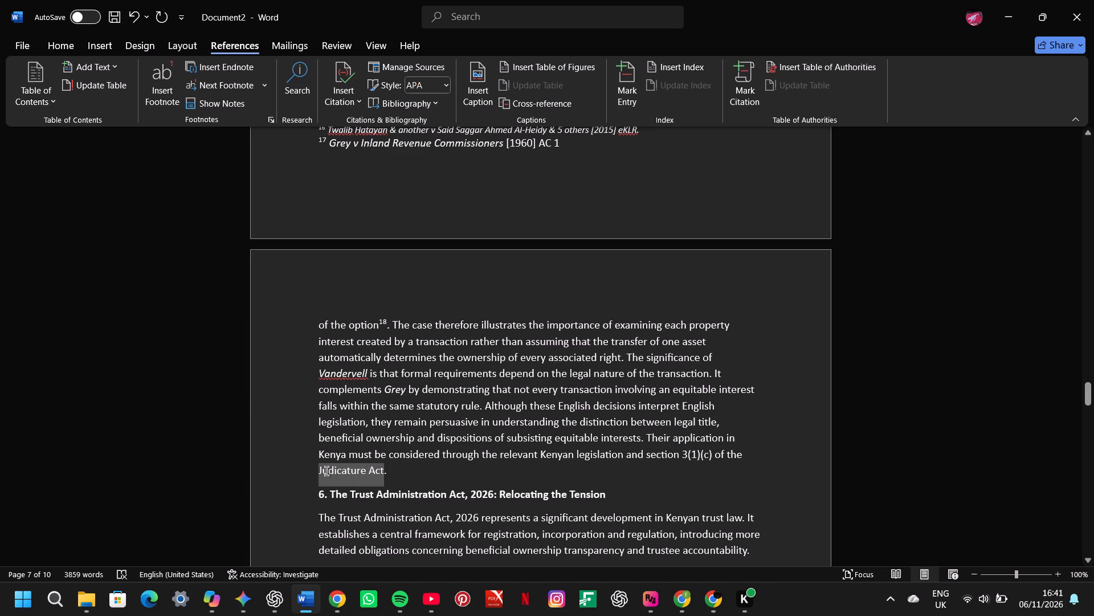
drag(326, 471, 315, 471)
key(ctrl+c)
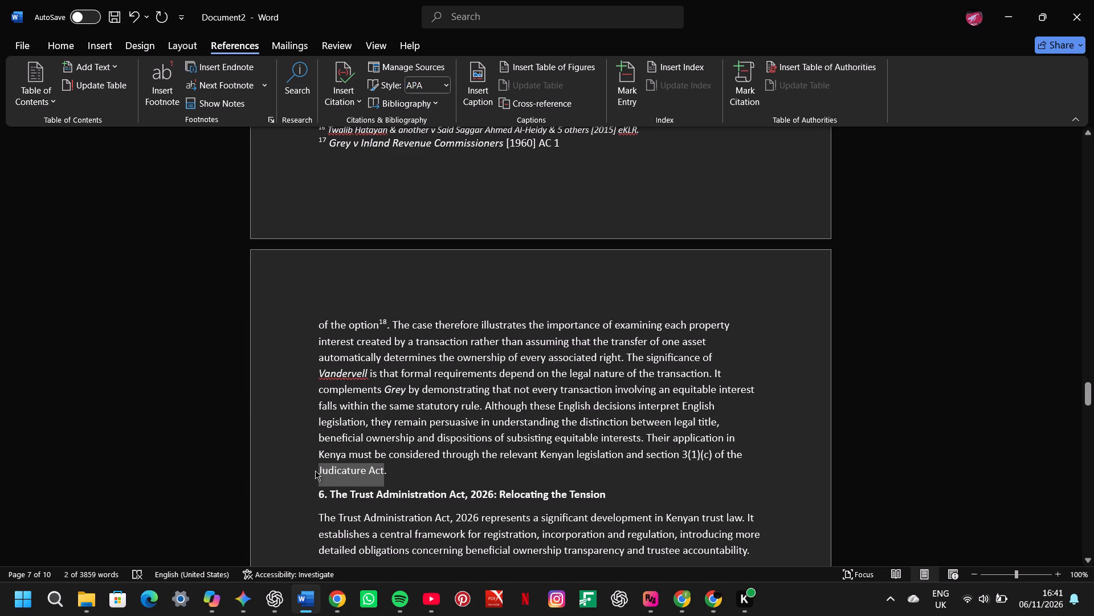
click(169, 77)
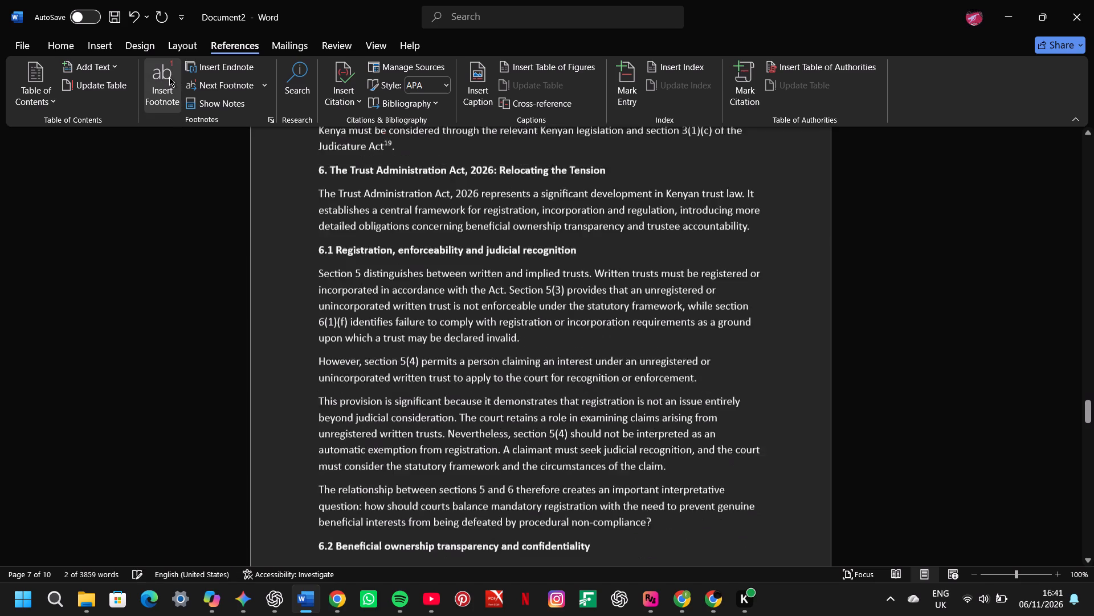
key(ctrl+v)
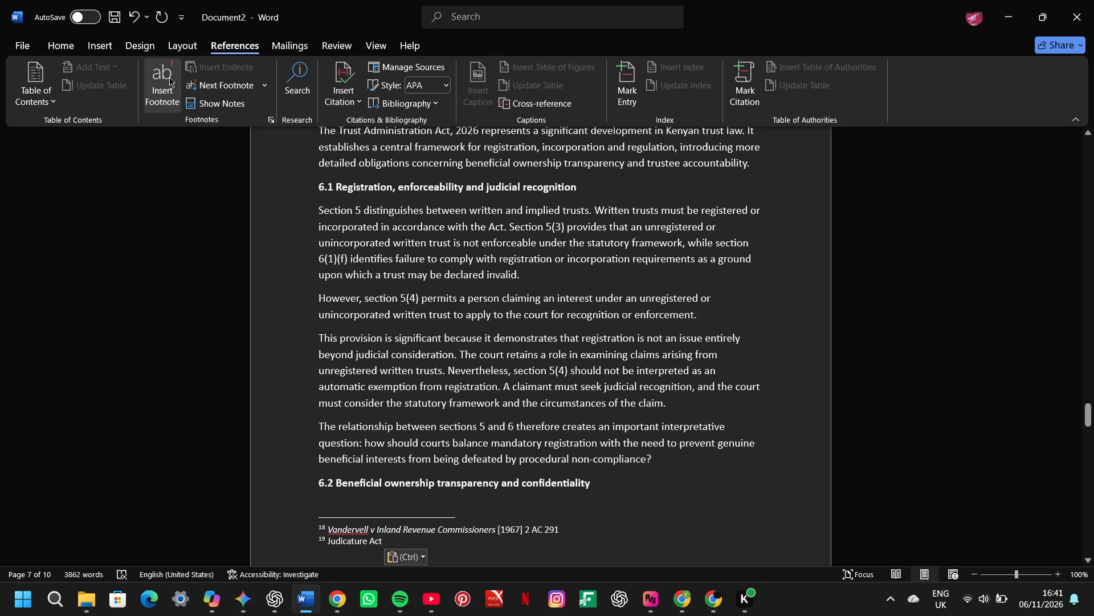
key(space)
Look up the Judicature Act's chapter number on the open Kenya Law page in Chrome and add "(Cap 8)" to its footnote in Word.
click(337, 598)
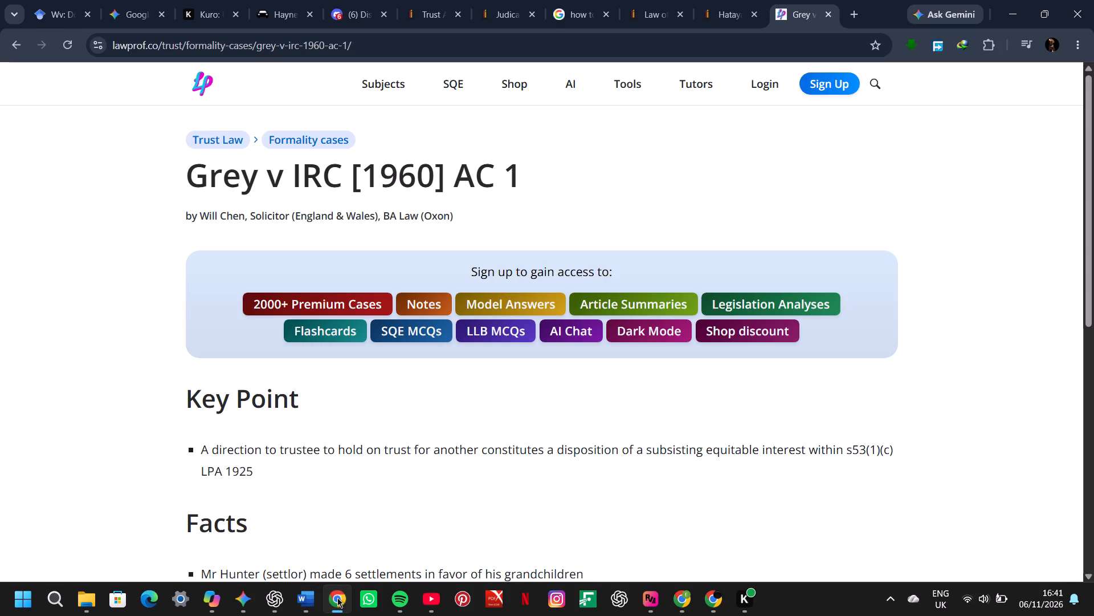
click(500, 3)
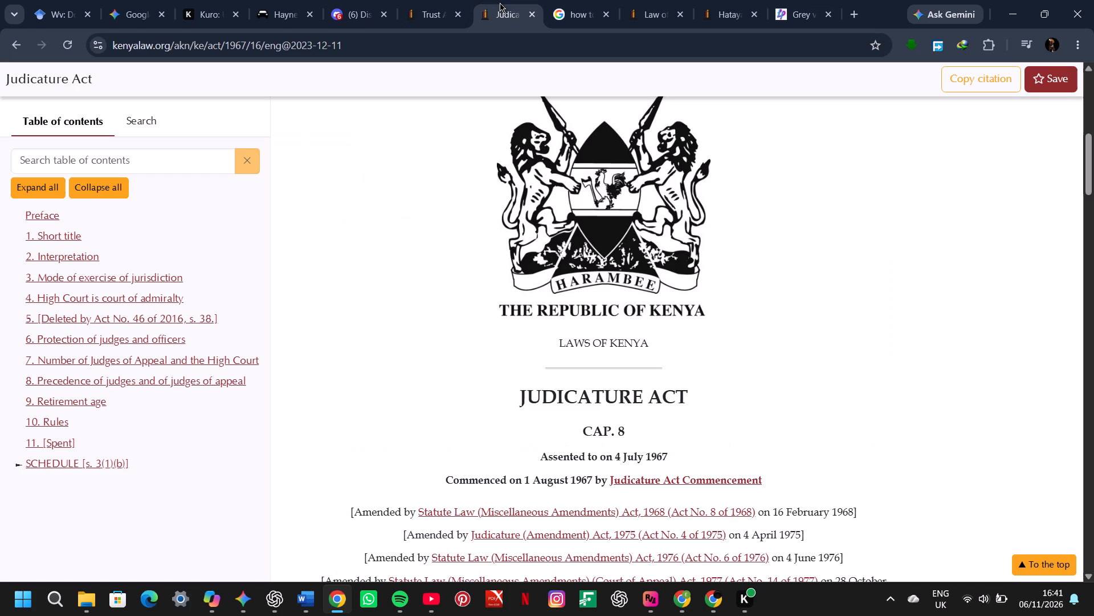
scroll(599, 314, down, 7)
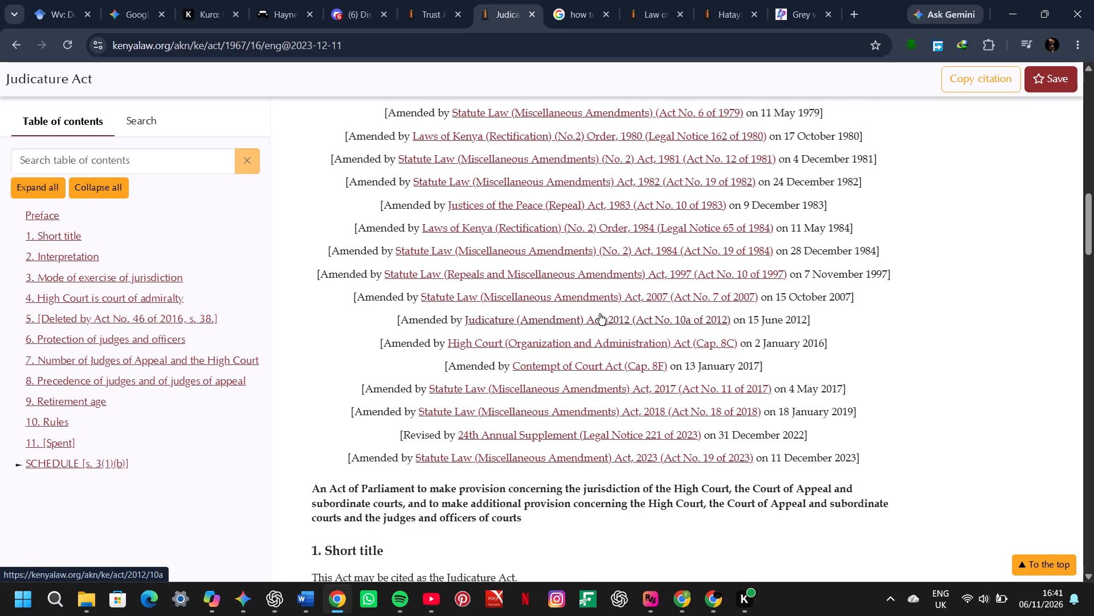
scroll(698, 281, up, 2)
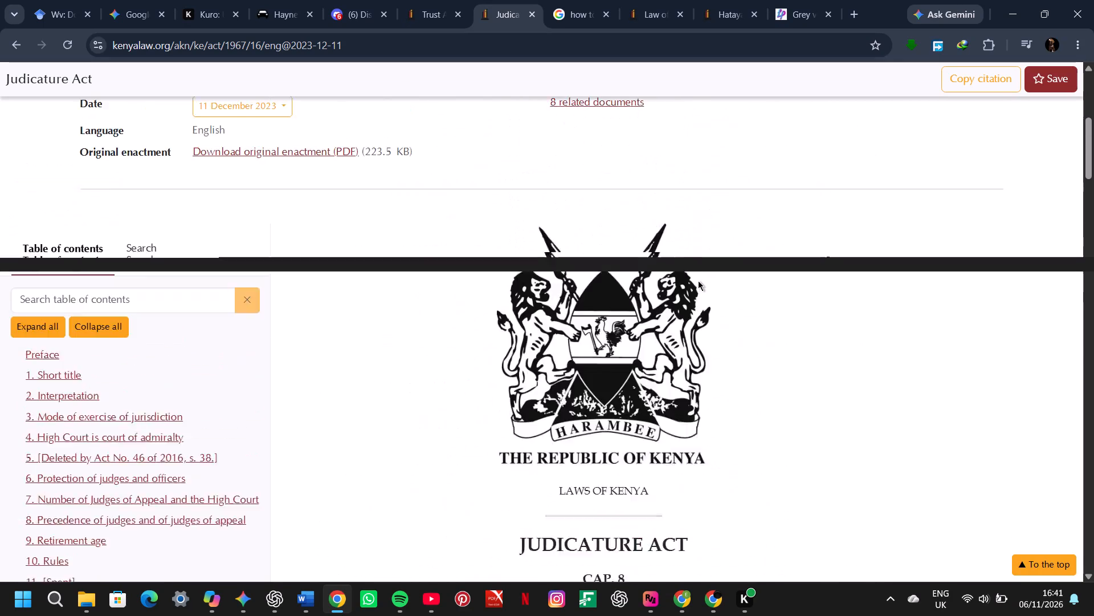
scroll(698, 281, down, 3)
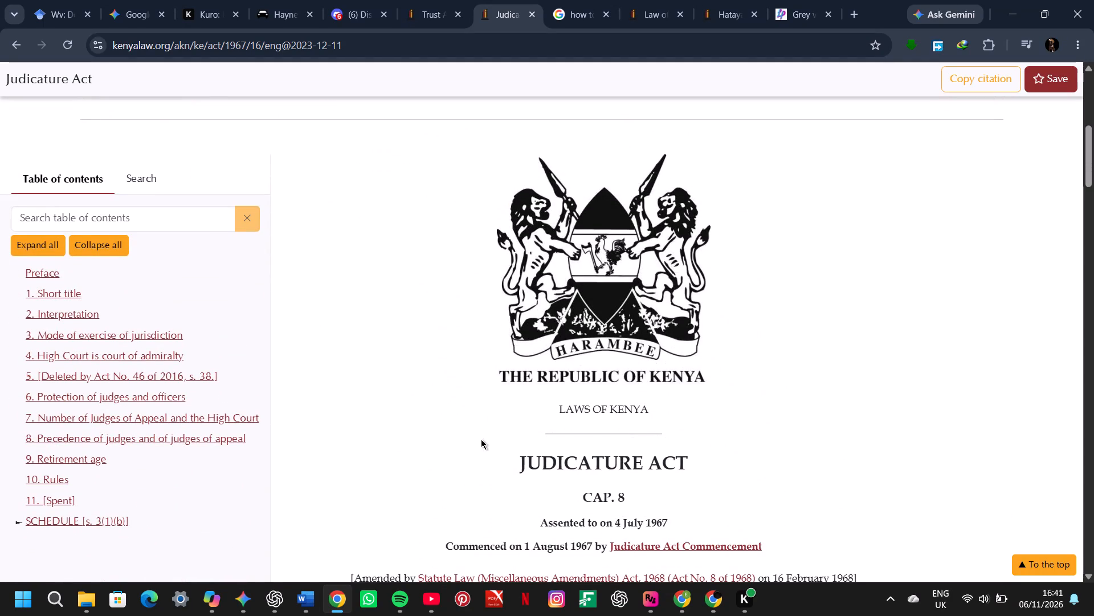
click(304, 597)
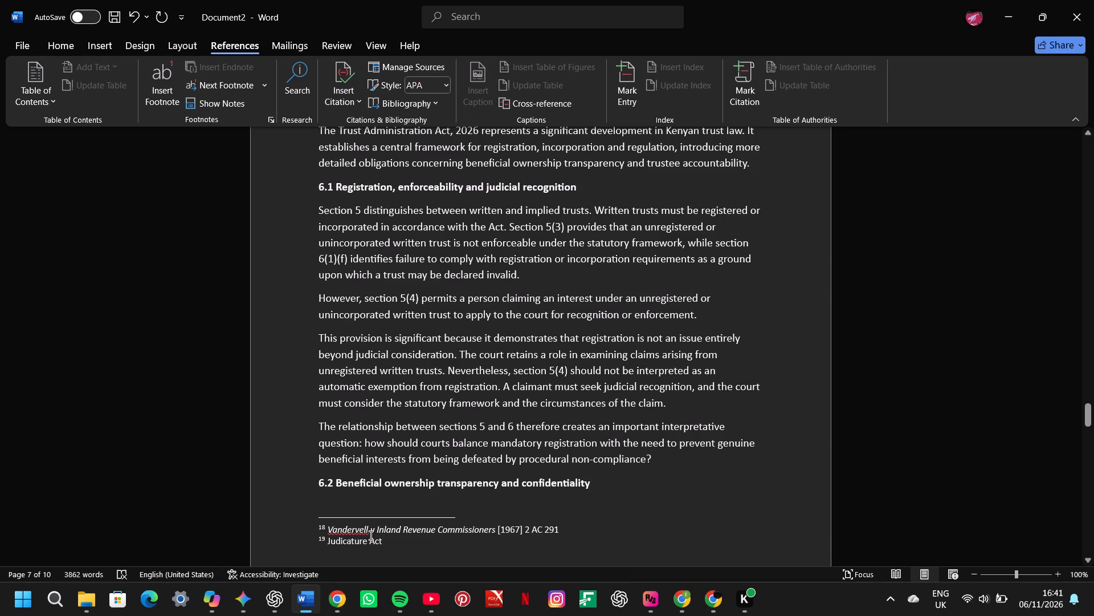
key(shift+parenleft)
key(a)
text(p)
key(space)
key(8)
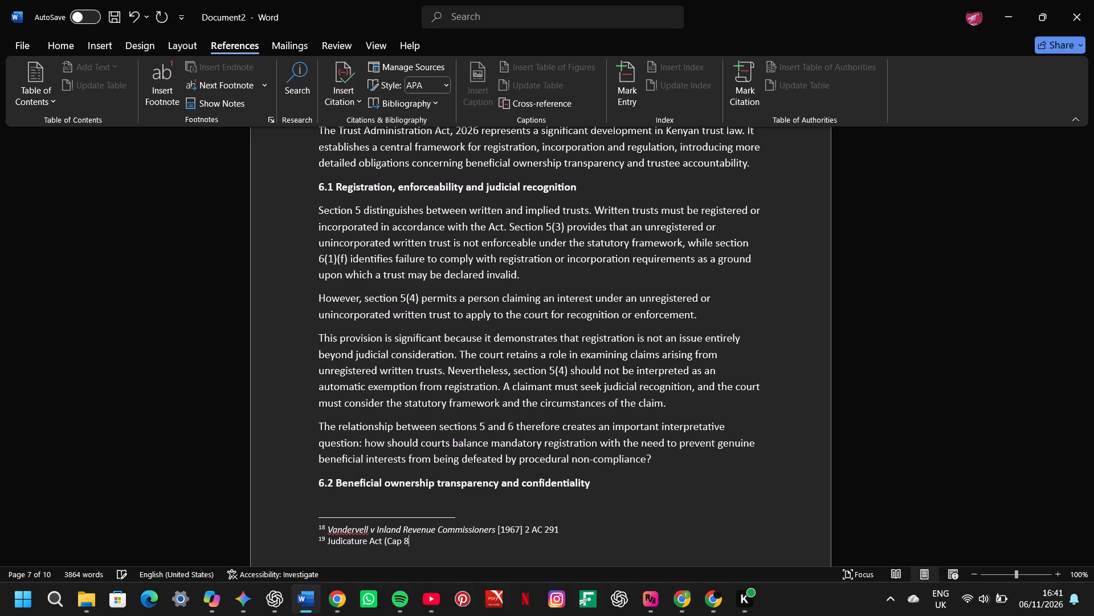
key(shift+parenright)
Insert "of the Act" after "Section 5" in the opening sentence of section 6.1.
scroll(472, 469, up, 1)
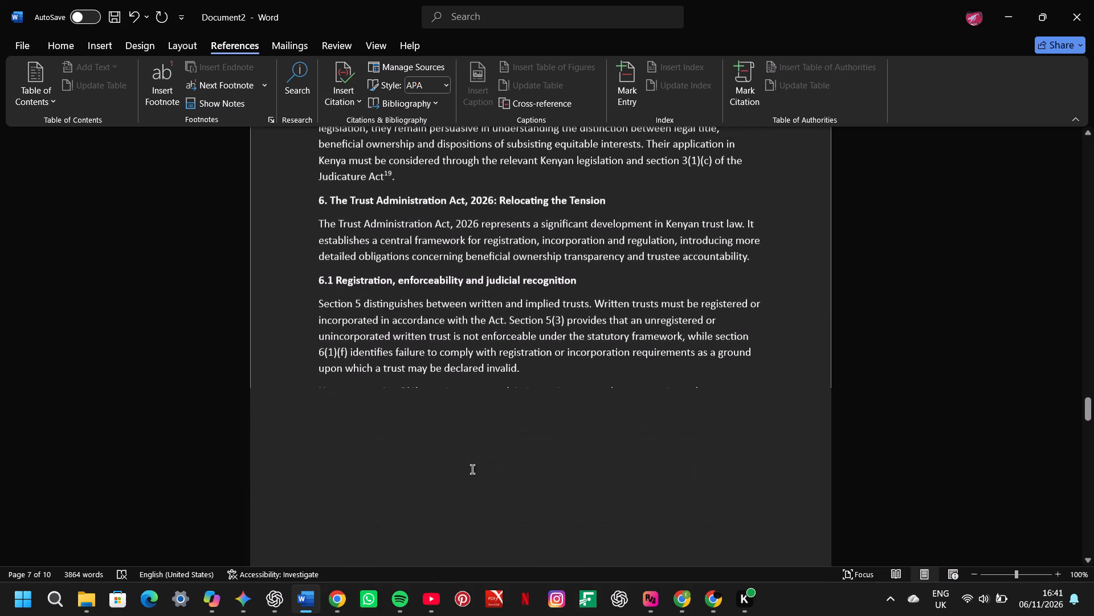
scroll(472, 469, up, 1)
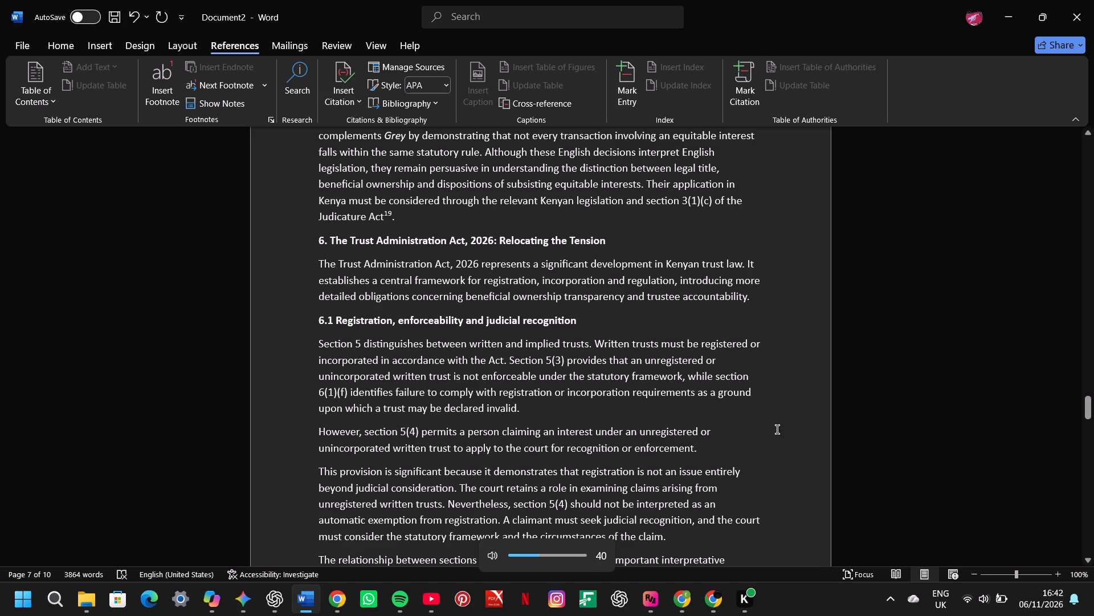
click(777, 429)
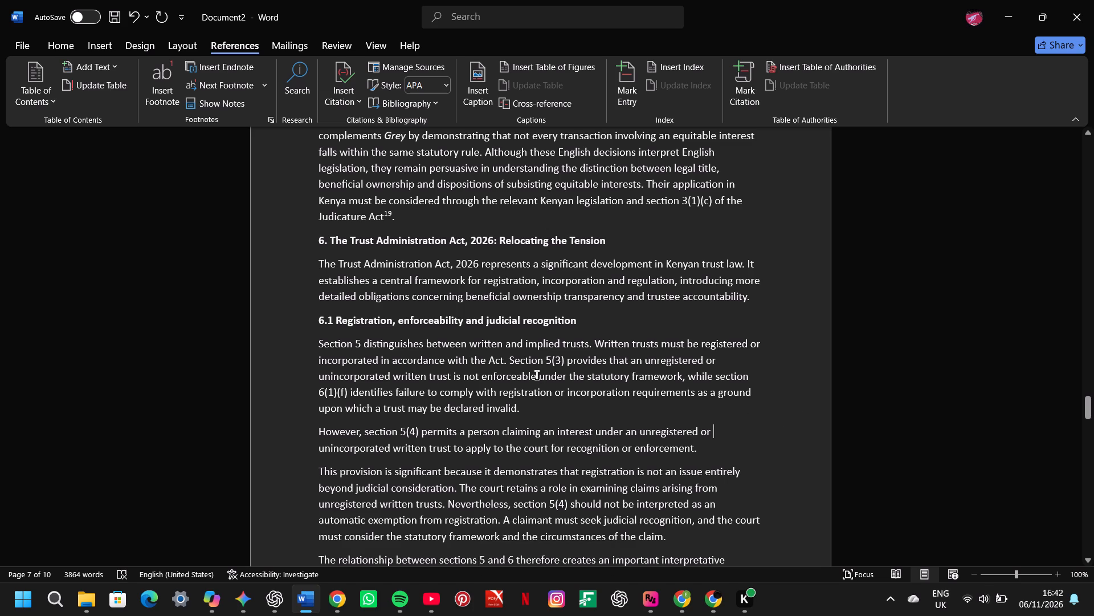
click(360, 345)
key(space)
text(of the)
key(space)
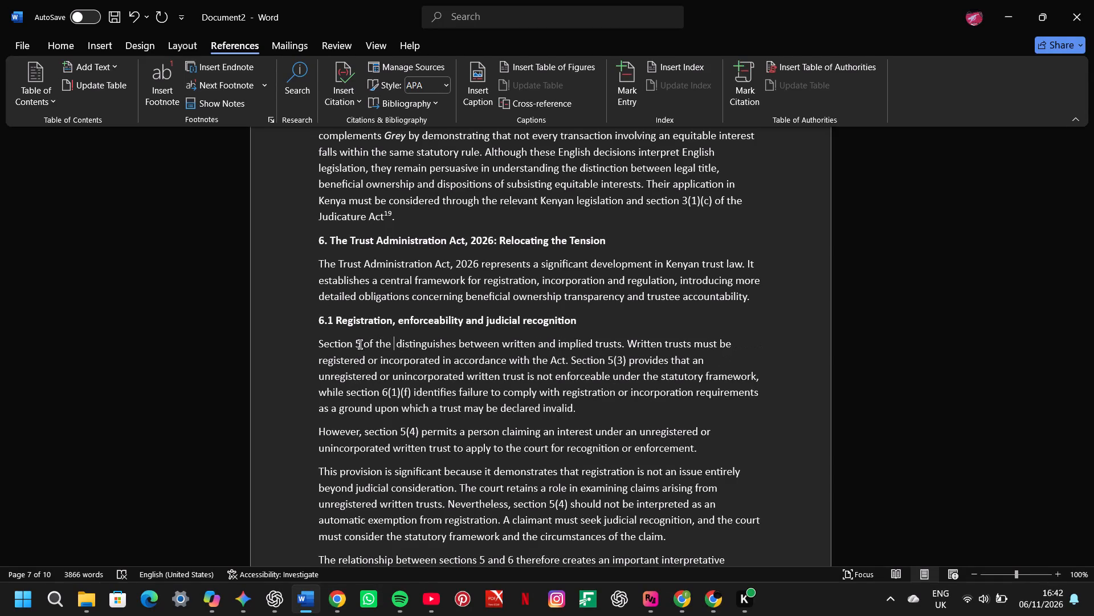
key(a)
key(BackSpace)
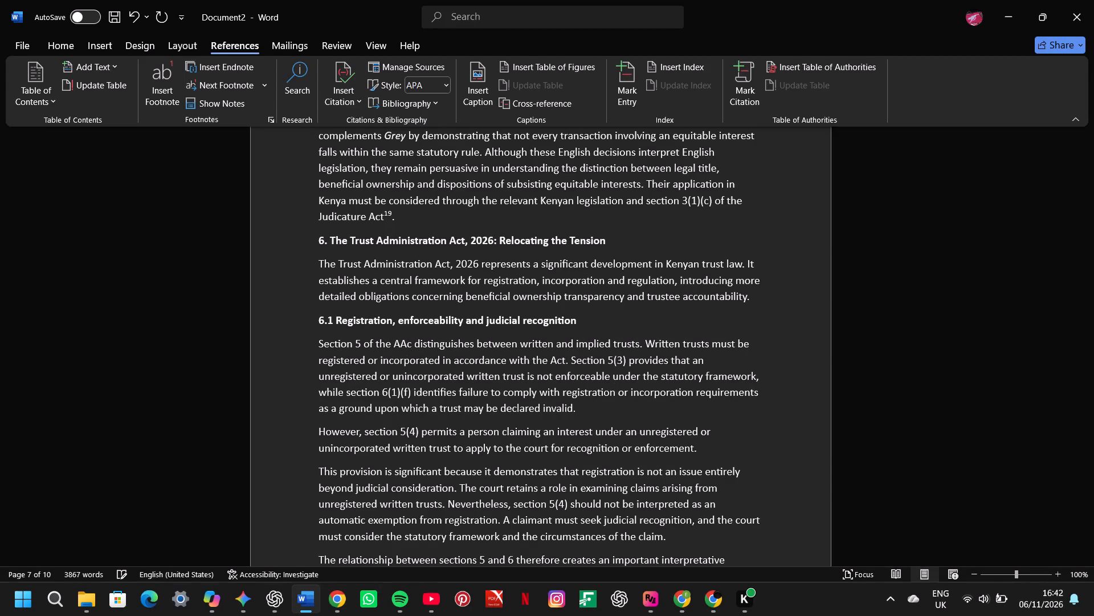
key(BackSpace)
key(BackSpace)
text(ct)
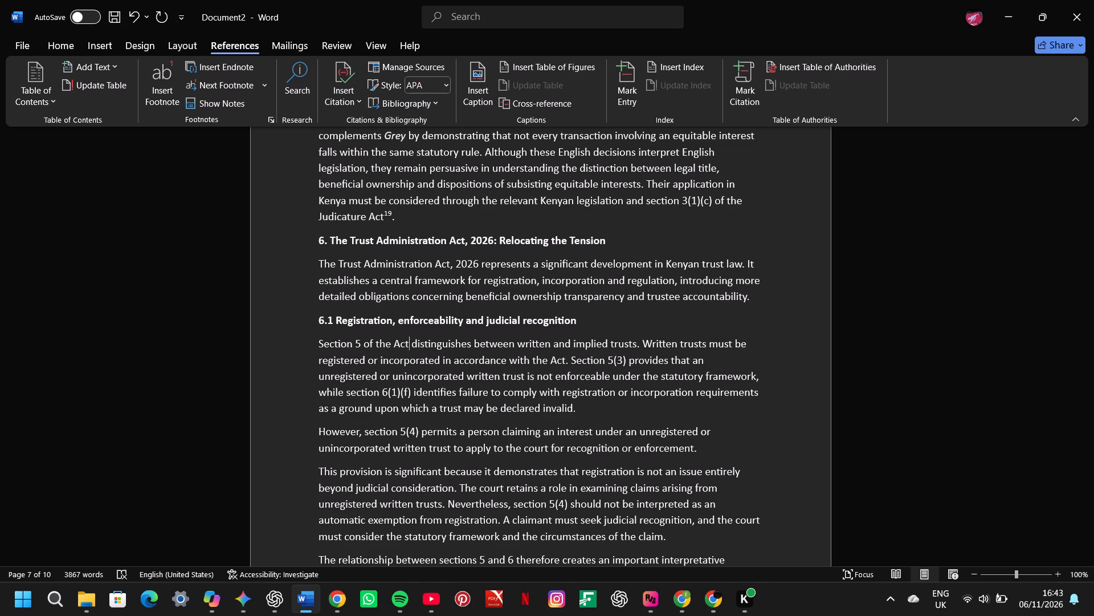
click(360, 345)
Merge the "However, section 5(4)" paragraph into the preceding Section 5 paragraph, separated by one space.
click(315, 429)
key(BackSpace)
key(space)
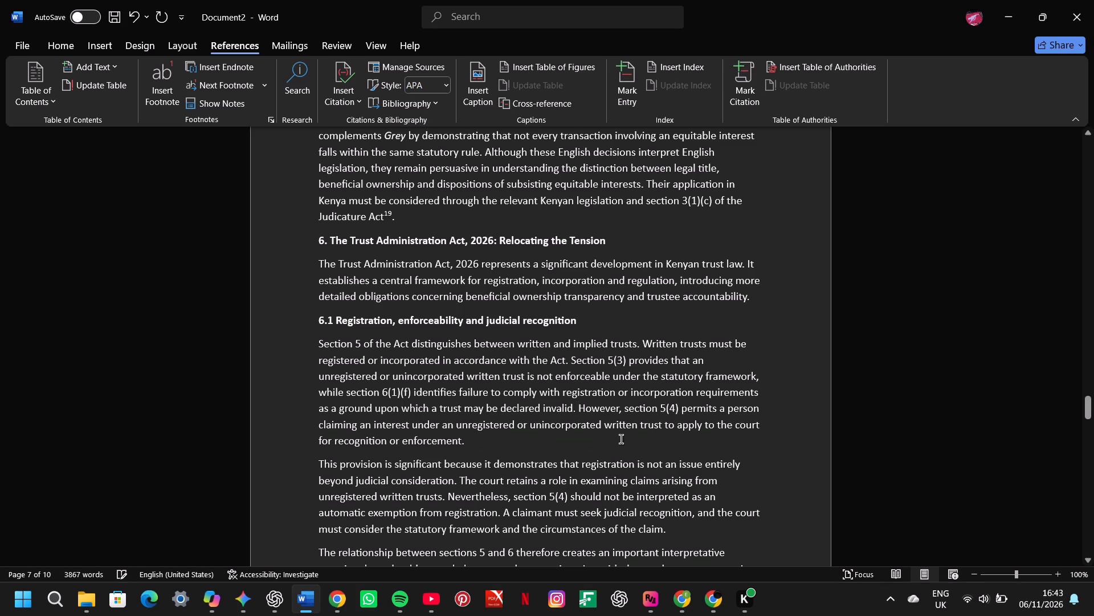
Insert a new footnote after "declared invalid" in the section 6.1 paragraph.
click(574, 413)
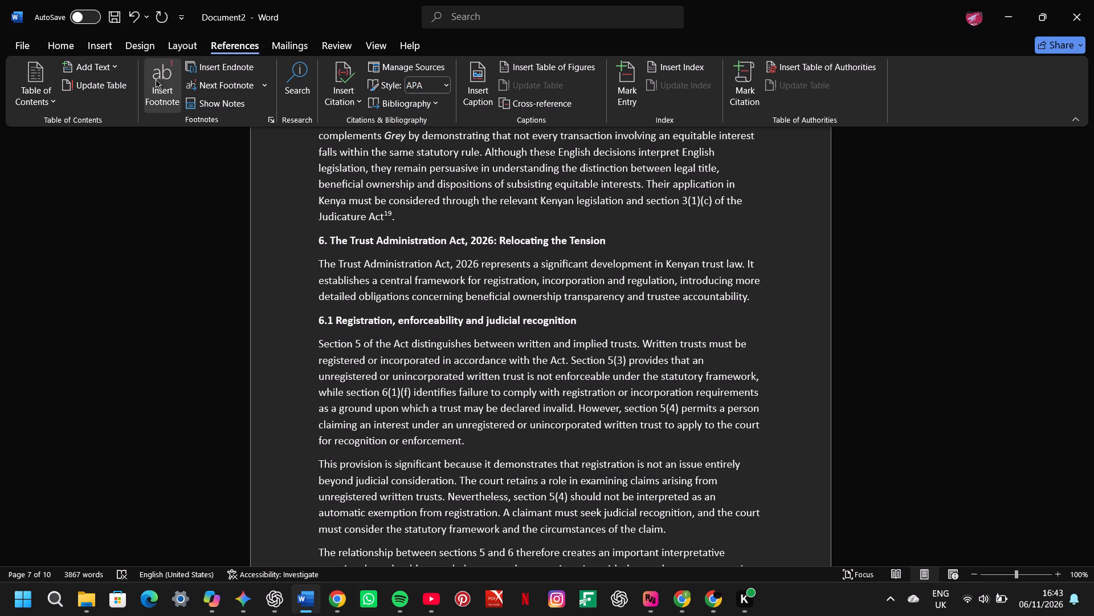
click(154, 78)
Copy the citation "Trust Administration Act 2026, ss 4-5." from footnote 7 into the empty footnote 20.
scroll(367, 252, up, 1)
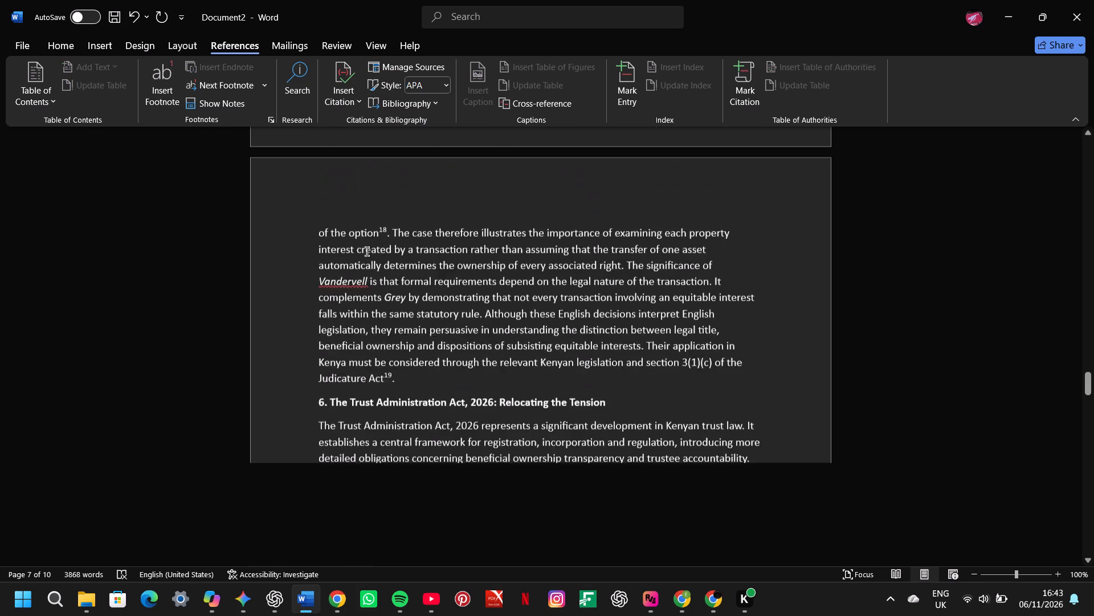
scroll(367, 252, up, 5)
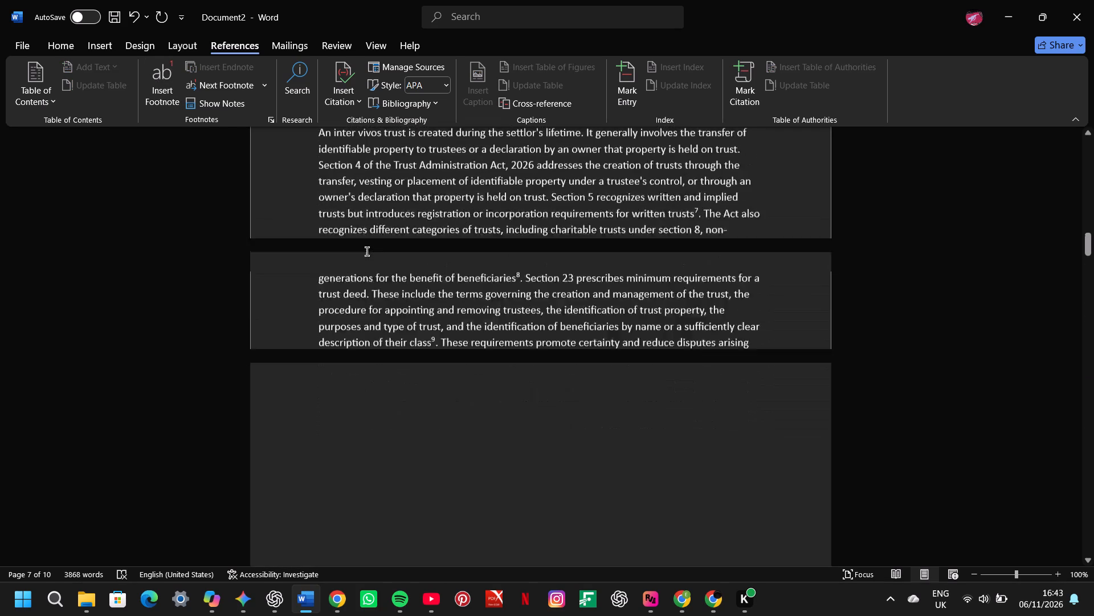
scroll(367, 252, up, 1)
scroll(367, 252, down, 1)
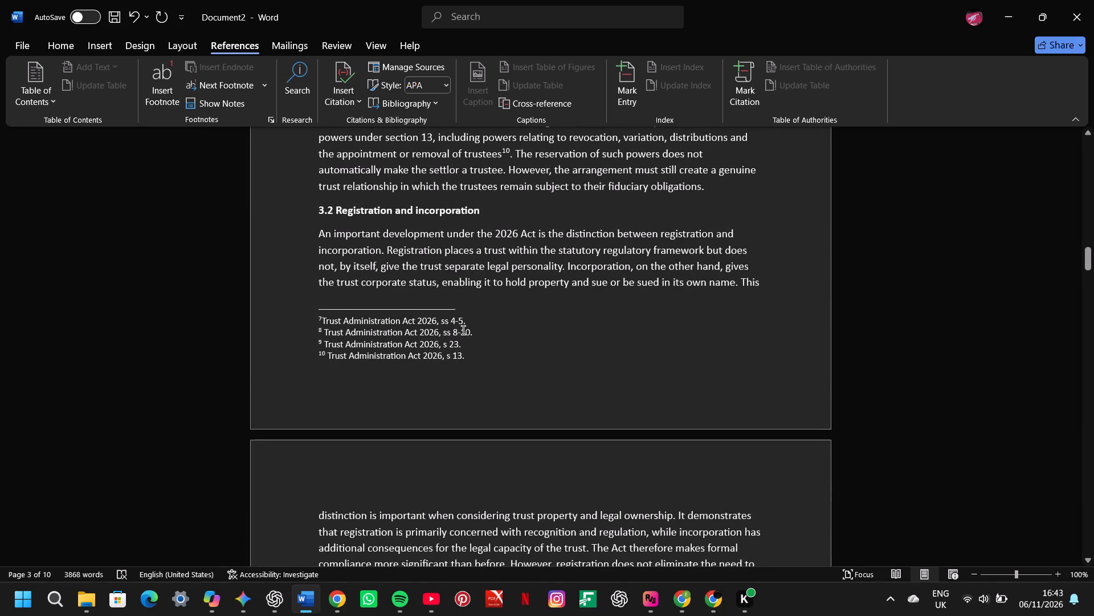
drag(465, 322, 326, 322)
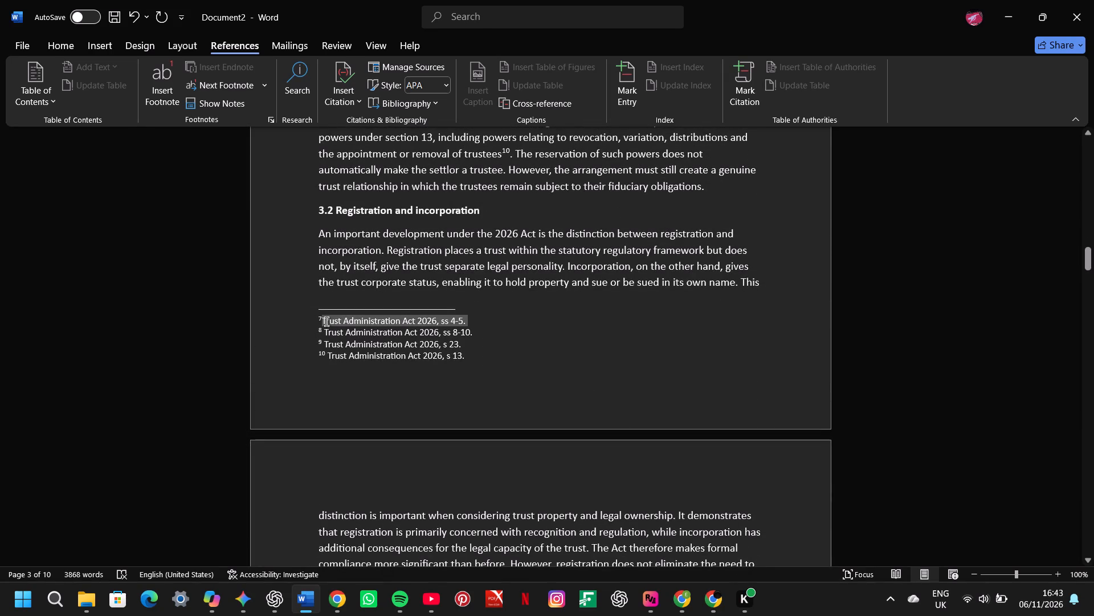
drag(326, 322, 324, 322)
key(ctrl+c)
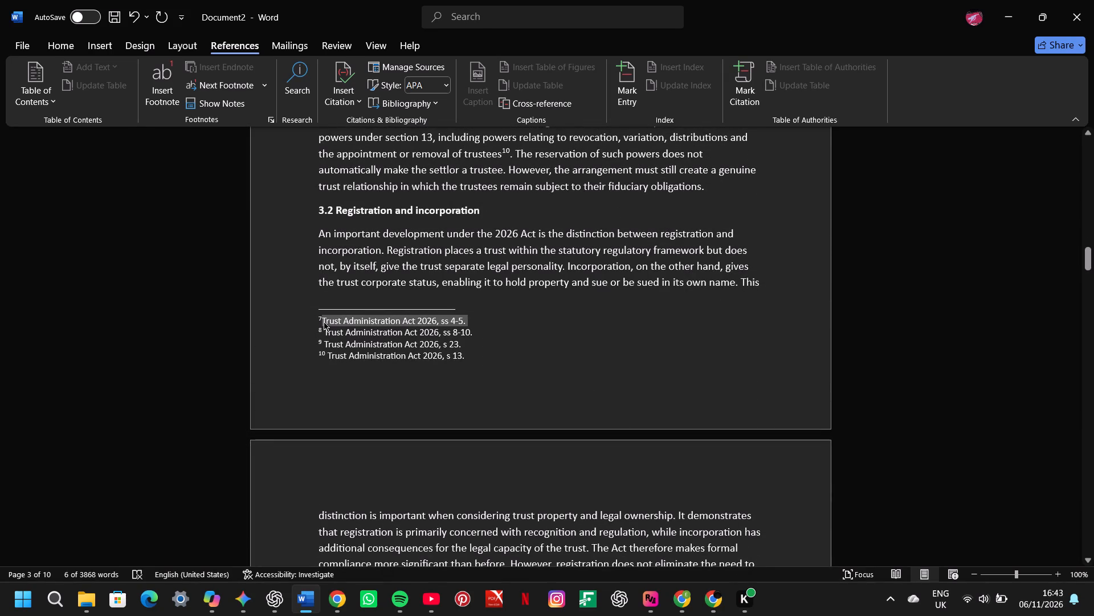
scroll(324, 322, down, 5)
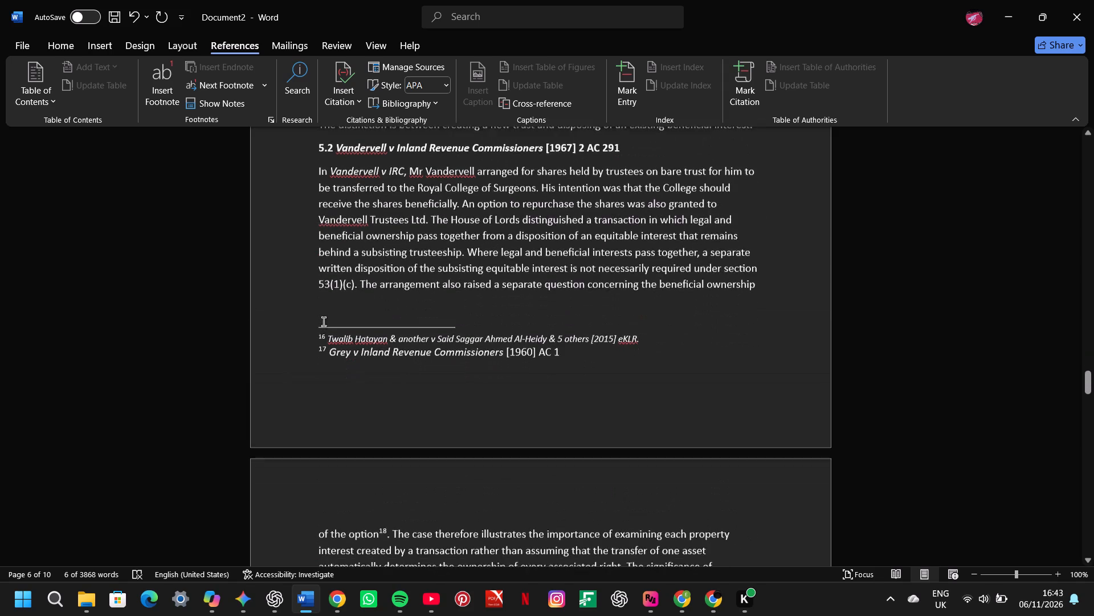
scroll(324, 322, down, 2)
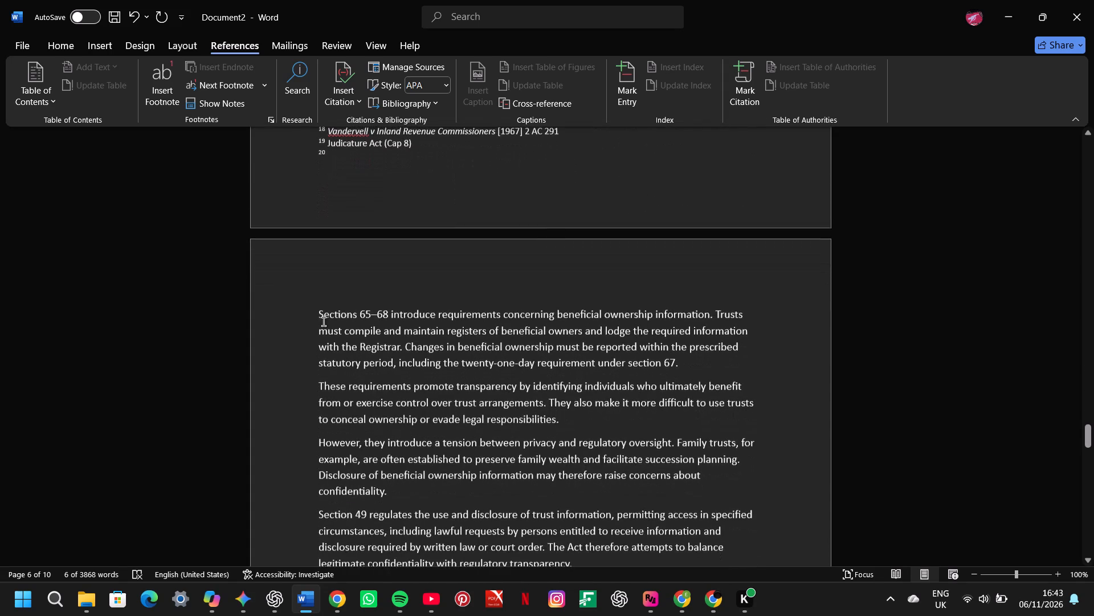
scroll(324, 322, up, 1)
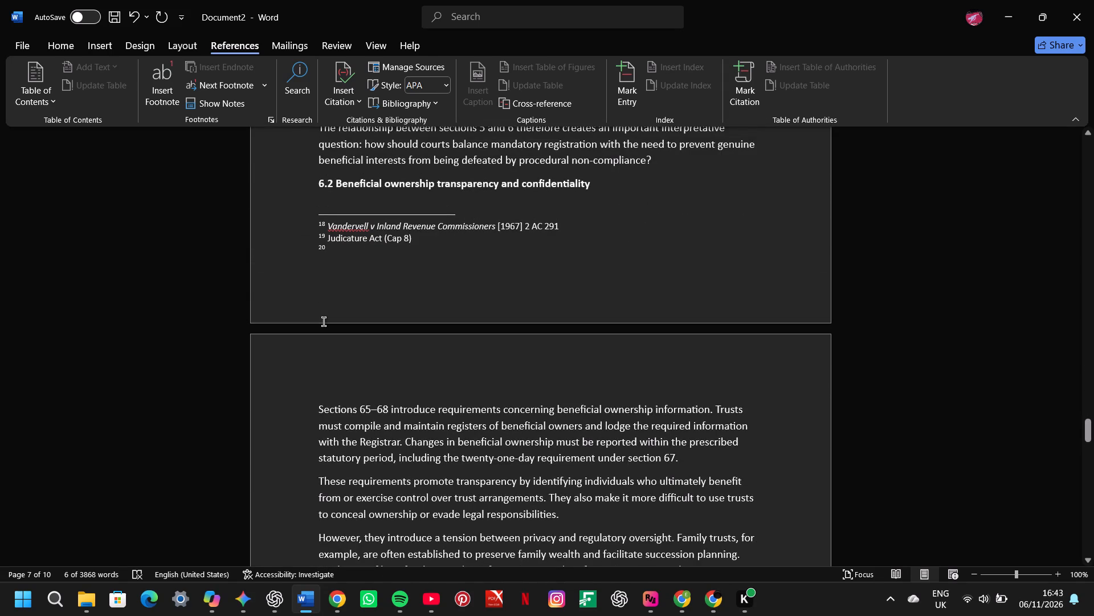
scroll(365, 284, up, 1)
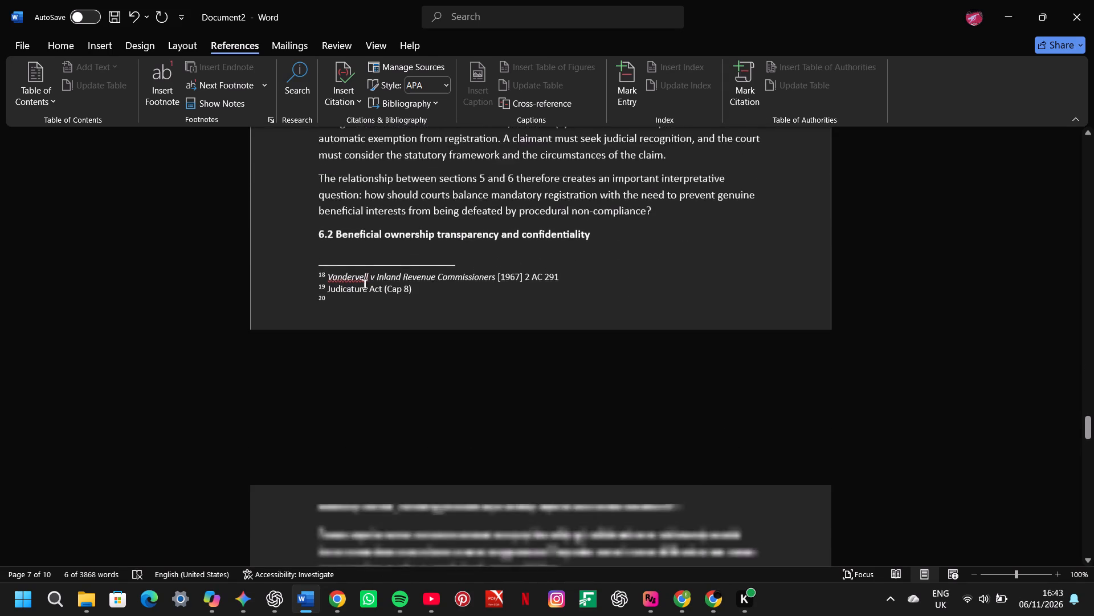
scroll(365, 284, up, 2)
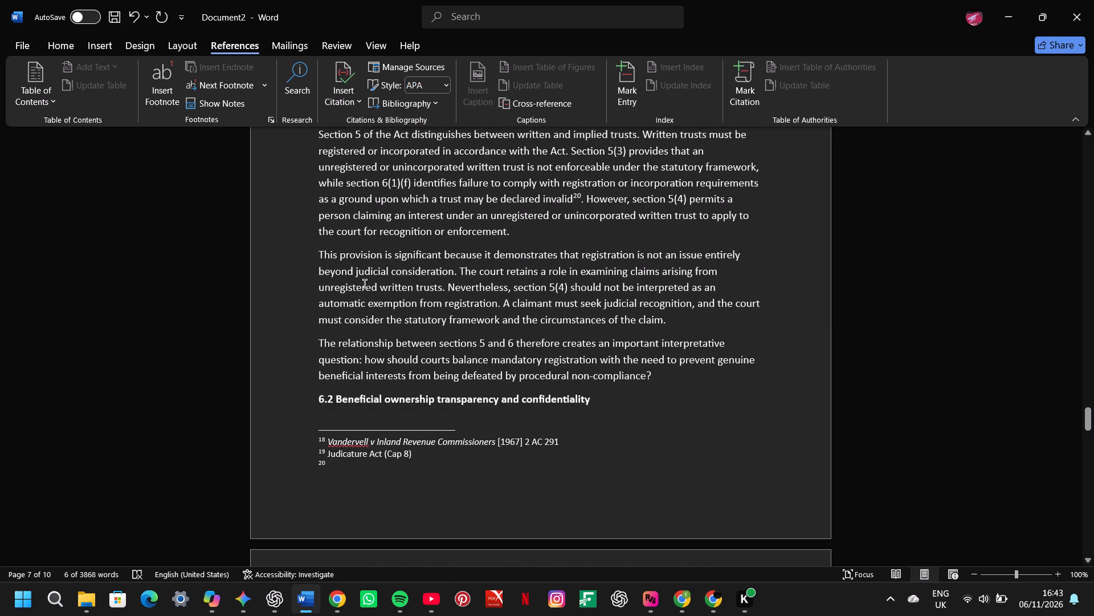
scroll(365, 284, up, 1)
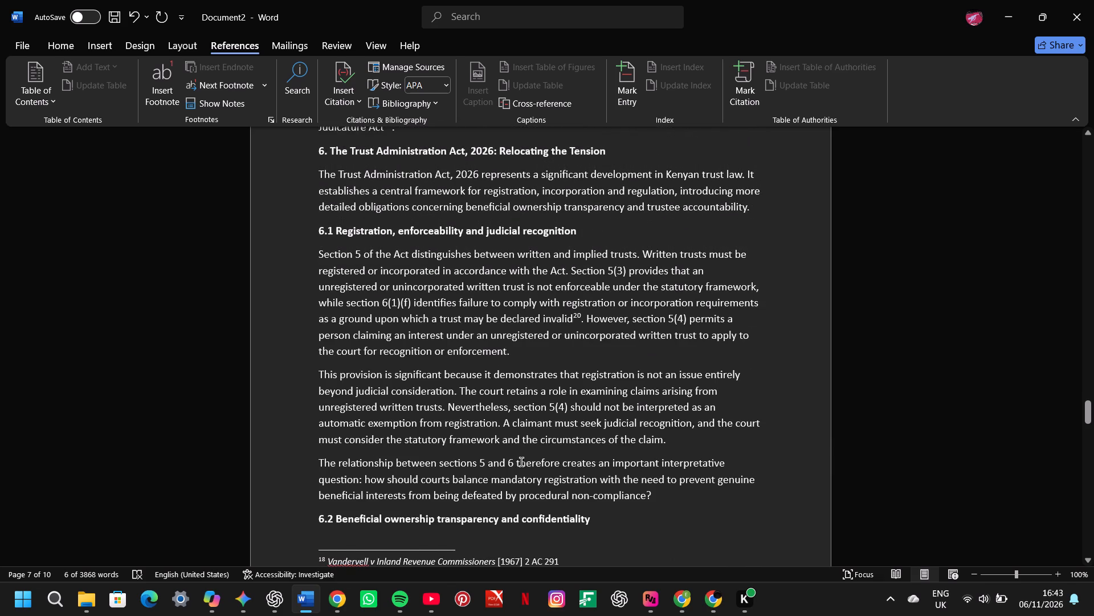
scroll(521, 462, down, 1)
click(340, 440)
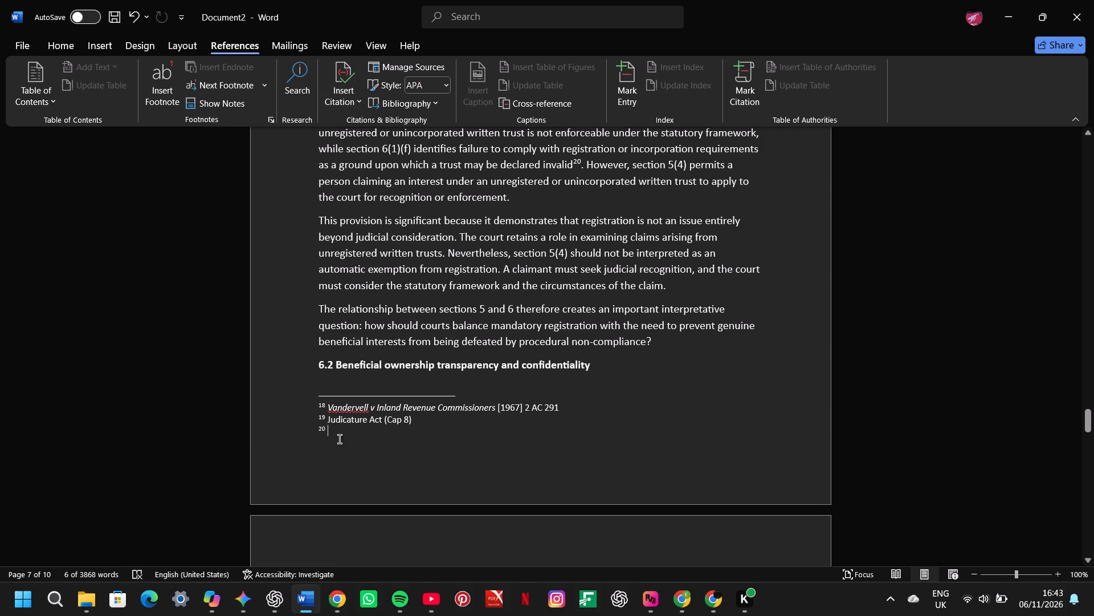
key(ctrl+v)
Remove the section reference from footnote 20 so it reads "Trust Administration Act 2026.".
key(BackSpace)
key(BackSpace)
key(BackSpace)
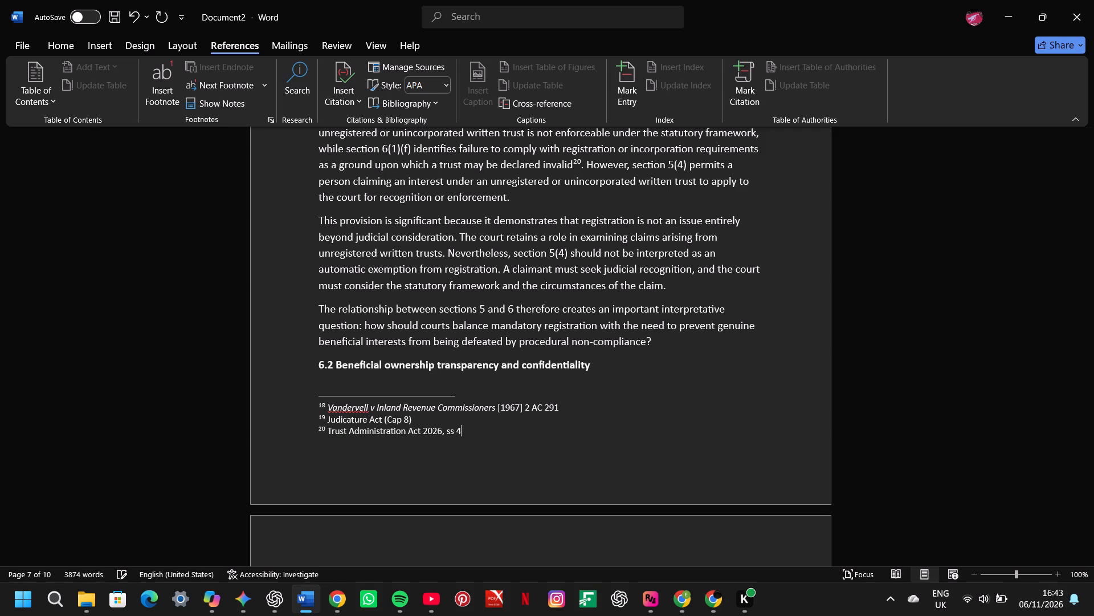
key(BackSpace)
key(BackSpace)
key(BackSpace)
key(BackSpace)
key(BackSpace)
key(BackSpace)
key(period)
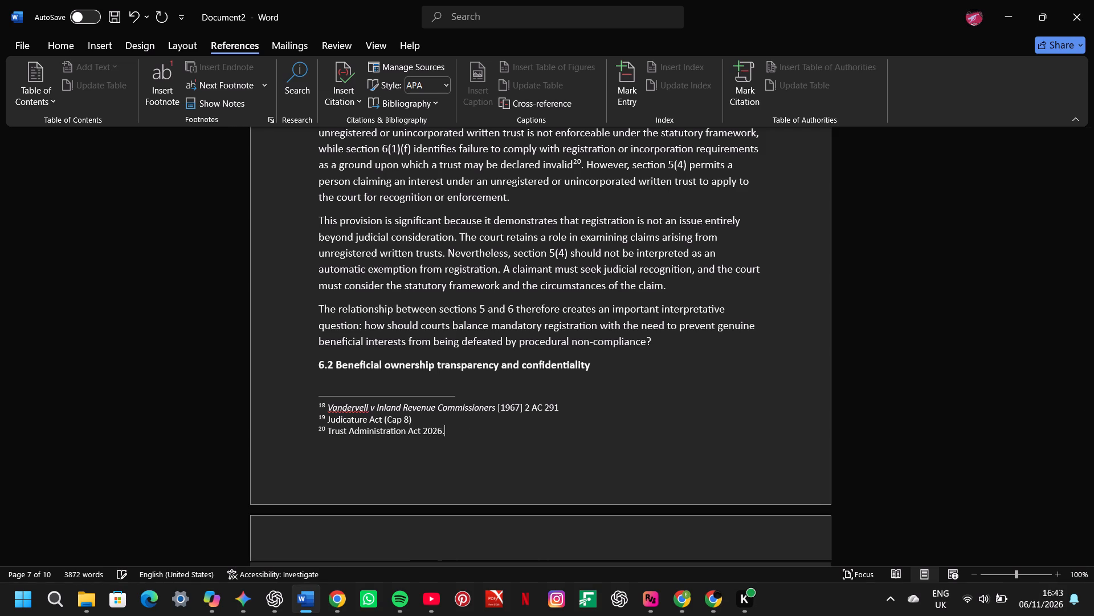
Add closing full stops to the Judicature Act (Cap 8) and Vandervell v Inland Revenue Commissioners footnotes.
click(414, 424)
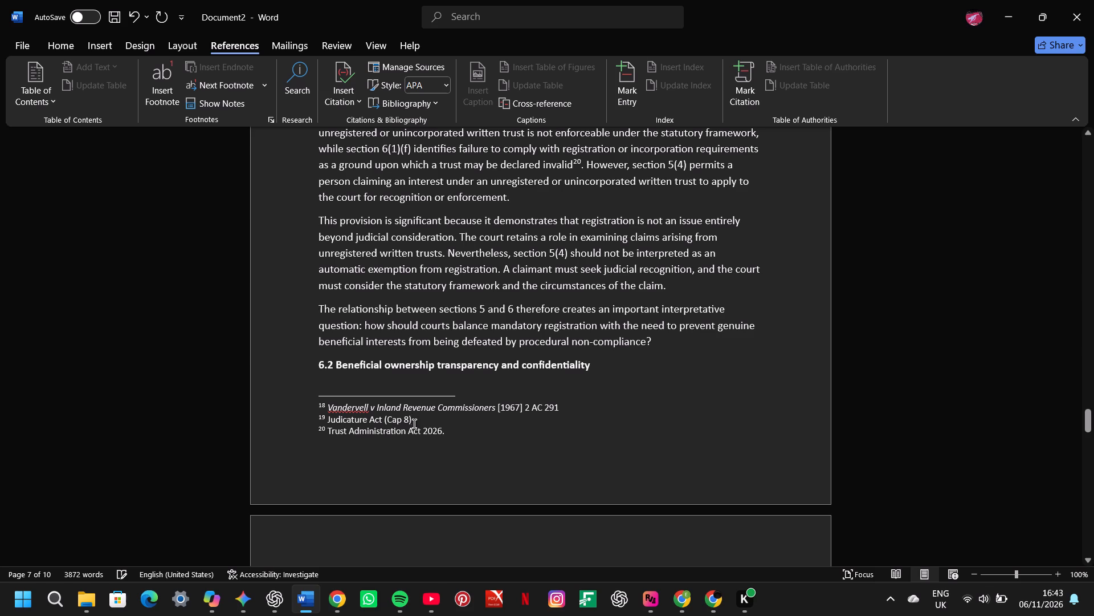
key(period)
click(566, 406)
key(period)
Merge the "This provision is significant" paragraph into the preceding Section 5 paragraph, separated by one space.
scroll(566, 406, up, 1)
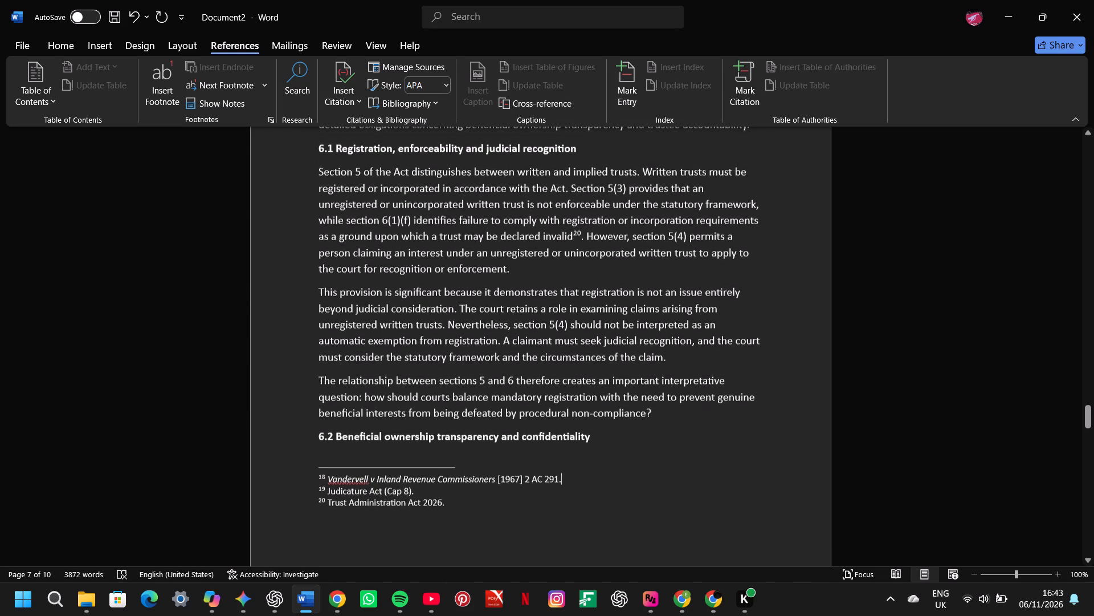
scroll(566, 406, up, 1)
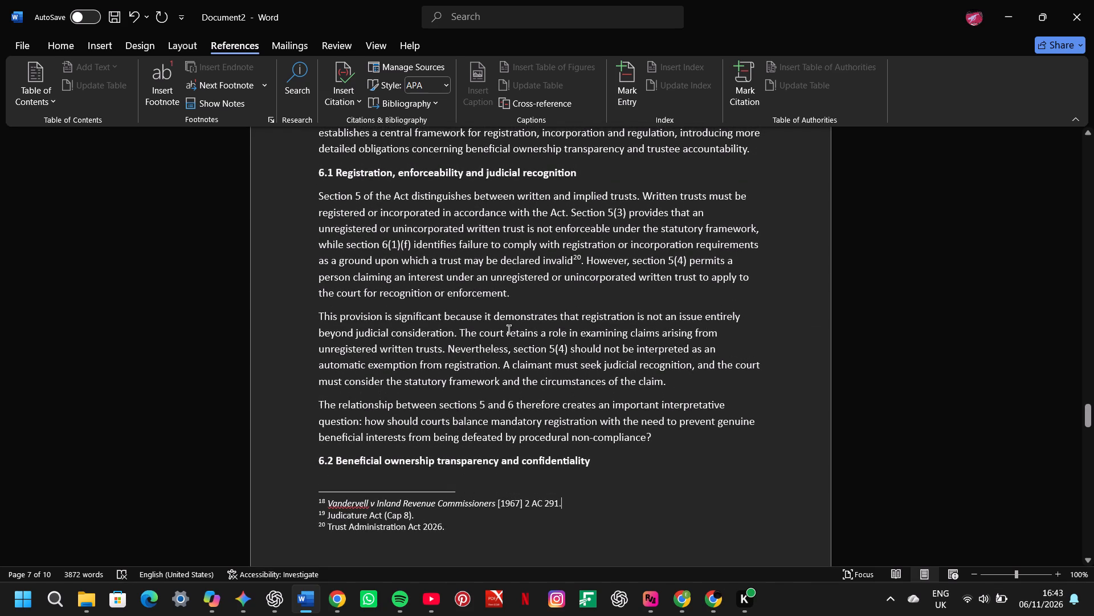
click(320, 315)
key(BackSpace)
key(space)
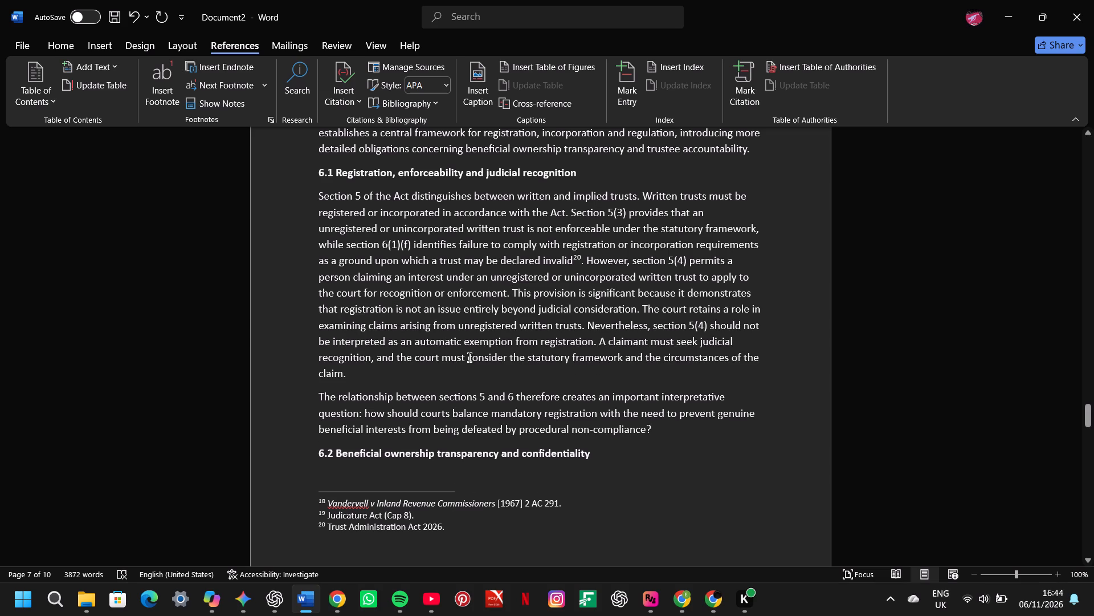
Insert a footnote reading "ibid" after "the circumstances of the claim", before the full stop.
click(353, 375)
key(Left)
click(150, 78)
text(ib)
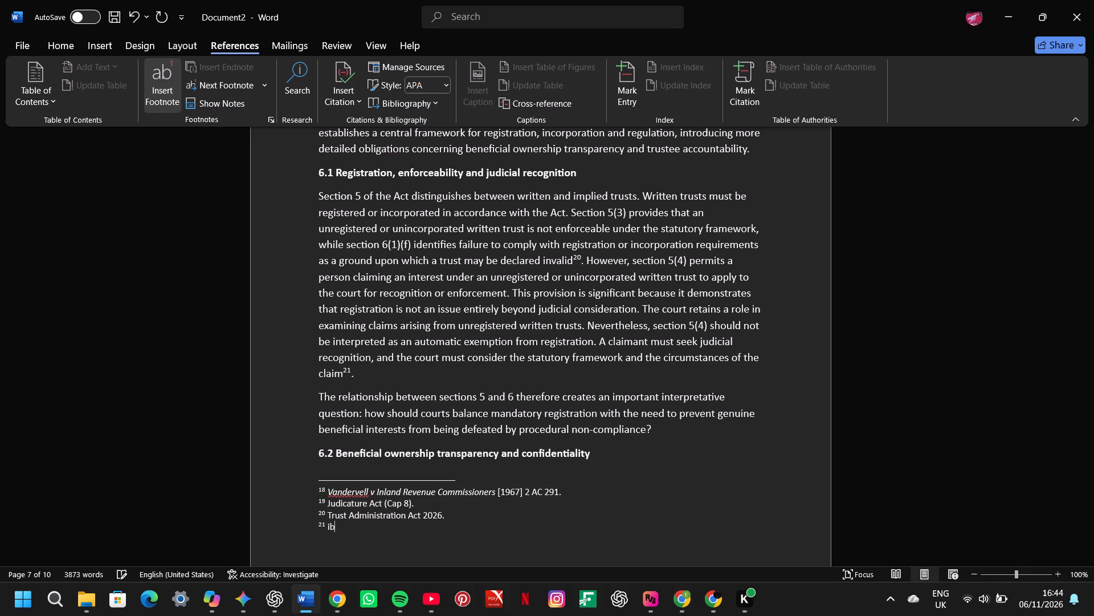
key(i)
key(d)
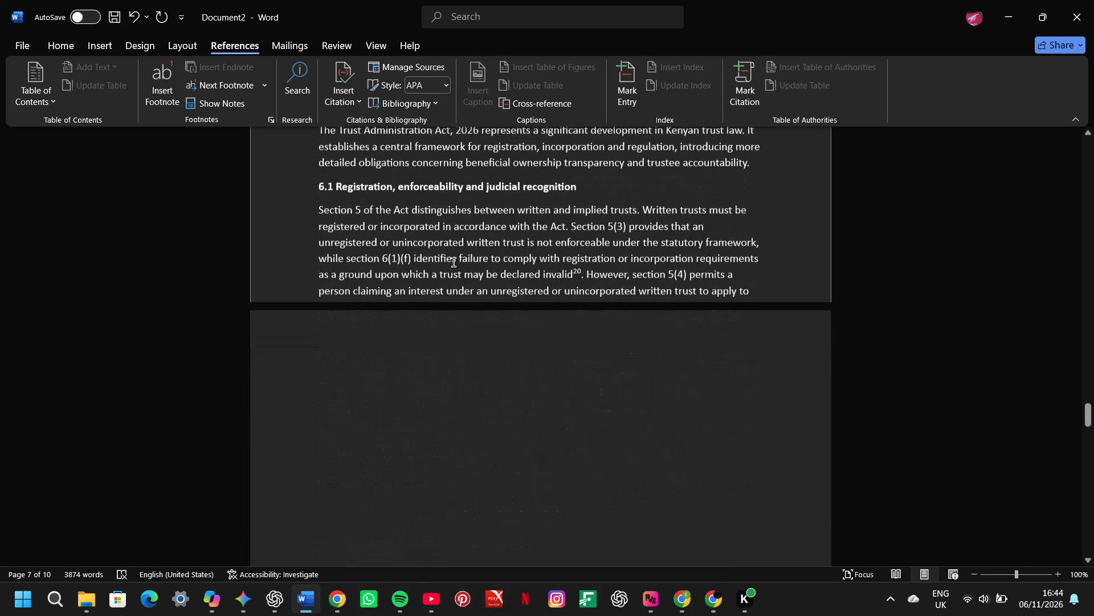
Merge the "The relationship between sections 5 and 6" paragraph into the preceding paragraph, separated by one space.
click(317, 417)
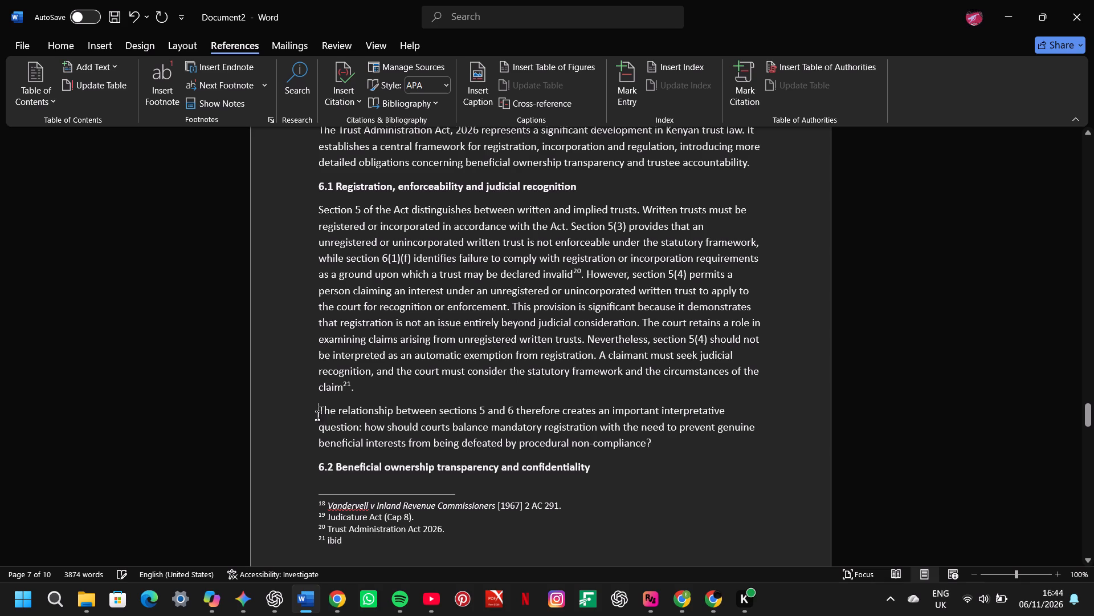
key(BackSpace)
key(space)
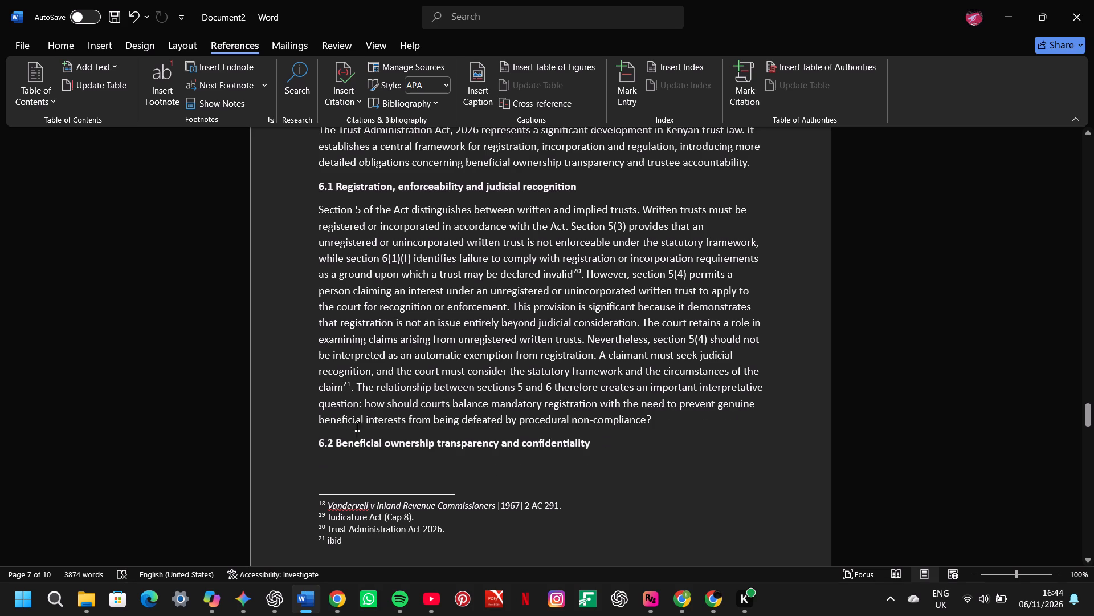
Replace the colon after "important interpretative question" with a semicolon followed by a space.
click(364, 407)
key(BackSpace)
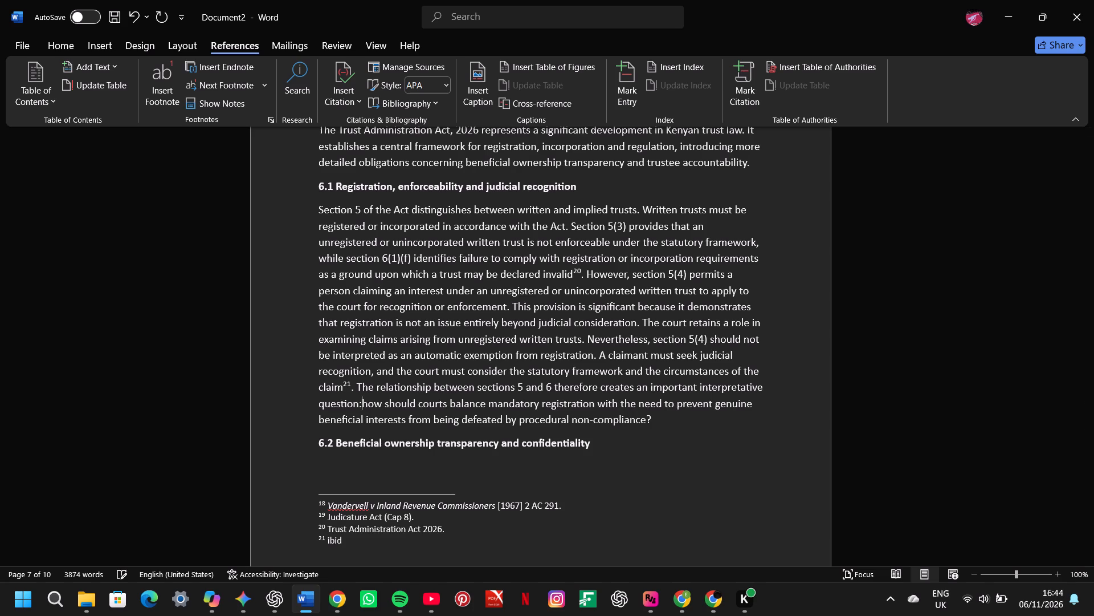
key(BackSpace)
text(;)
key(space)
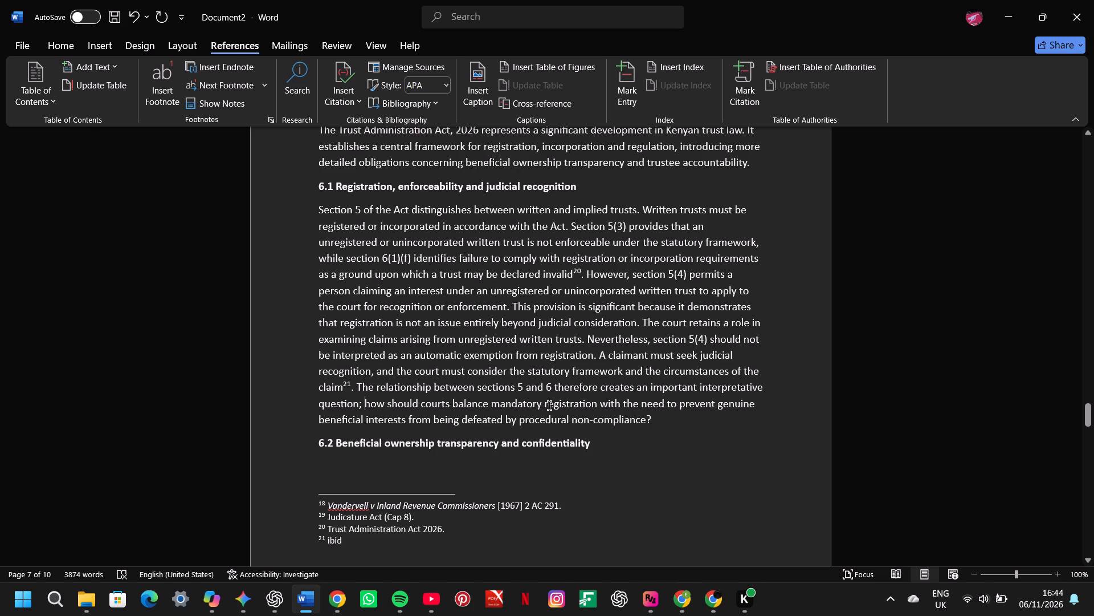
Read through sections 6.2 and 6.3, and place the cursor after "section 67", before the full stop, in the Sections 65–68 paragraph.
scroll(549, 406, down, 1)
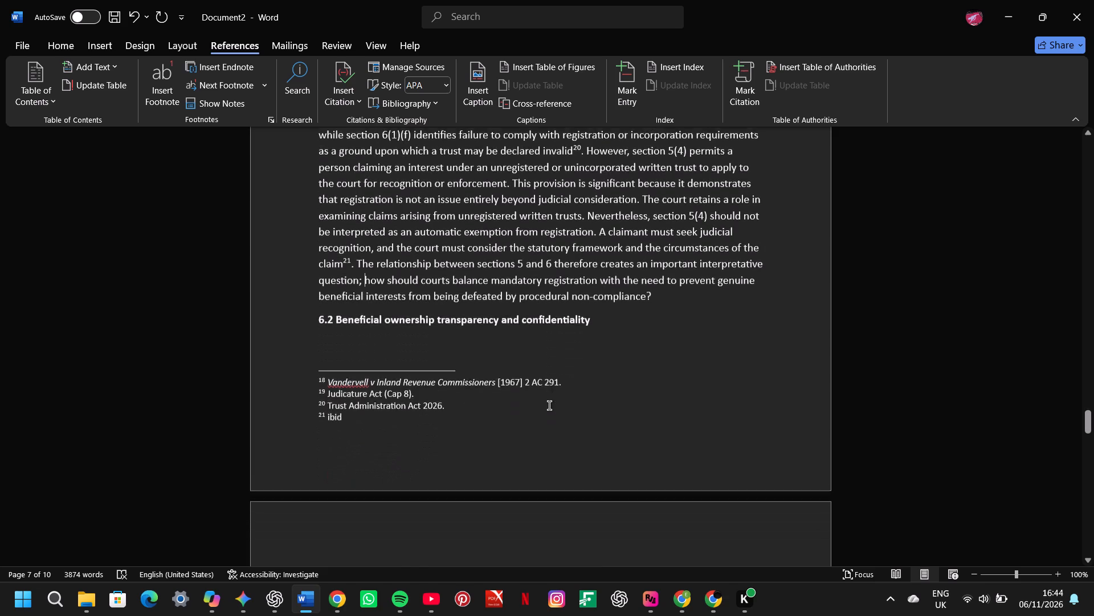
scroll(549, 406, down, 2)
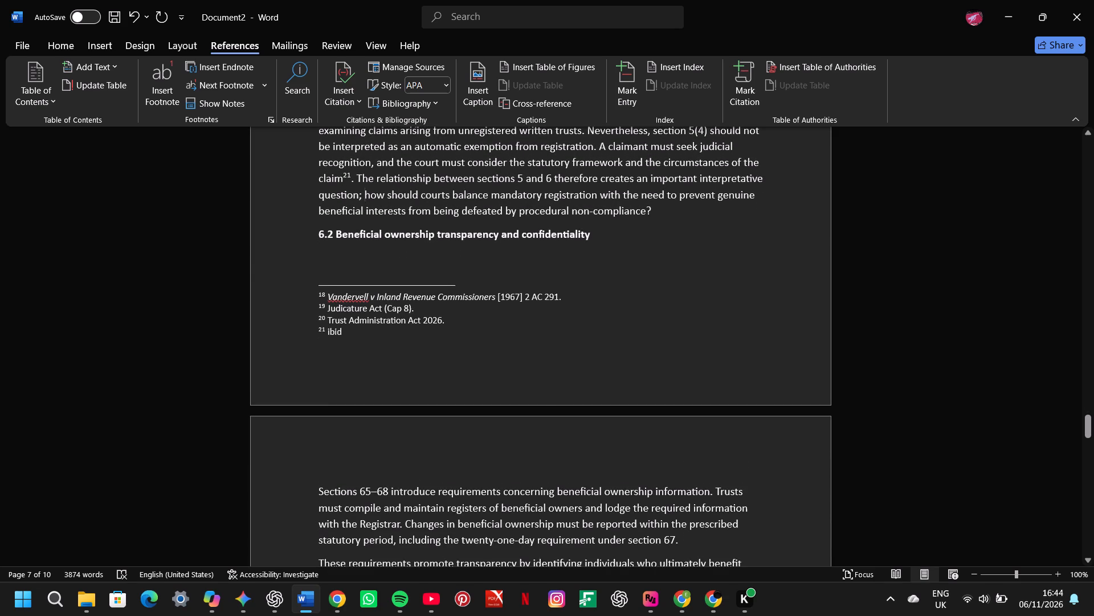
scroll(549, 406, down, 1)
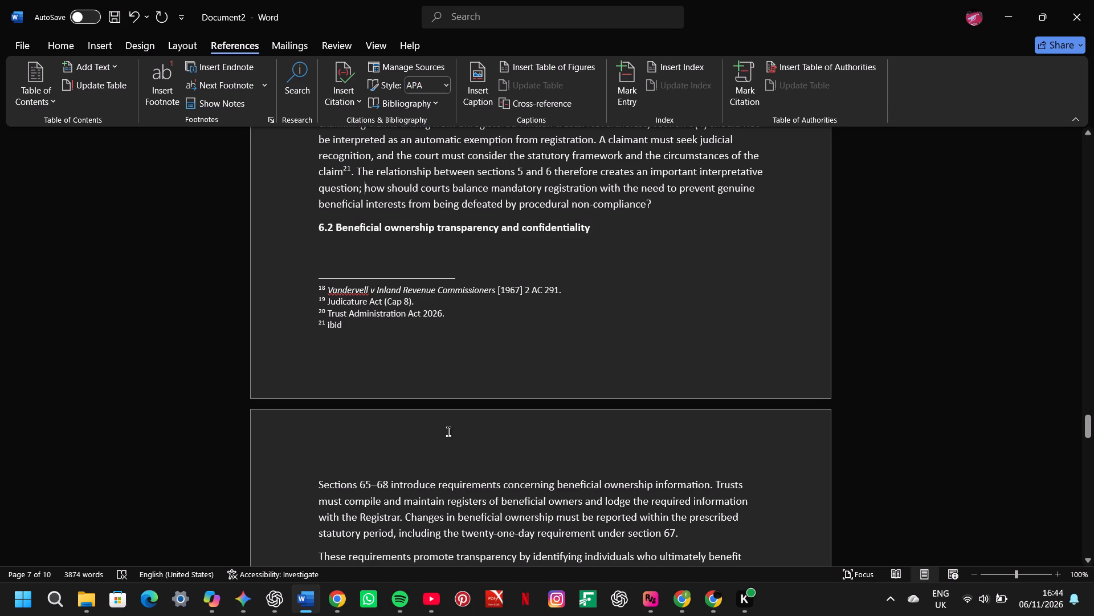
scroll(448, 432, down, 1)
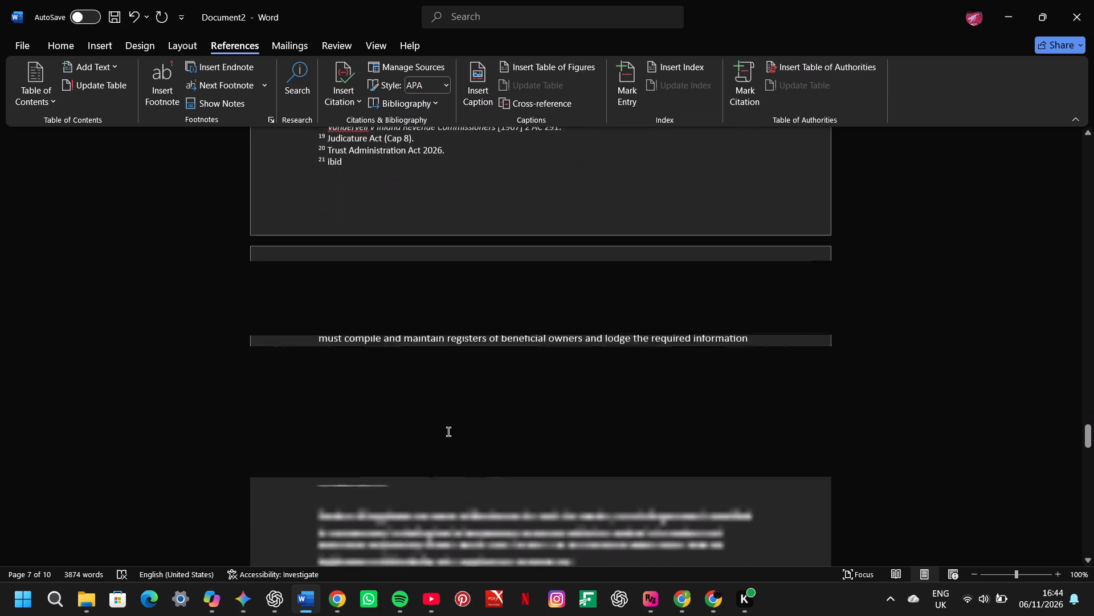
scroll(448, 432, down, 2)
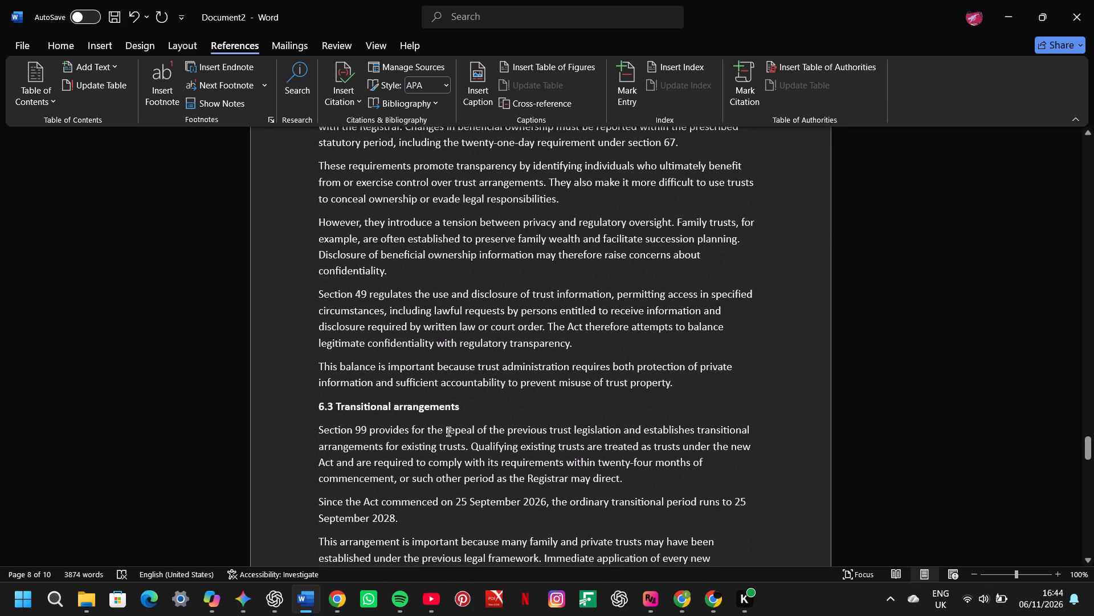
scroll(448, 432, down, 1)
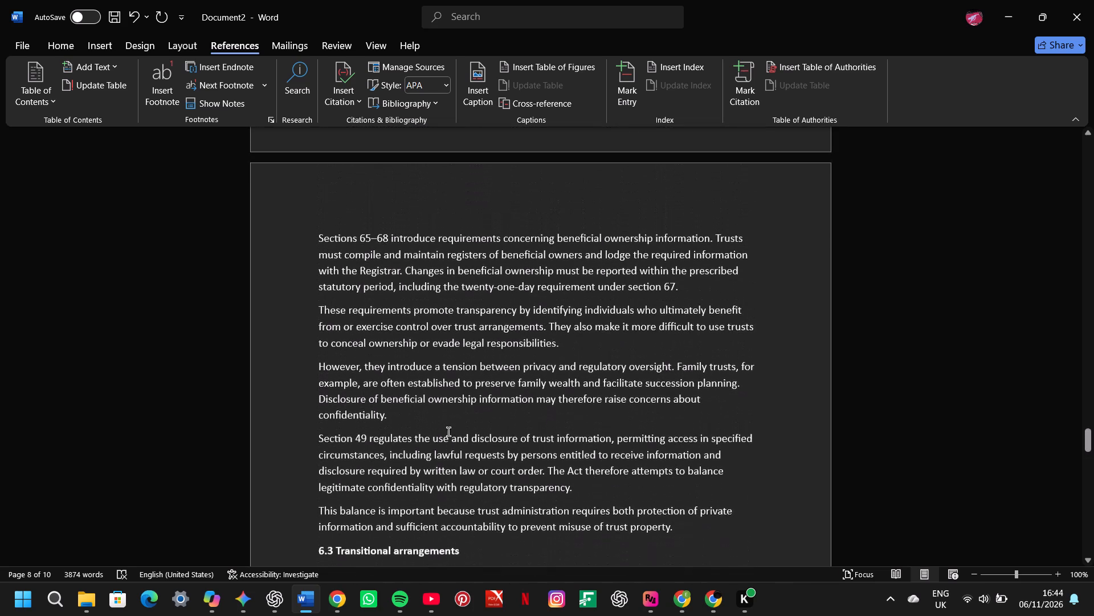
scroll(448, 432, down, 1)
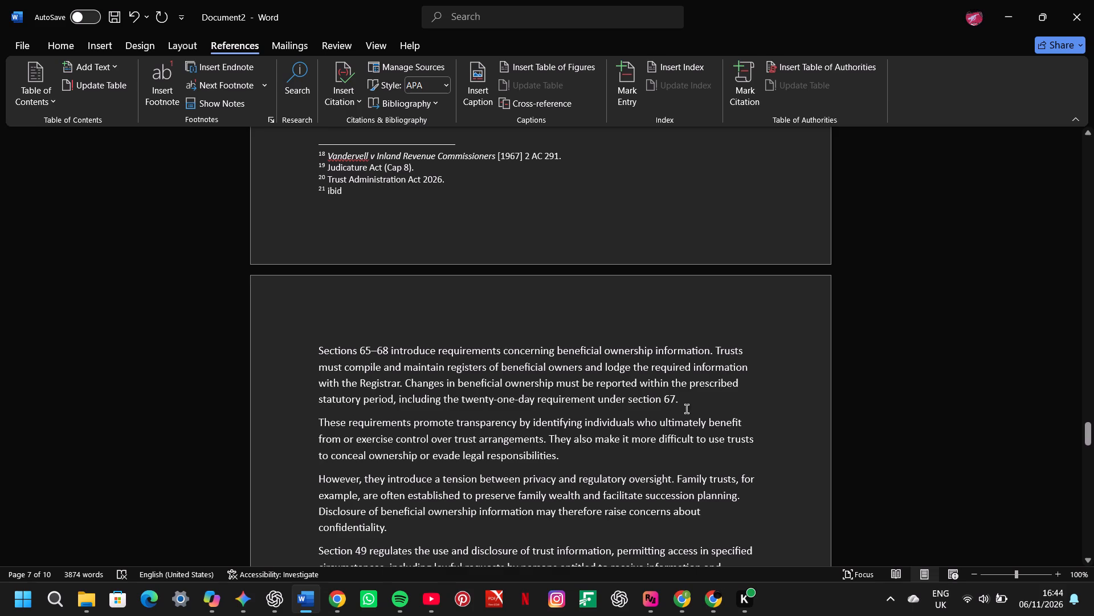
click(676, 397)
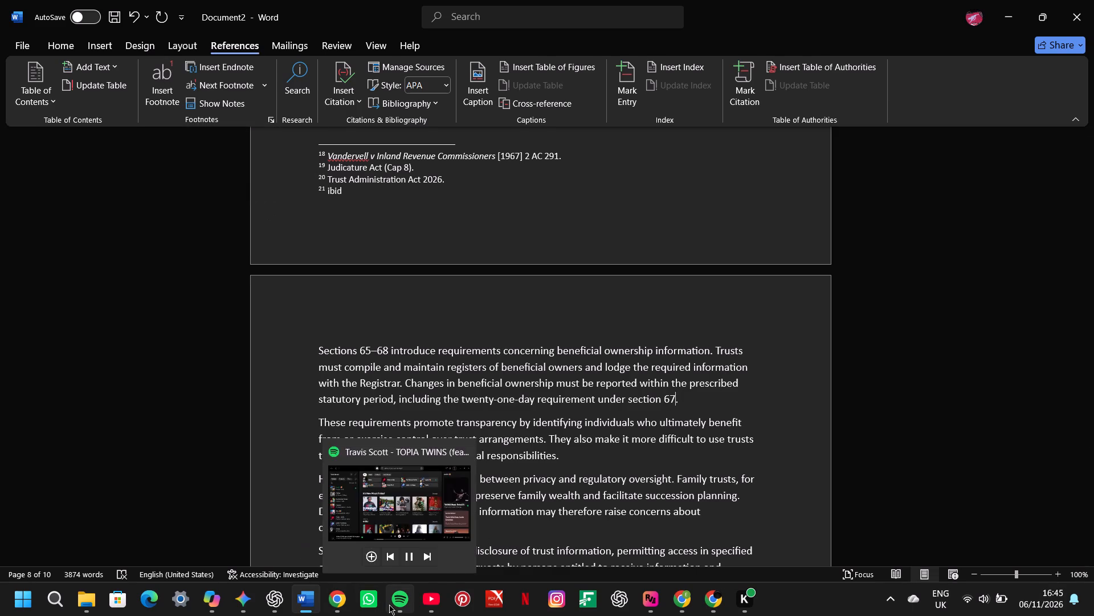
Switch to Chrome, consult the beneficial ownership provisions of the Trust Administration Act around sections 65–68, and return to Word.
click(343, 605)
click(436, 0)
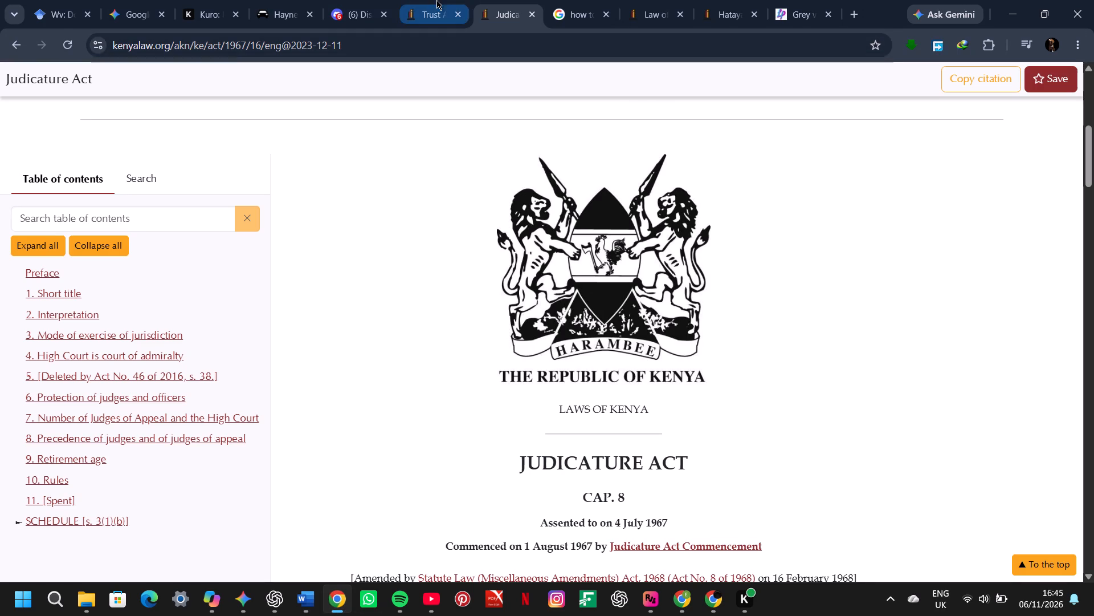
scroll(536, 464, down, 6)
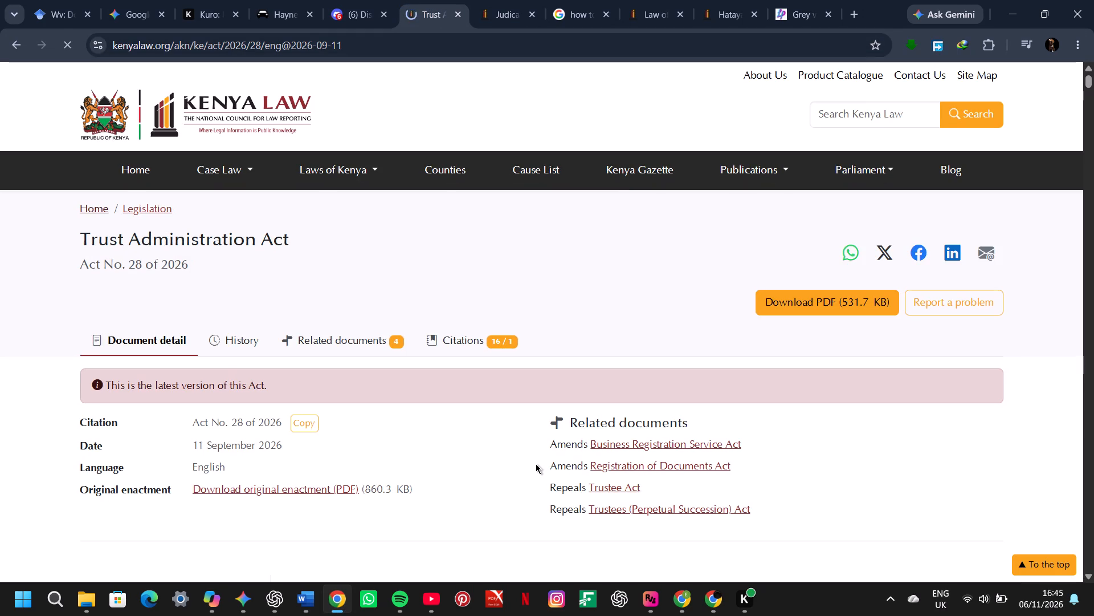
scroll(536, 464, down, 20)
scroll(536, 464, down, 18)
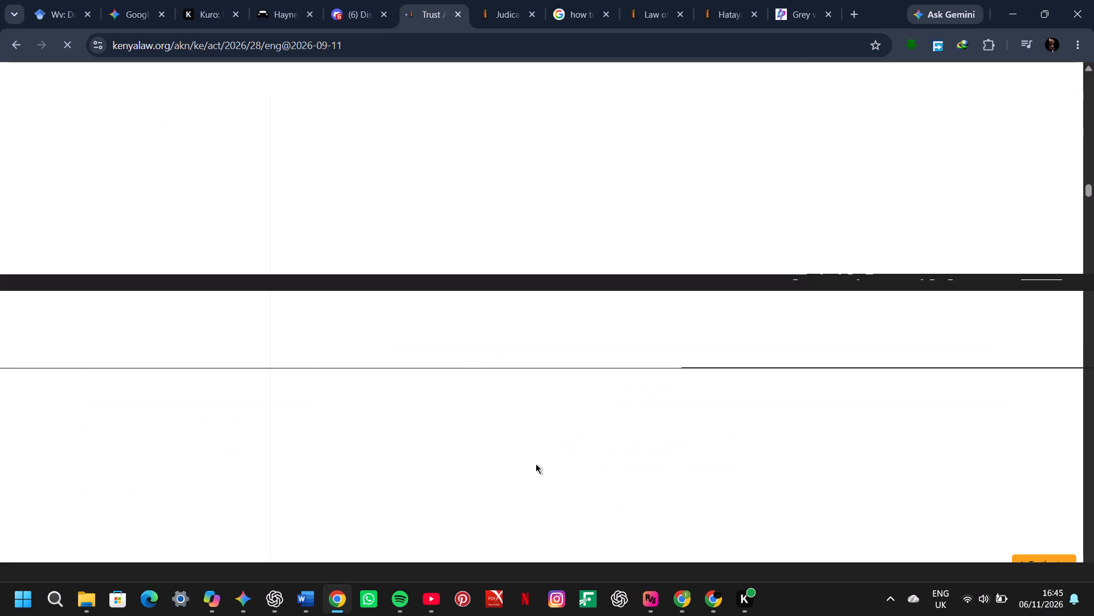
scroll(536, 464, down, 8)
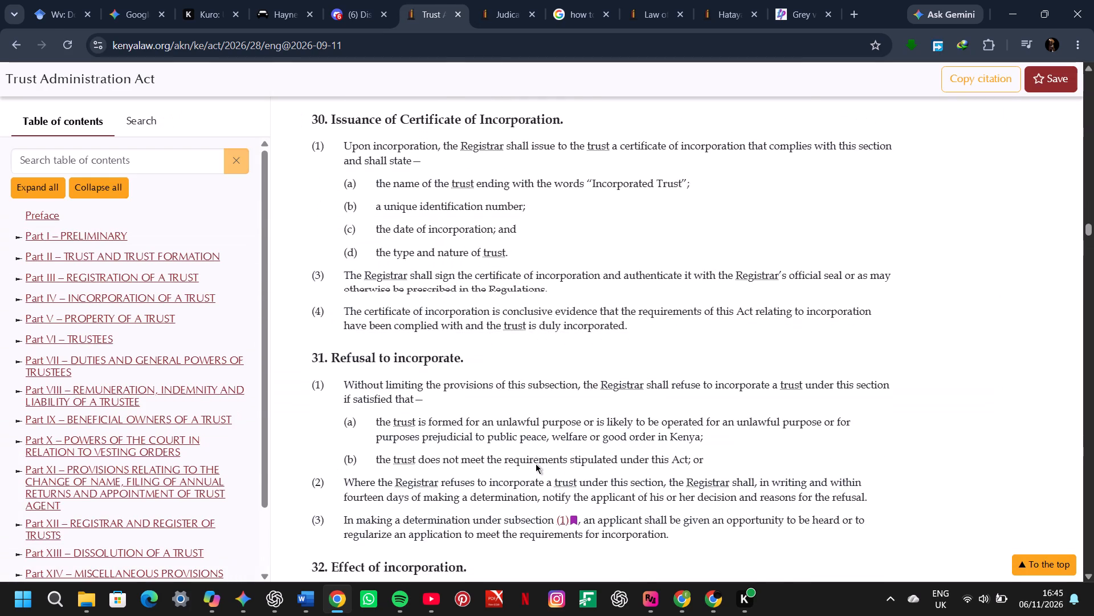
scroll(536, 464, down, 20)
scroll(536, 464, down, 17)
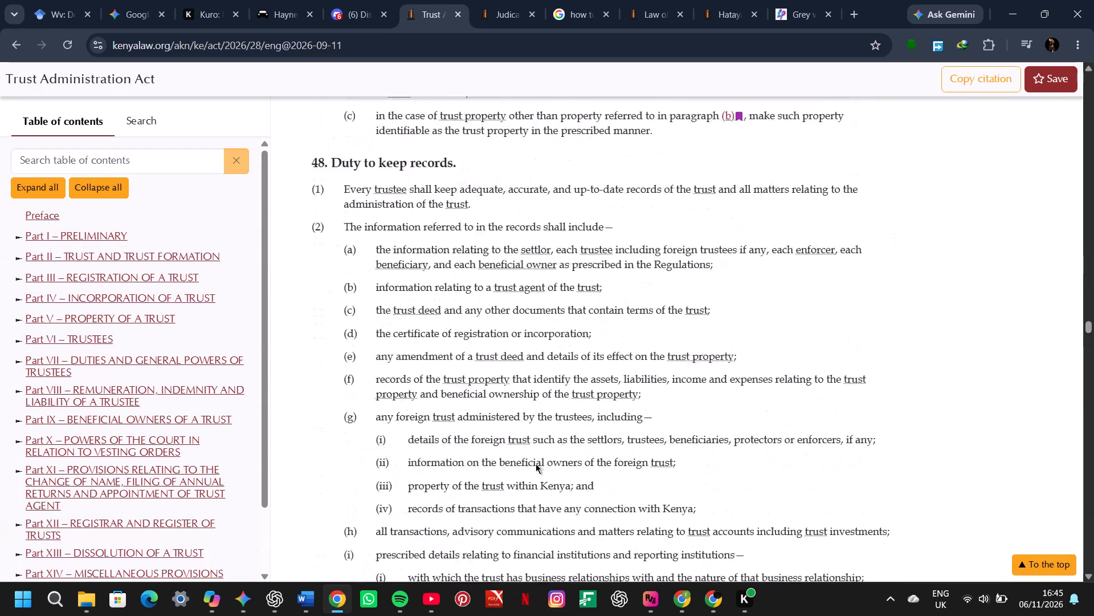
scroll(536, 464, down, 7)
scroll(536, 464, down, 20)
scroll(536, 464, down, 6)
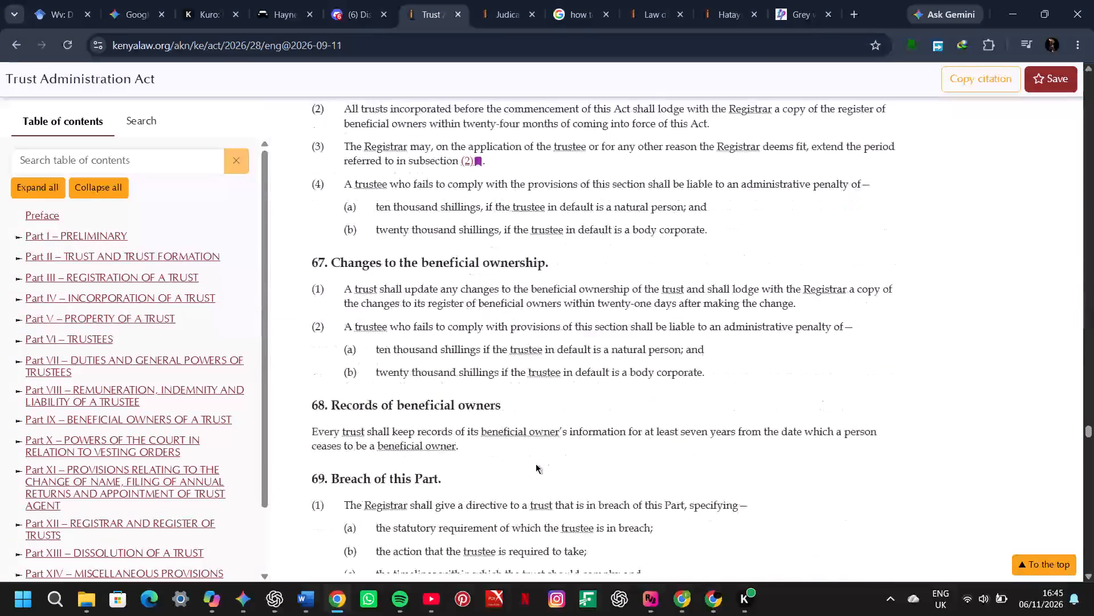
scroll(536, 464, down, 2)
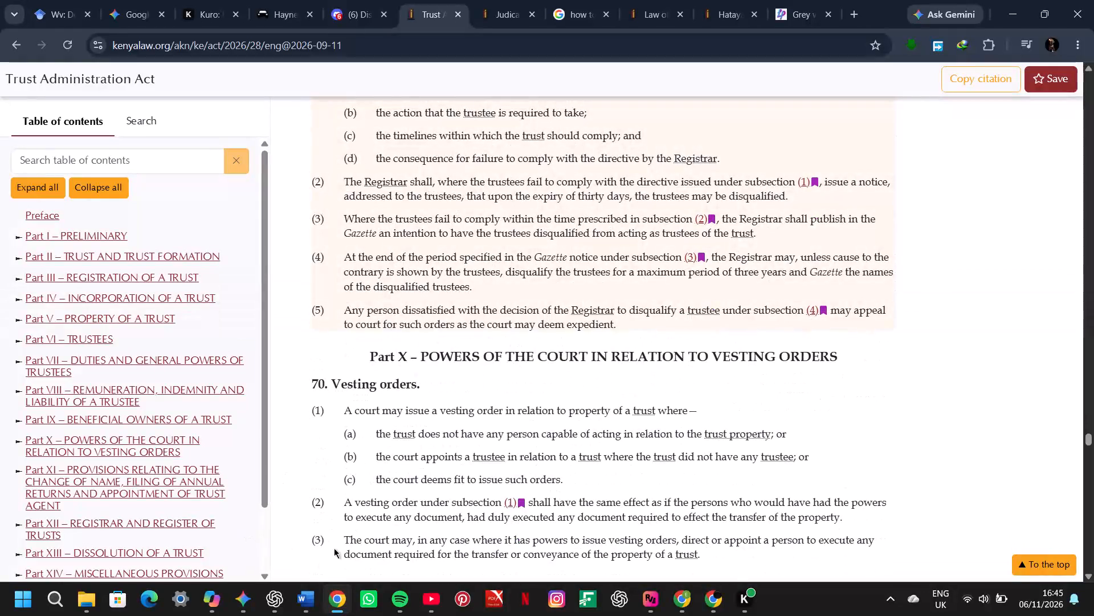
click(287, 509)
click(299, 606)
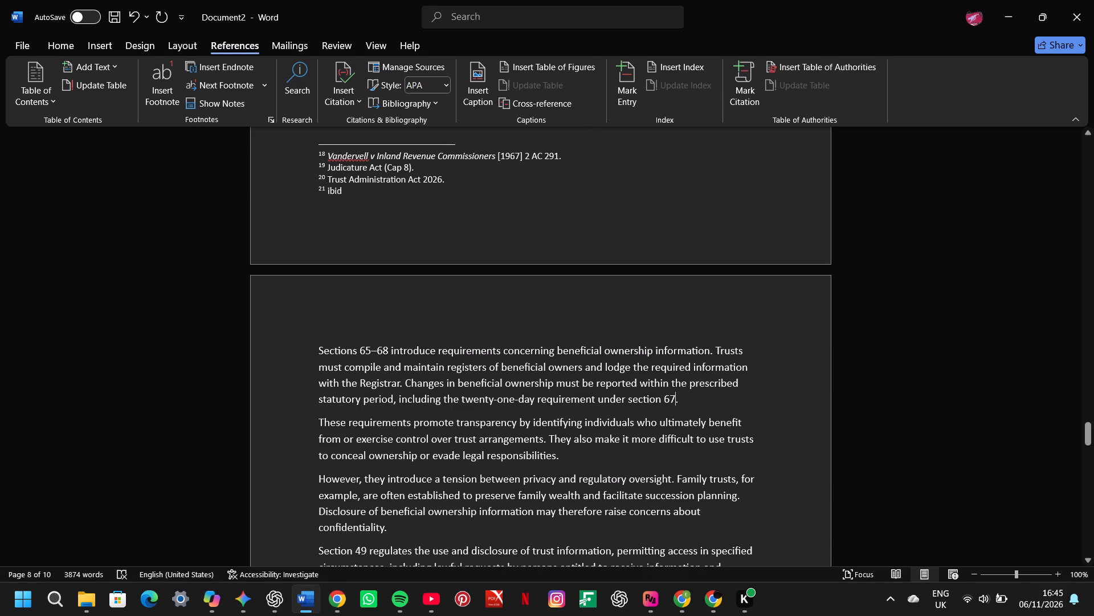
Insert a footnote reading "ibid" after "the twenty-one-day requirement under section 67", before the full stop.
click(162, 95)
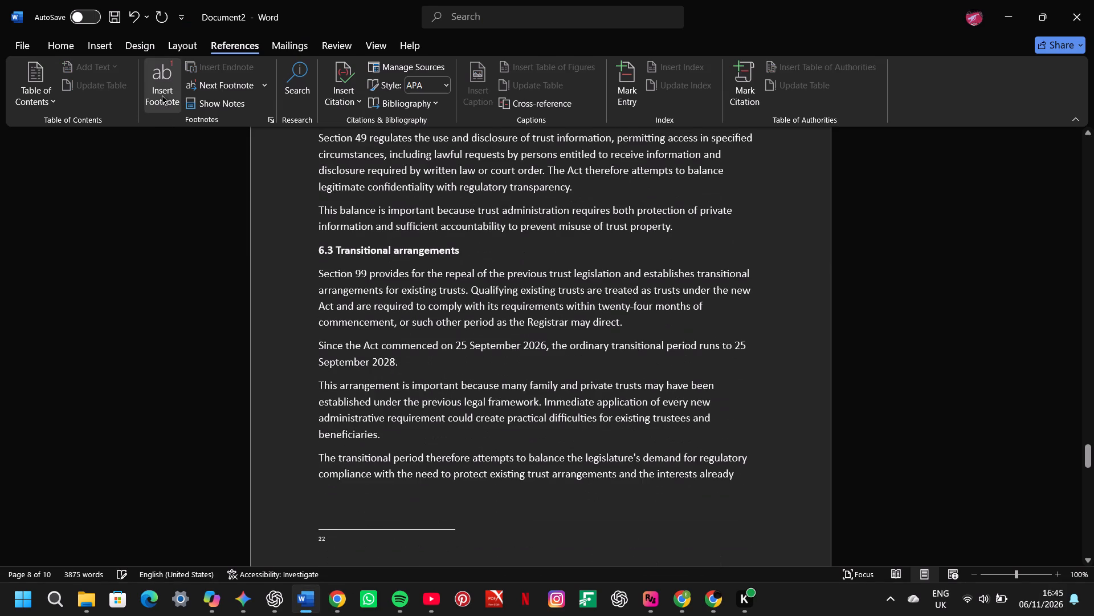
text(ibid)
Merge the "These requirements promote transparency" paragraph into the preceding Sections 65–68 paragraph, separated by one space.
scroll(471, 234, up, 2)
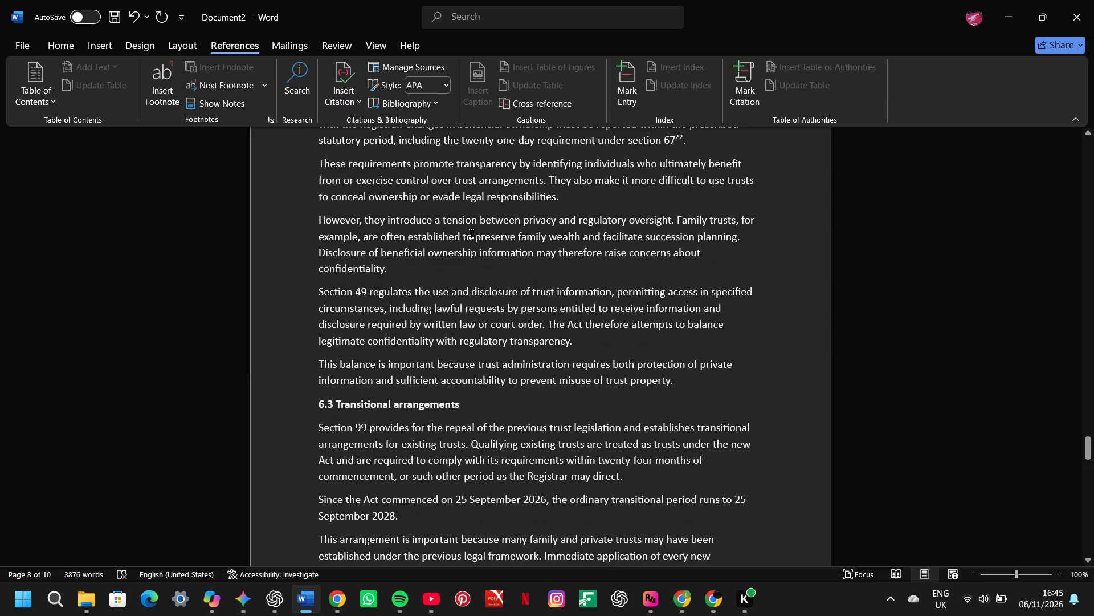
scroll(471, 234, up, 2)
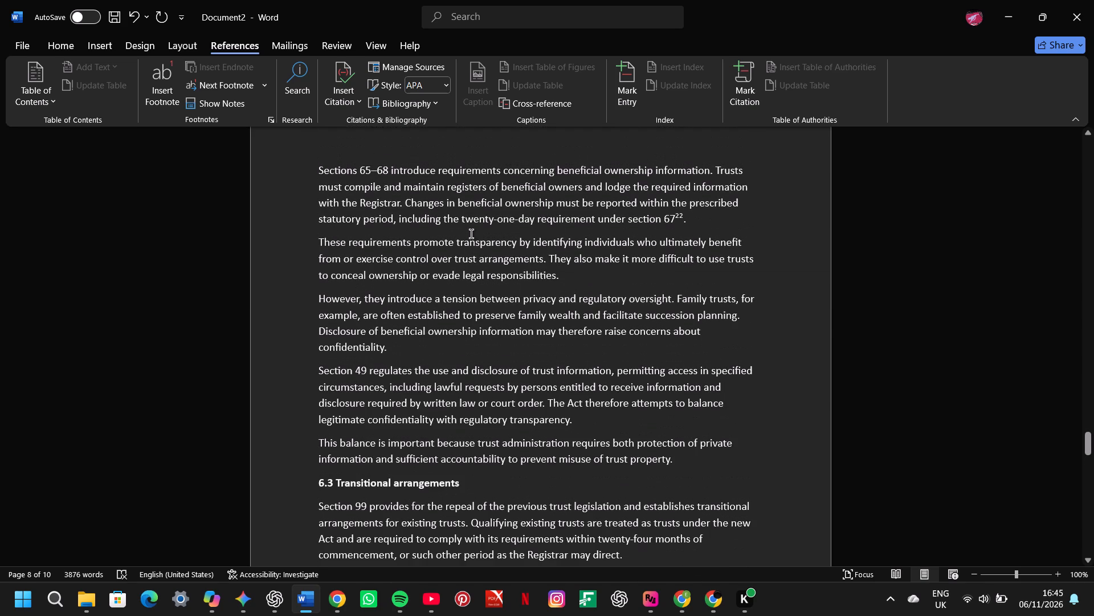
scroll(471, 234, up, 4)
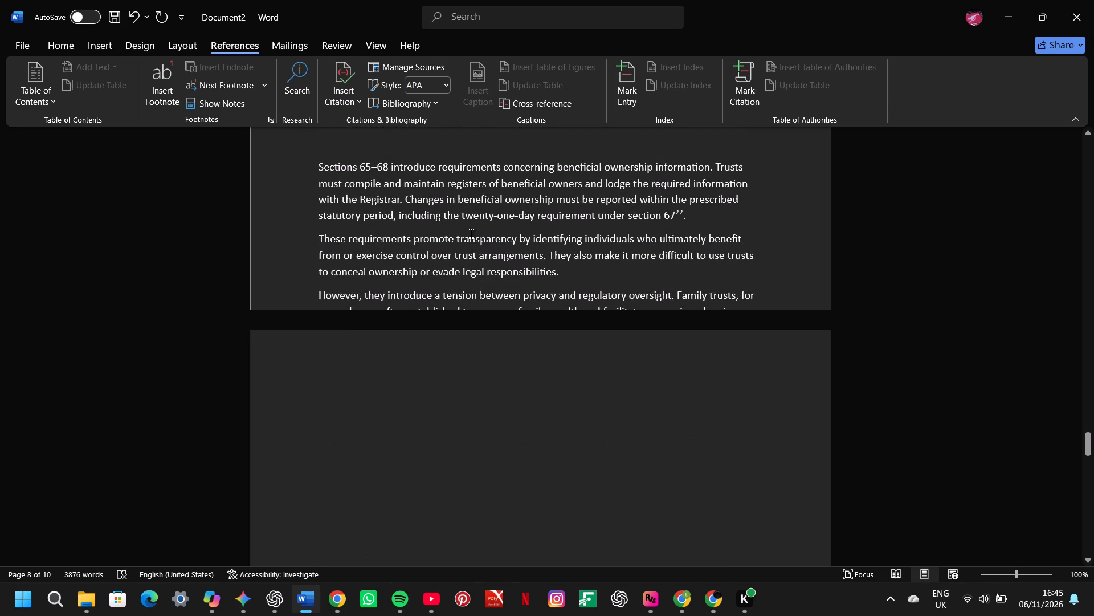
scroll(471, 234, up, 2)
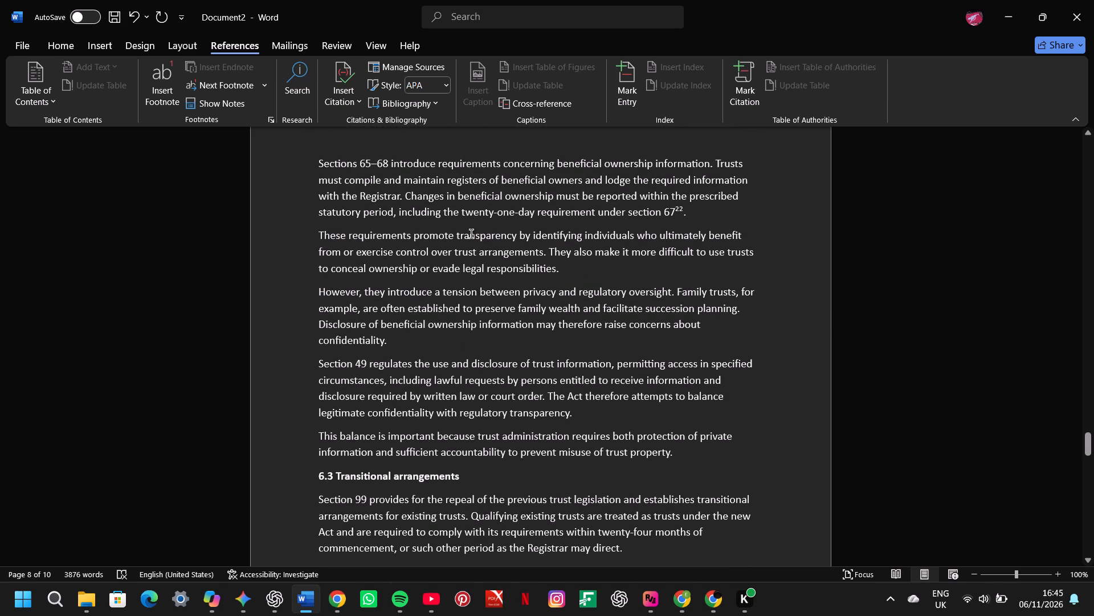
scroll(471, 234, up, 1)
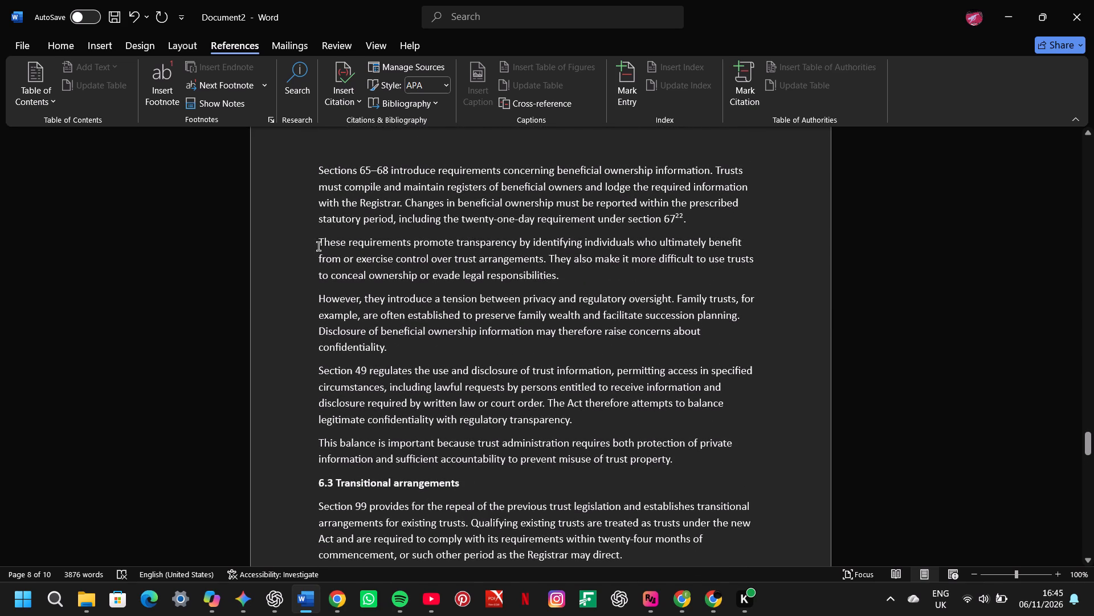
click(309, 244)
drag(323, 241, 318, 241)
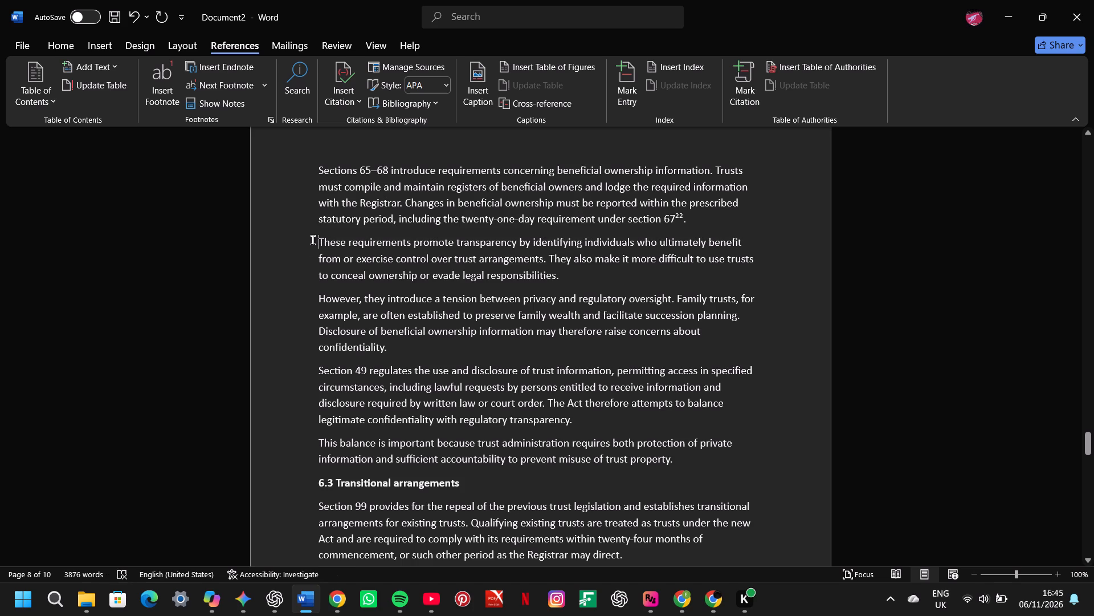
key(BackSpace)
key(space)
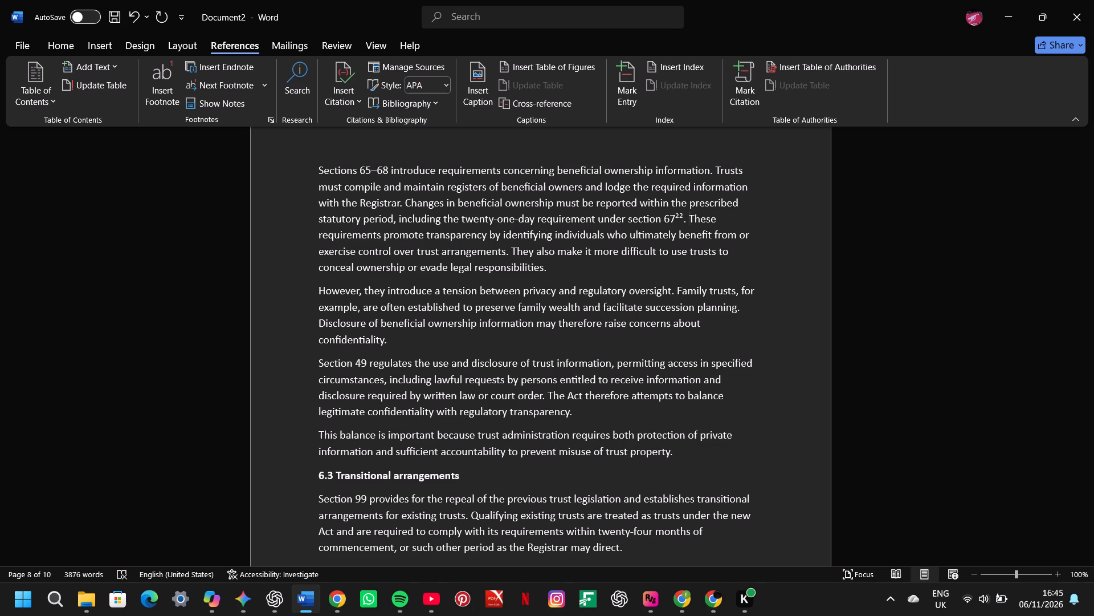
Replace "ibid" in footnote 22 with the copied citation "Trust Administration Act 2026, ss 4-5.".
click(313, 287)
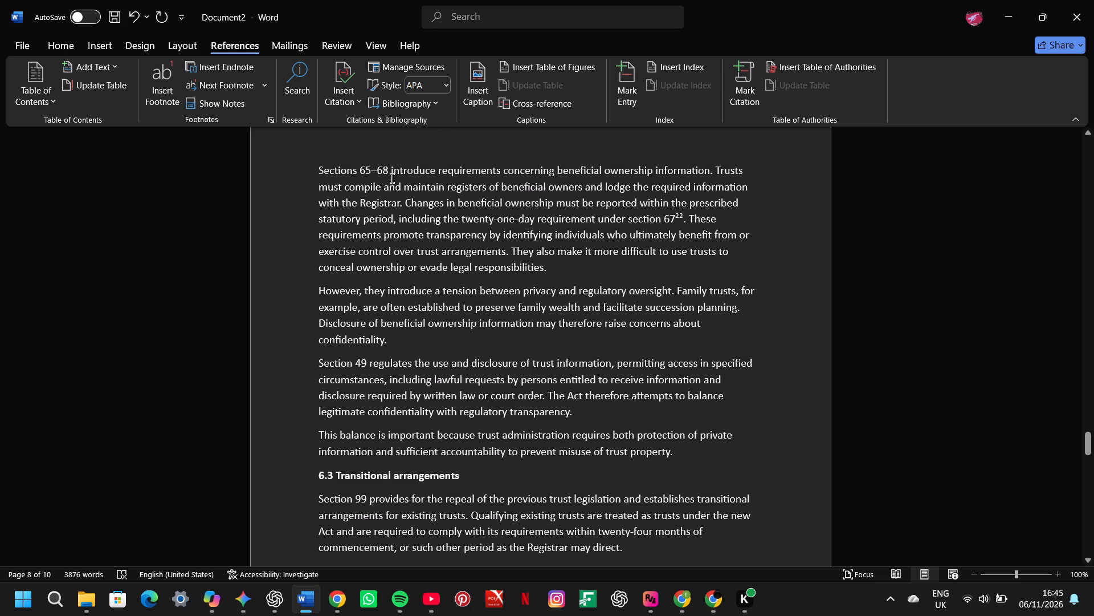
drag(388, 172, 374, 179)
drag(374, 179, 442, 493)
scroll(496, 317, down, 1)
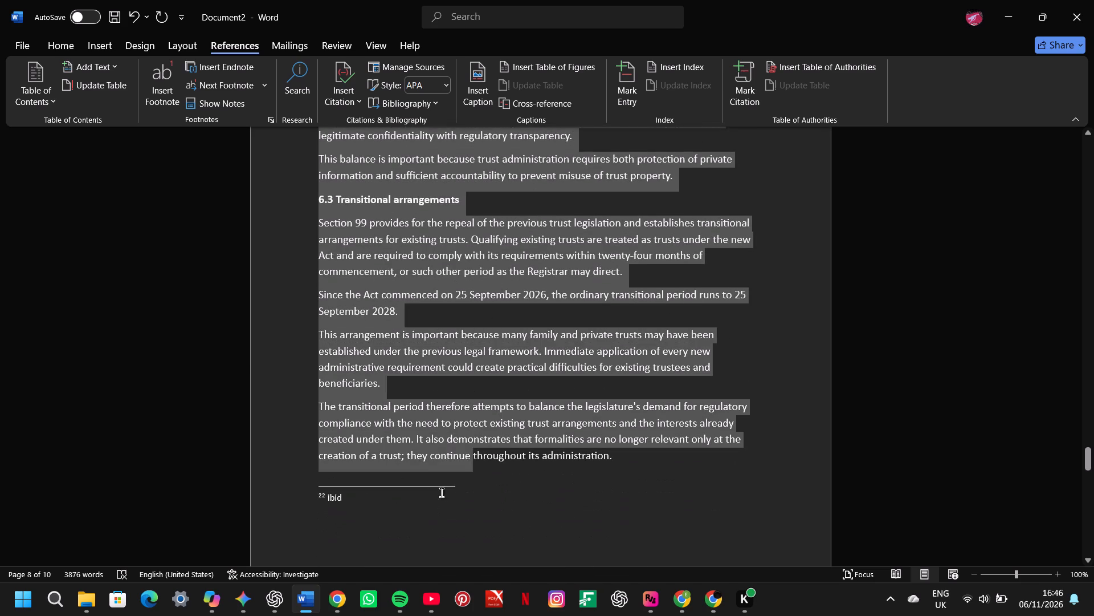
drag(442, 493, 416, 501)
click(385, 500)
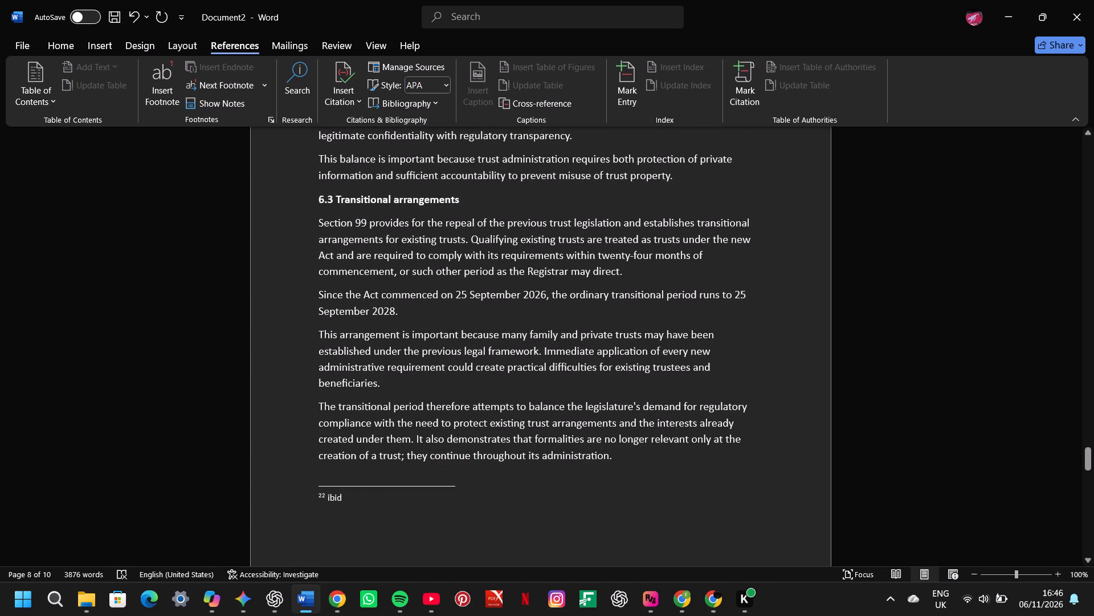
key(BackSpace)
key(BackSpace)
key(BackSpace)
key(BackSpace)
key(ctrl+v)
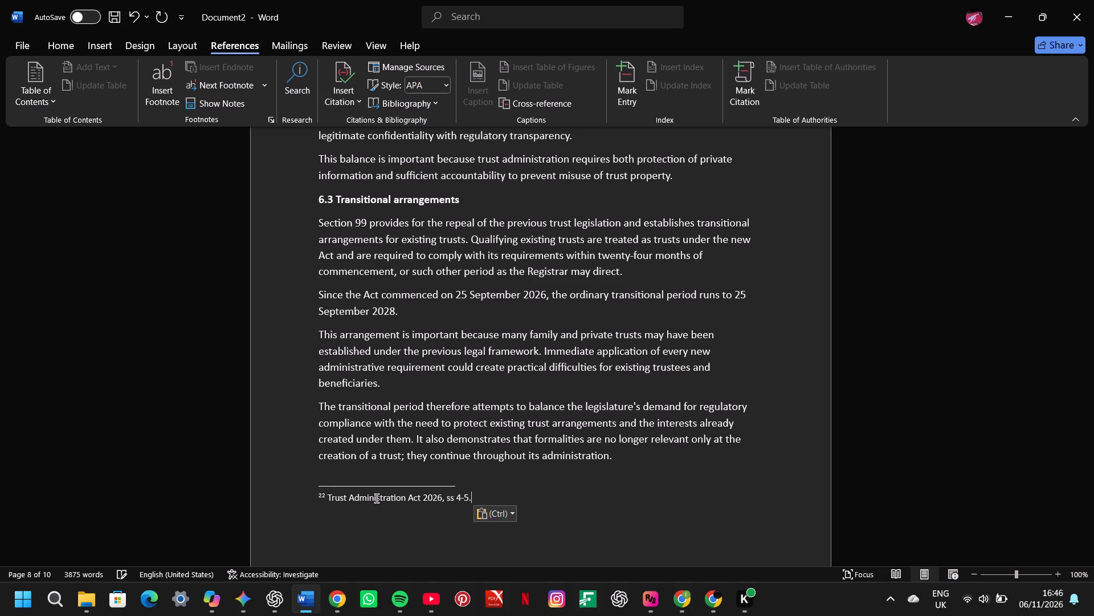
Change the section range in footnote 22 so the citation reads "Trust Administration Act 2026, ss 65-68".
key(BackSpace)
key(BackSpace)
key(BackSpace)
key(BackSpace)
key(6)
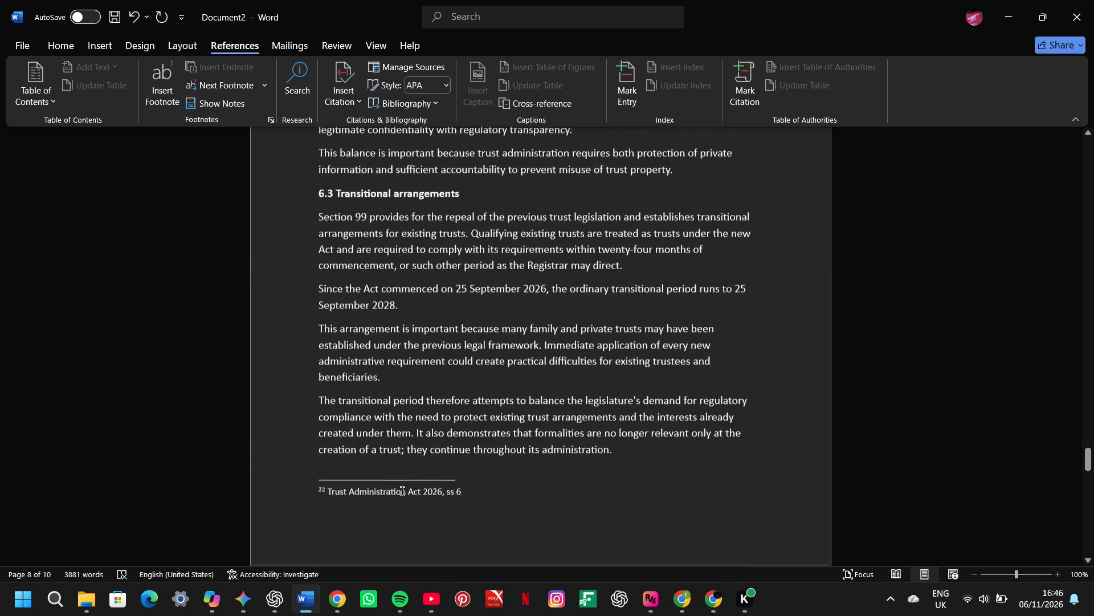
key(5)
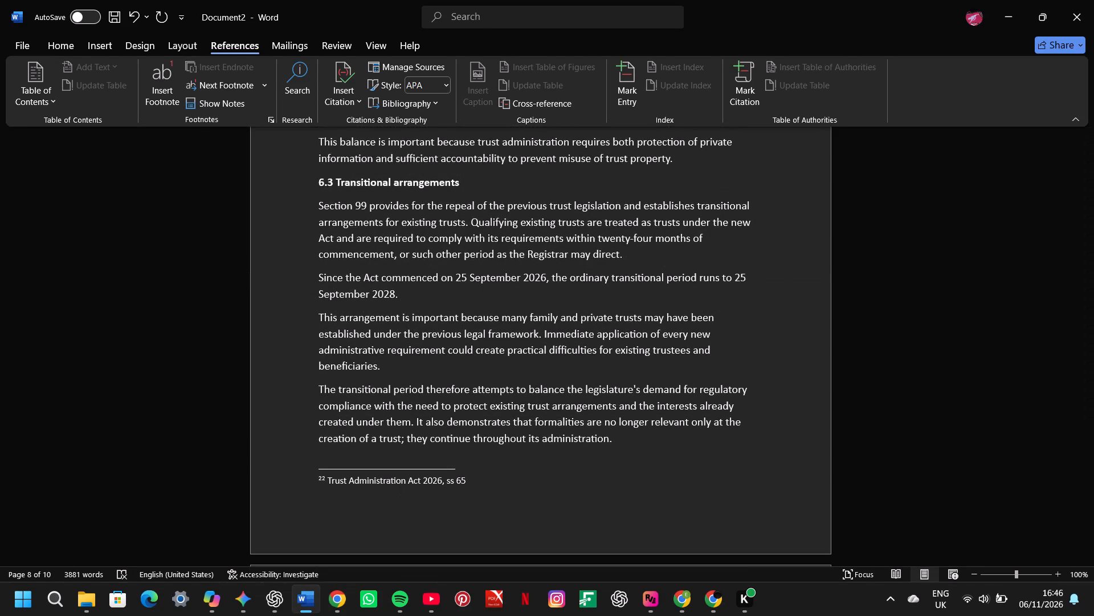
key(minus)
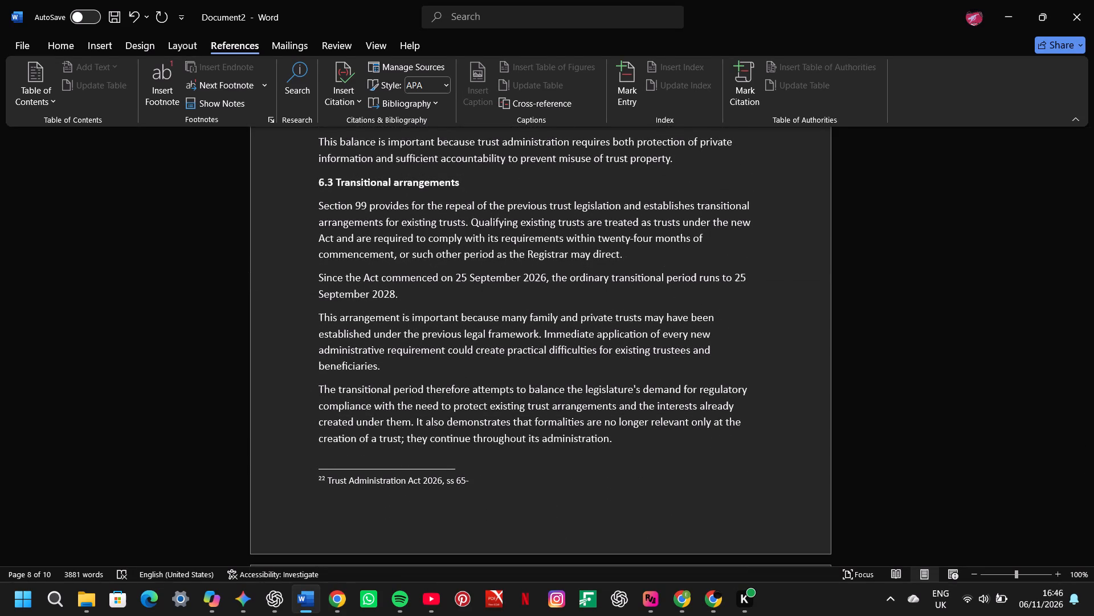
text(68)
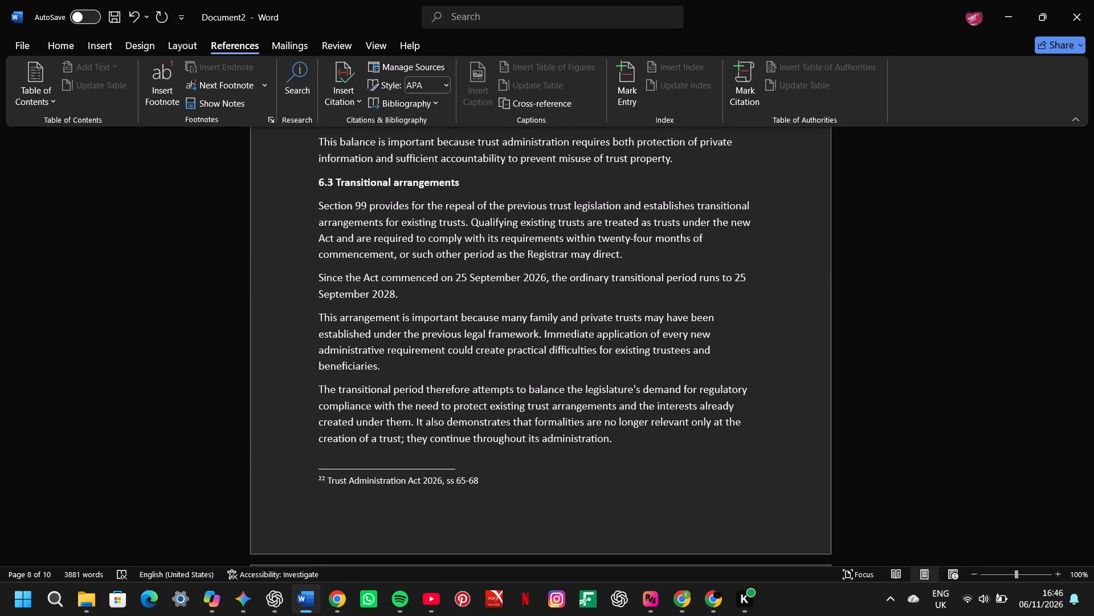
Add a full stop to the end of footnote 22.
key(period)
Merge the "However, they introduce a tension" and "Section 49 regulates" paragraphs into the Sections 65–68 paragraph, each separated by one space.
scroll(497, 417, up, 2)
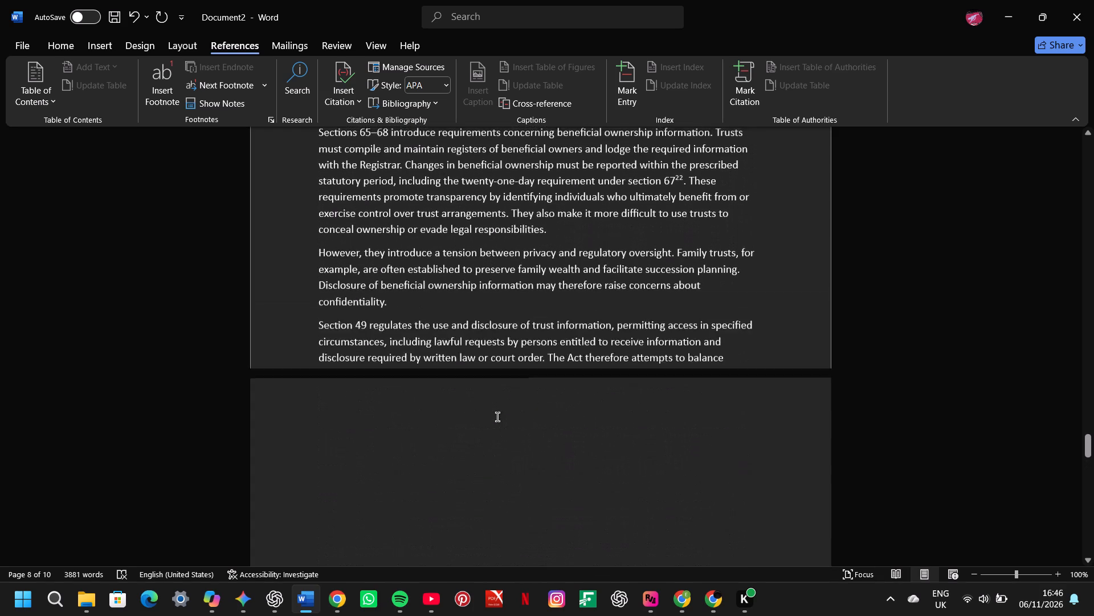
scroll(497, 417, up, 1)
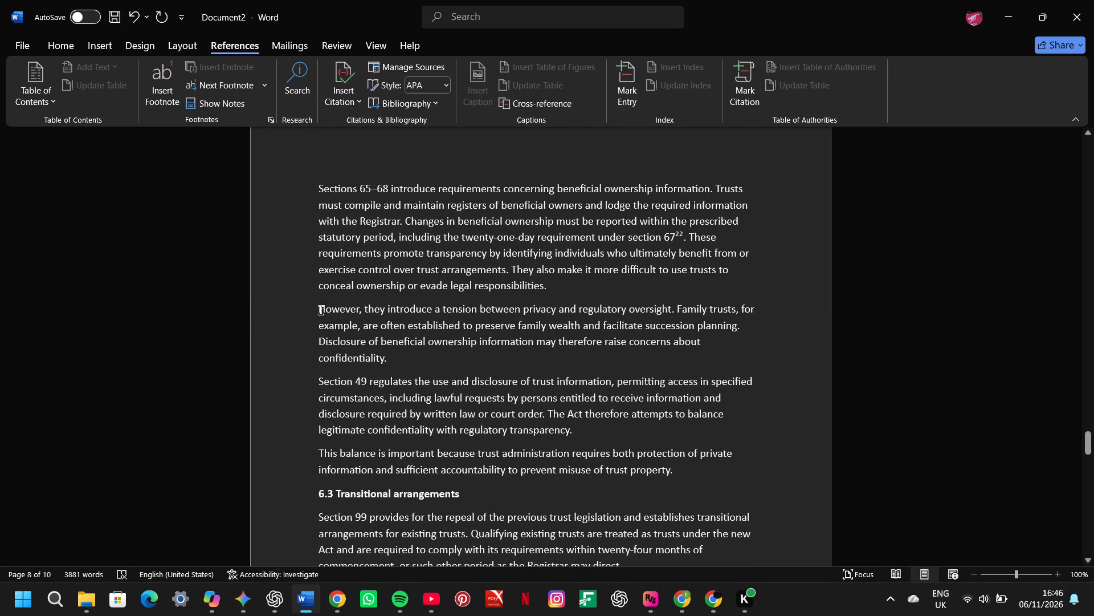
click(319, 310)
key(BackSpace)
key(space)
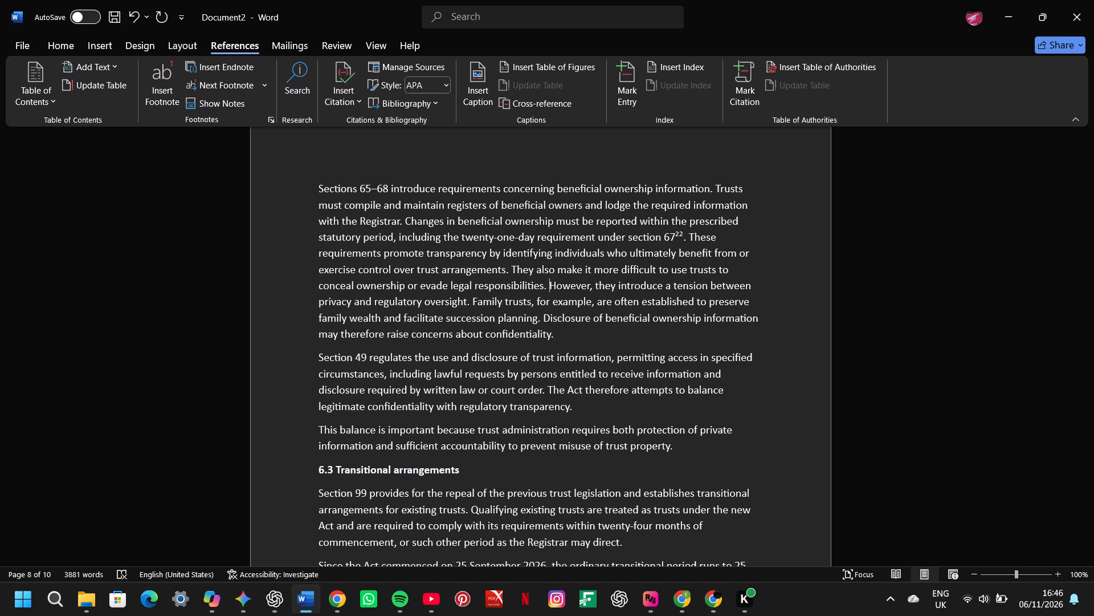
click(318, 355)
key(BackSpace)
key(space)
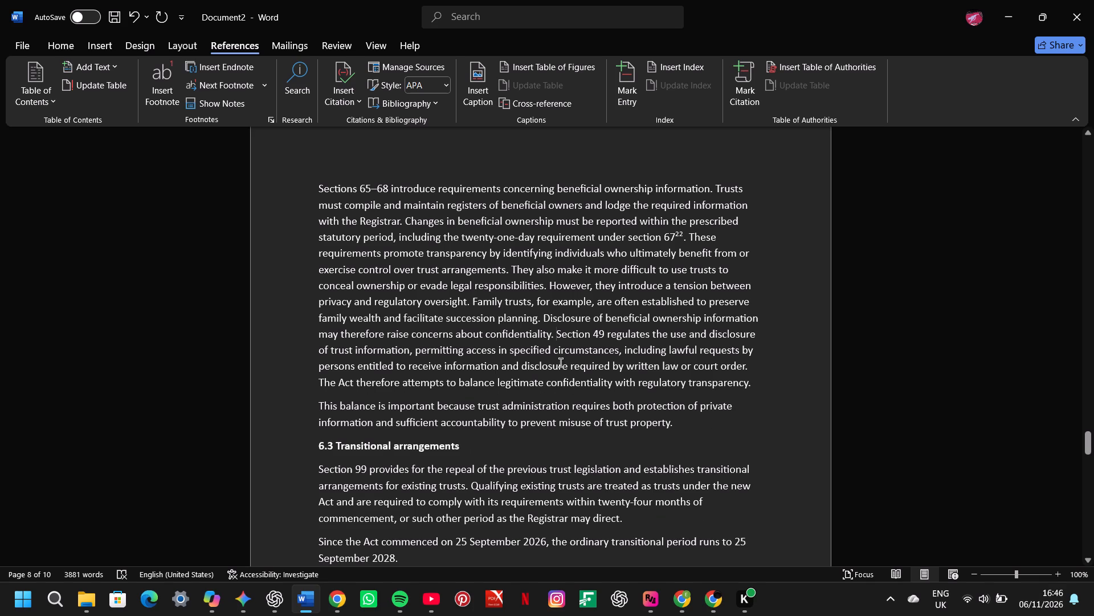
Insert a footnote after "required by written law or court order", before the full stop, reading "Trust Administration Act 2026, s 49".
click(743, 366)
key(Right)
click(158, 92)
key(ctrl+v)
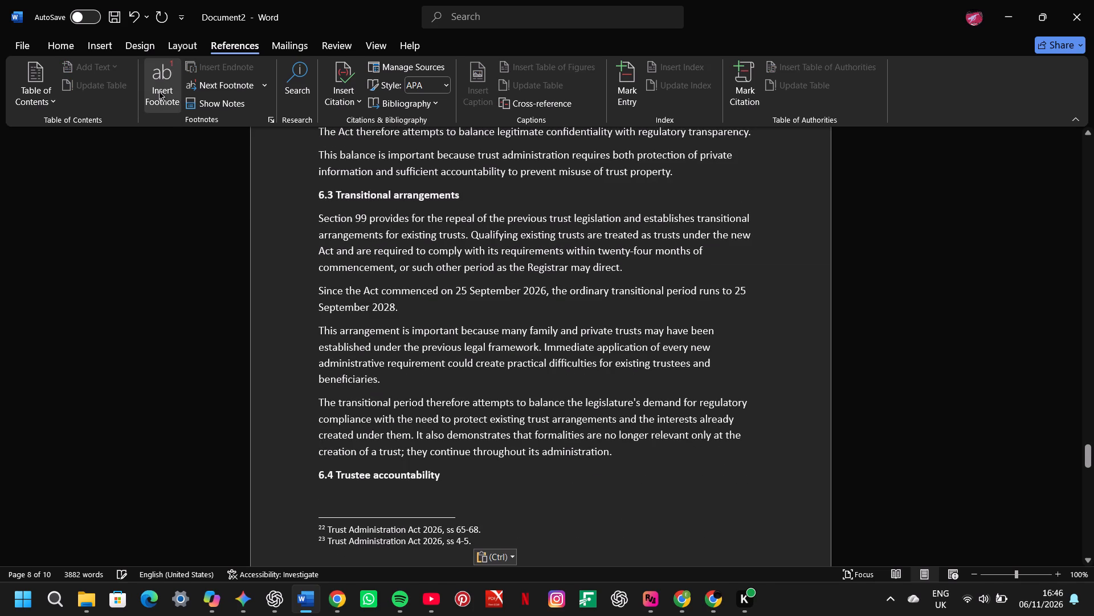
key(BackSpace)
key(BackSpace)
key(BackSpace)
key(BackSpace)
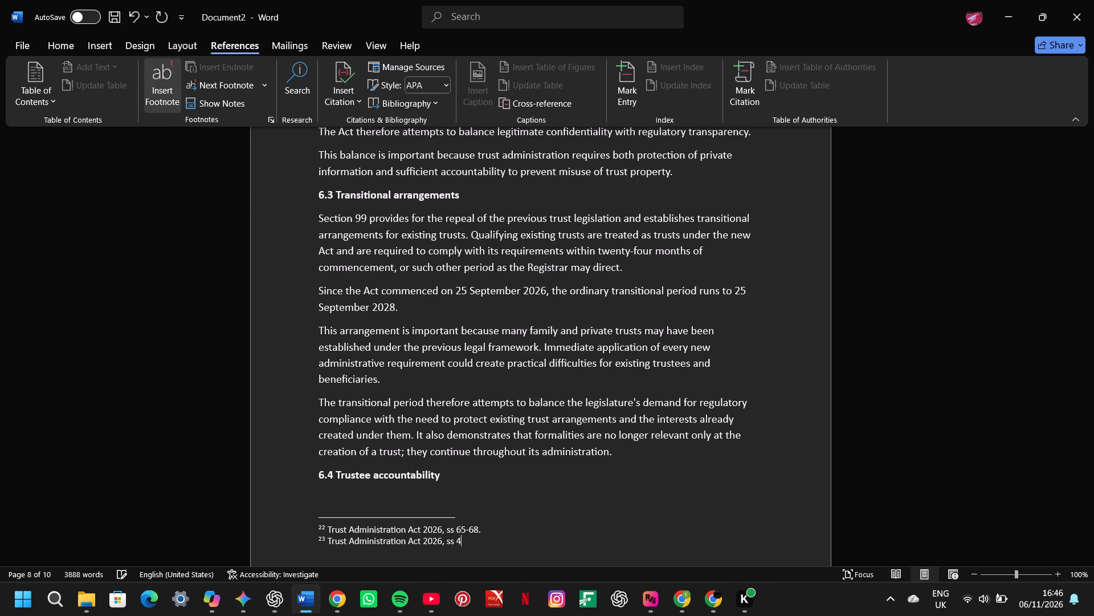
key(BackSpace)
key(BackSpace)
key(space)
text(49)
Merge the "This balance is important" paragraph into the preceding paragraph, separated by one space.
scroll(360, 196, up, 1)
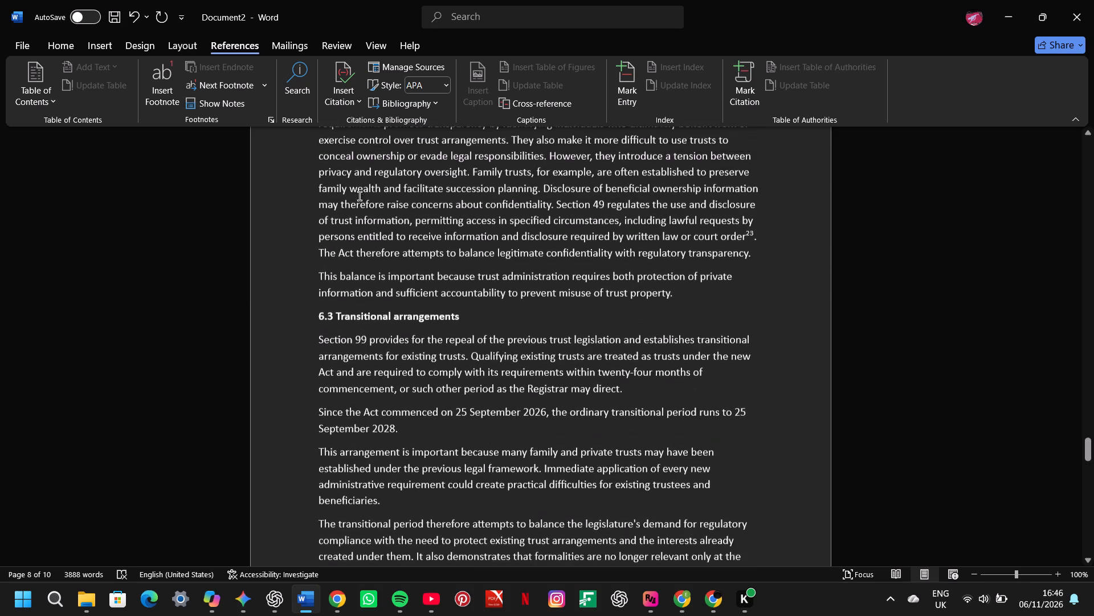
scroll(360, 196, up, 1)
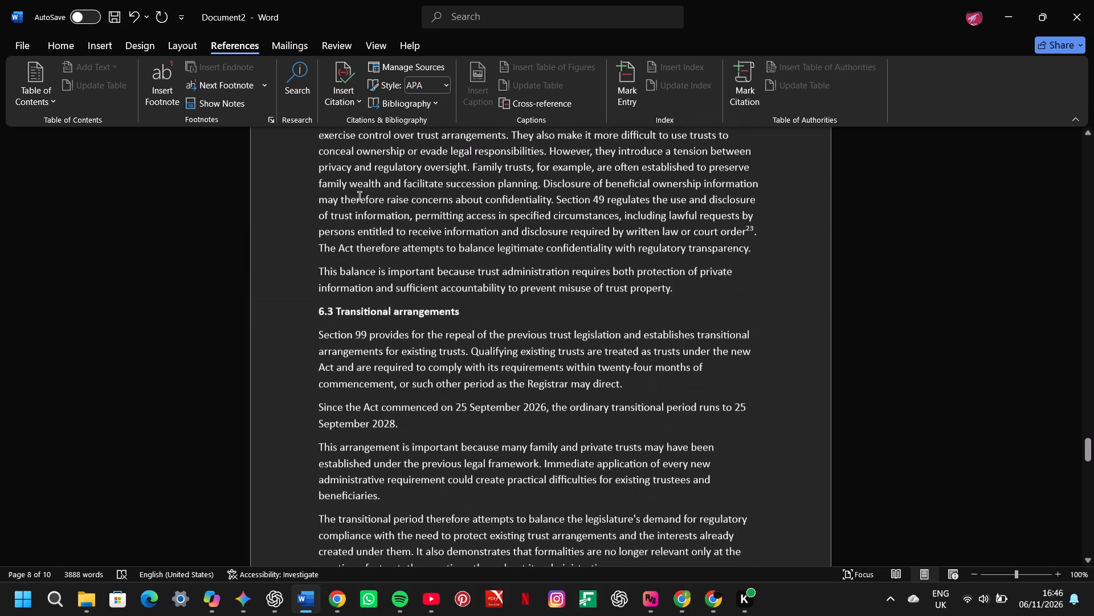
scroll(360, 196, up, 1)
click(320, 264)
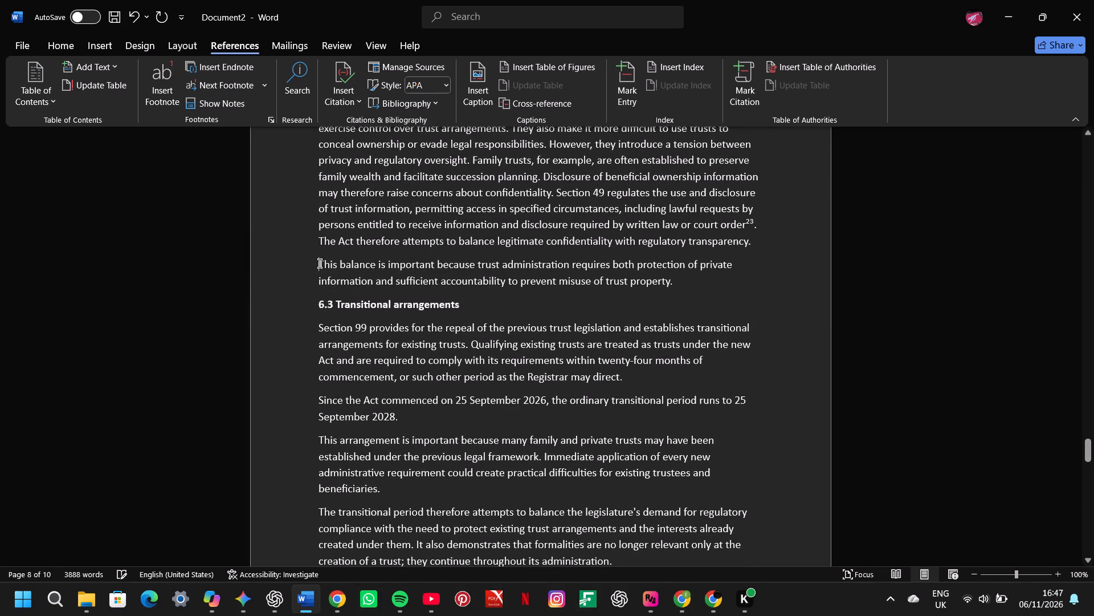
key(BackSpace)
key(space)
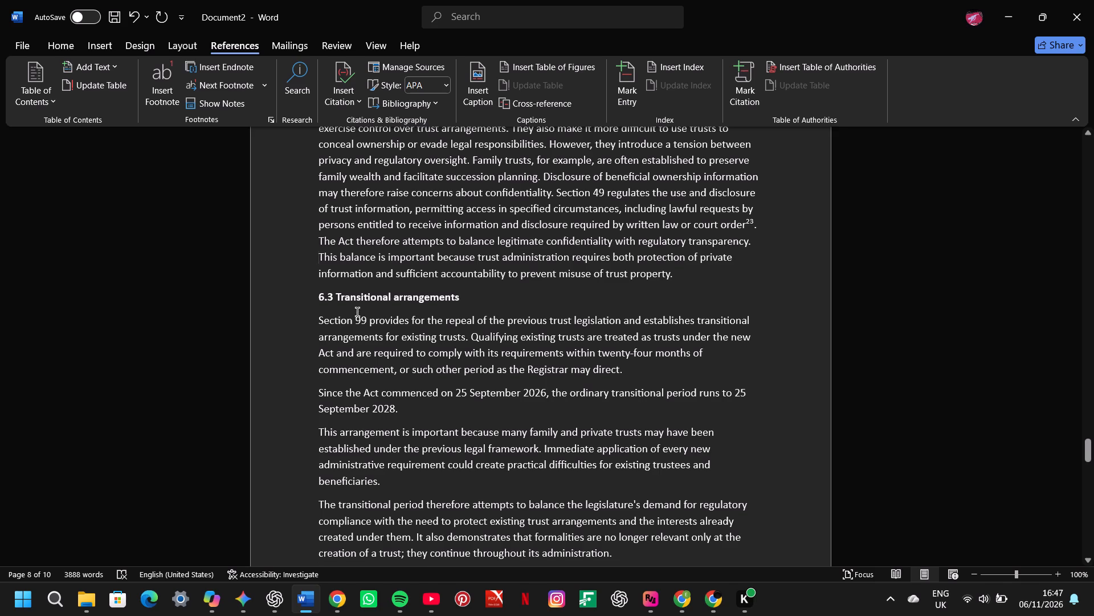
Insert a footnote after "transitional arrangements for existing trusts" in section 6.3, before the full stop, reading "Trust Administration Act 2026, s 95.".
click(621, 368)
click(621, 368)
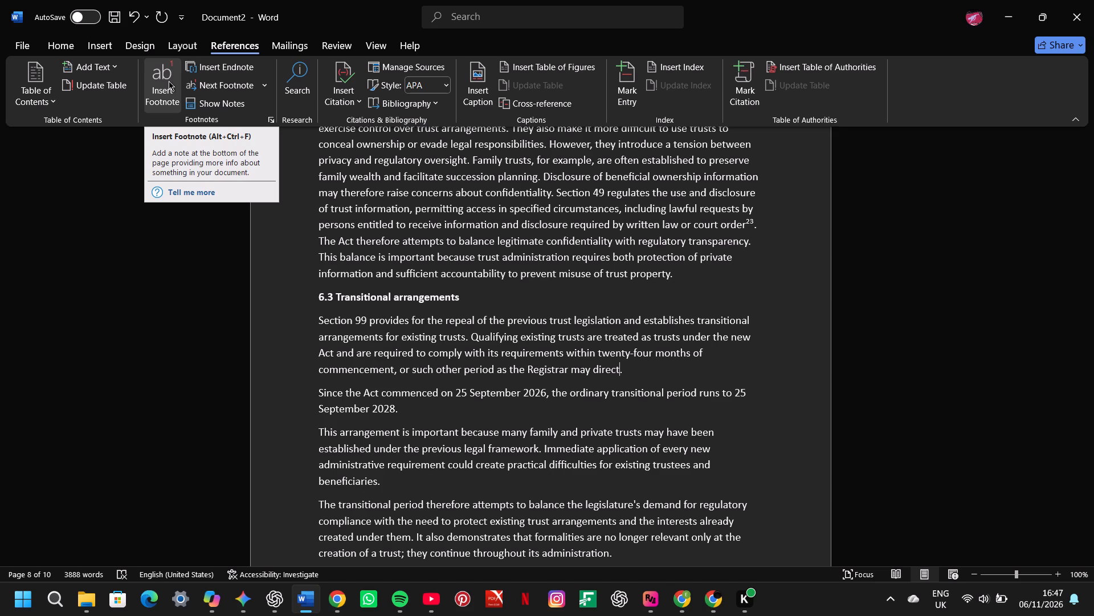
click(463, 339)
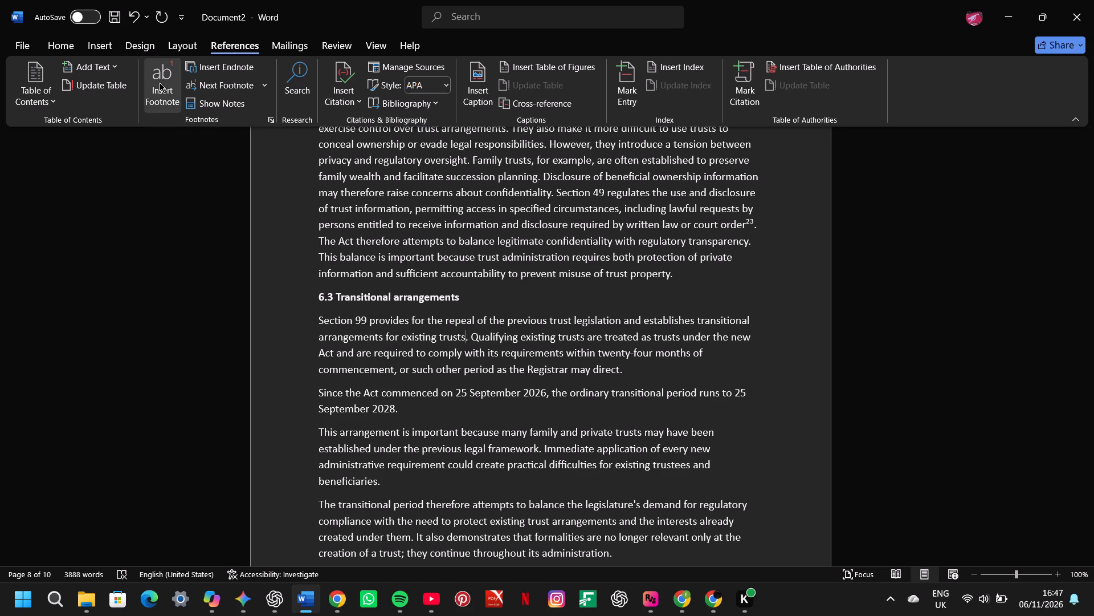
click(160, 83)
key(ctrl+v)
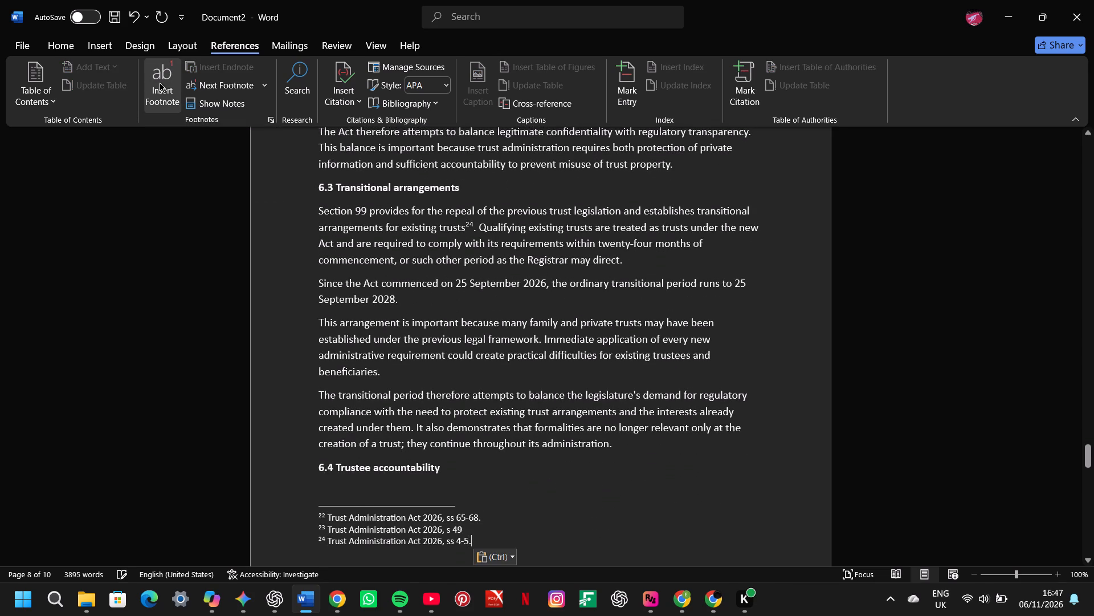
key(BackSpace)
key(BackSpace)
key(BackSpace)
key(BackSpace)
key(BackSpace)
key(BackSpace)
key(space)
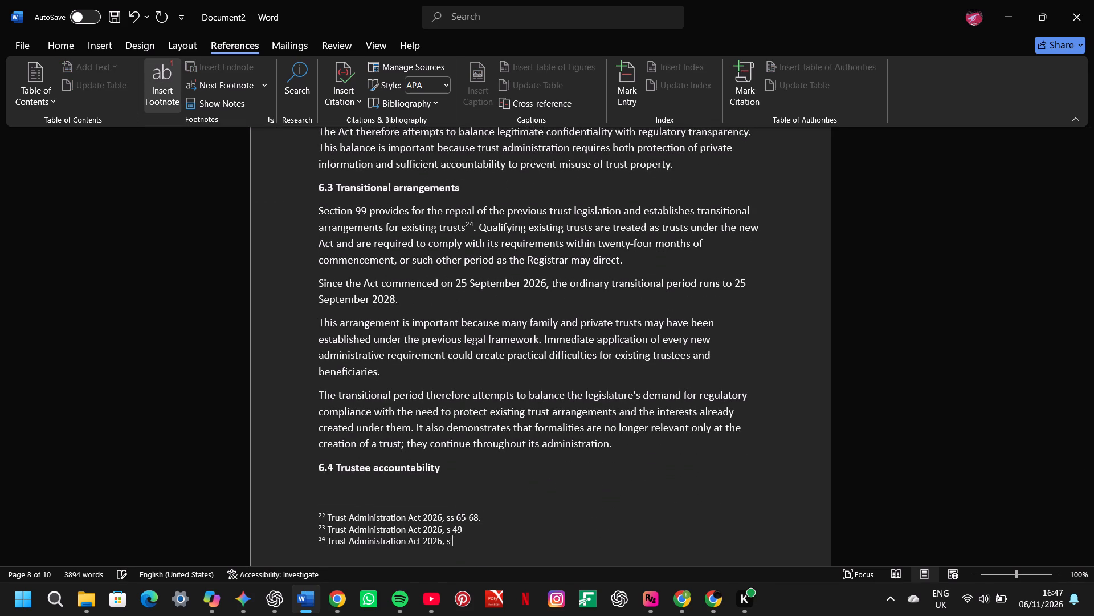
key(9)
text(5.)
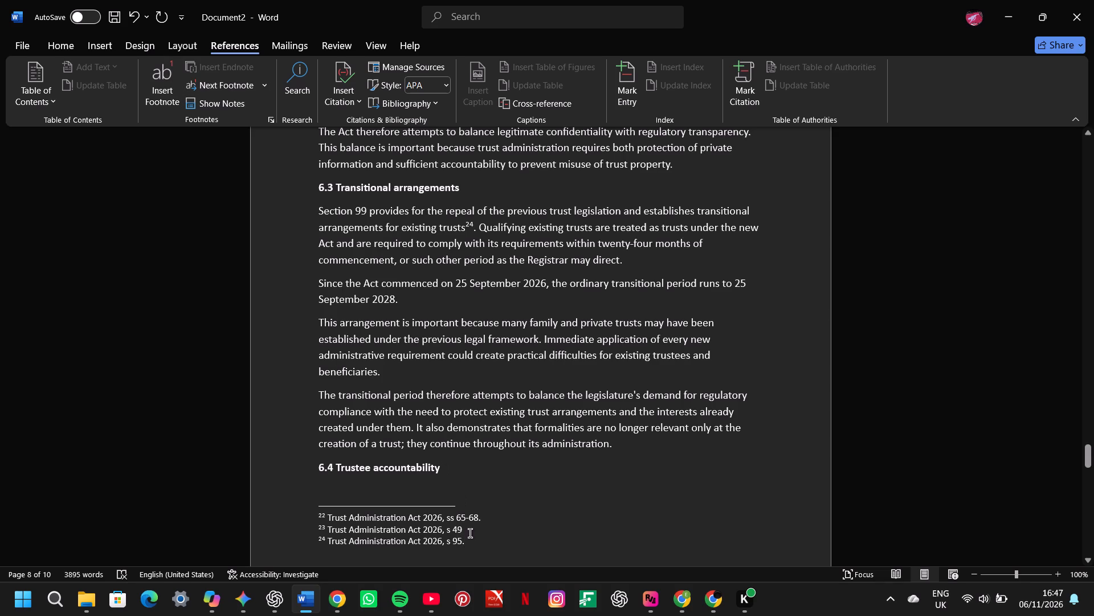
Add a full stop to the end of footnote 23.
click(467, 533)
key(period)
Correct the section number in footnote 24 so the citation reads "Trust Administration Act 2026, s 99.".
scroll(467, 533, up, 1)
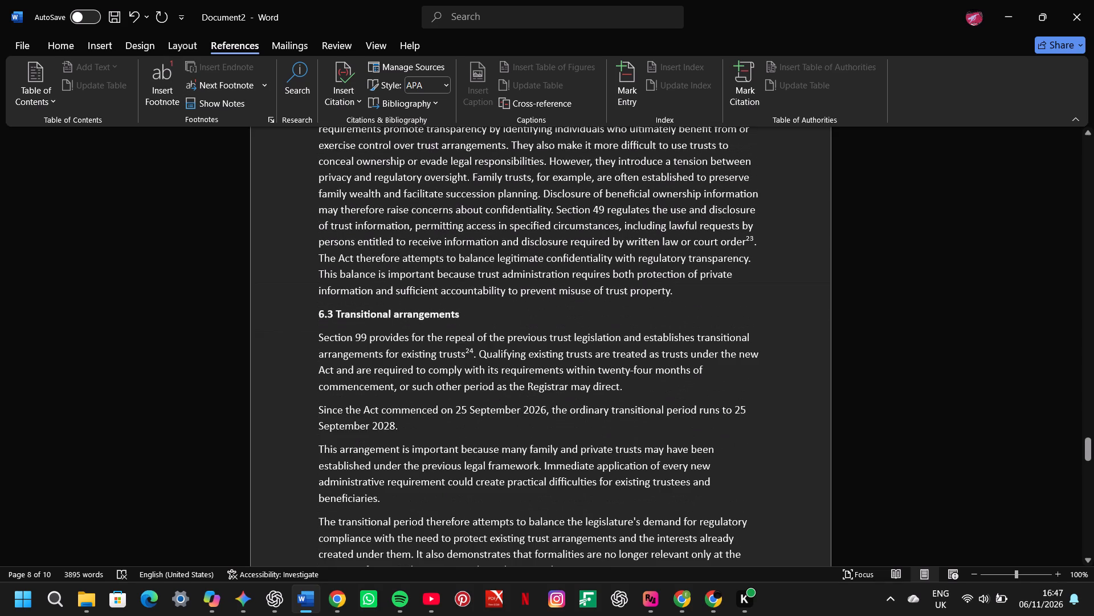
scroll(467, 533, up, 2)
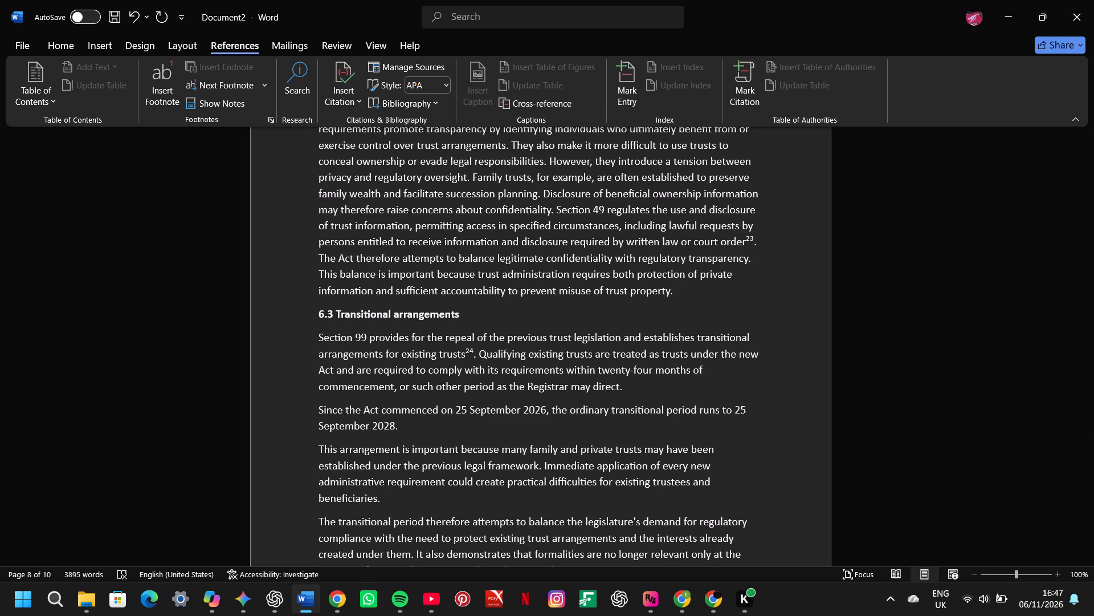
scroll(467, 533, down, 1)
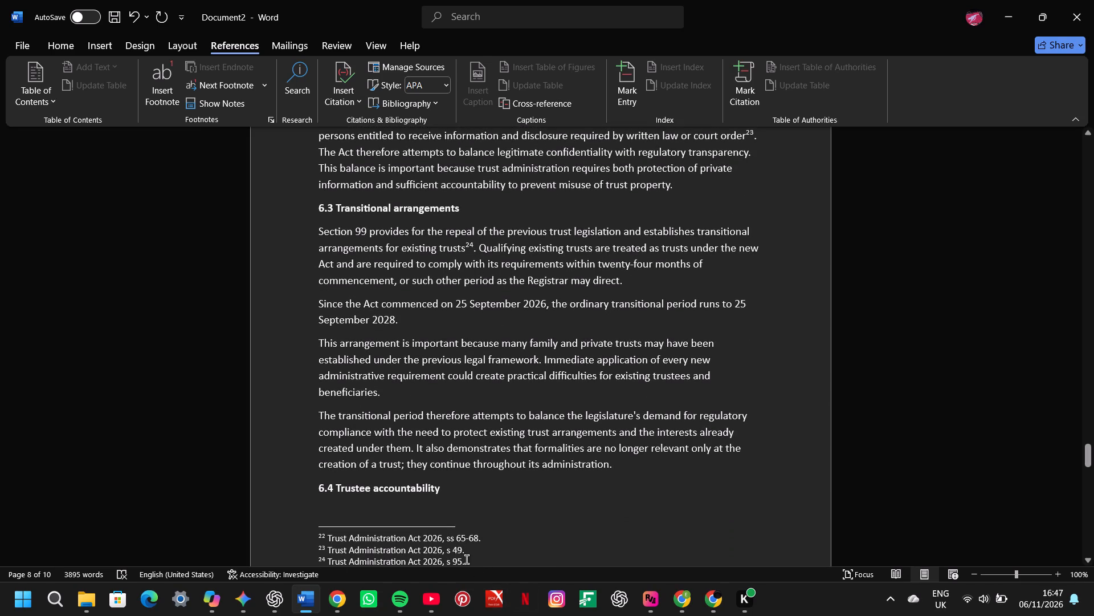
click(464, 560)
key(Left)
key(BackSpace)
key(9)
Merge the "Since the Act commenced" paragraph into the preceding Section 99 paragraph, separated by one space.
click(316, 304)
key(BackSpace)
key(space)
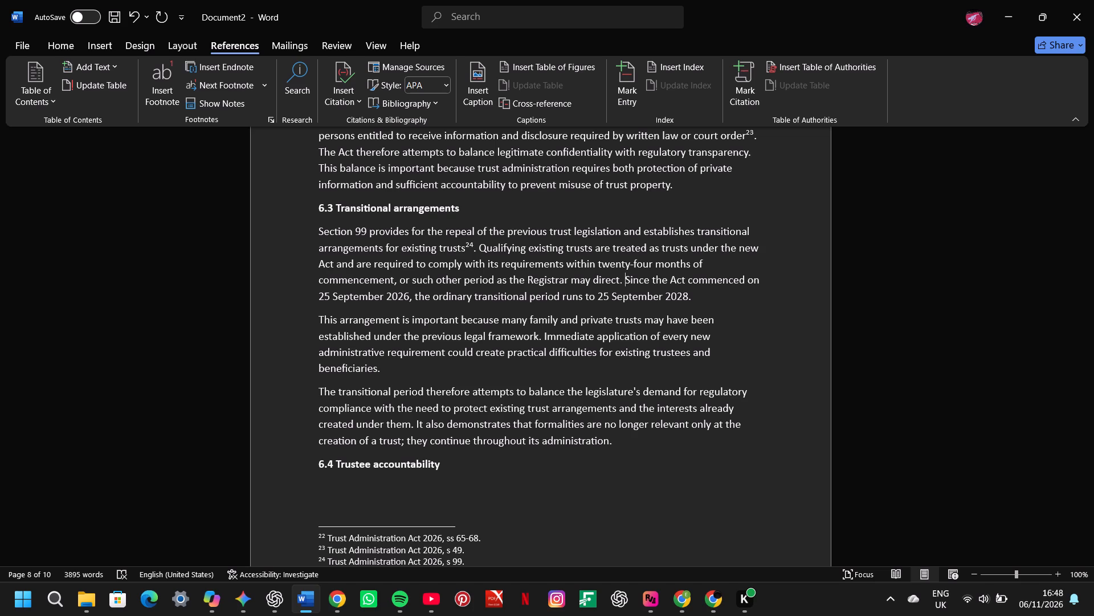
Delete the whole "Since the Act commenced on 25 September 2026" sentence from the end of the Section 99 paragraph.
key(Delete)
key(Delete)
key(Delete)
key(Delete)
key(Delete)
key(Delete)
key(Delete)
key(Delete)
key(Delete)
key(Delete)
key(Delete)
key(Delete)
key(Delete)
key(Delete)
key(Delete)
key(Delete)
key(Delete)
key(Delete)
key(Delete)
key(Delete)
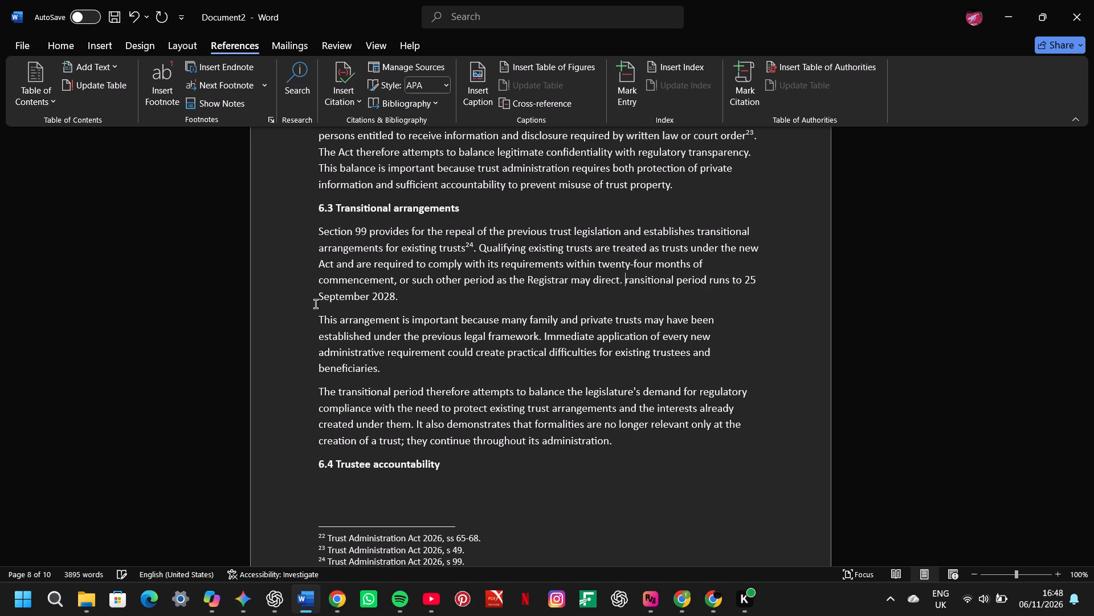
key(Delete)
key(Delete)
key(Delete)
key(Delete)
key(Delete)
key(Delete)
key(Delete)
key(Delete)
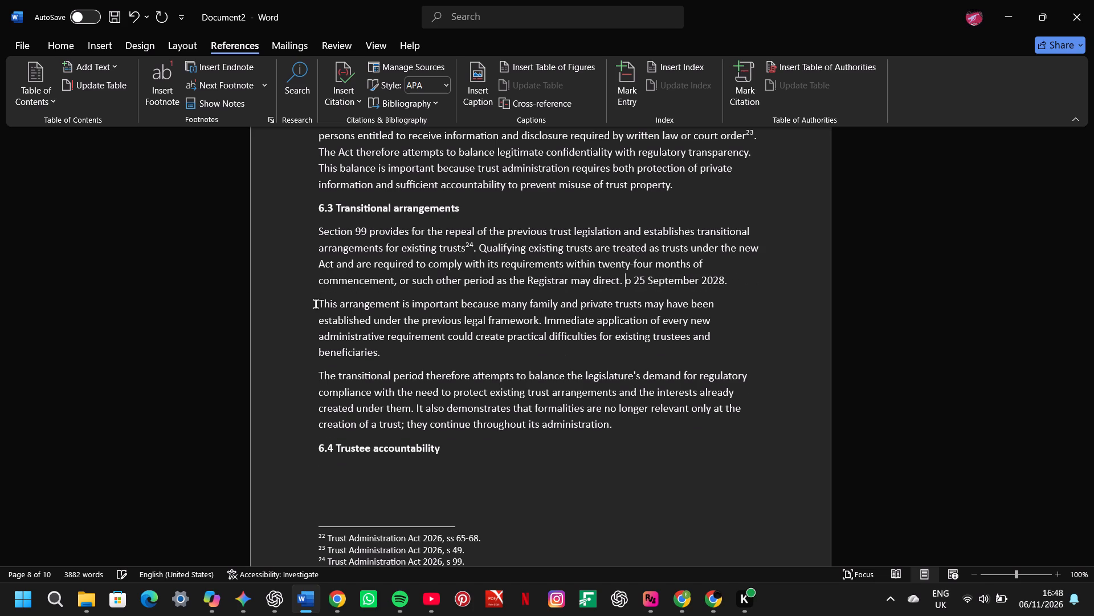
key(Delete)
key(Delete)
key(Delete)
key(Delete)
key(Delete)
key(Delete)
key(Delete)
key(Delete)
key(Delete)
key(Delete)
key(Delete)
key(Delete)
key(Delete)
key(Delete)
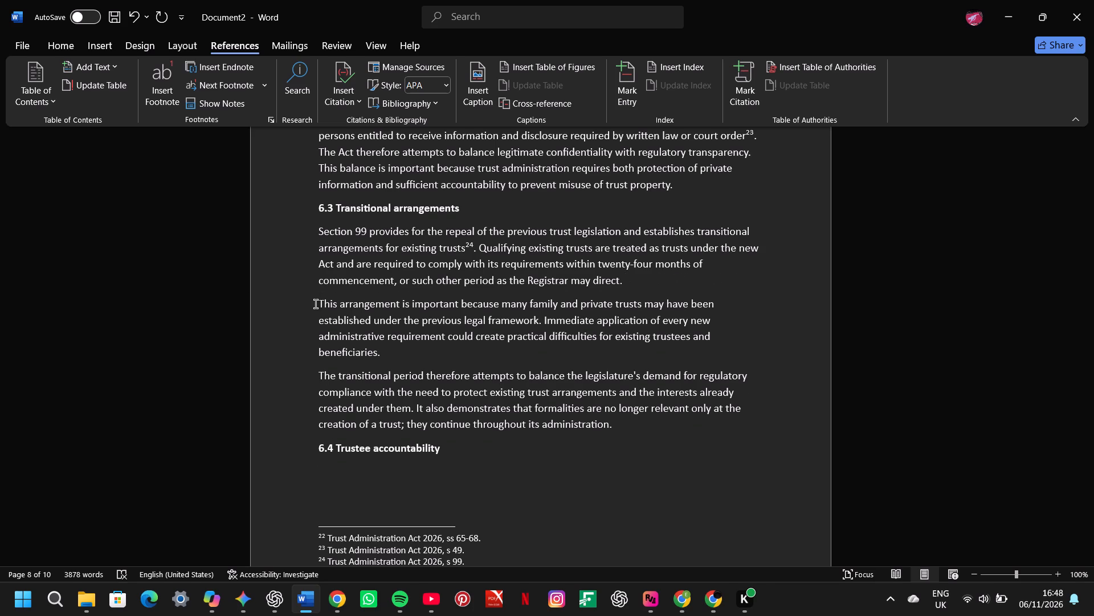
Merge the "This arrangement is important" paragraph into the Section 99 paragraph, separated by one space.
key(BackSpace)
key(Delete)
key(space)
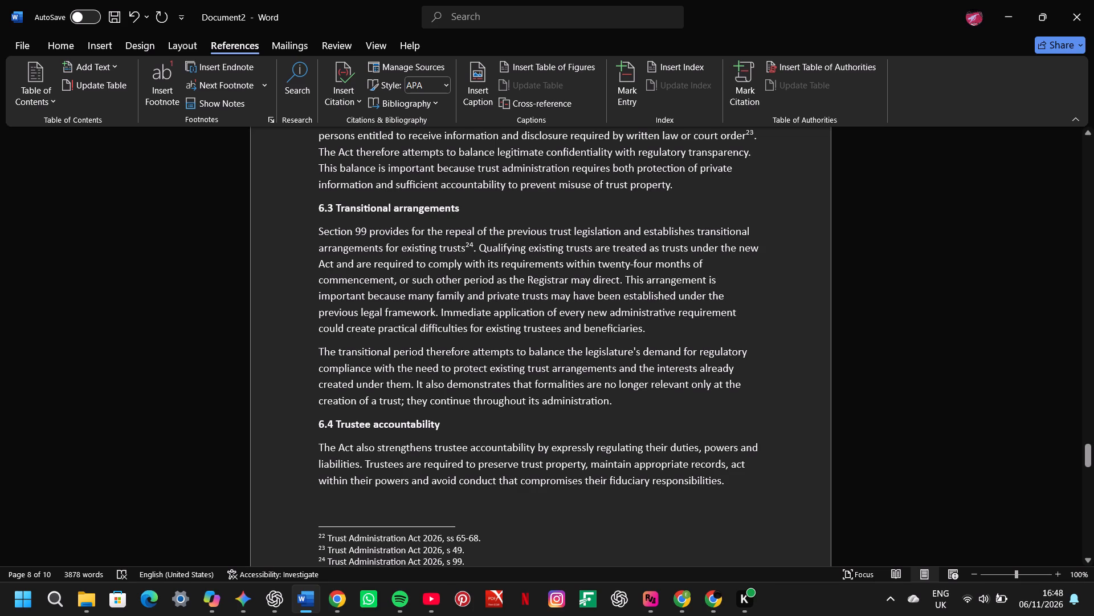
Merge the "The transitional period therefore" paragraph into the preceding Section 99 paragraph, separated by one space.
click(313, 352)
key(BackSpace)
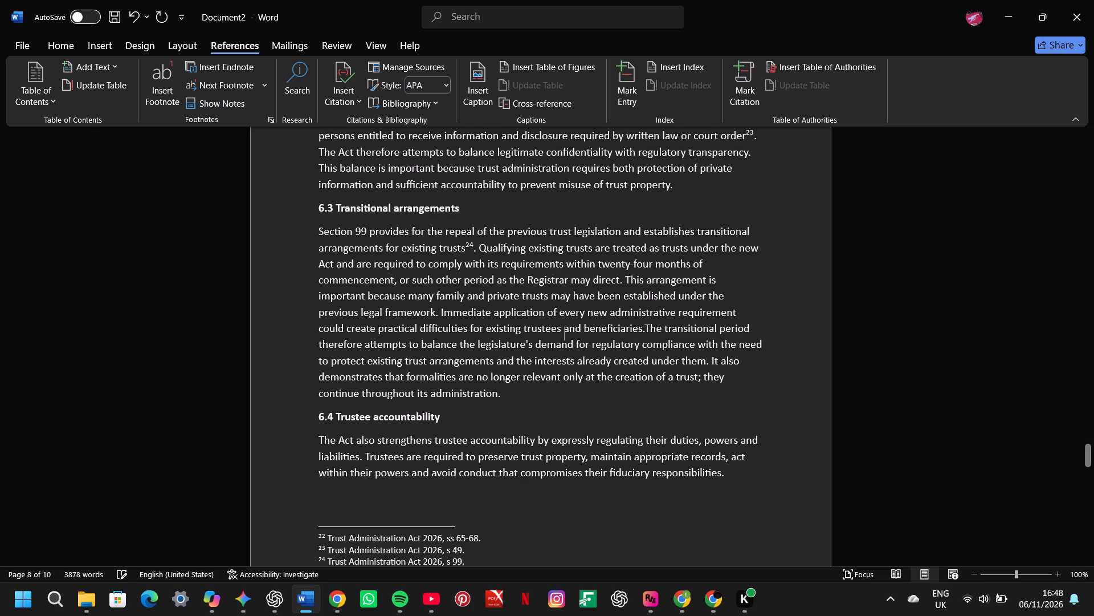
key(space)
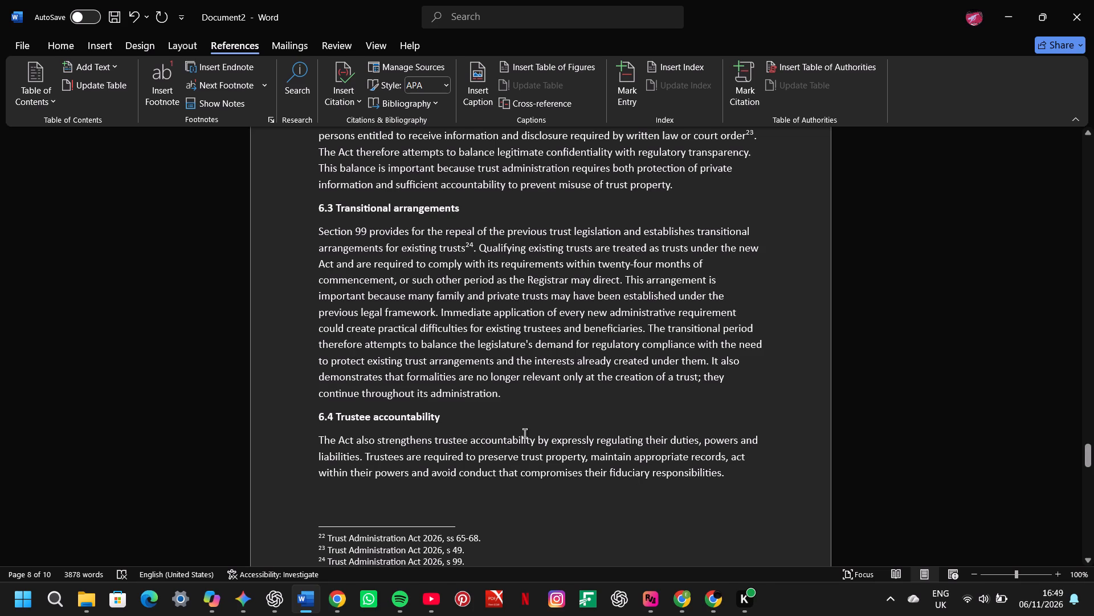
Under 6.4 Trustee accountability, merge the "Section 61 addresses liability" paragraph into the opening paragraph, separated by one space.
scroll(525, 433, down, 1)
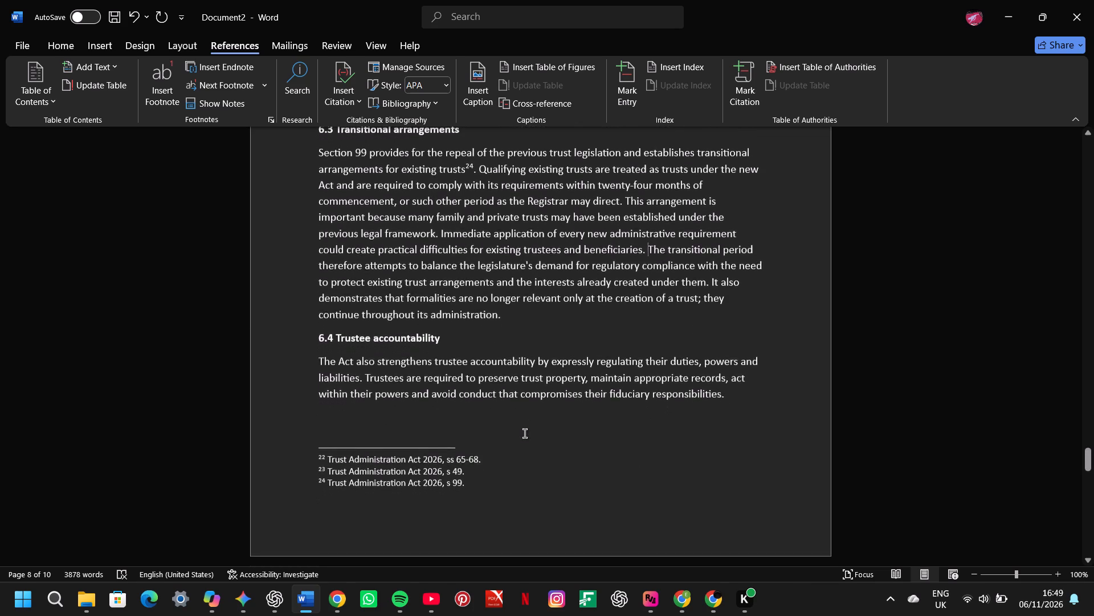
scroll(525, 433, down, 1)
right_click(525, 433)
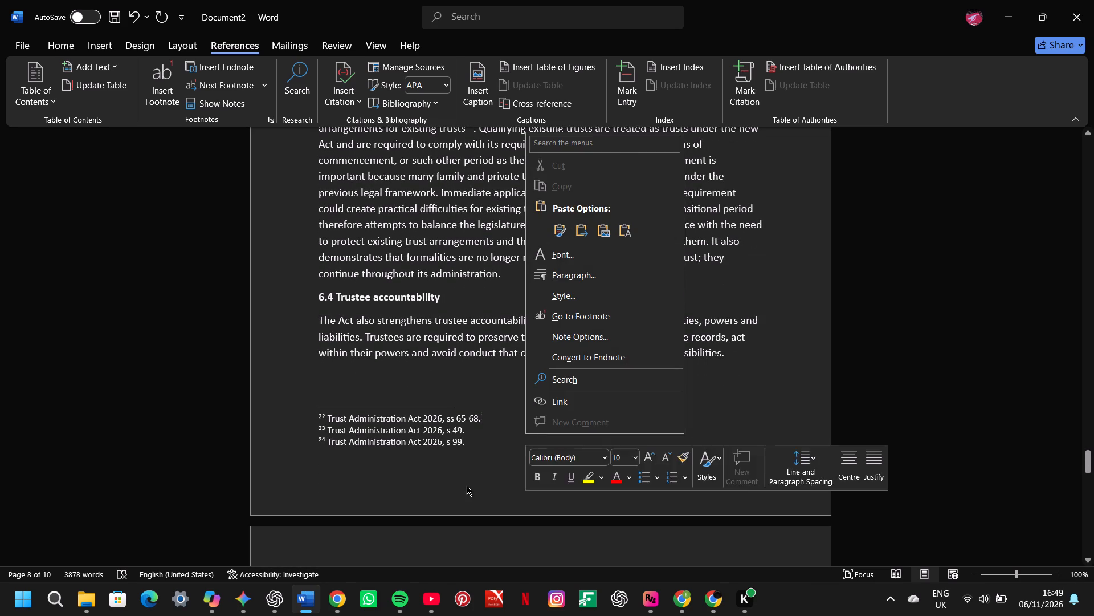
click(467, 486)
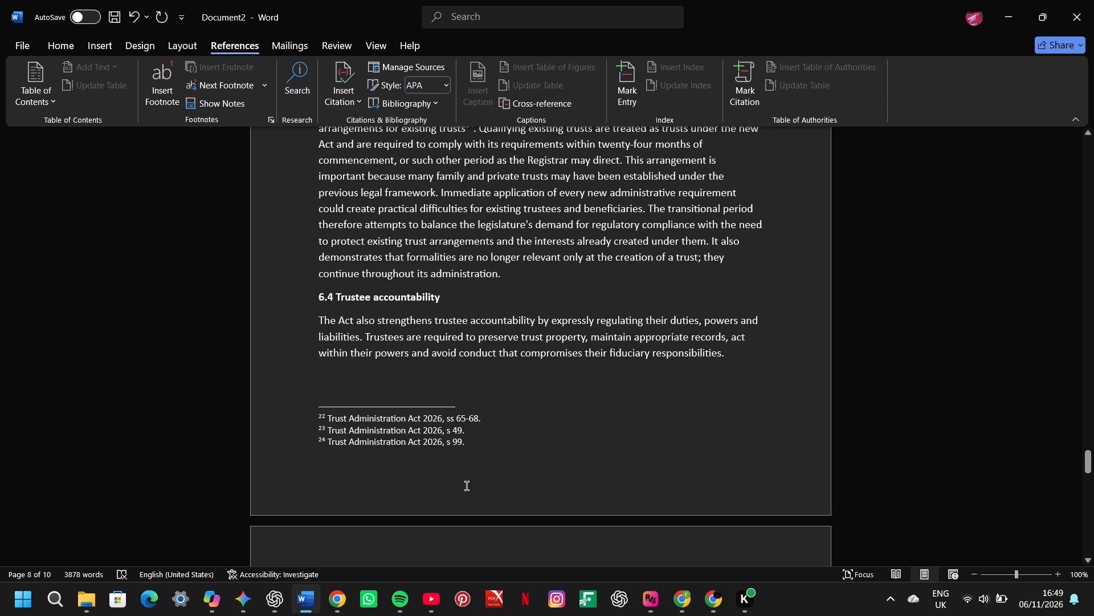
scroll(467, 486, down, 1)
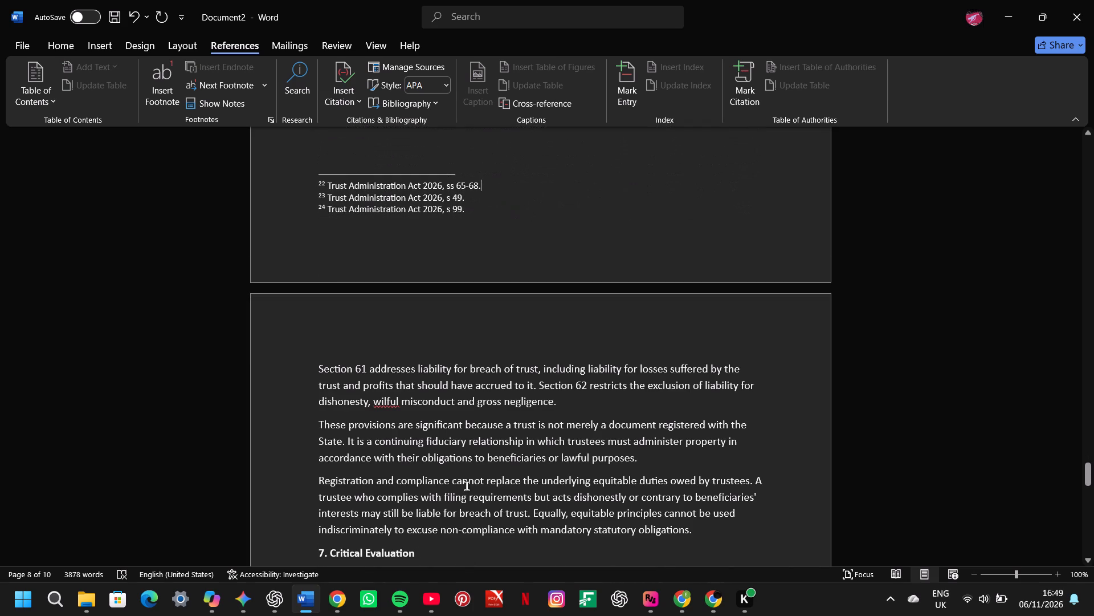
click(315, 368)
key(BackSpace)
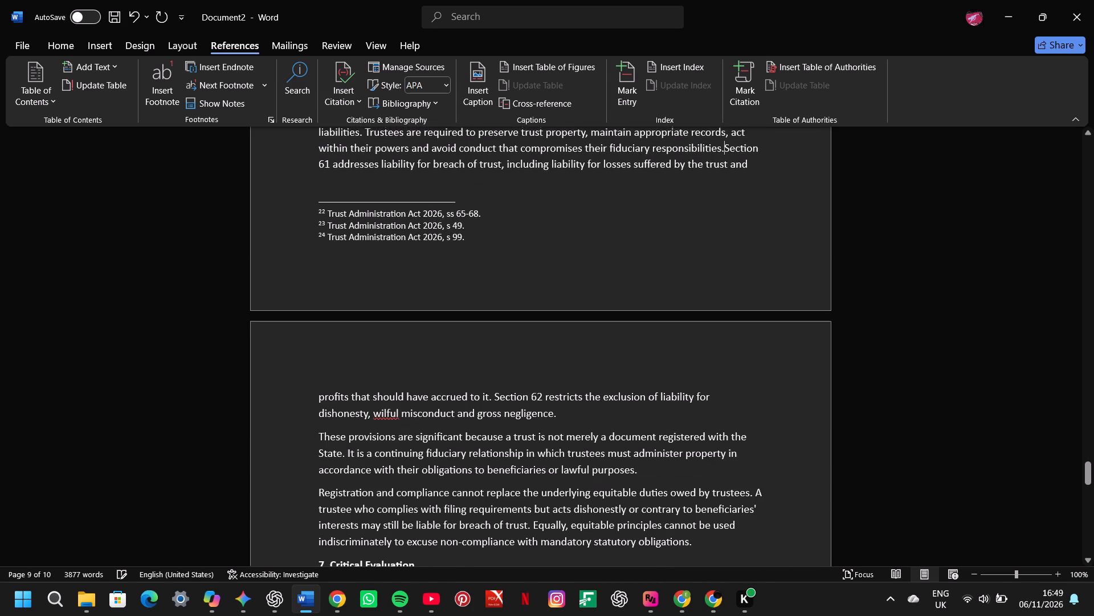
key(space)
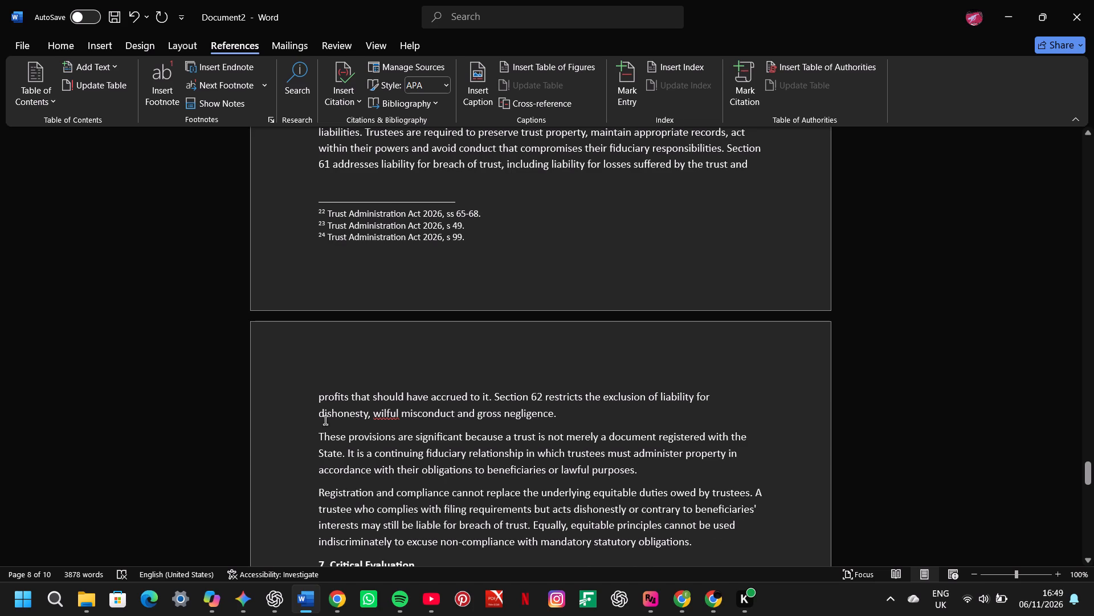
Replace the flagged word "wilful" with the suggested spelling "willful" in the Section 62 sentence.
click(384, 412)
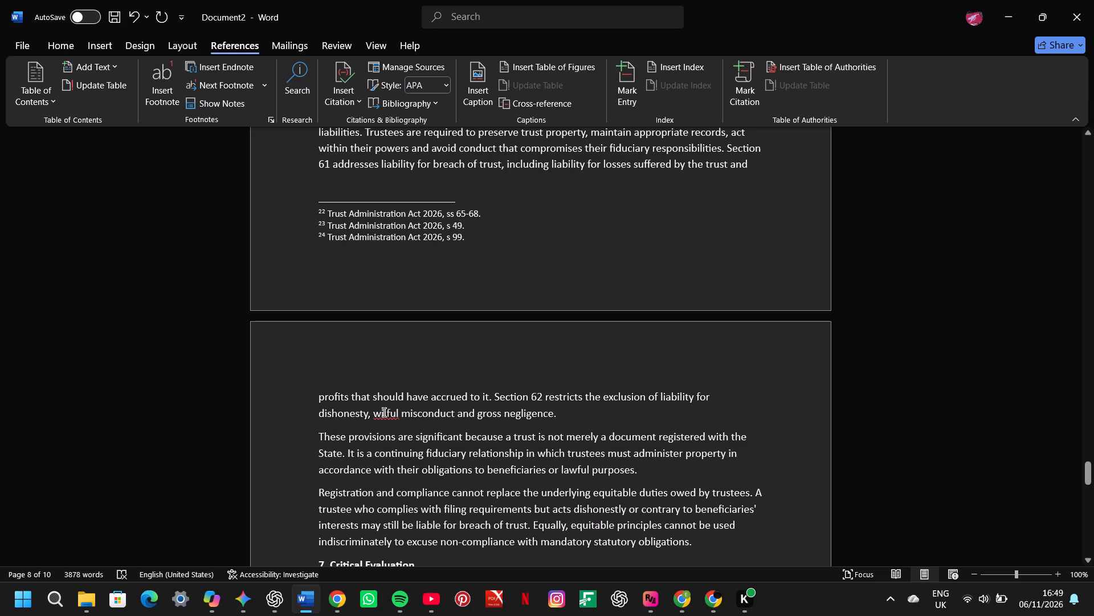
right_click(384, 412)
click(321, 106)
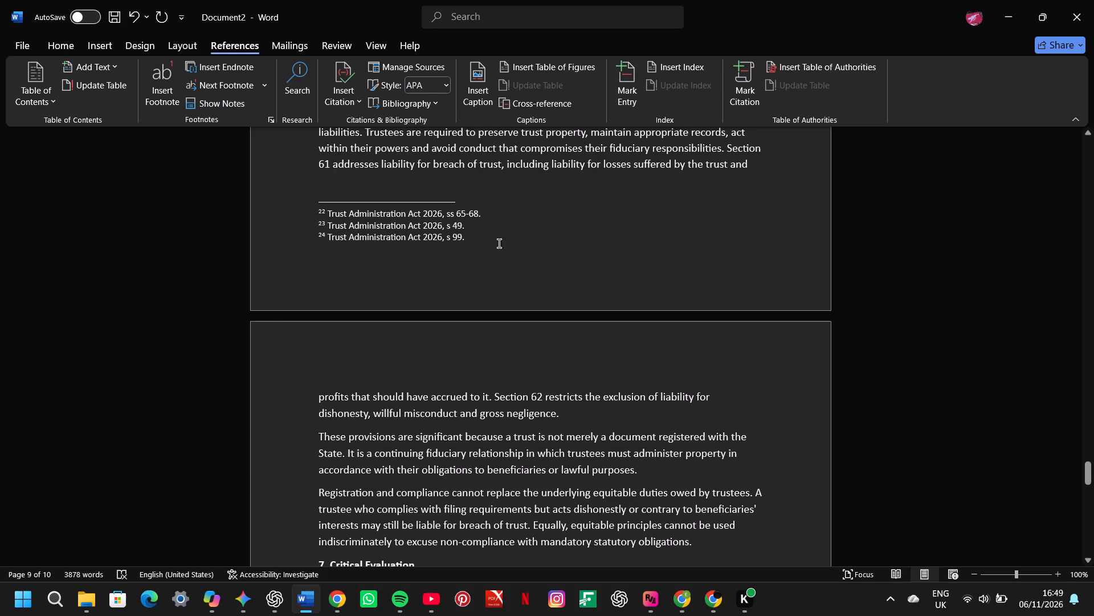
Insert a footnote after "gross negligence", before the full stop, citing "Trust Administration Act 2026, ss 61-62.".
click(558, 418)
key(Left)
click(146, 76)
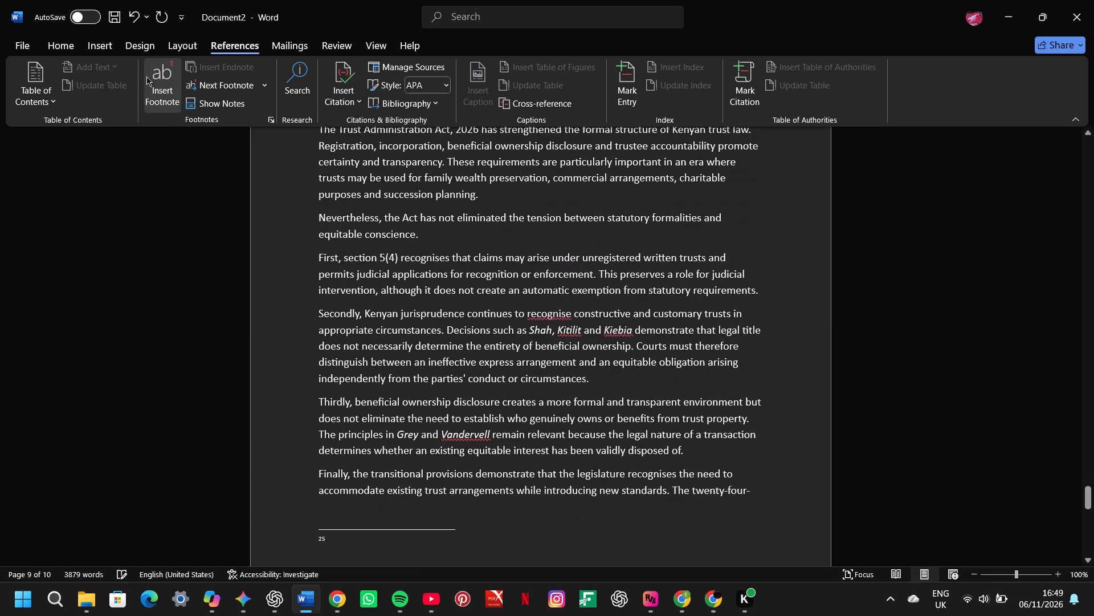
key(v)
key(BackSpace)
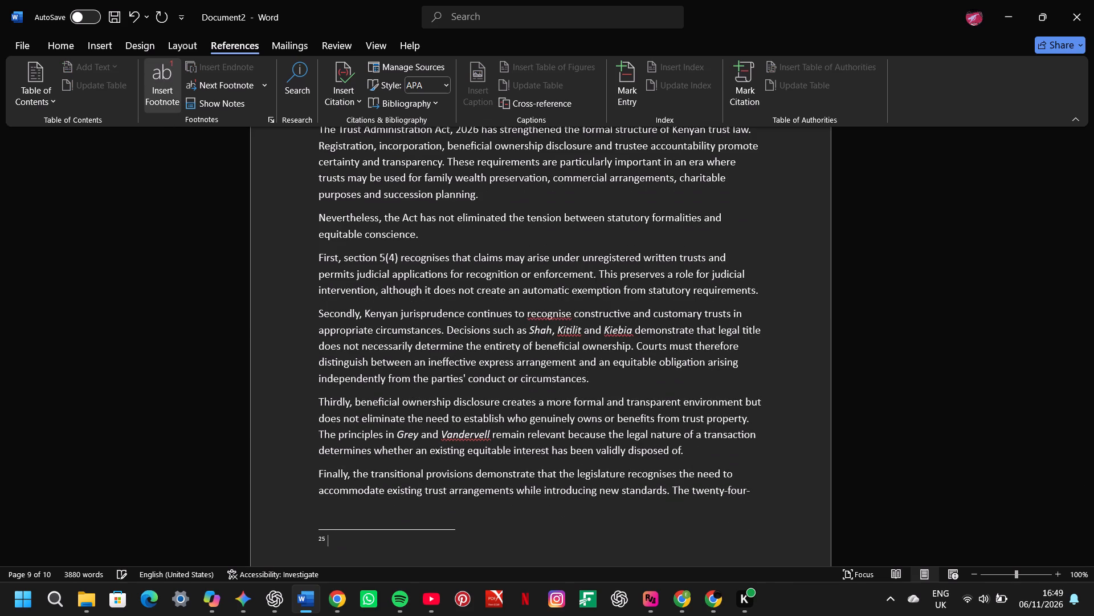
key(ctrl+v)
click(146, 76)
key(BackSpace)
key(BackSpace)
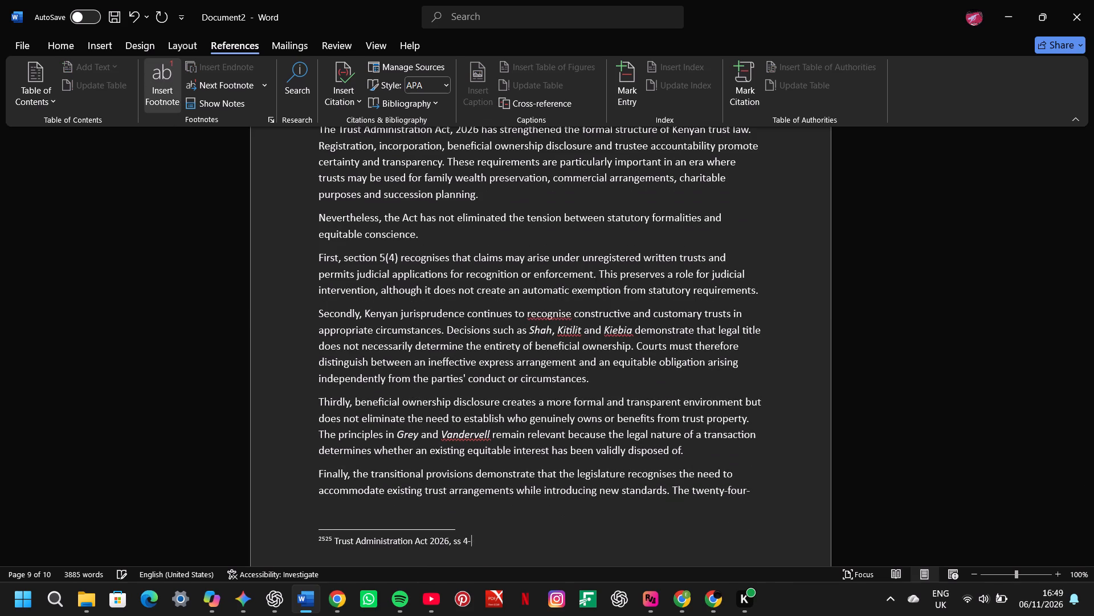
key(BackSpace)
key(BackSpace)
scroll(386, 252, up, 1)
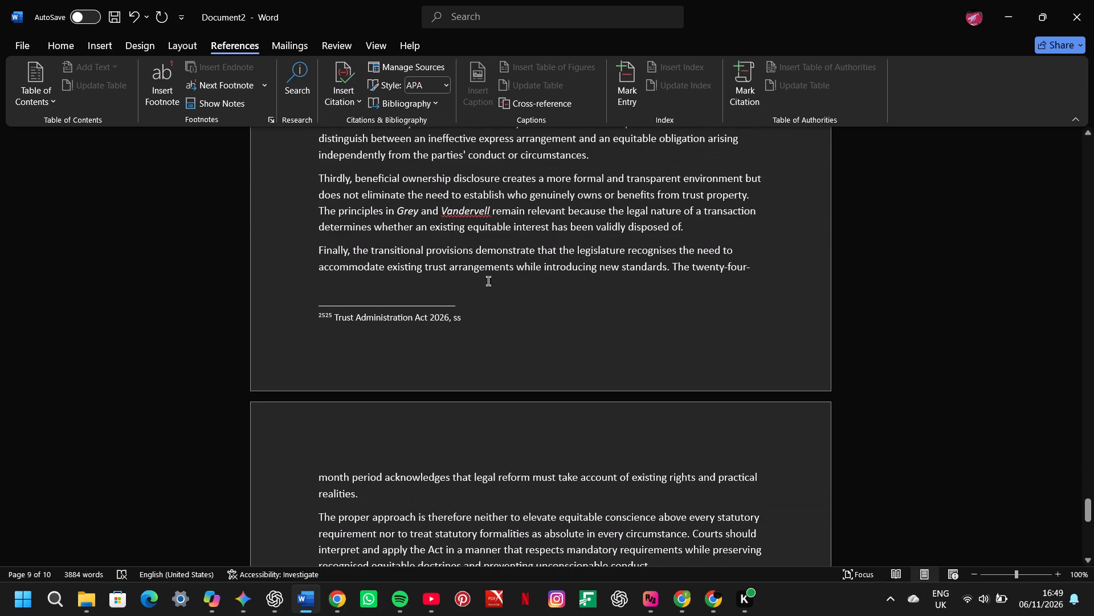
text(61)
key(minus)
text(62.)
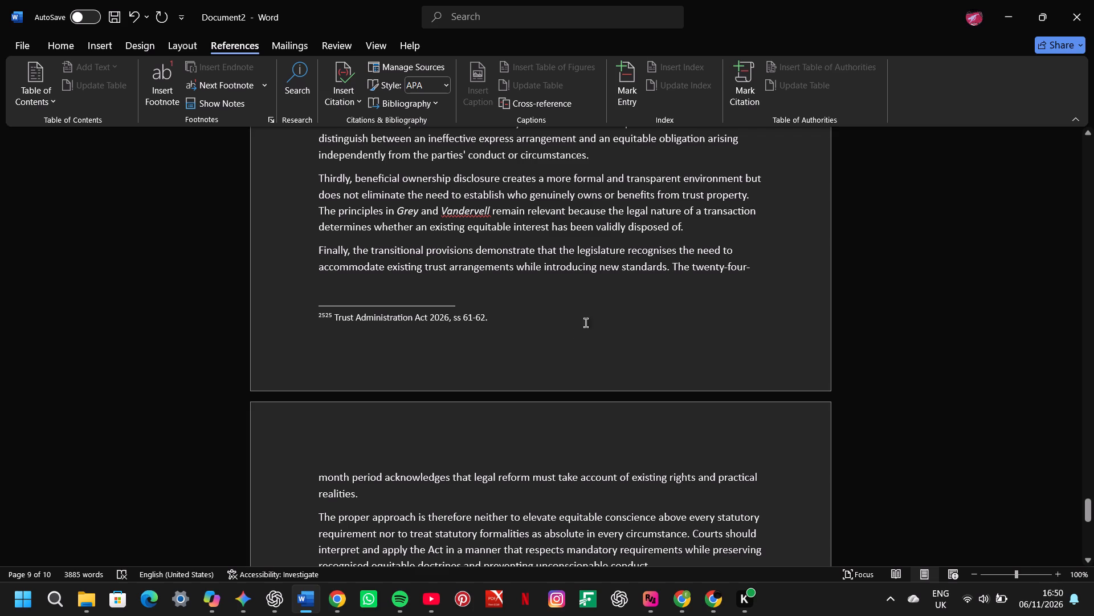
Merge the "These provisions are significant" paragraph into the preceding paragraph on trustee liability, separated by one space.
scroll(574, 317, up, 1)
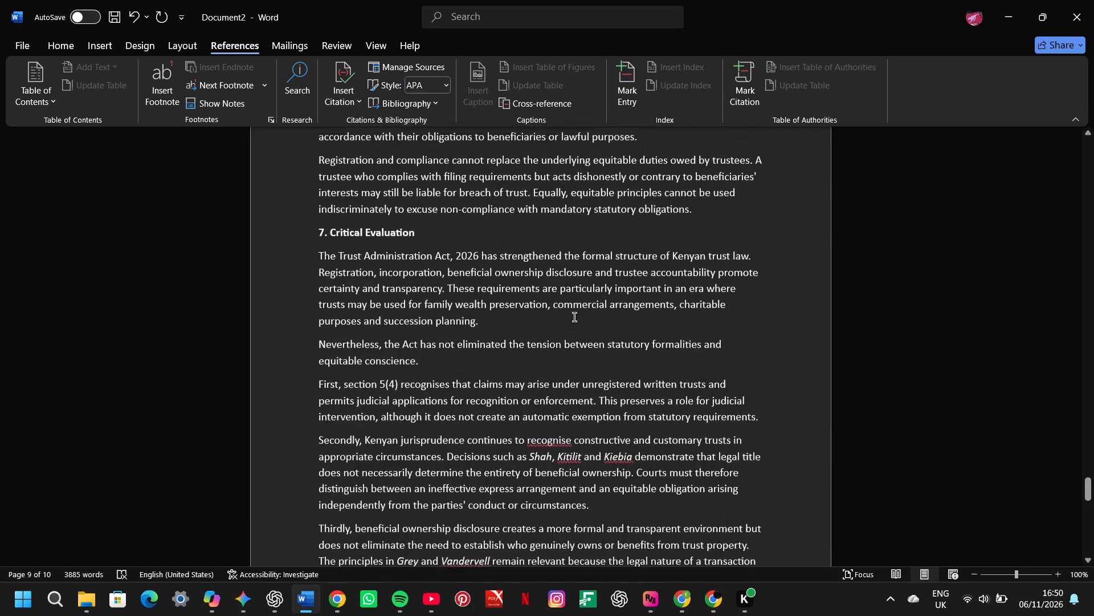
scroll(574, 317, up, 2)
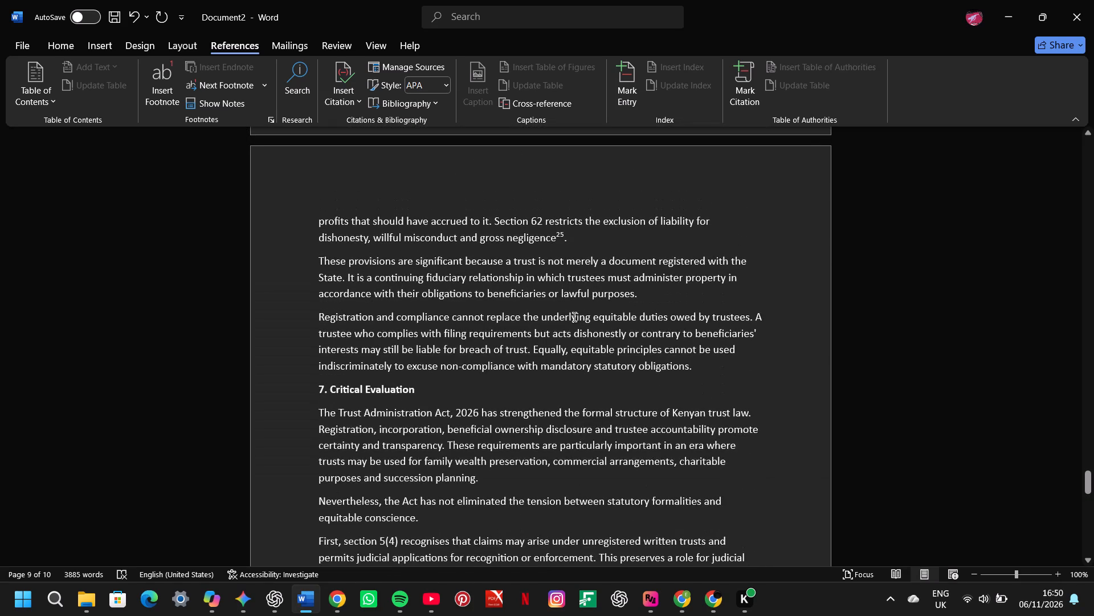
click(313, 266)
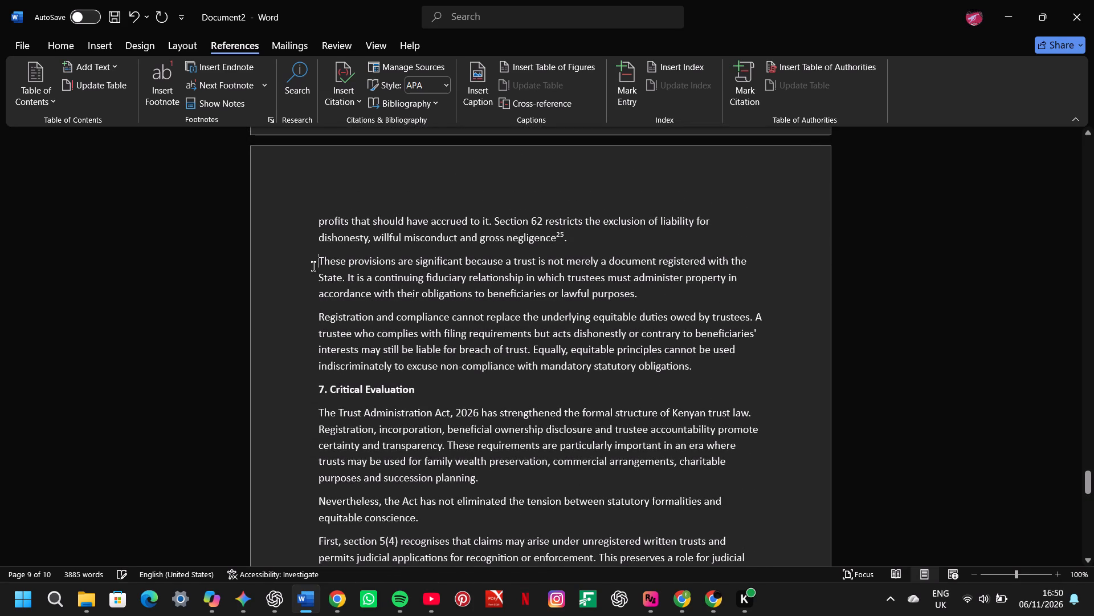
key(BackSpace)
key(space)
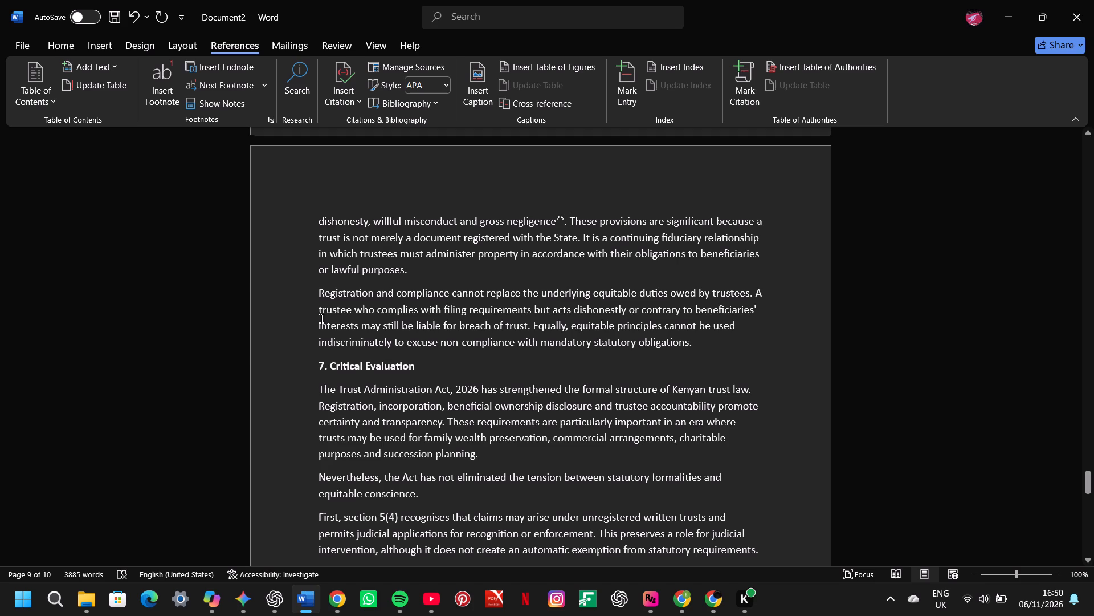
Merge the "Registration and compliance cannot replace" paragraph into the preceding trustee accountability paragraph, separated by one space.
click(316, 298)
key(BackSpace)
key(space)
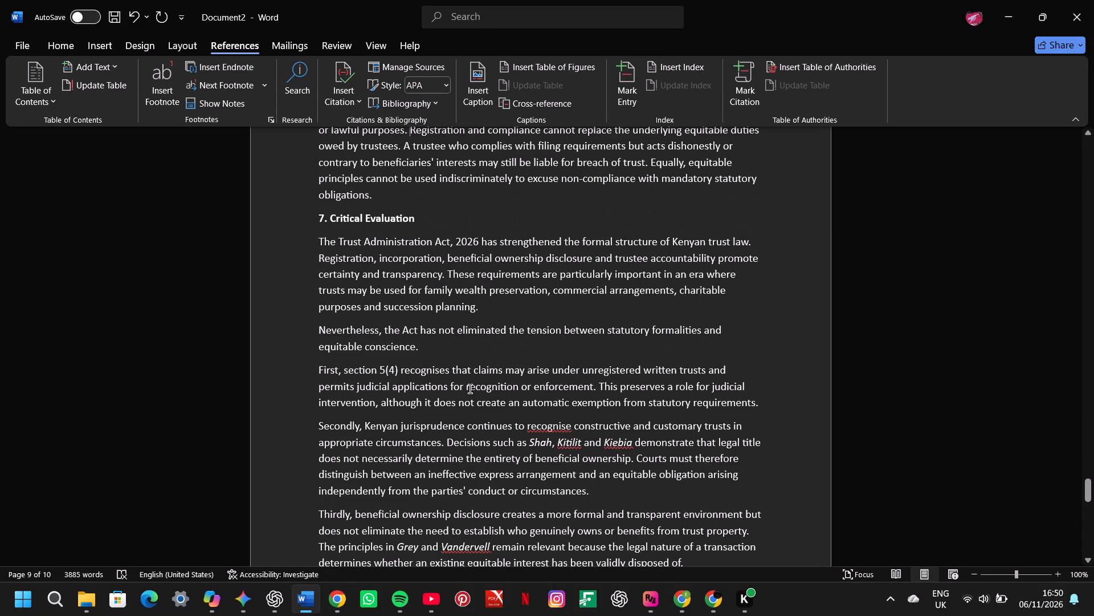
Under 7. Critical Evaluation, merge the "Nevertheless, the Act" paragraph into the opening paragraph, separated by one space.
click(316, 332)
key(BackSpace)
key(space)
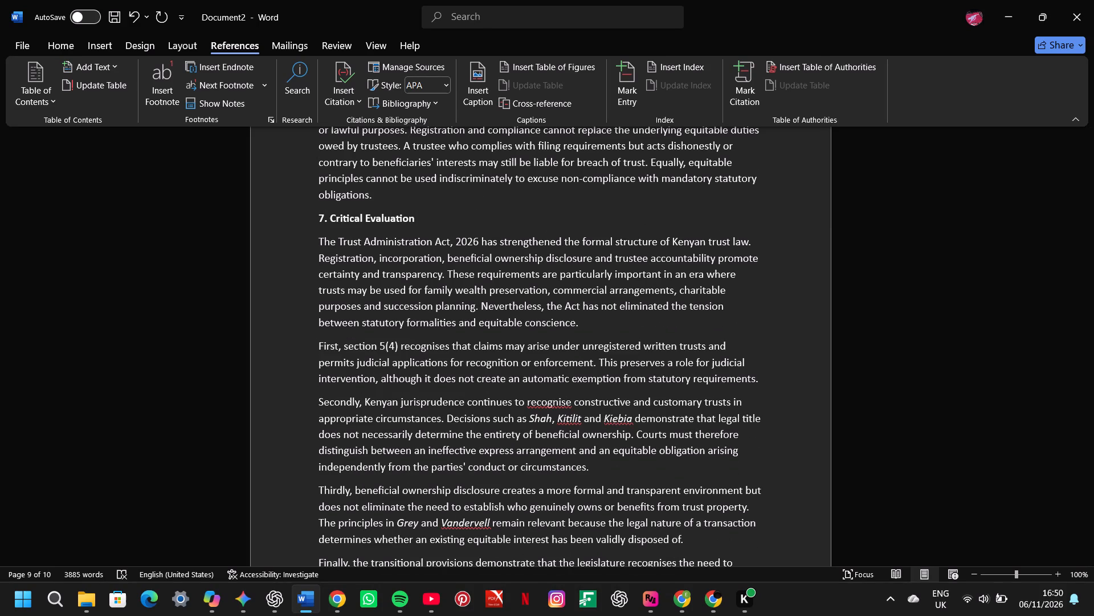
Insert a footnote after "recognition or enforcement" in the "First, section 5(4)" paragraph, citing "Trust Administration Act 2026, s 5(3).".
click(593, 366)
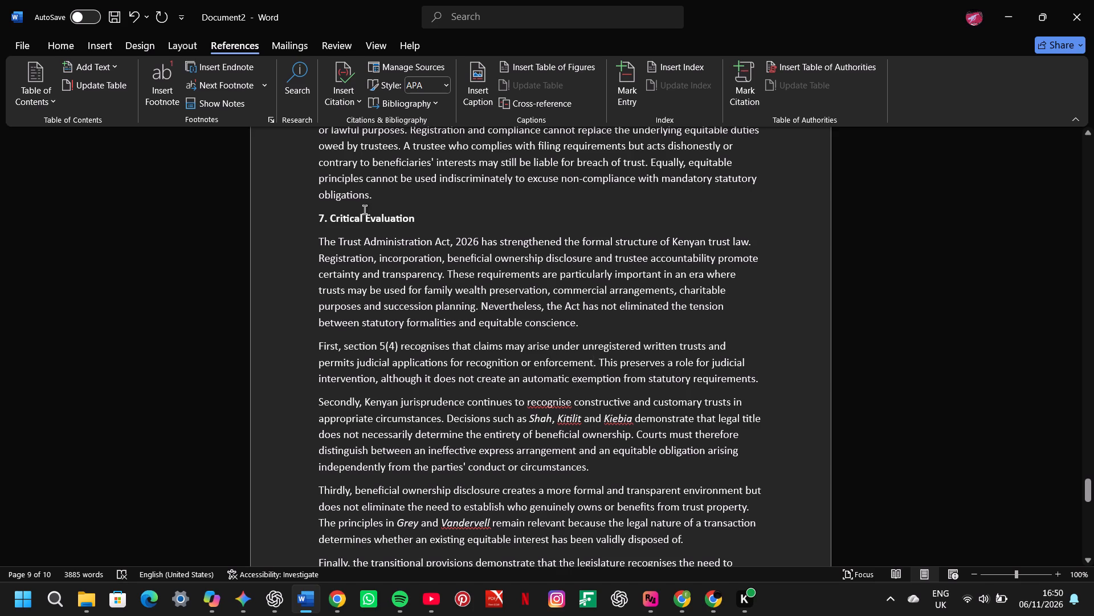
click(153, 82)
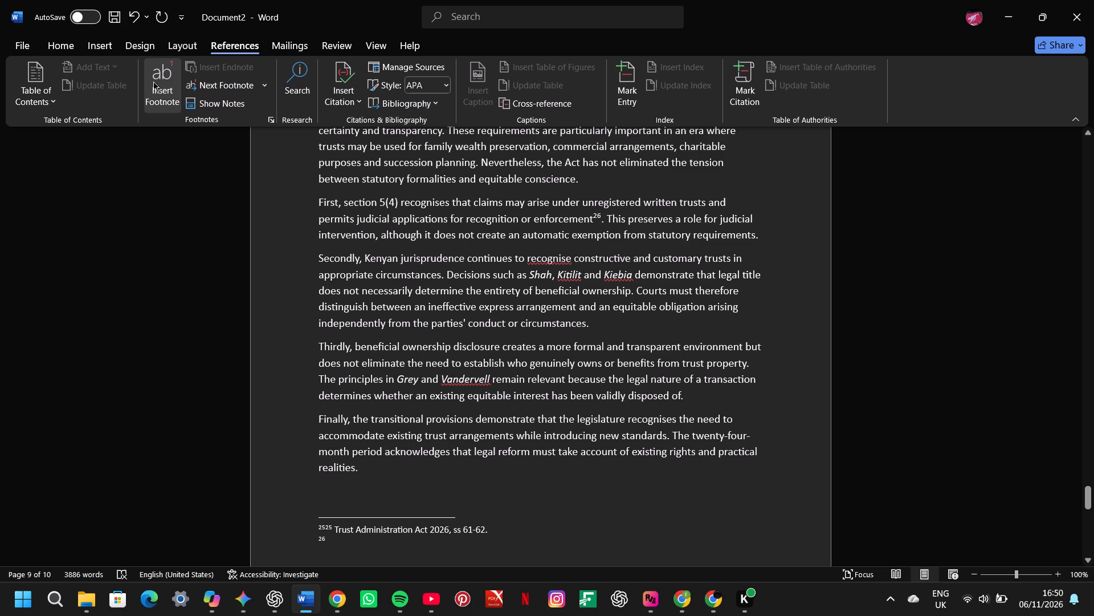
key(ctrl+v)
key(BackSpace)
key(BackSpace)
key(BackSpace)
key(BackSpace)
key(BackSpace)
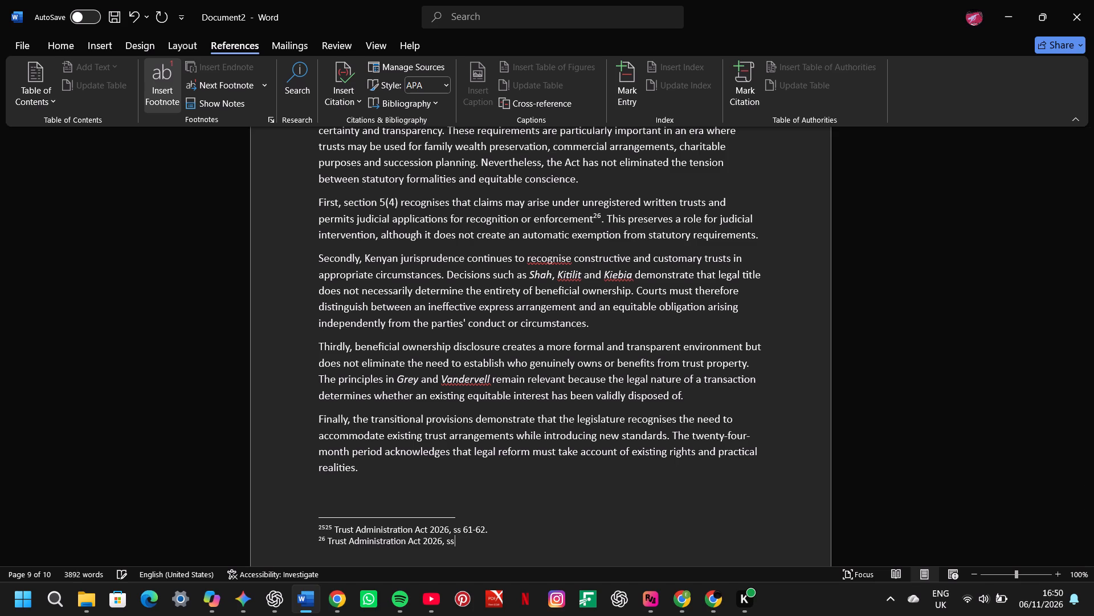
key(BackSpace)
key(space)
text(5)
key(shift+asterisk)
key(Return)
key(BackSpace)
key(BackSpace)
key(shift+parenleft)
key(3)
key(shift+parenright)
key(period)
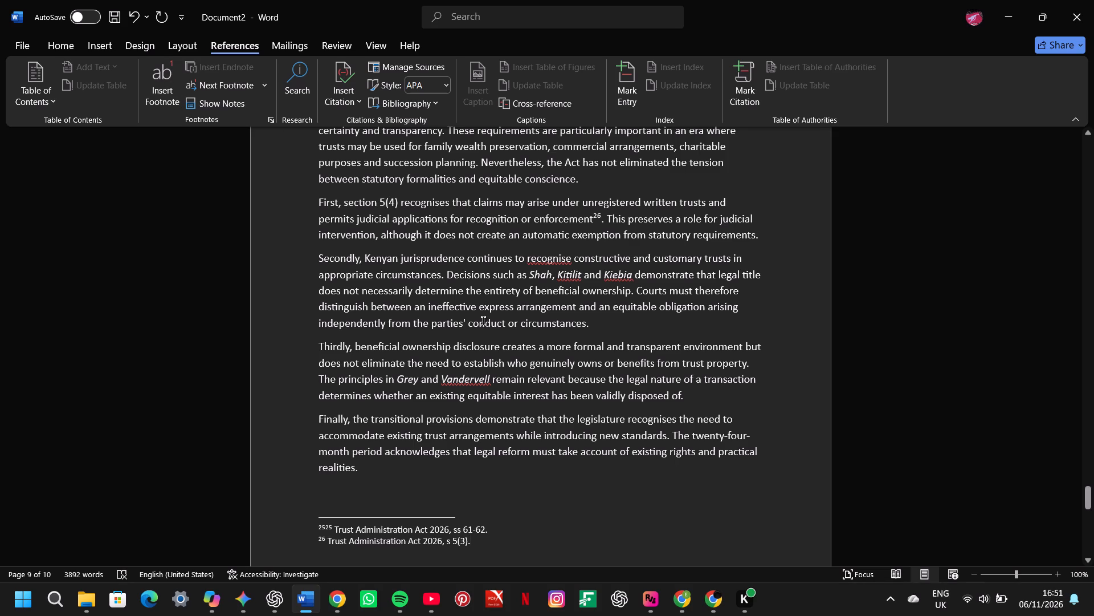
Correct the new "recognition or enforcement" footnote to cite "Trust Administration Act 2026, s 5(4).".
key(Left)
key(Left)
key(BackSpace)
key(4)
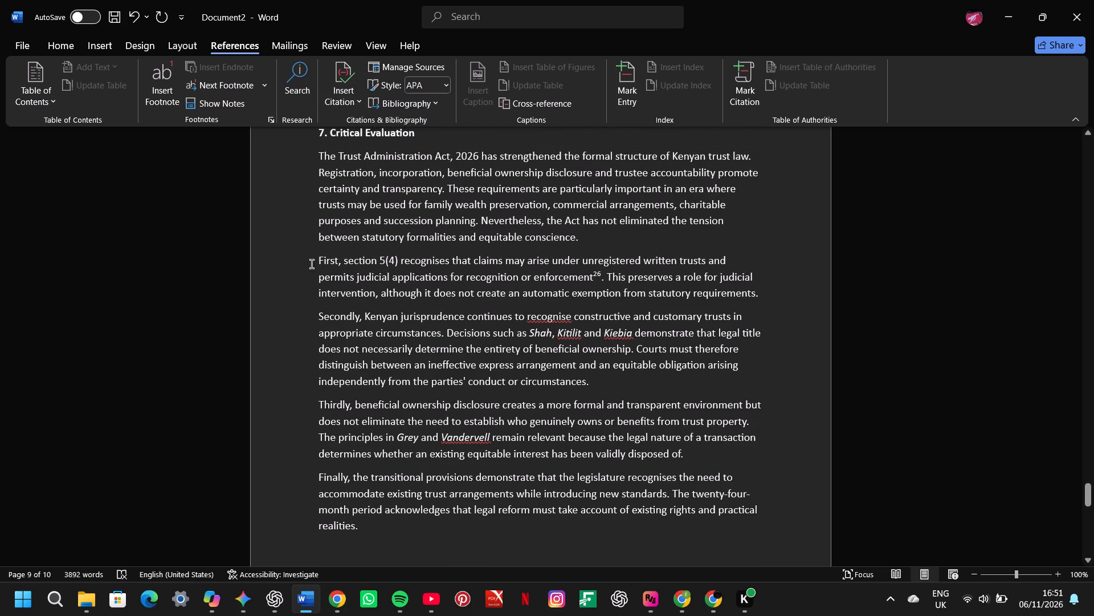
Merge the "First, section 5(4)" and "Secondly, Kenyan jurisprudence" paragraphs into the opening paragraph of 7. Critical Evaluation, with one space at each join.
click(310, 262)
key(BackSpace)
key(space)
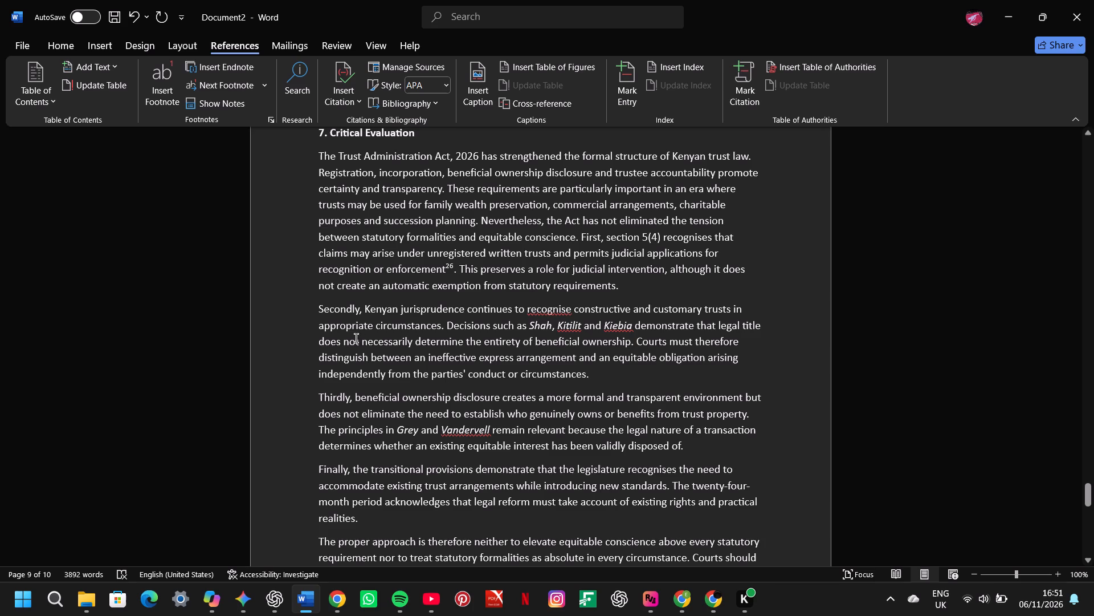
click(319, 307)
key(BackSpace)
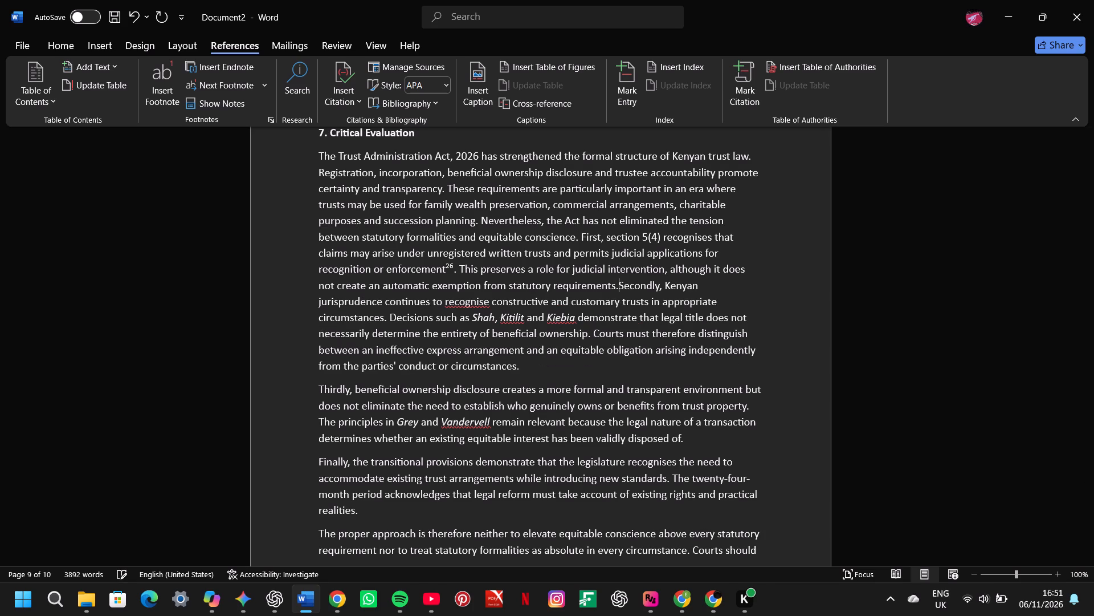
key(space)
Correct the spelling of "recognise" to "recognize" in the "Secondly, Kenyan jurisprudence" sentence.
click(464, 306)
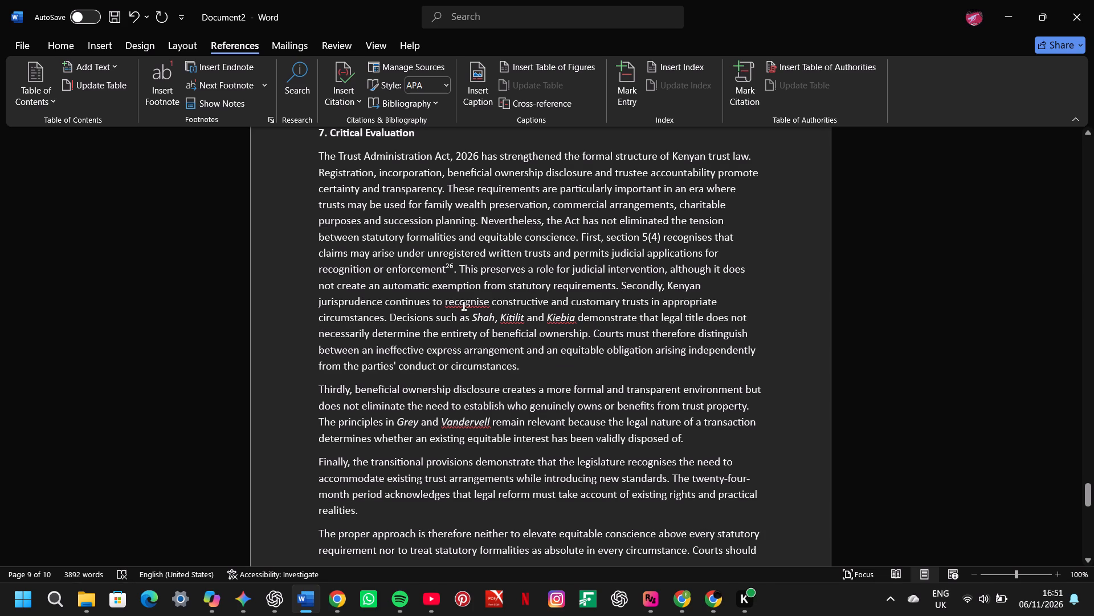
right_click(464, 306)
drag(464, 306, 476, 307)
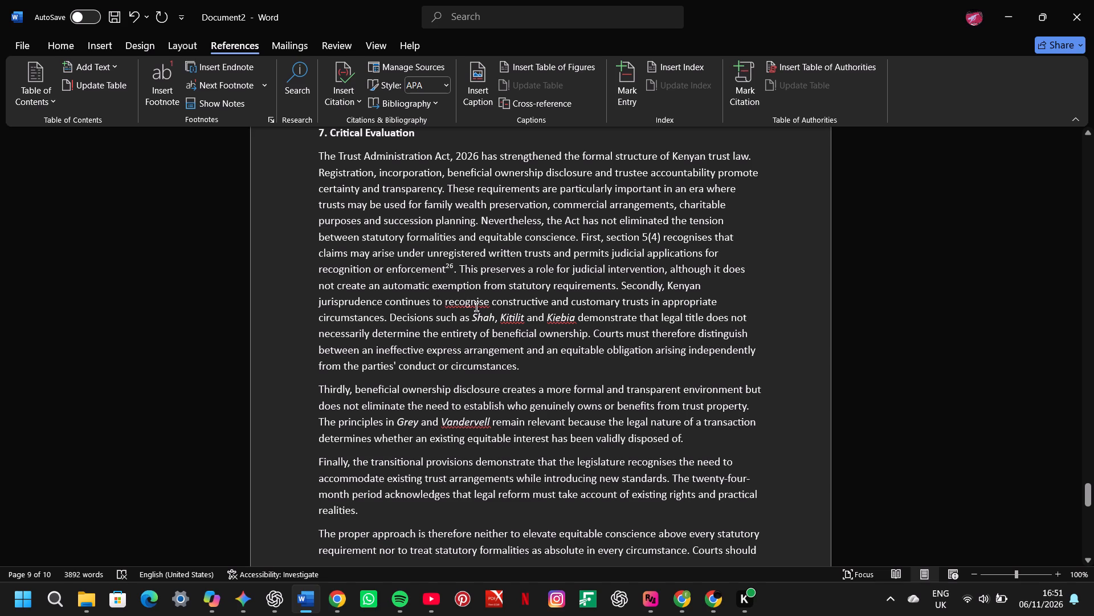
click(476, 307)
right_click(476, 307)
click(372, 263)
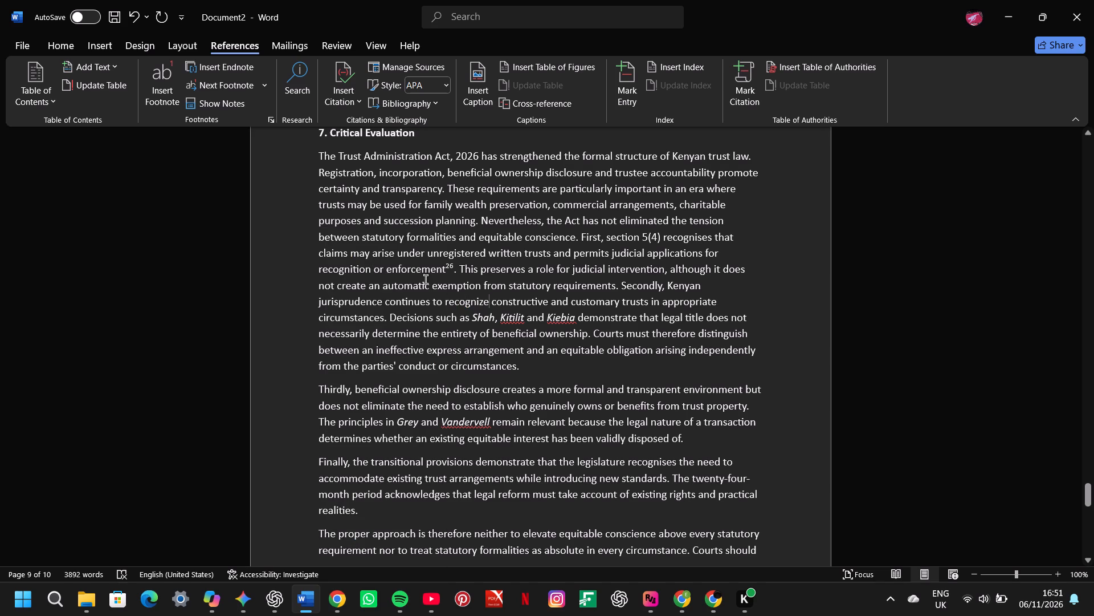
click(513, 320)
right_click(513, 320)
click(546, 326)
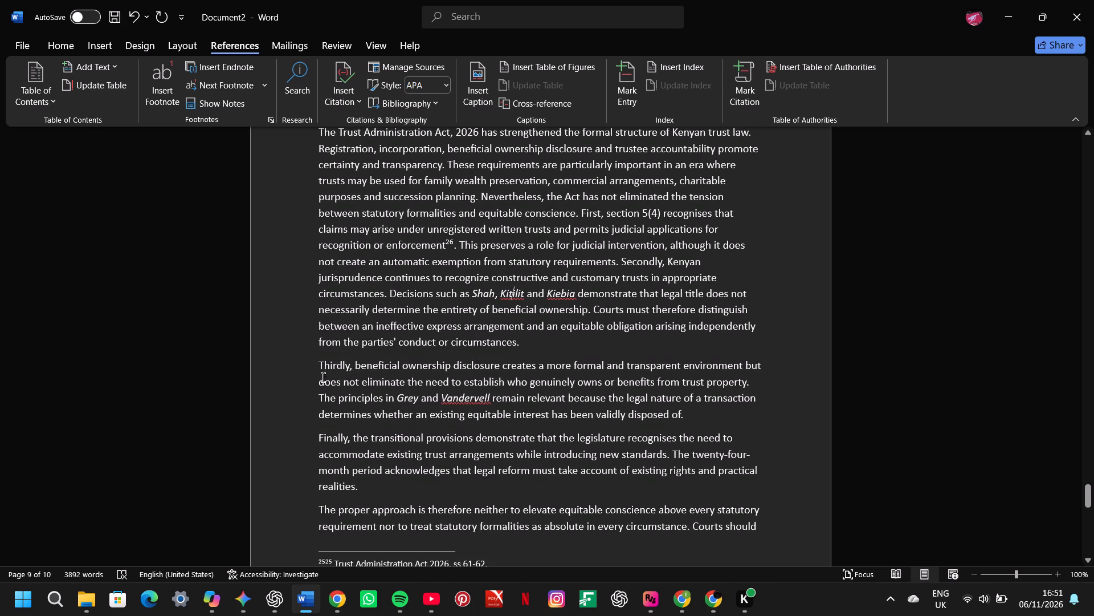
Merge the "Thirdly", "Finally" and "The proper approach" paragraphs into the Critical Evaluation paragraph, with one space at each join.
click(319, 370)
key(BackSpace)
key(space)
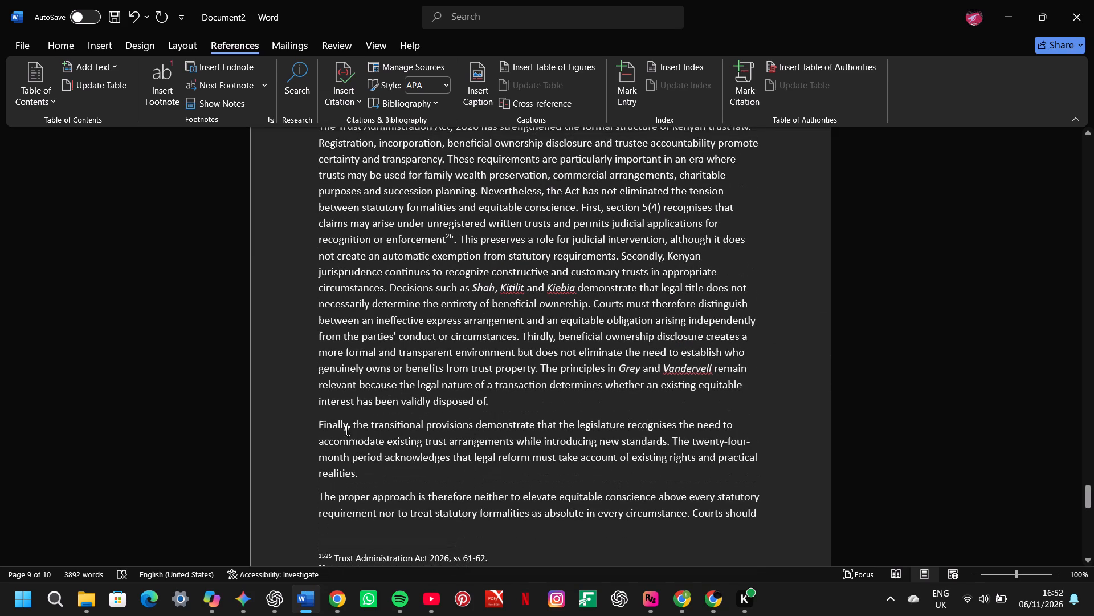
click(312, 429)
key(BackSpace)
key(space)
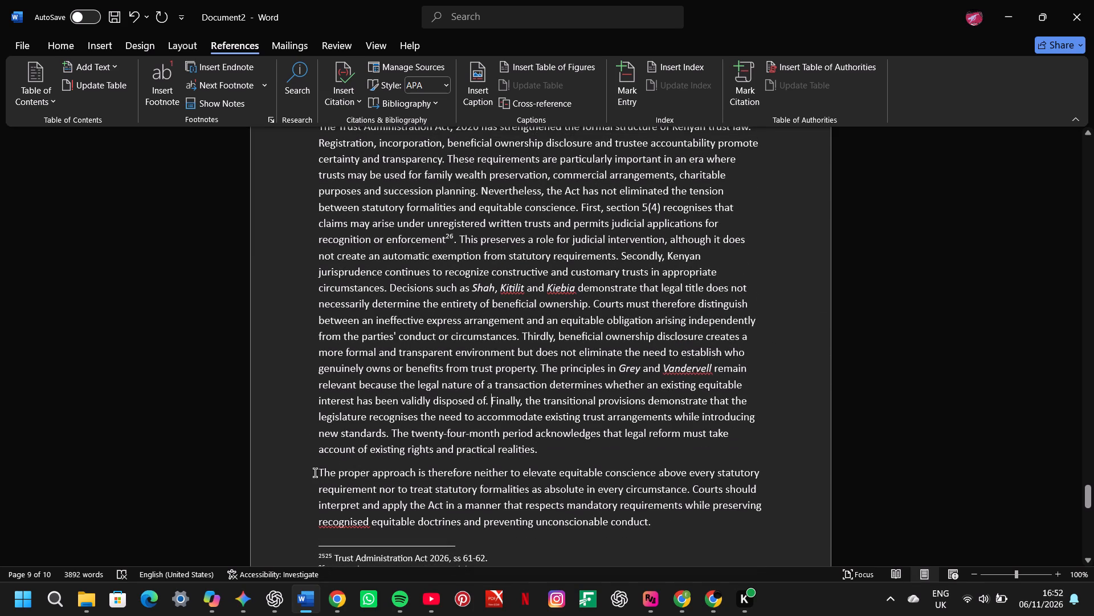
click(315, 473)
key(BackSpace)
key(space)
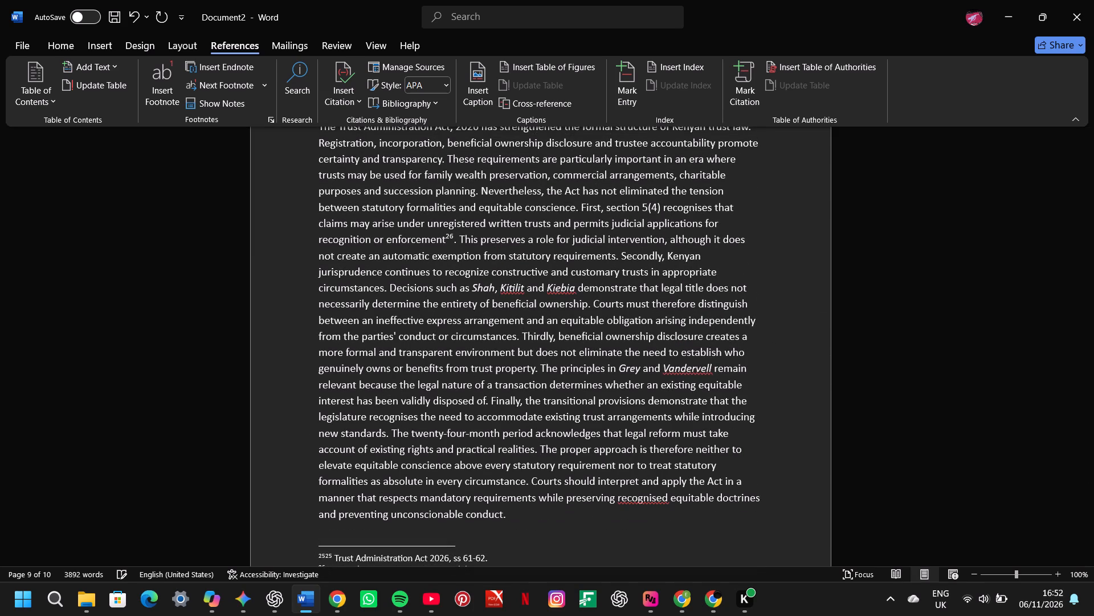
Correct the spelling of "recognised" to "recognized" before "equitable doctrines" at the end of 7. Critical Evaluation.
click(629, 502)
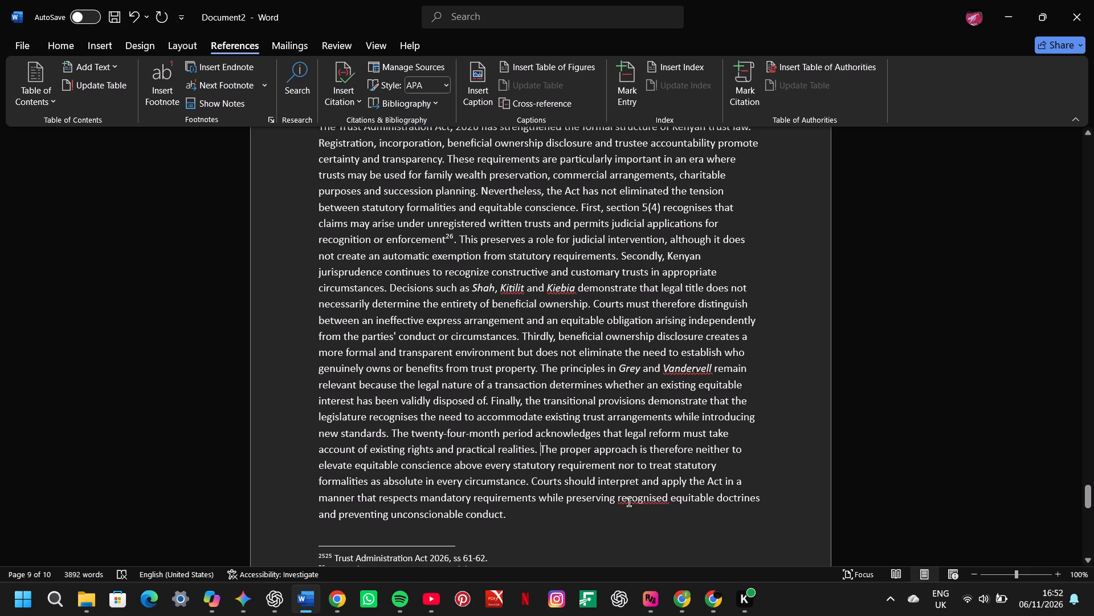
right_click(629, 502)
click(599, 202)
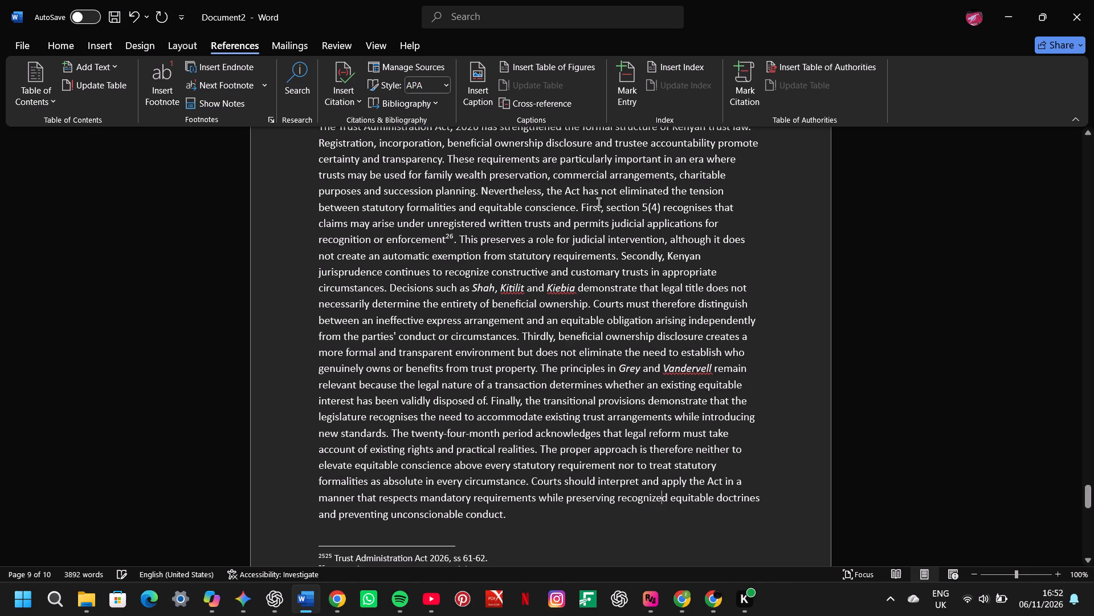
In the Conclusion, merge the "Ultimately, the Act" paragraph into the preceding Trust Administration Act paragraph, separated by one space.
scroll(511, 382, down, 1)
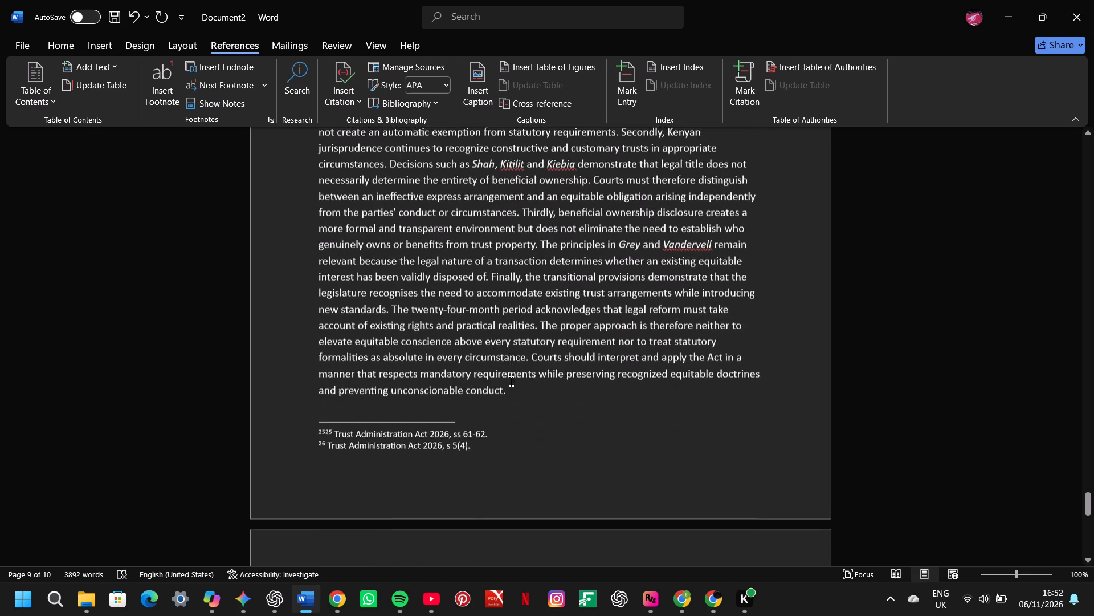
scroll(511, 382, down, 1)
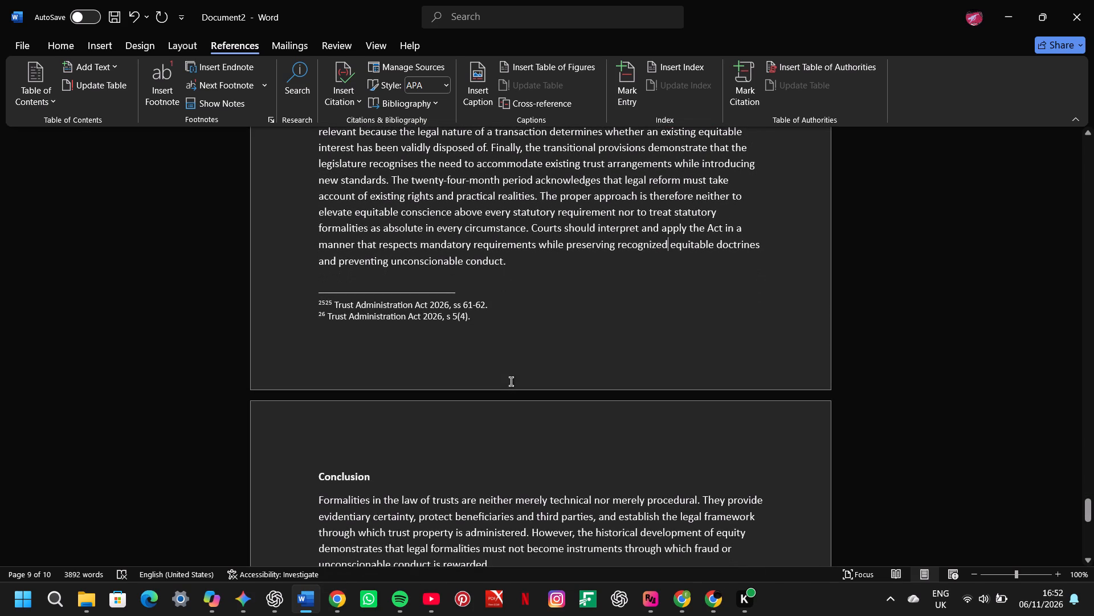
scroll(511, 382, down, 3)
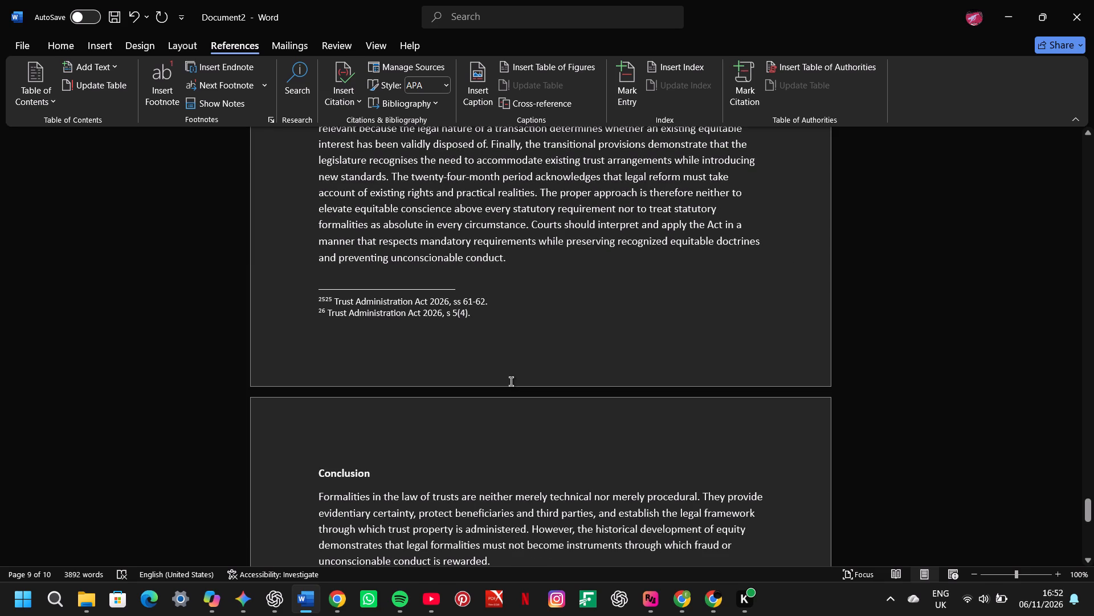
scroll(511, 382, down, 1)
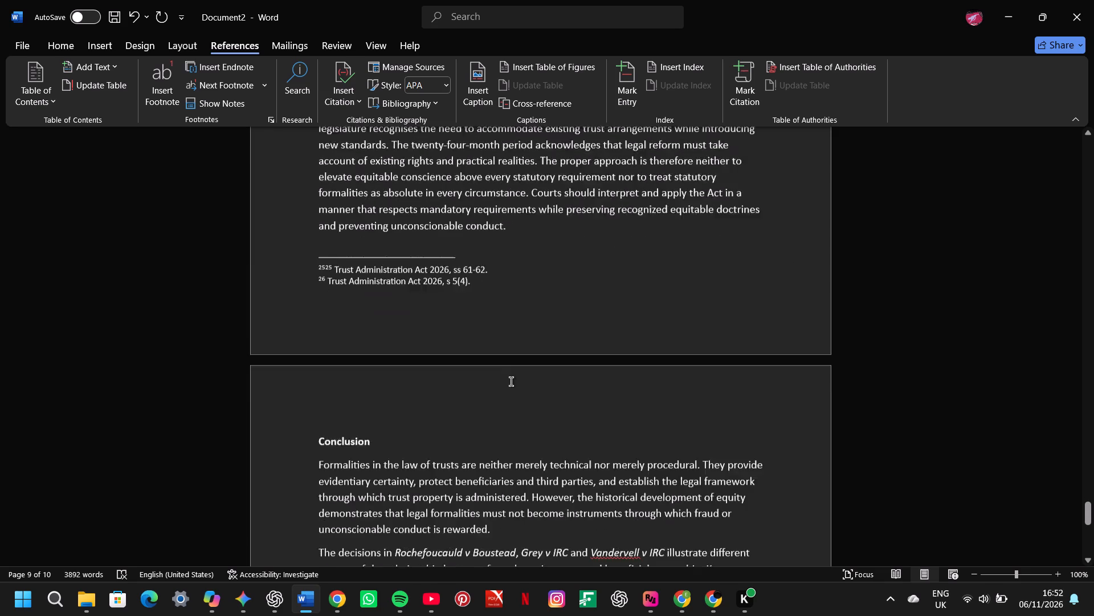
scroll(511, 382, down, 1)
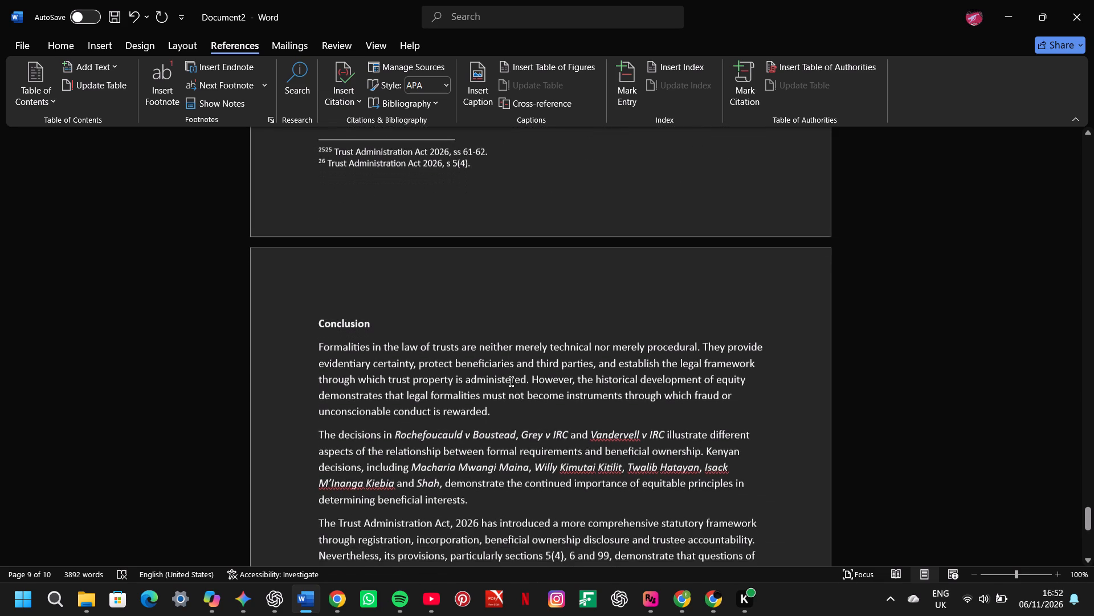
scroll(511, 382, down, 2)
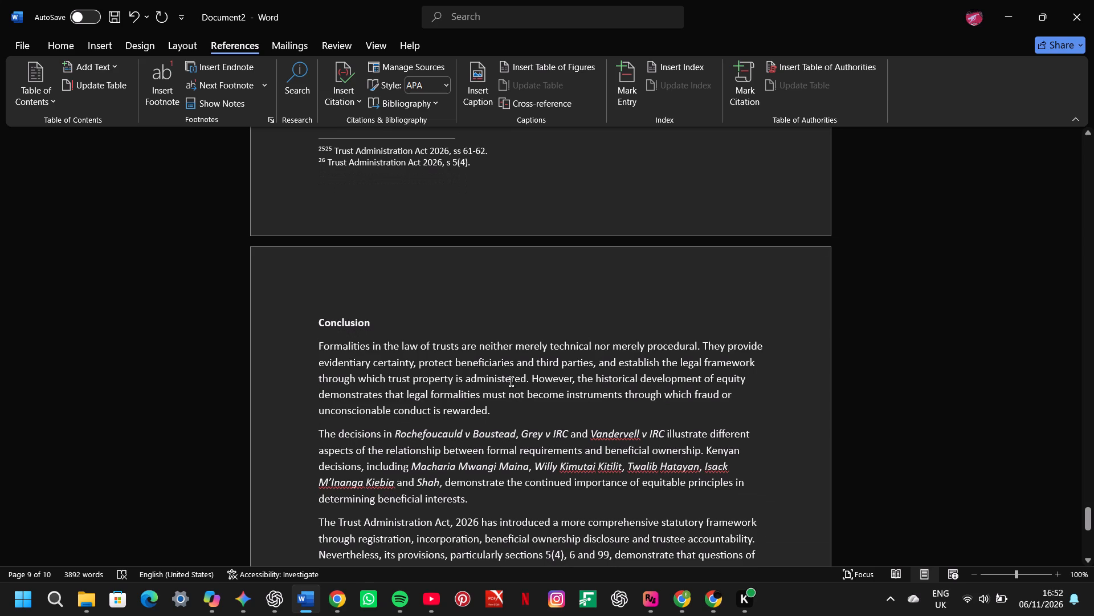
scroll(511, 382, down, 1)
scroll(558, 452, down, 1)
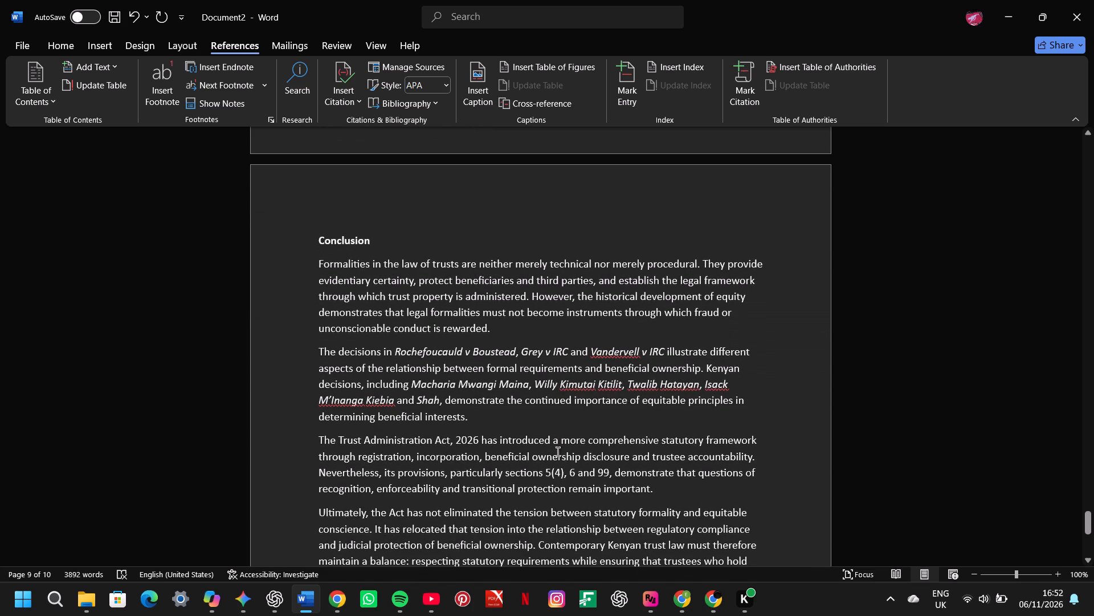
scroll(558, 452, down, 3)
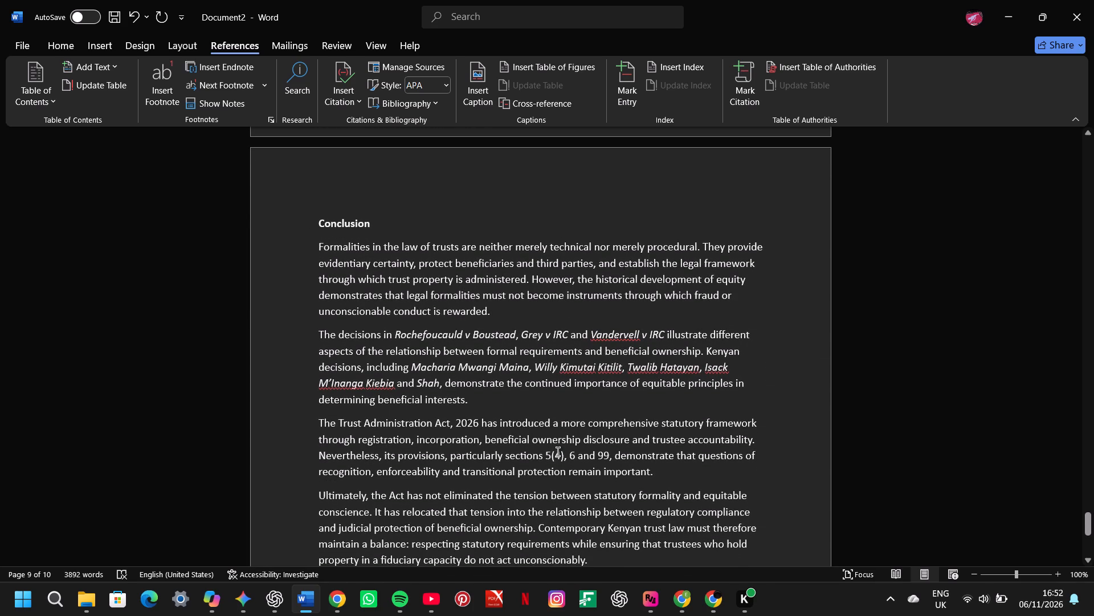
scroll(558, 452, down, 1)
click(558, 452)
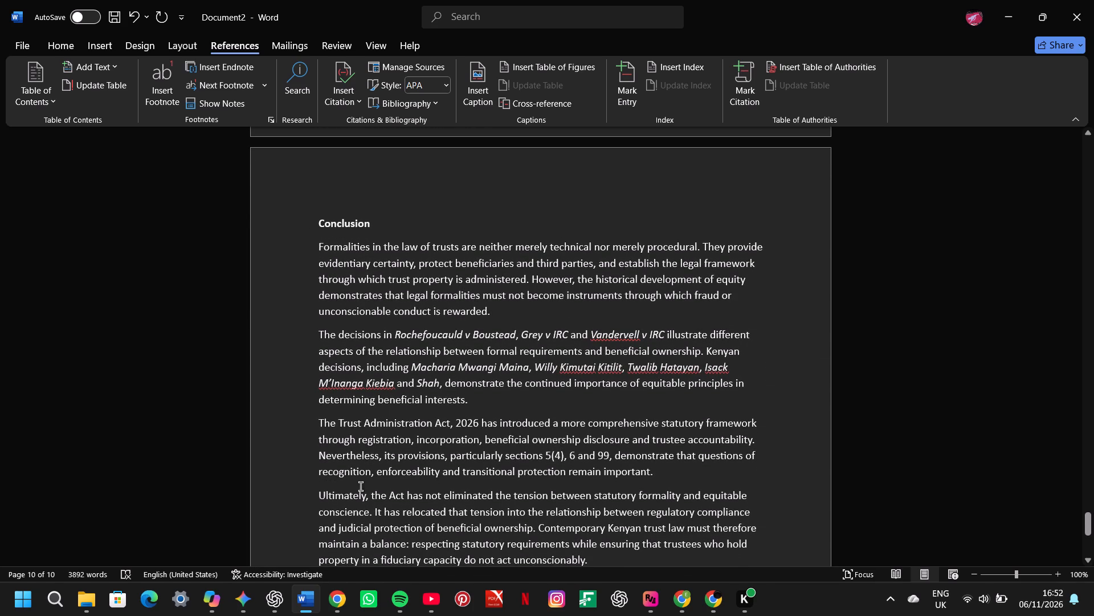
click(320, 495)
key(BackSpace)
key(space)
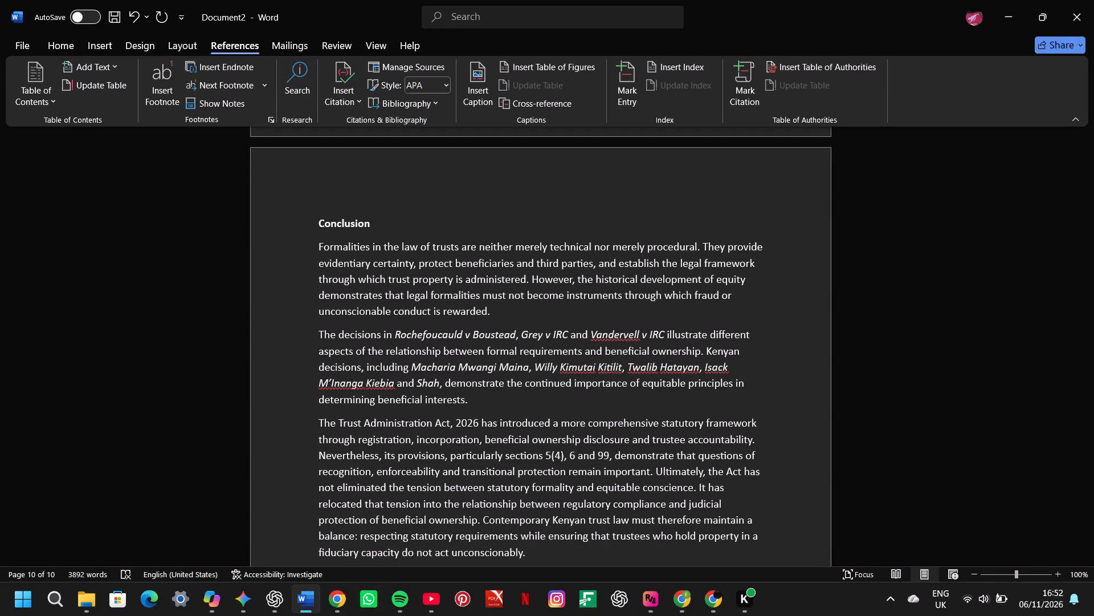
Delete the horizontal line below the last paragraph of the Conclusion.
scroll(320, 495, down, 1)
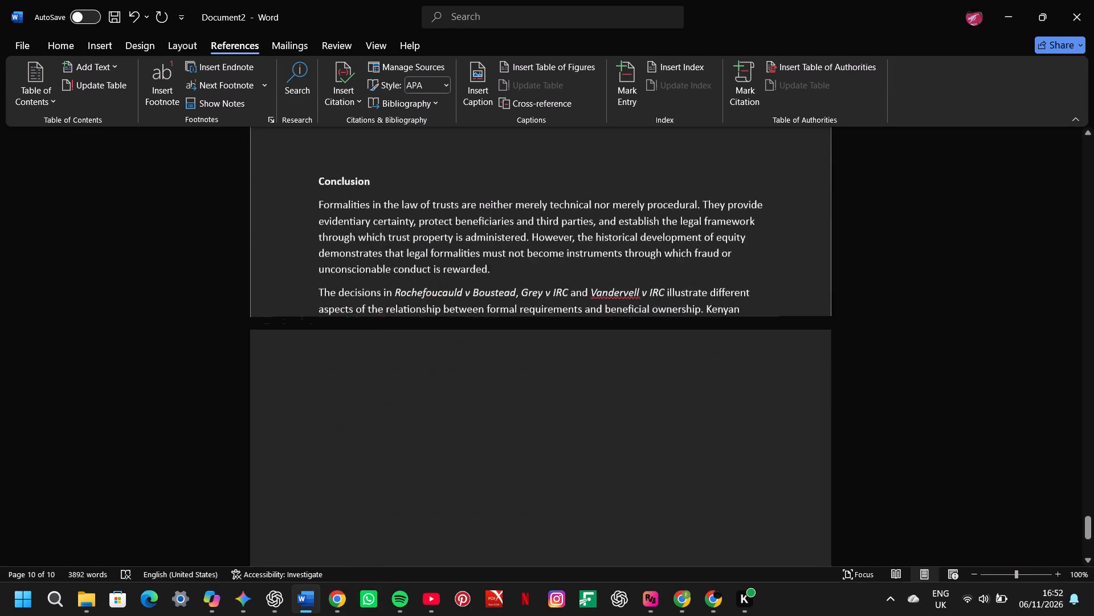
scroll(320, 495, down, 1)
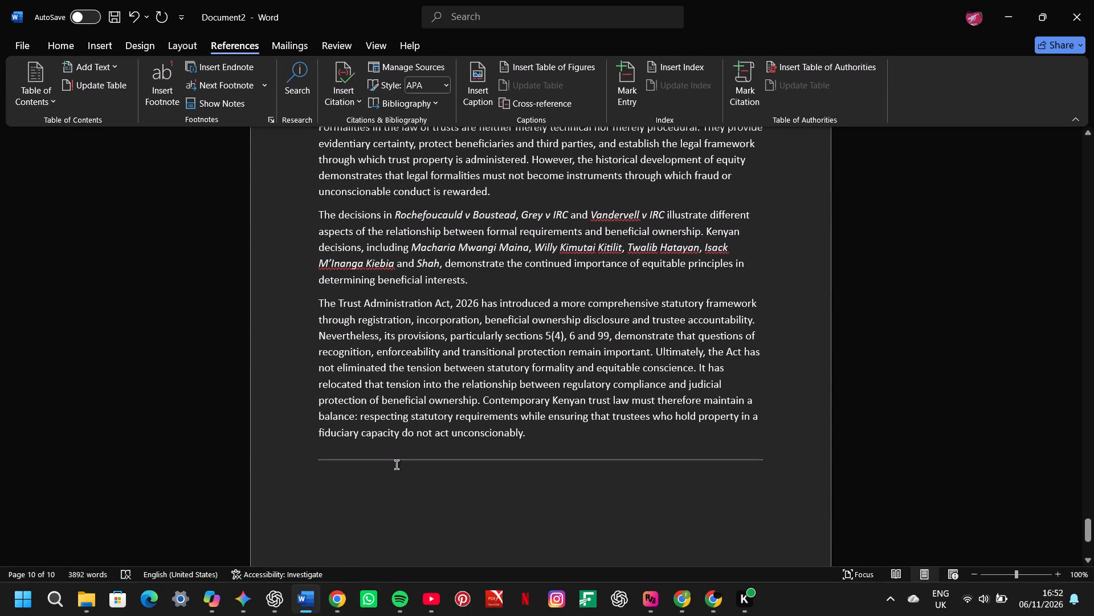
click(397, 462)
key(Delete)
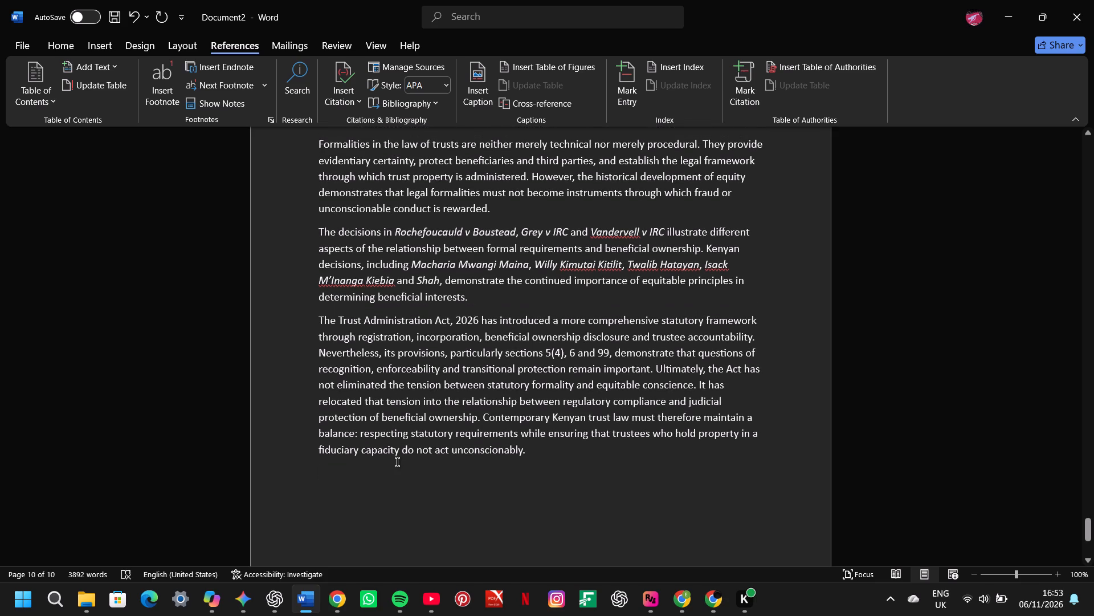
Return to the beginning of the essay and open the document's file management view.
scroll(397, 462, up, 1)
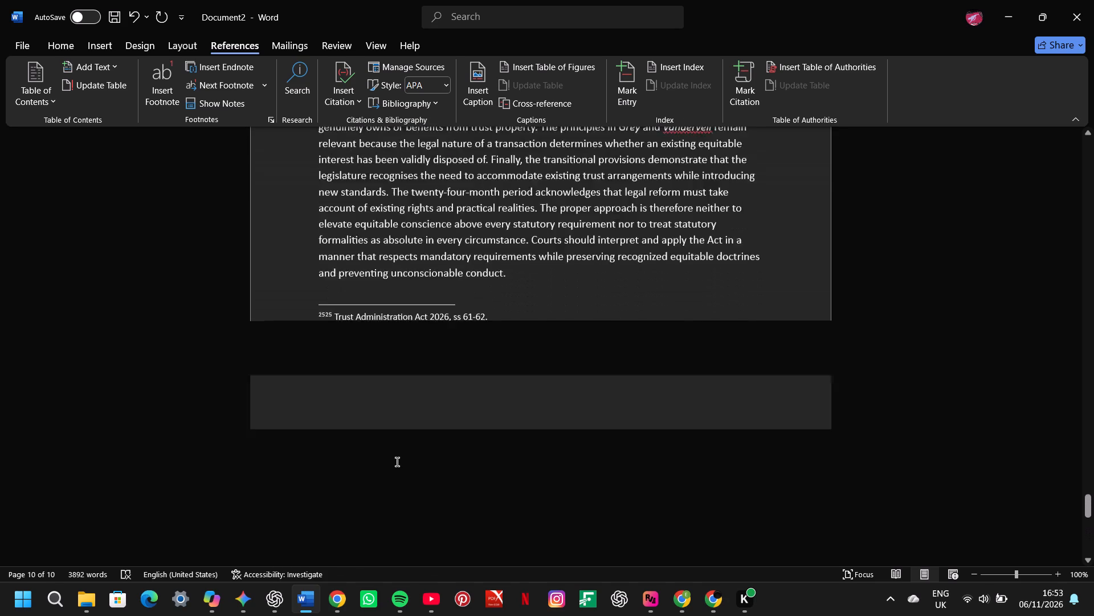
scroll(397, 462, up, 2)
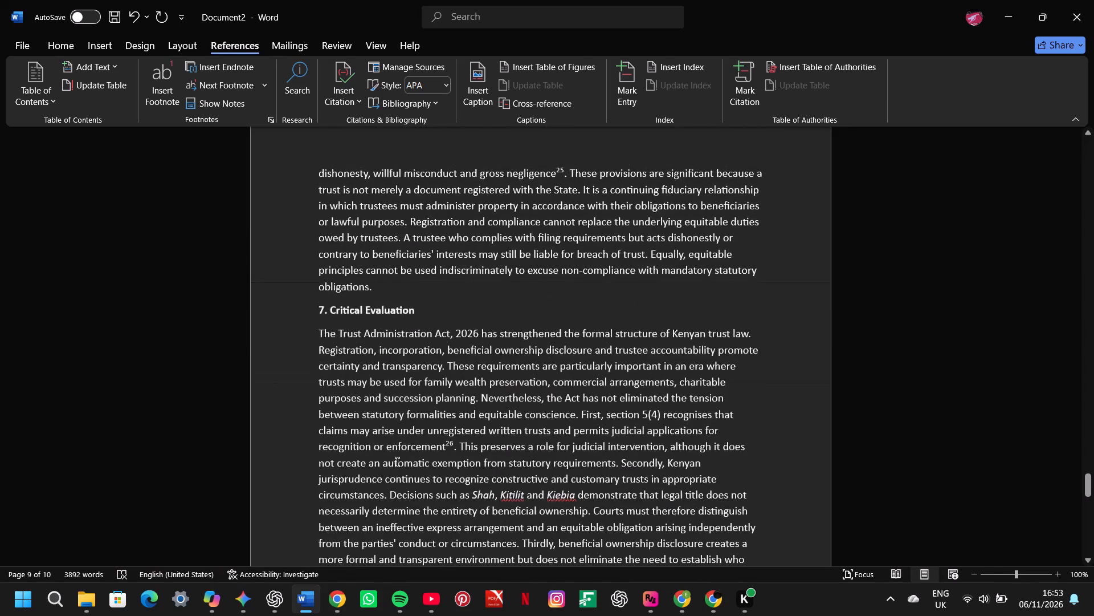
scroll(397, 462, up, 2)
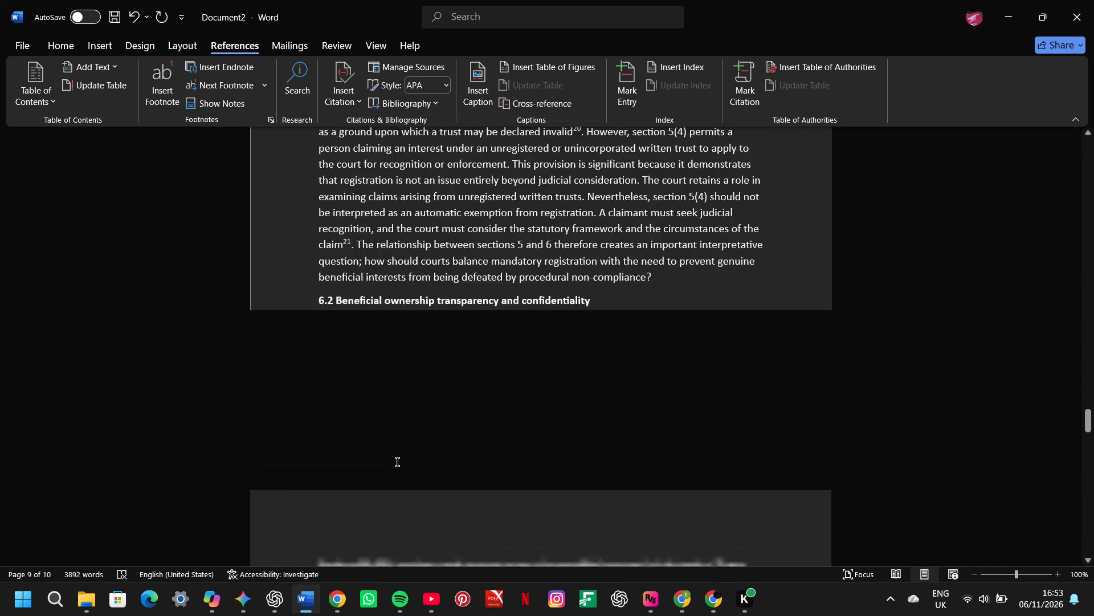
scroll(397, 462, up, 13)
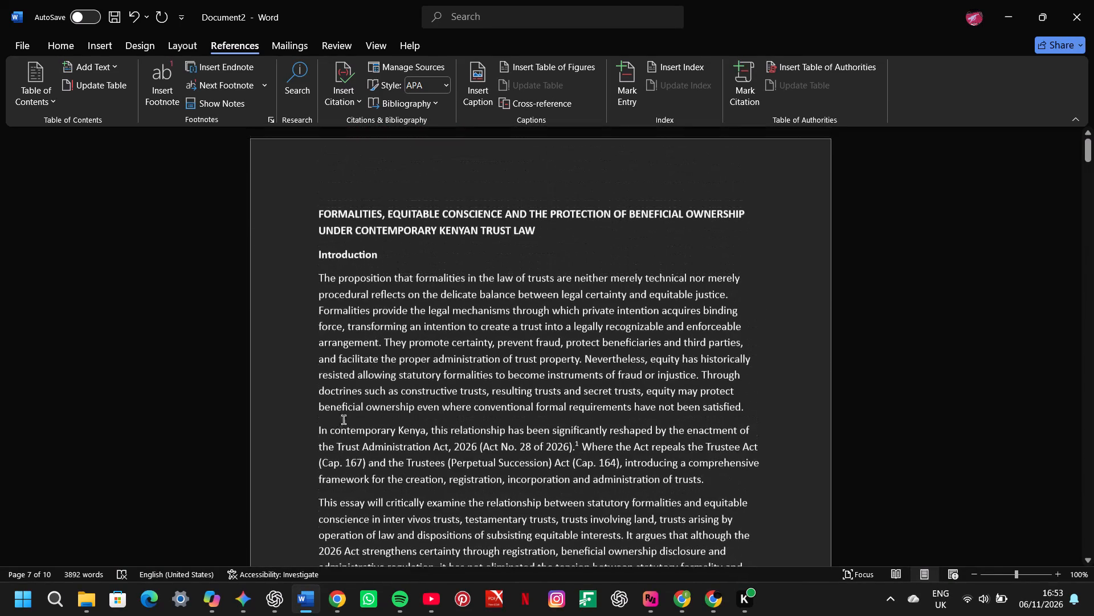
click(27, 51)
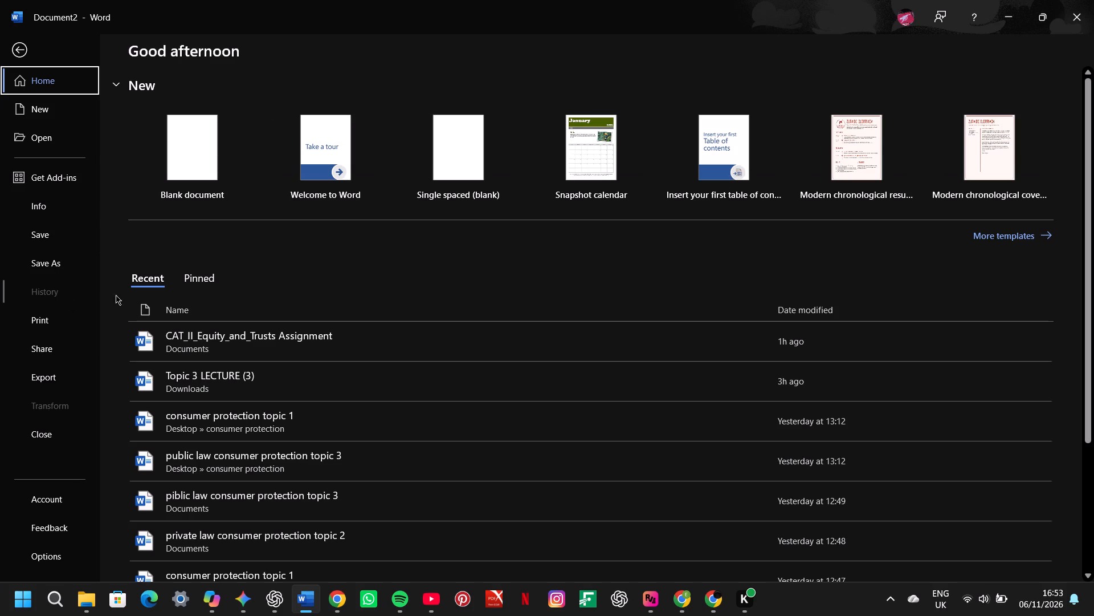
Switch from Word to the Trust Administration Act page in the Chrome browser.
click(305, 615)
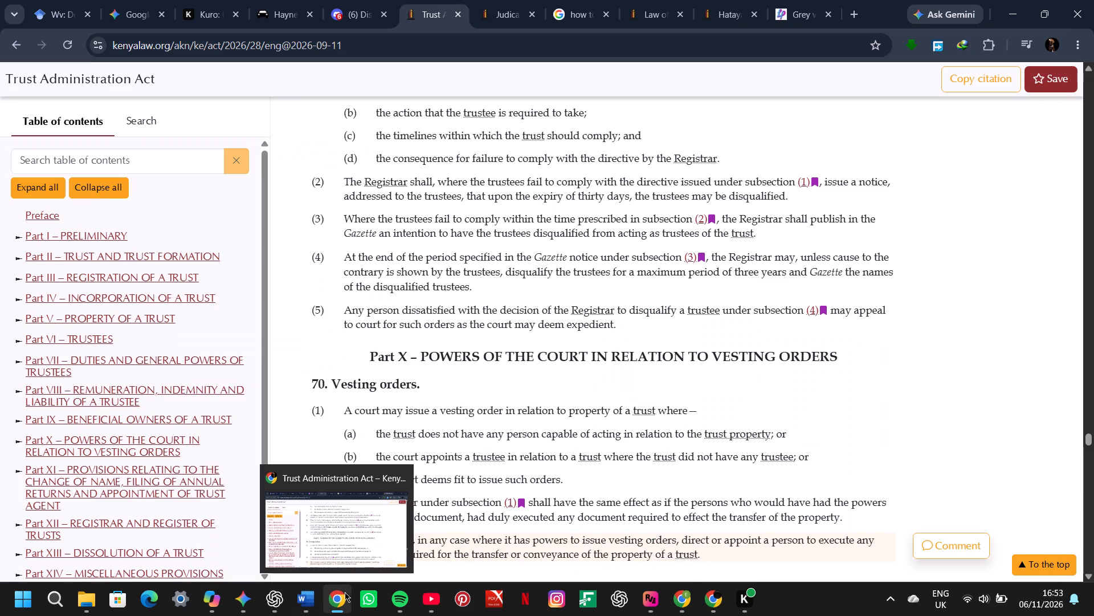
Switch from the Chrome browser back to the essay in Word.
click(312, 601)
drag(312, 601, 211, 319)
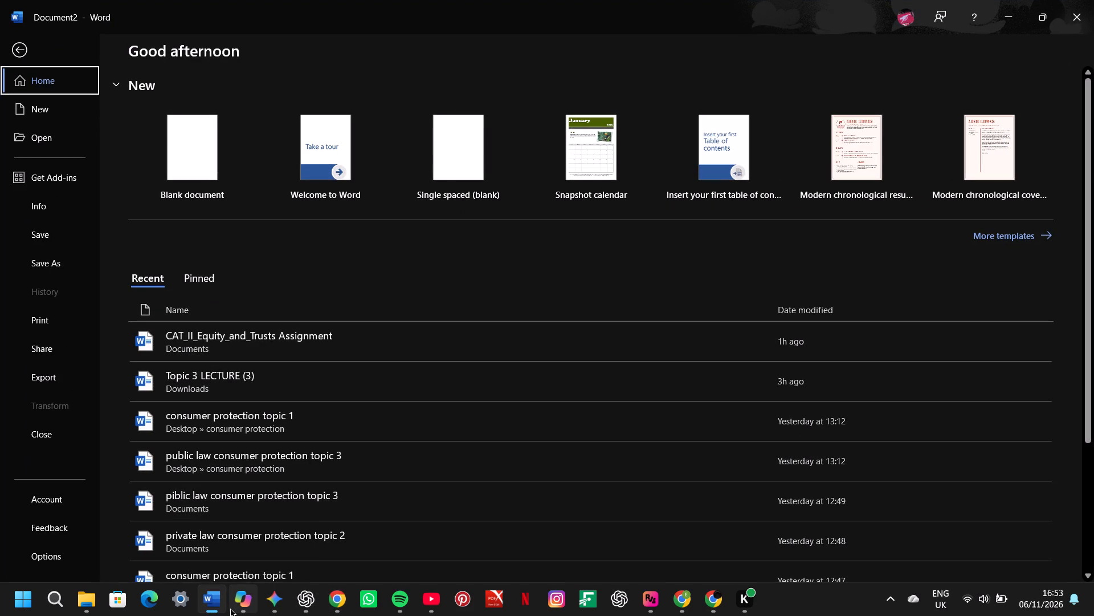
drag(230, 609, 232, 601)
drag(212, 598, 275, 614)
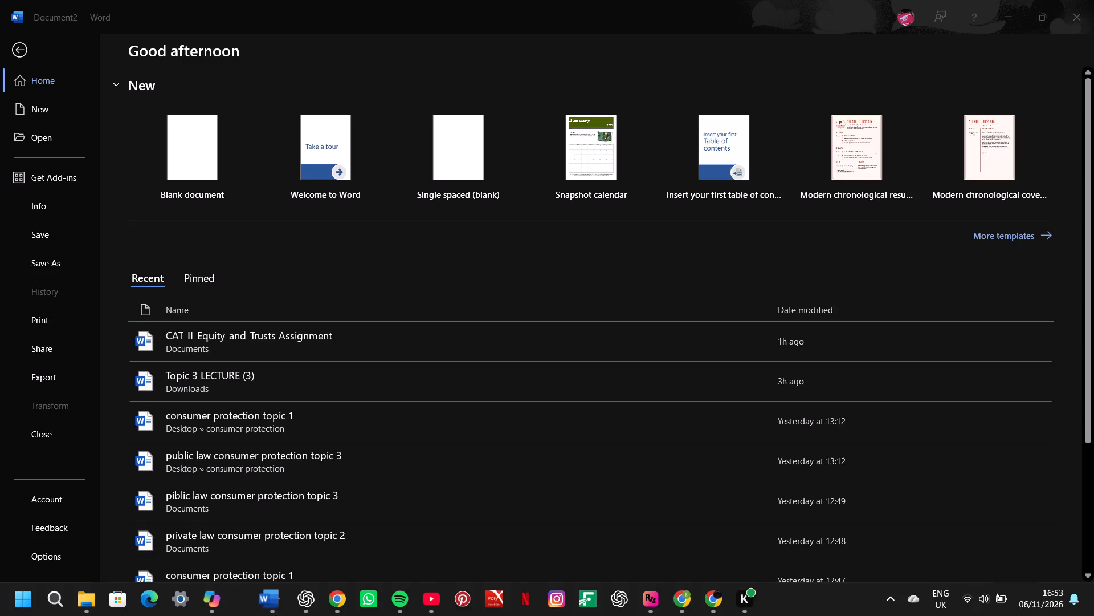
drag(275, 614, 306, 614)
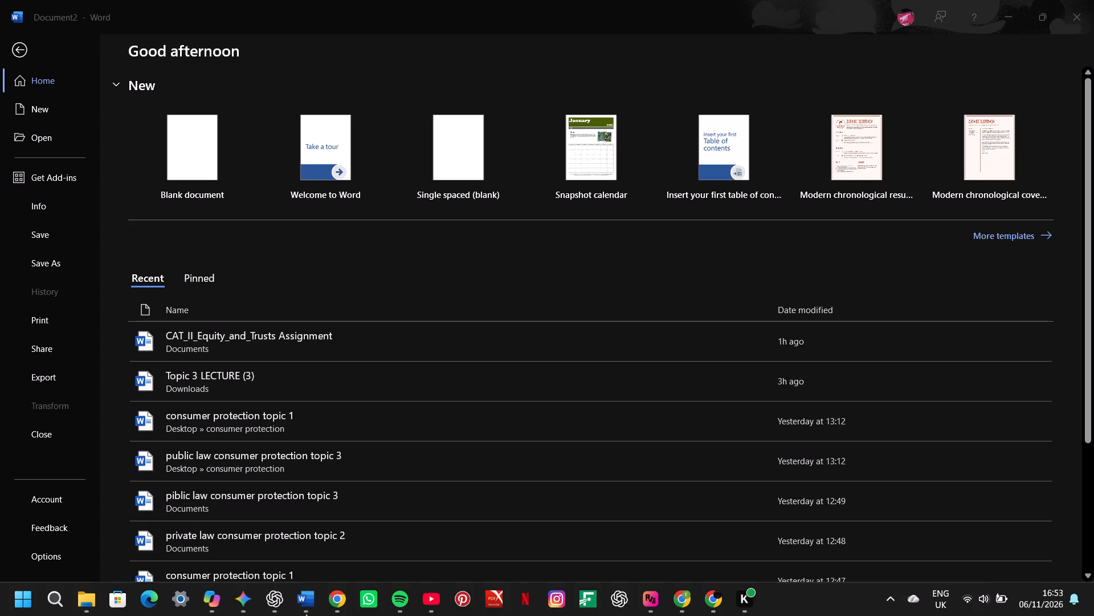
Save the essay as a Word document named "eddy cat 2 equity" in the Documents folder.
click(52, 264)
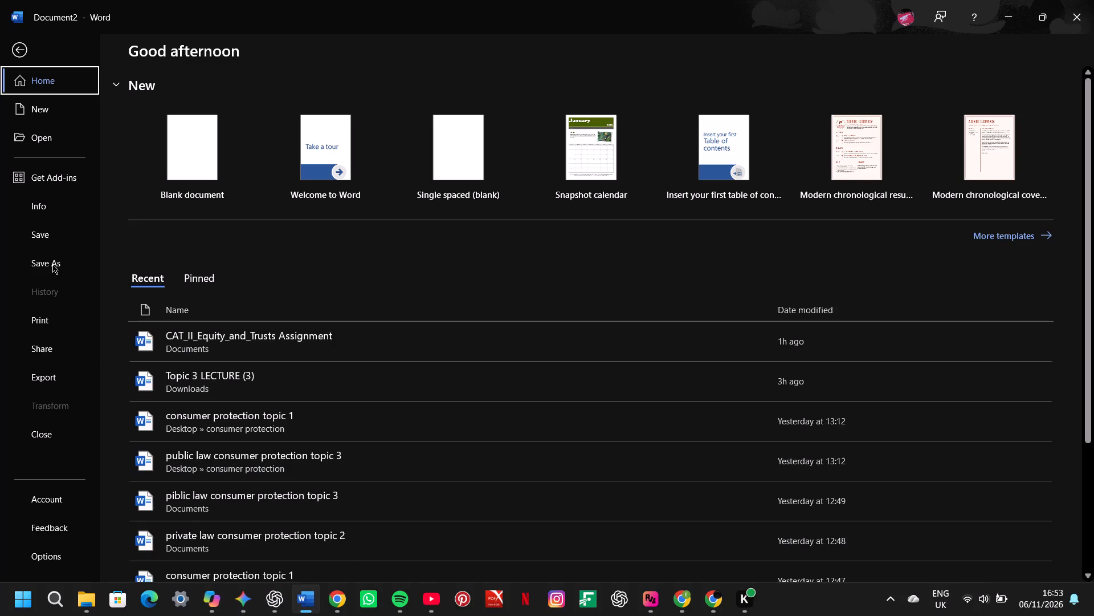
click(52, 264)
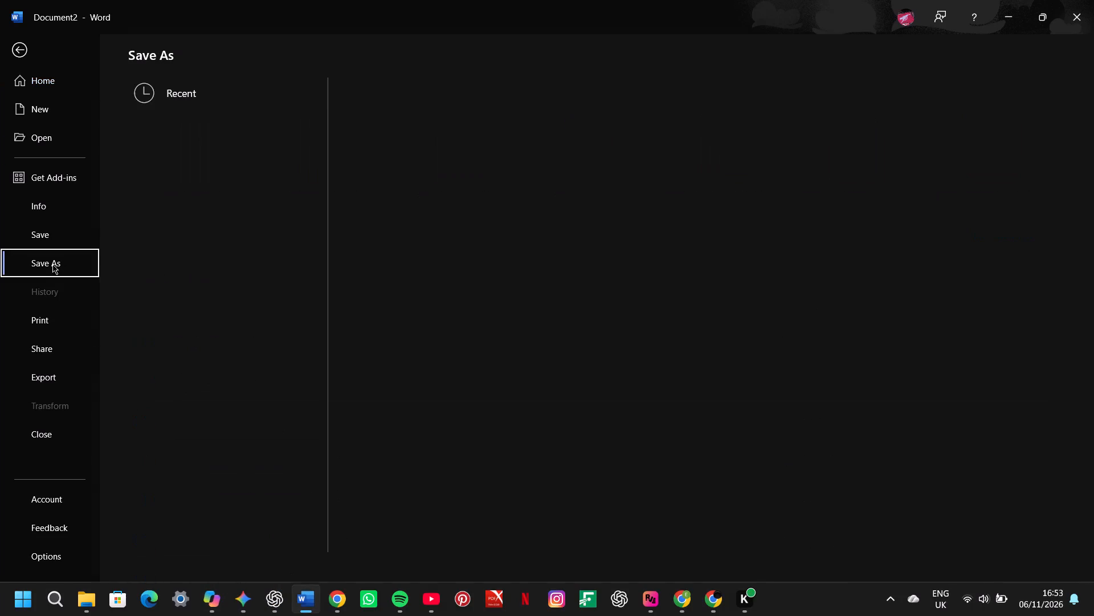
click(422, 164)
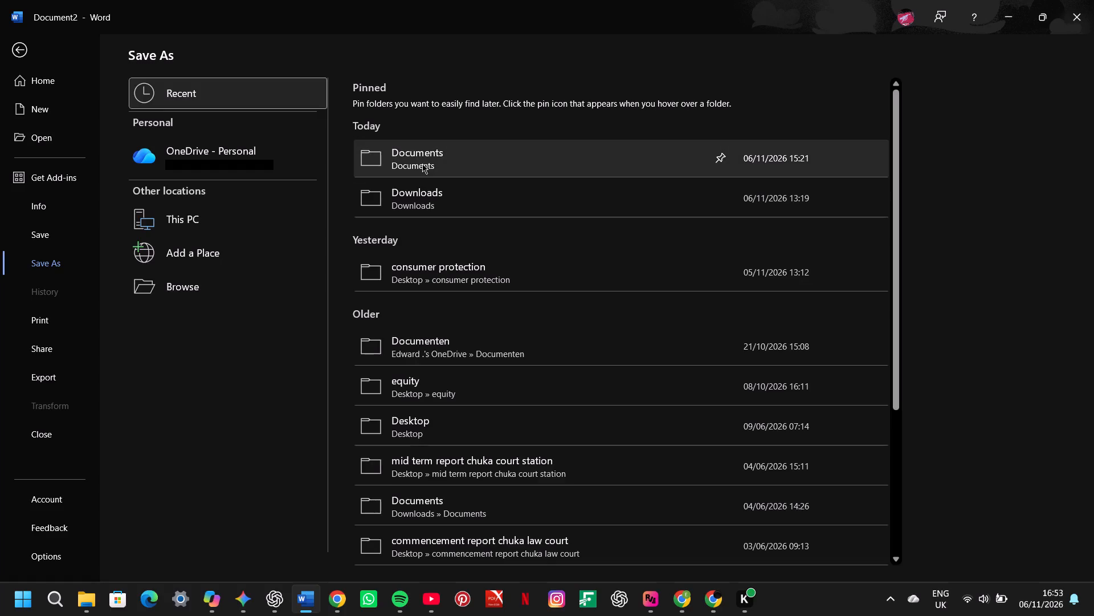
key(BackSpace)
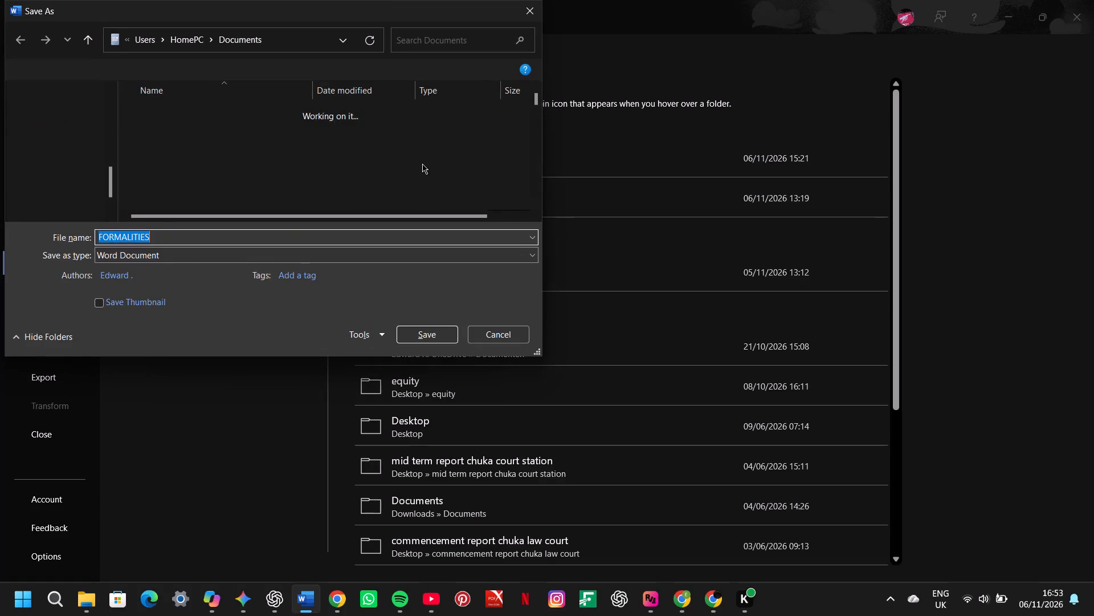
text(eddy cat 2 eq)
text(uity)
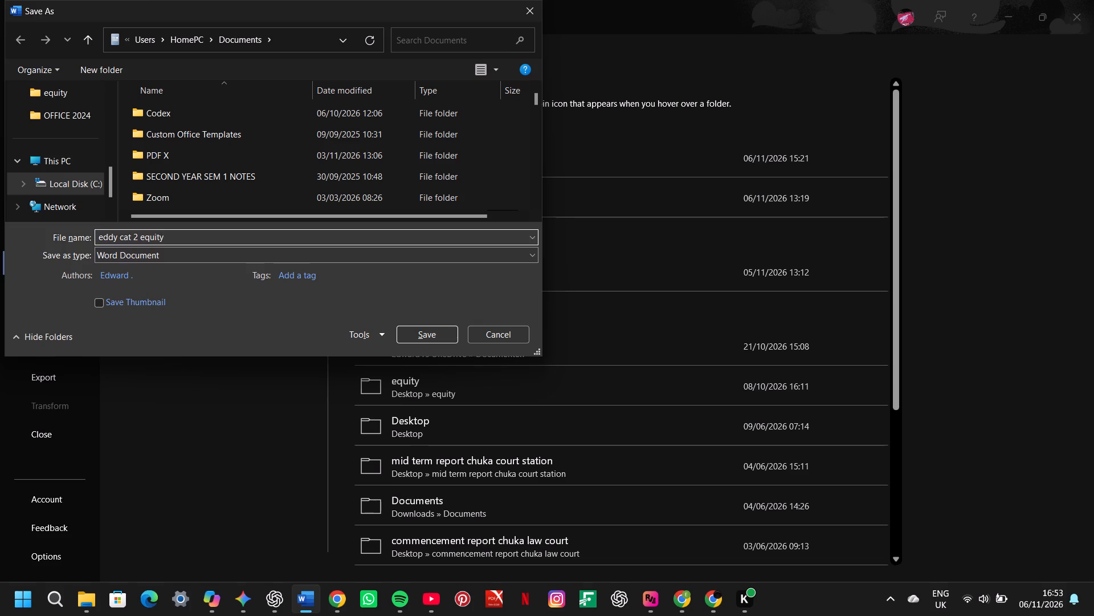
key(Return)
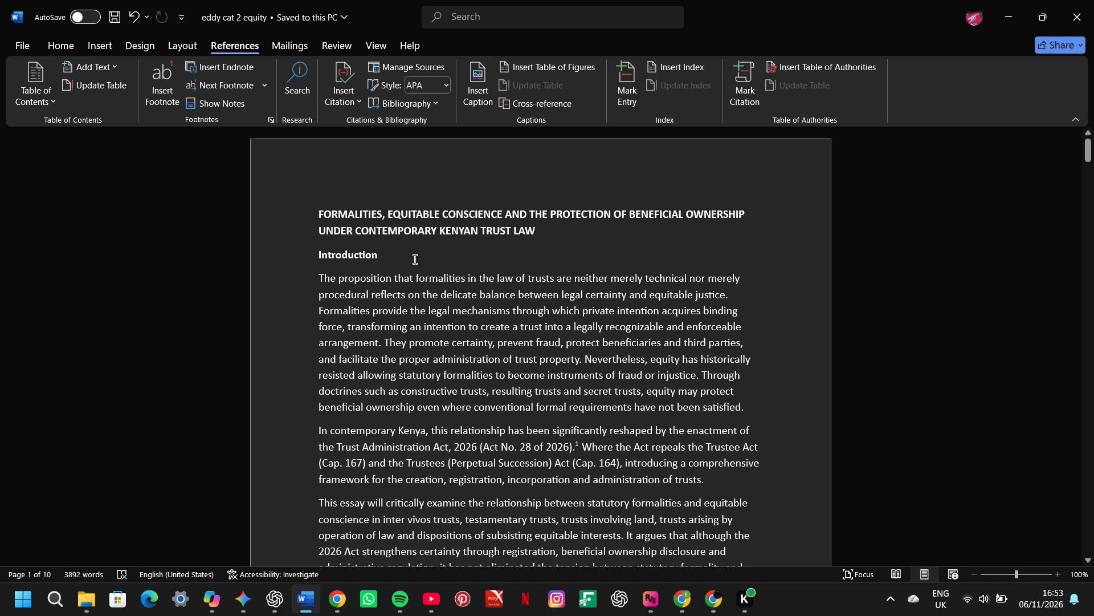
Set the entire body text of the essay to Times New Roman, size 12.
key(ctrl+a)
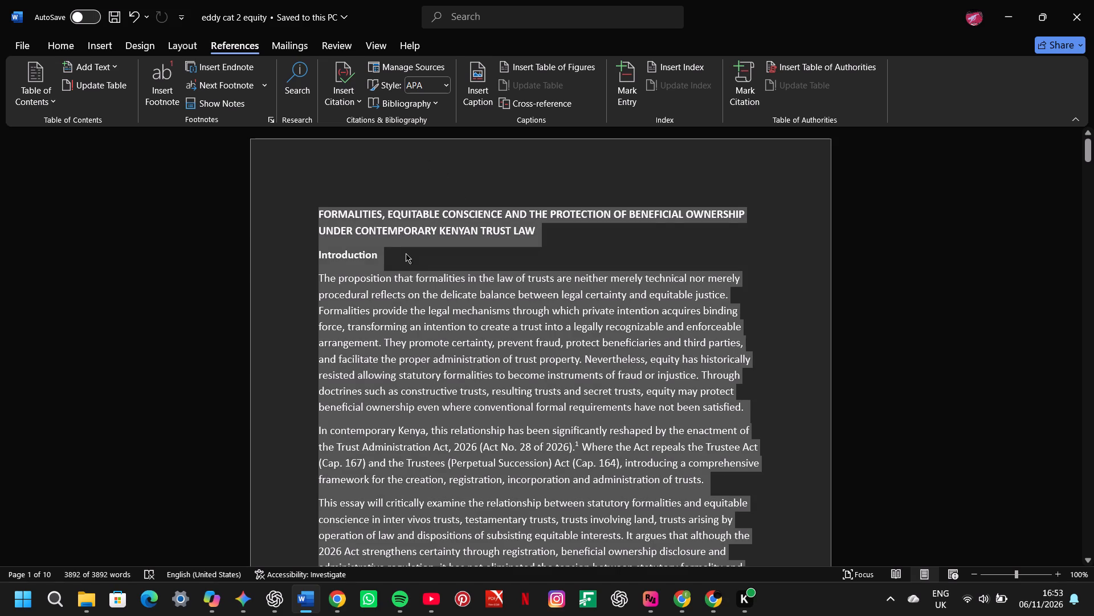
click(66, 46)
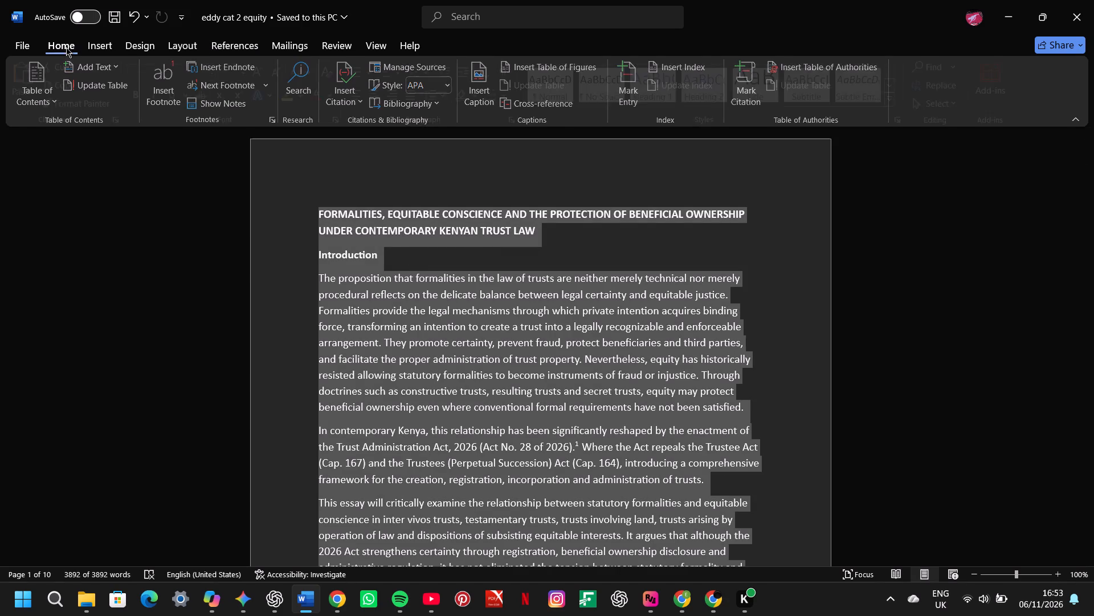
click(221, 71)
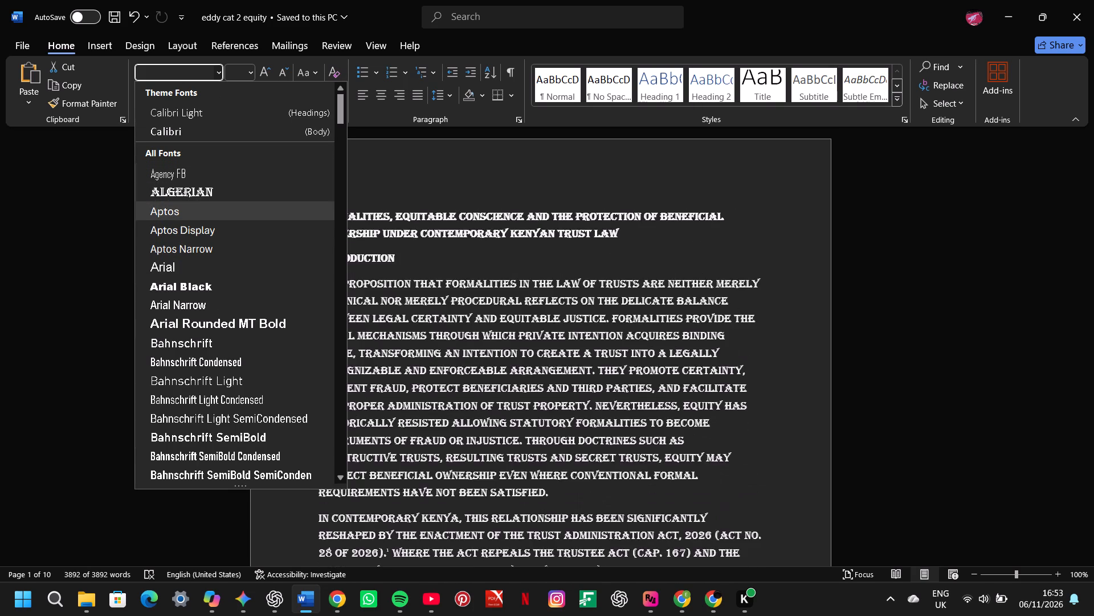
text(ti)
key(Return)
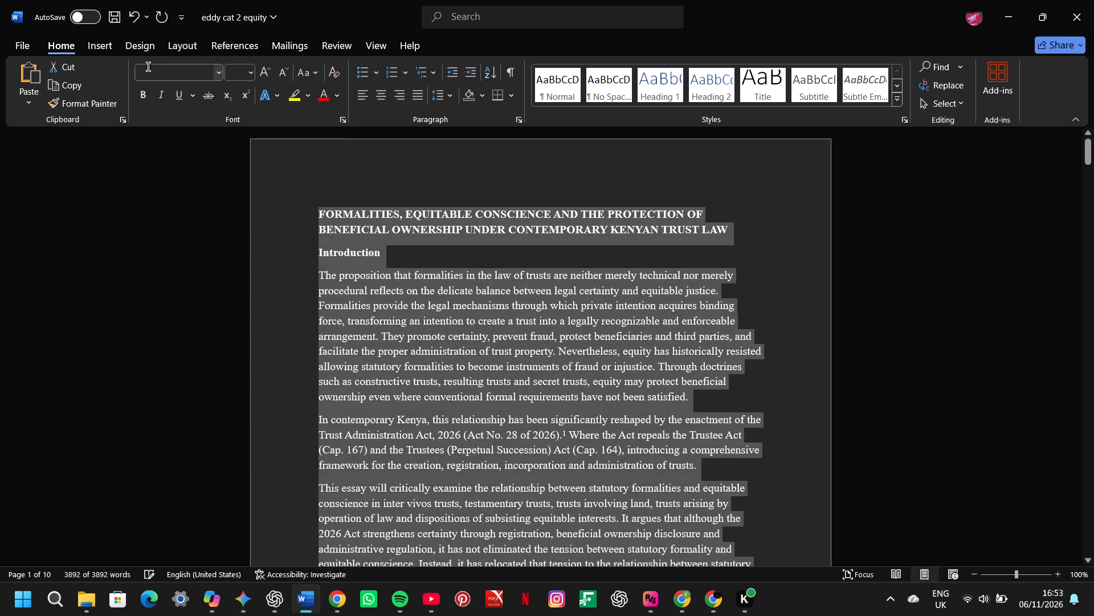
click(250, 70)
click(236, 160)
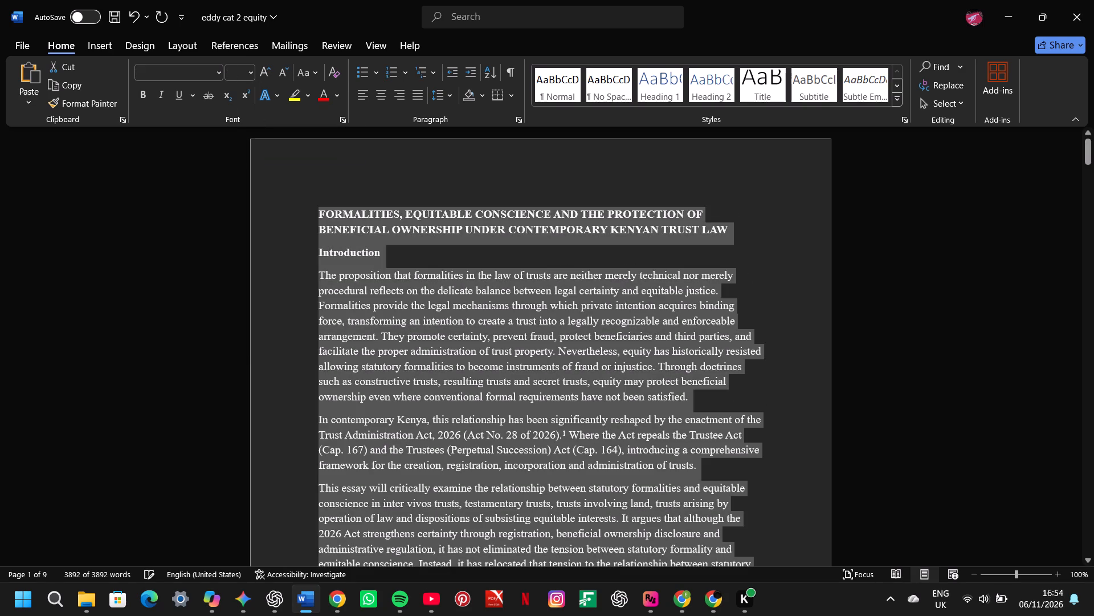
Left-align the whole selected essay and set its line spacing to 1.5.
click(358, 92)
click(450, 93)
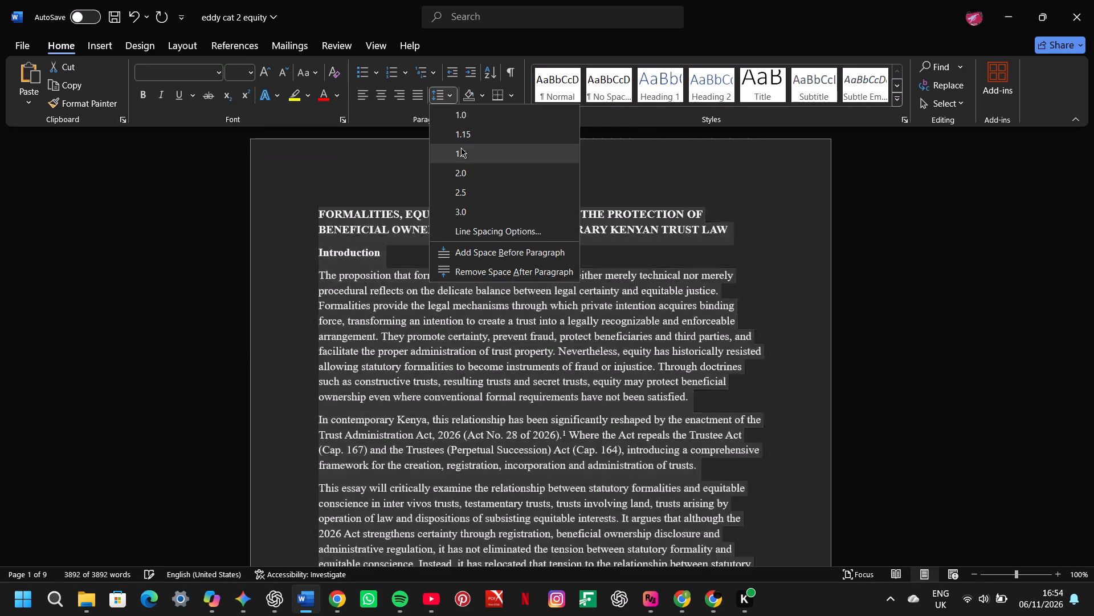
click(461, 151)
Reapply Times New Roman, size 12, to the whole selected body text.
click(156, 72)
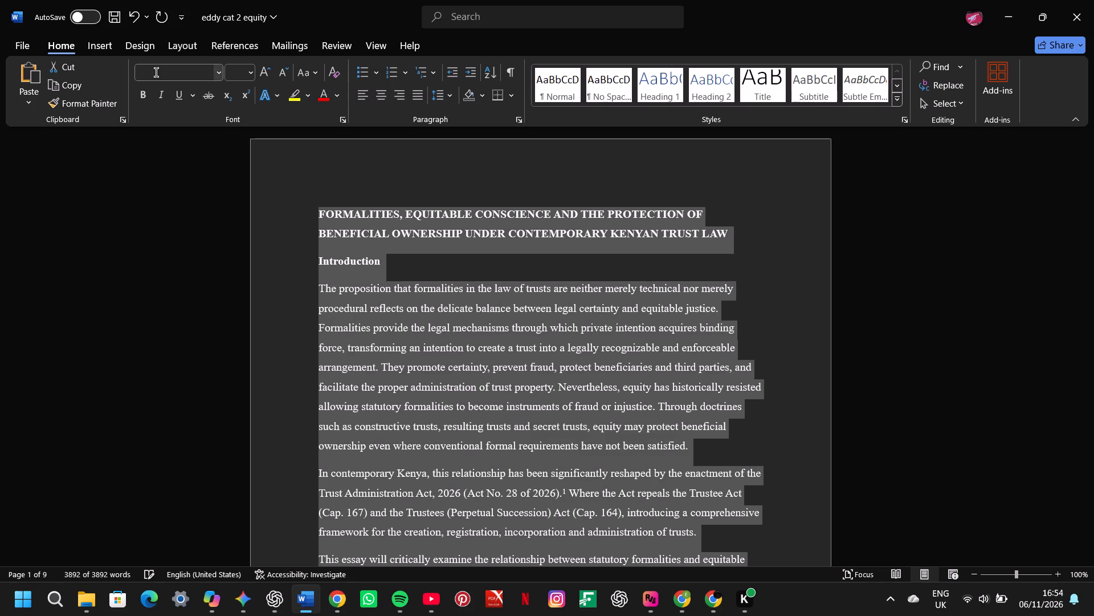
click(169, 75)
key(t)
key(Return)
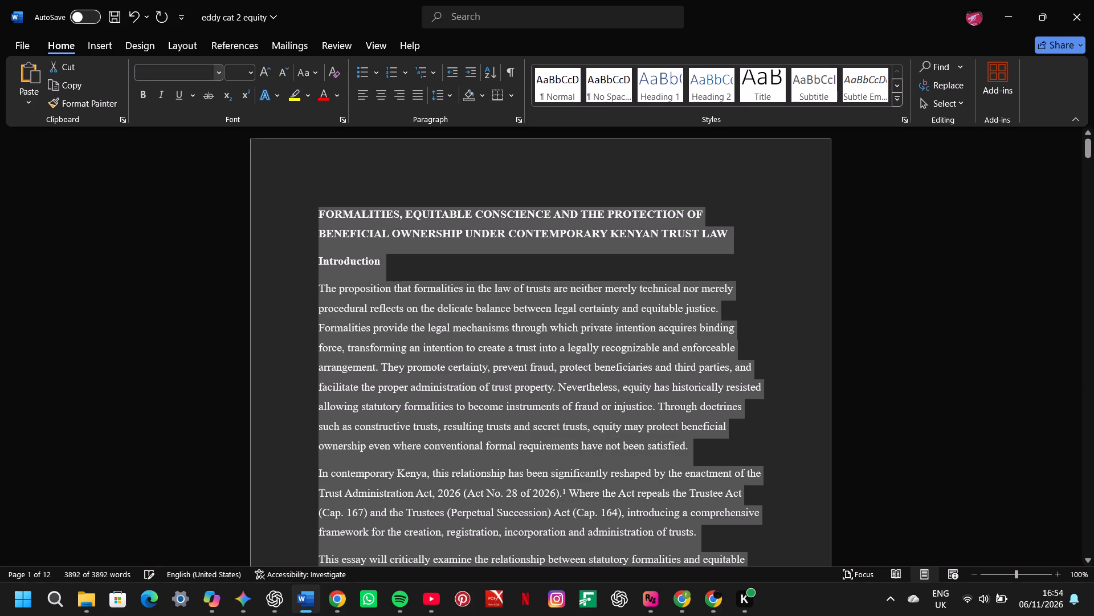
click(221, 70)
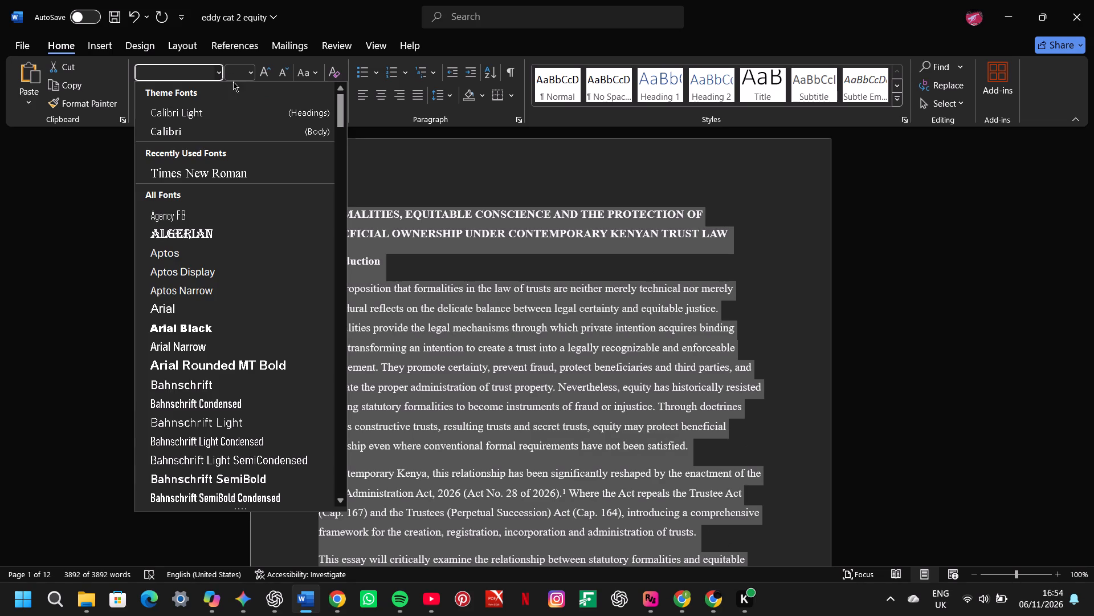
click(211, 175)
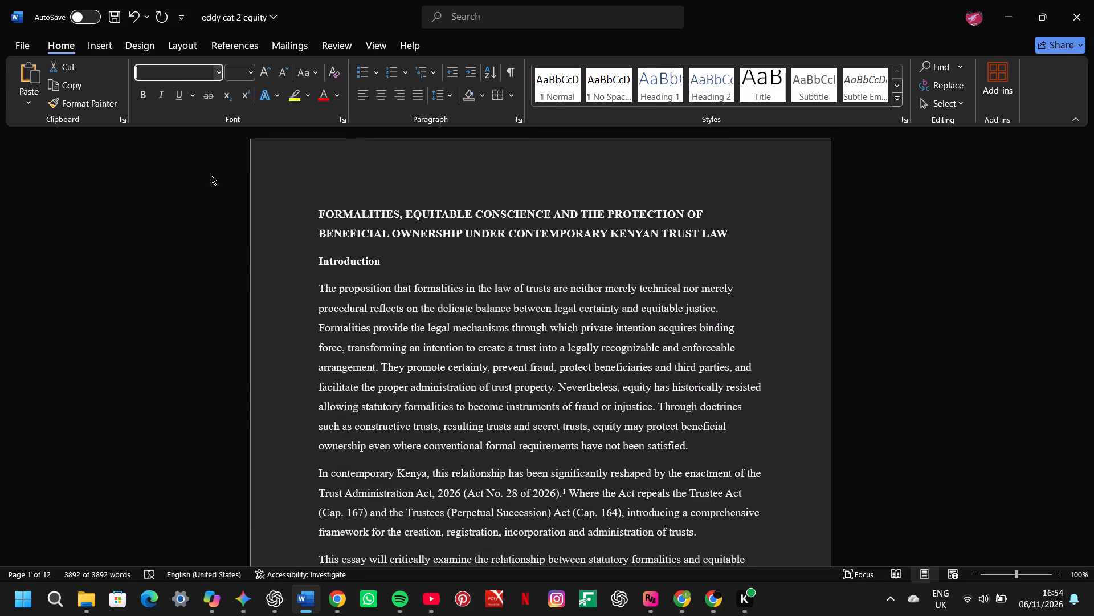
click(251, 70)
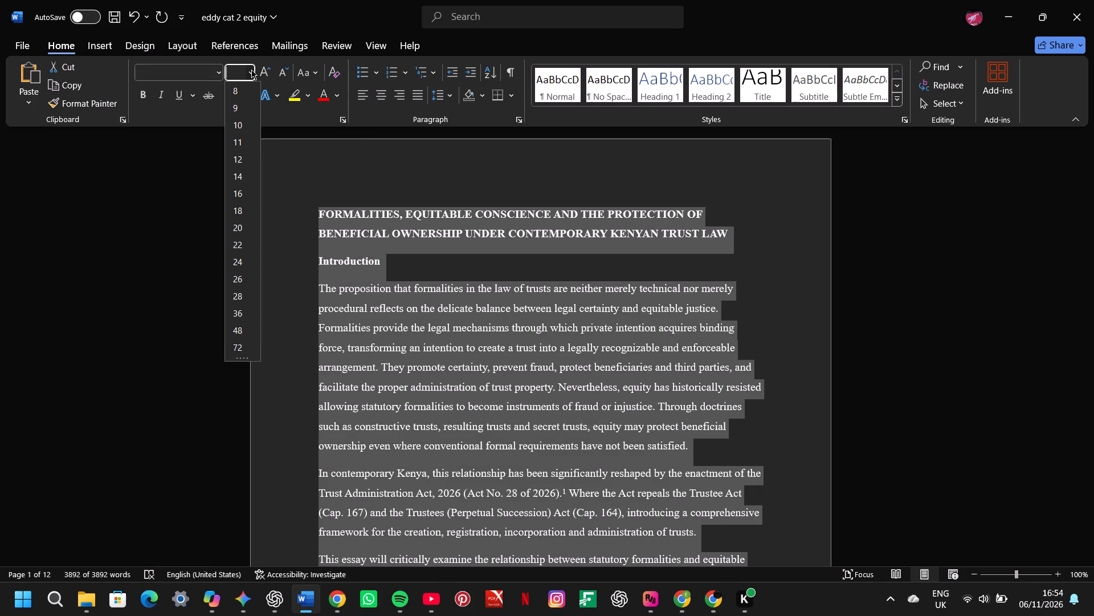
click(239, 164)
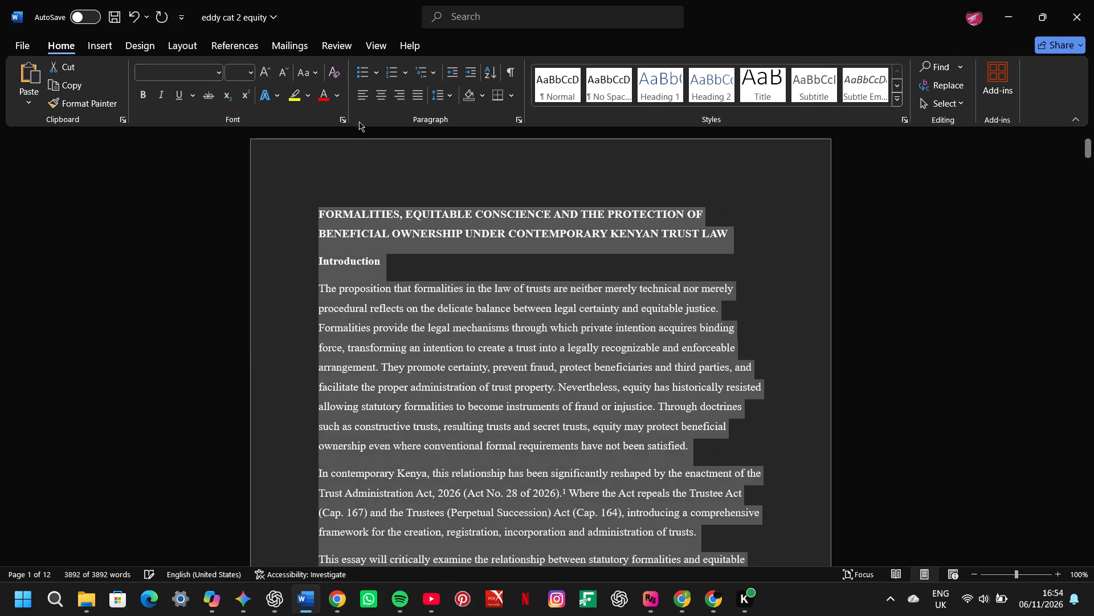
Reapply left alignment and 1.5 line spacing to the whole body text, and clear the selection.
click(360, 93)
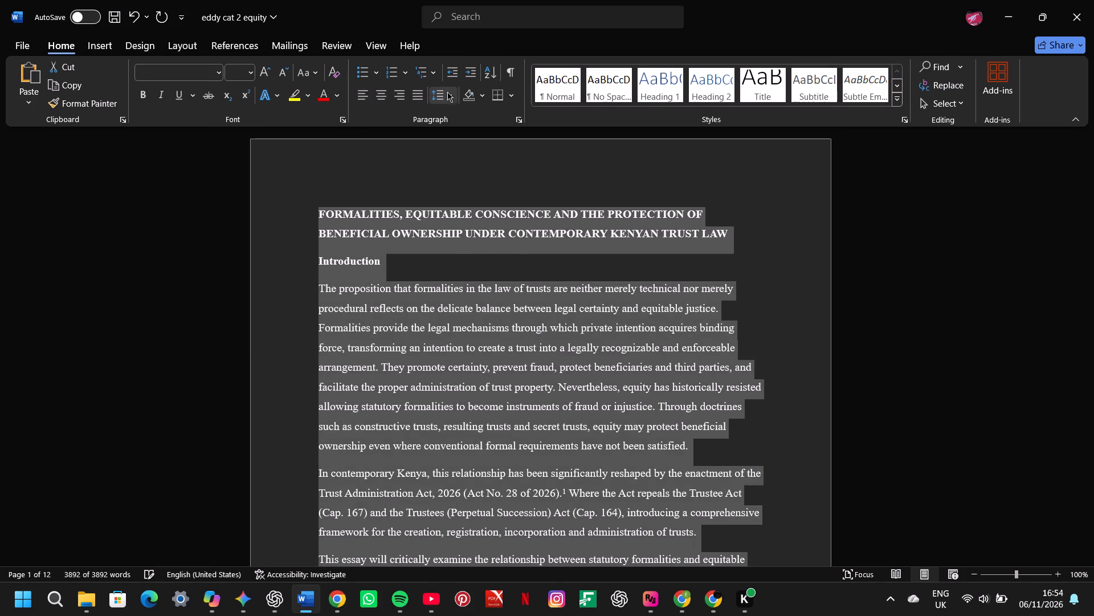
click(448, 94)
click(462, 157)
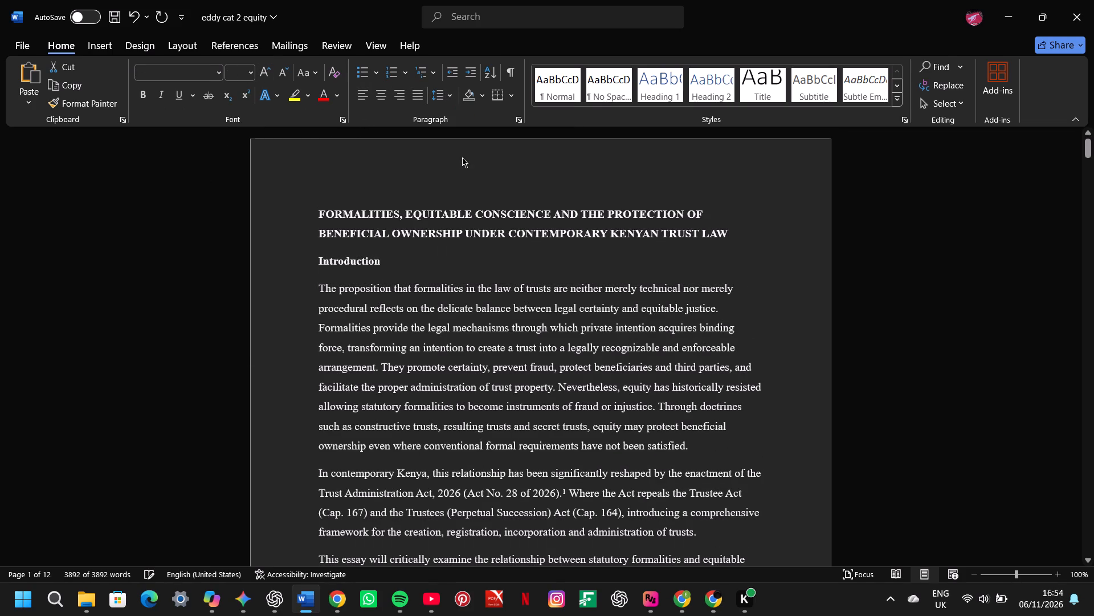
click(372, 178)
Set all the footnotes to Times New Roman, size 10.
scroll(402, 305, down, 1)
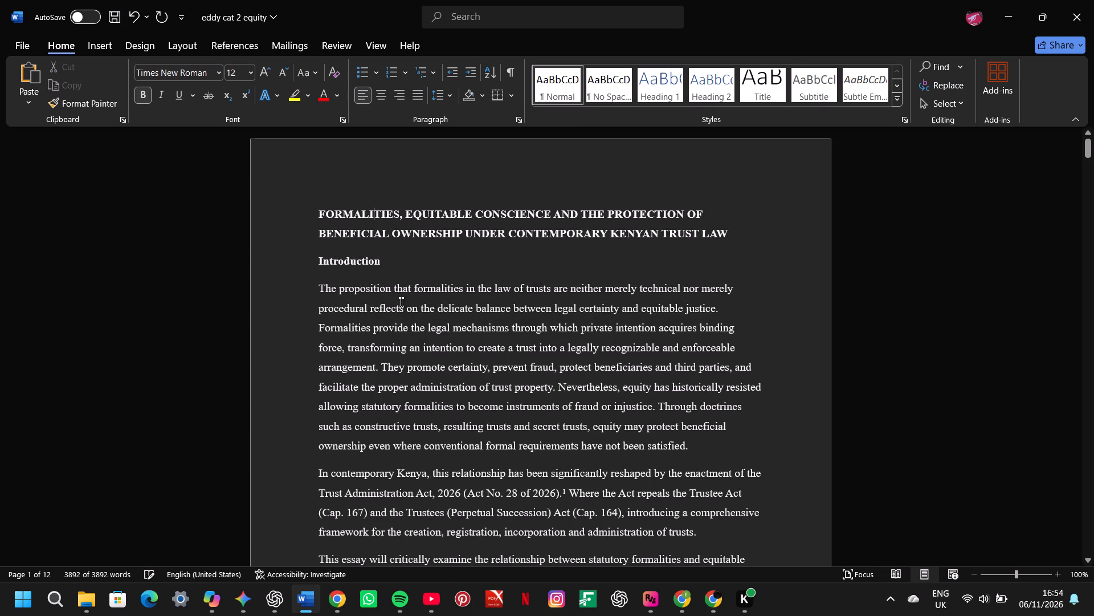
scroll(401, 302, down, 2)
click(362, 229)
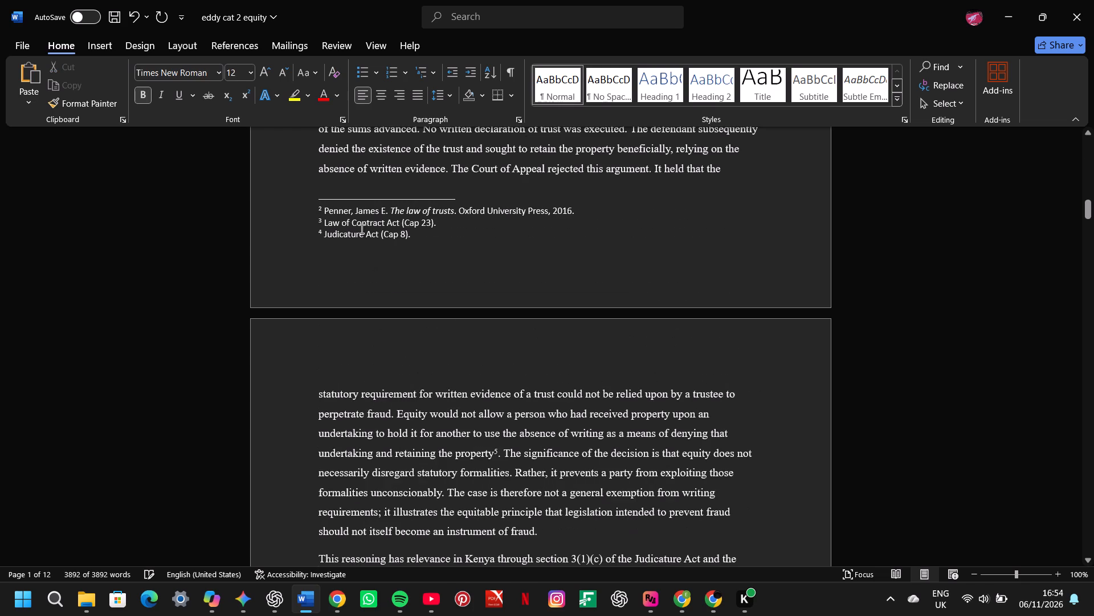
key(ctrl+a)
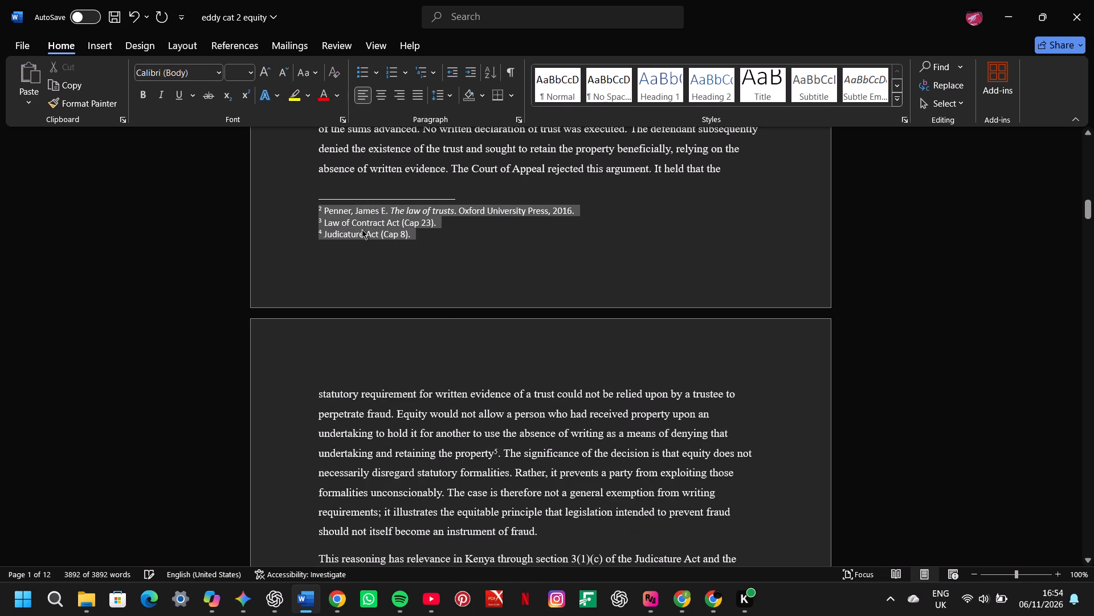
click(218, 68)
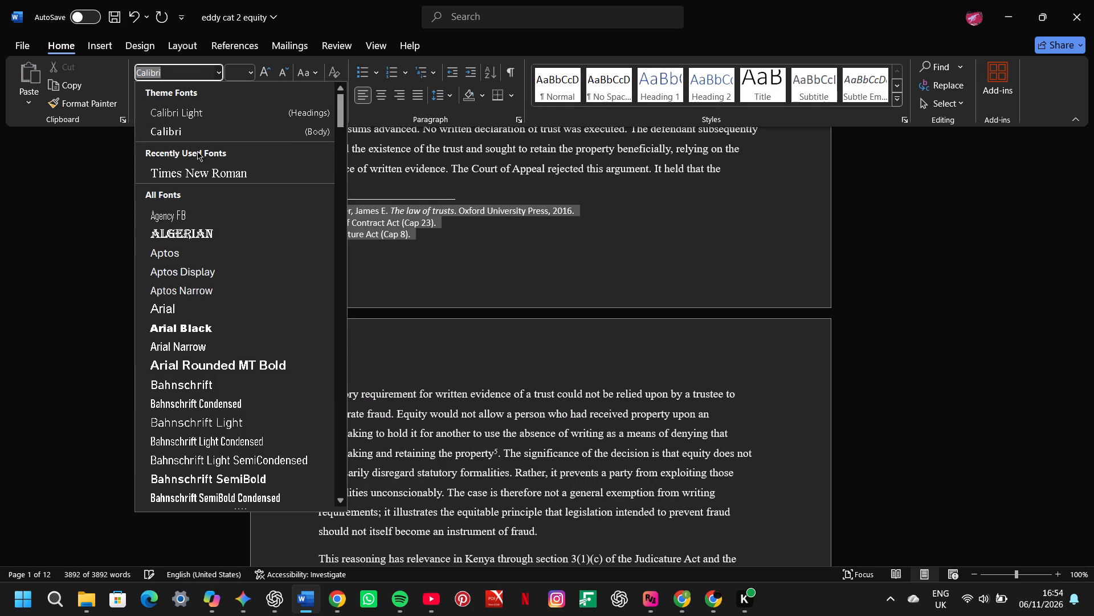
click(197, 171)
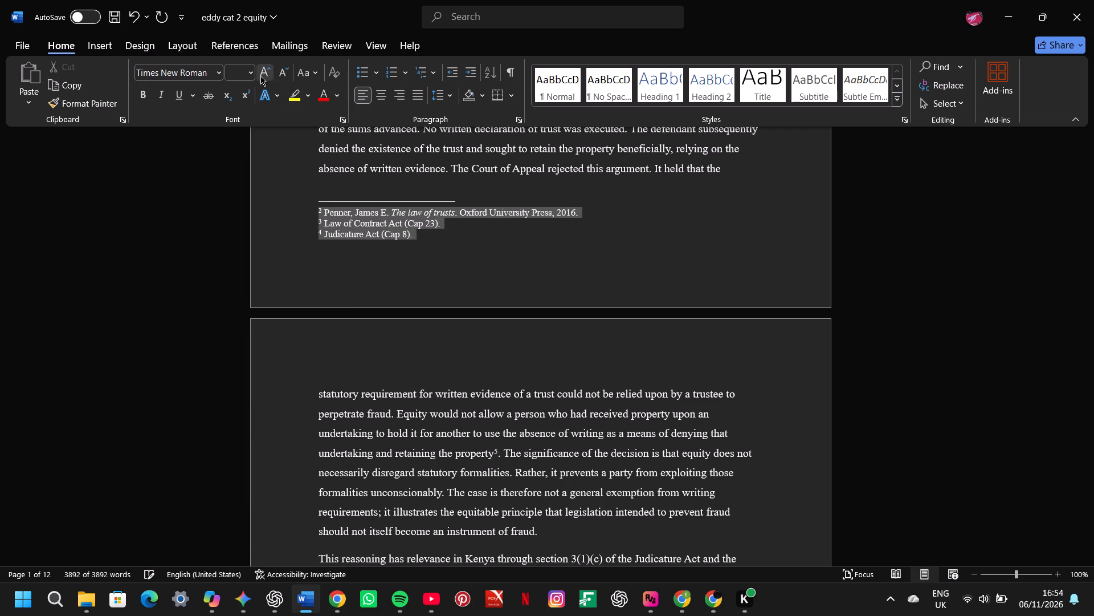
click(250, 74)
click(243, 124)
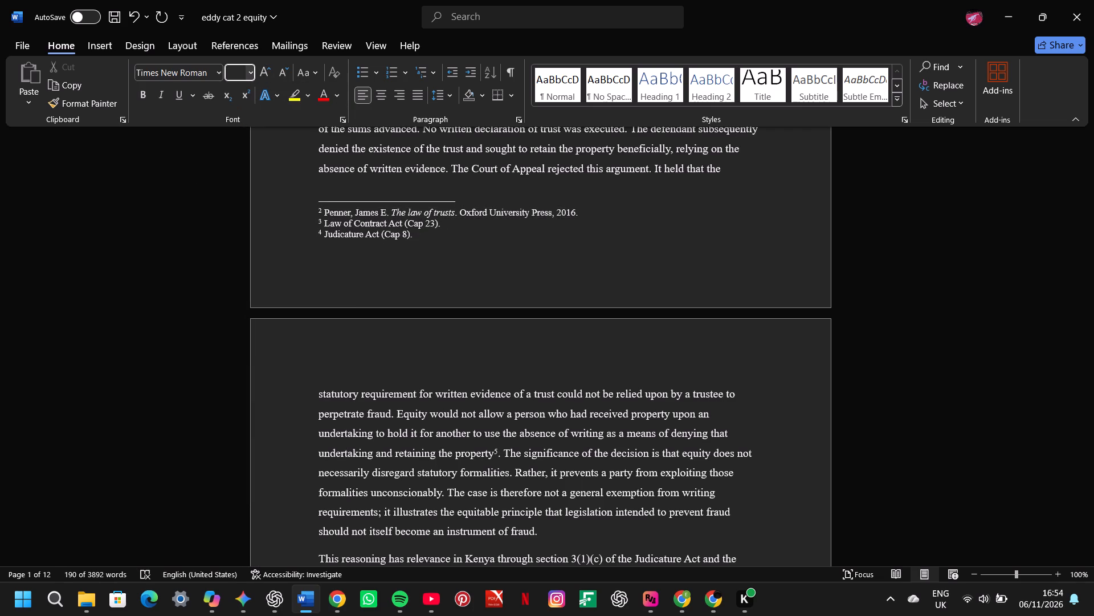
Set the line spacing of all the footnotes to 1.15 and clear the selection.
click(449, 96)
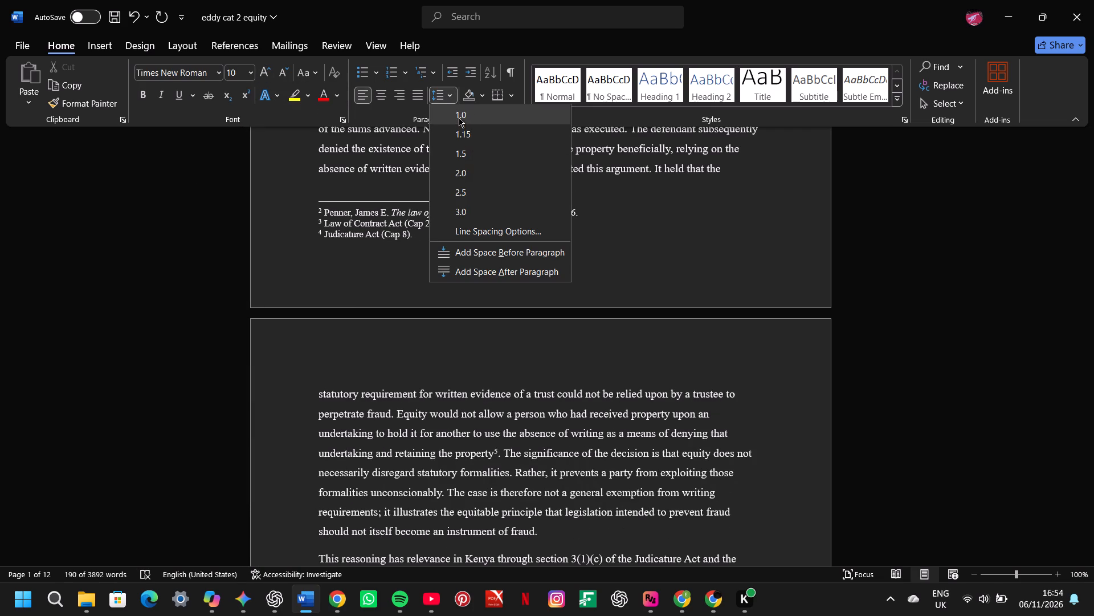
click(462, 128)
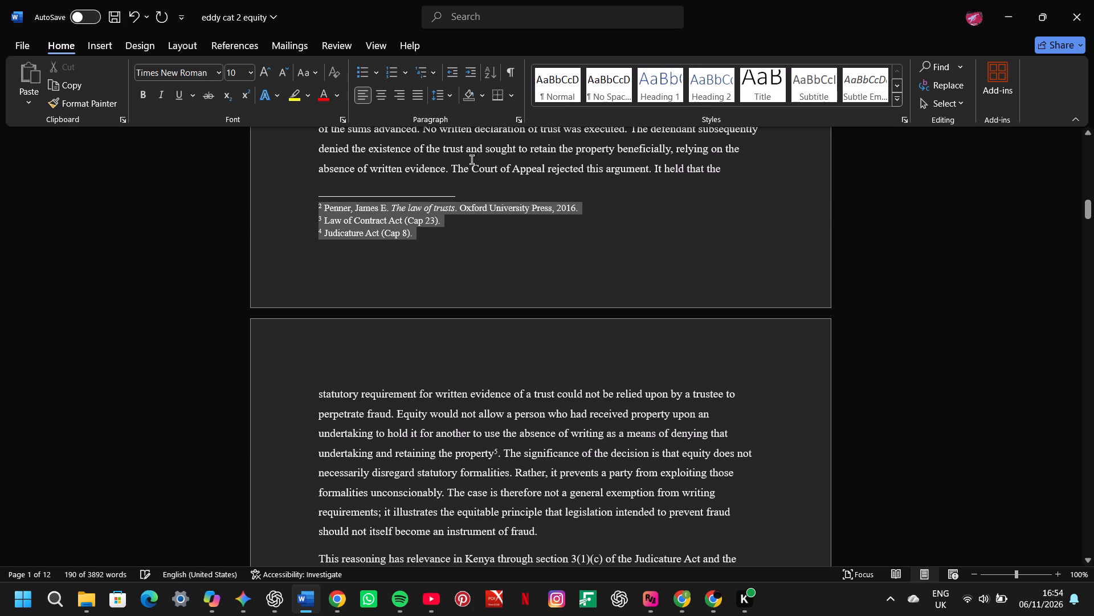
click(485, 273)
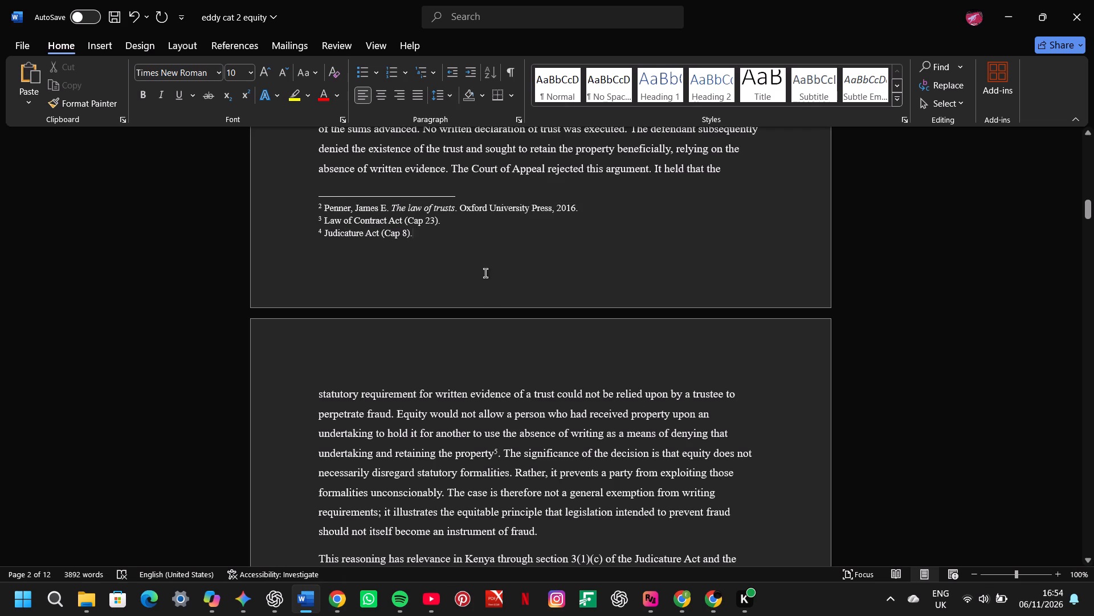
Save the document.
key(ctrl+s)
Copy all the footnotes and paste them under a new BIBLIOGRAPHY heading after the essay's final paragraph.
click(343, 220)
key(ctrl+a)
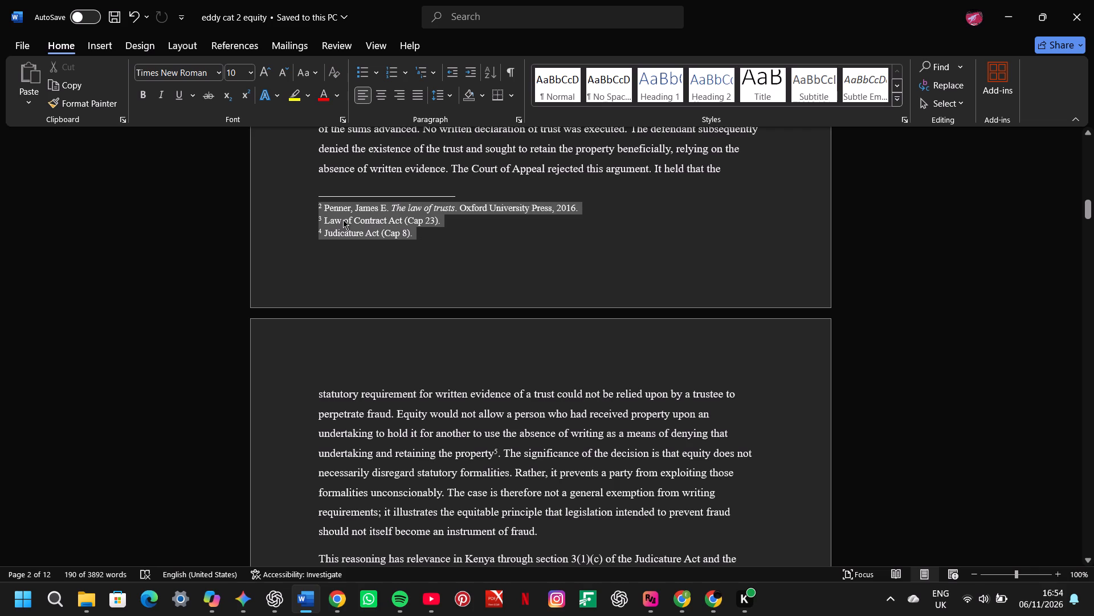
key(ctrl+c)
scroll(343, 220, down, 6)
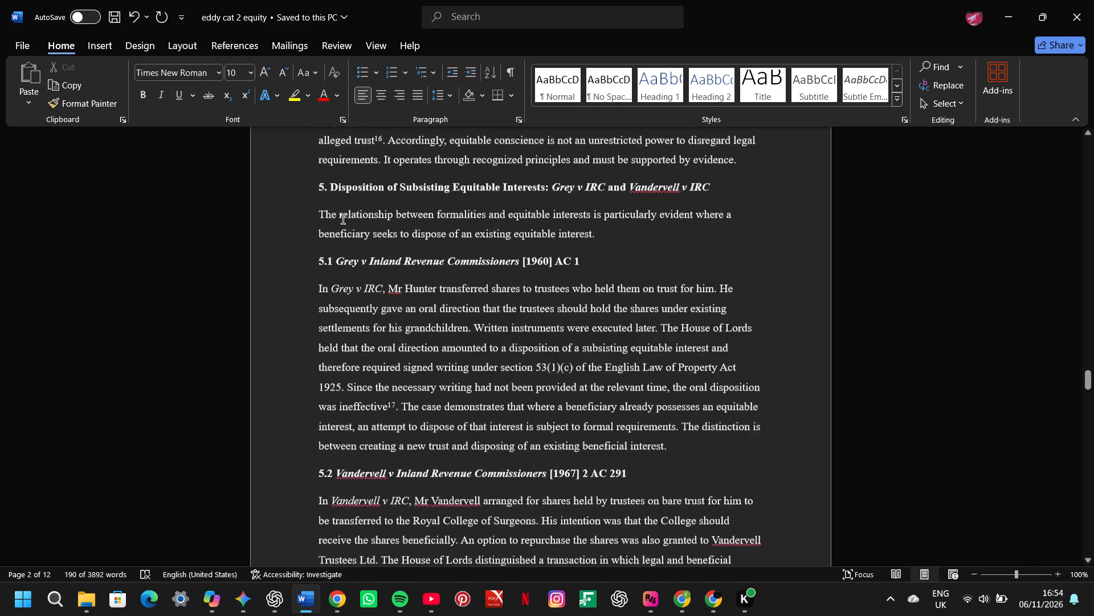
scroll(343, 220, down, 7)
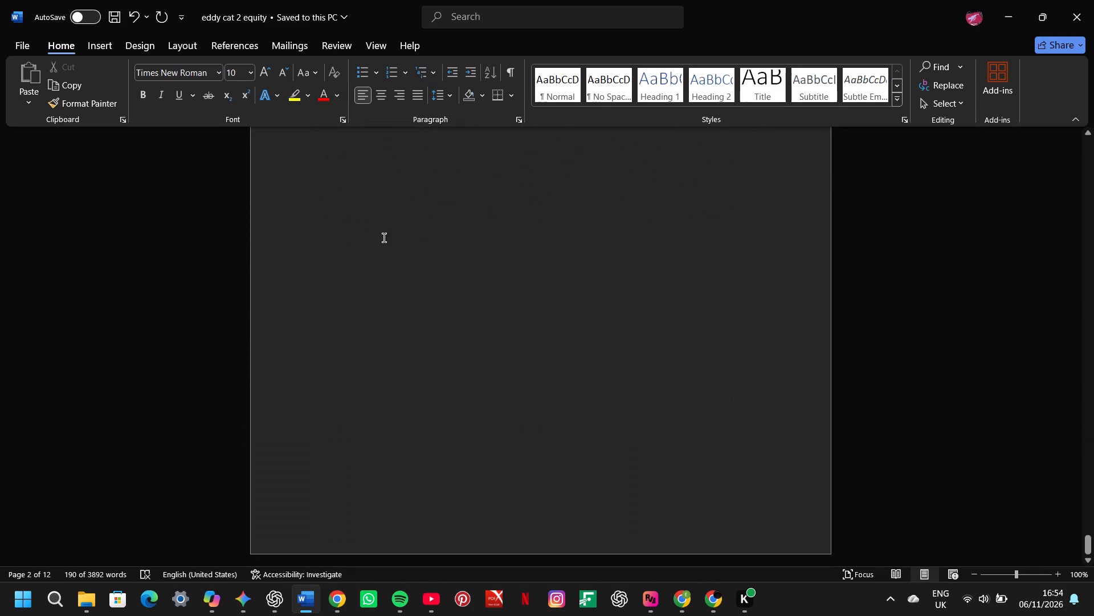
click(384, 238)
scroll(384, 238, up, 1)
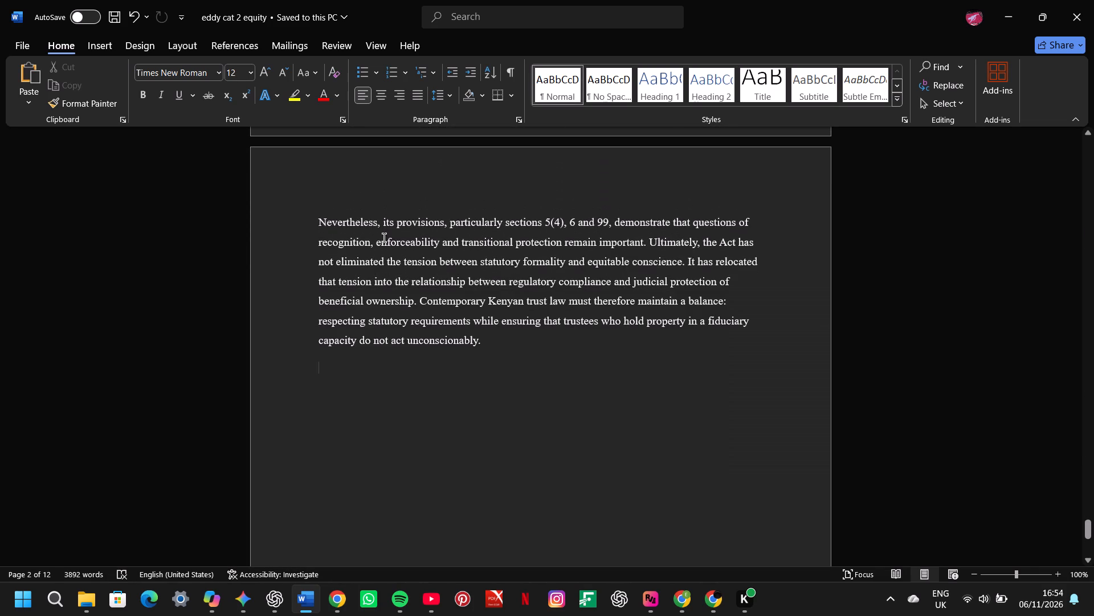
key(b)
text(IB)
text(LIOGRAPHY)
key(space)
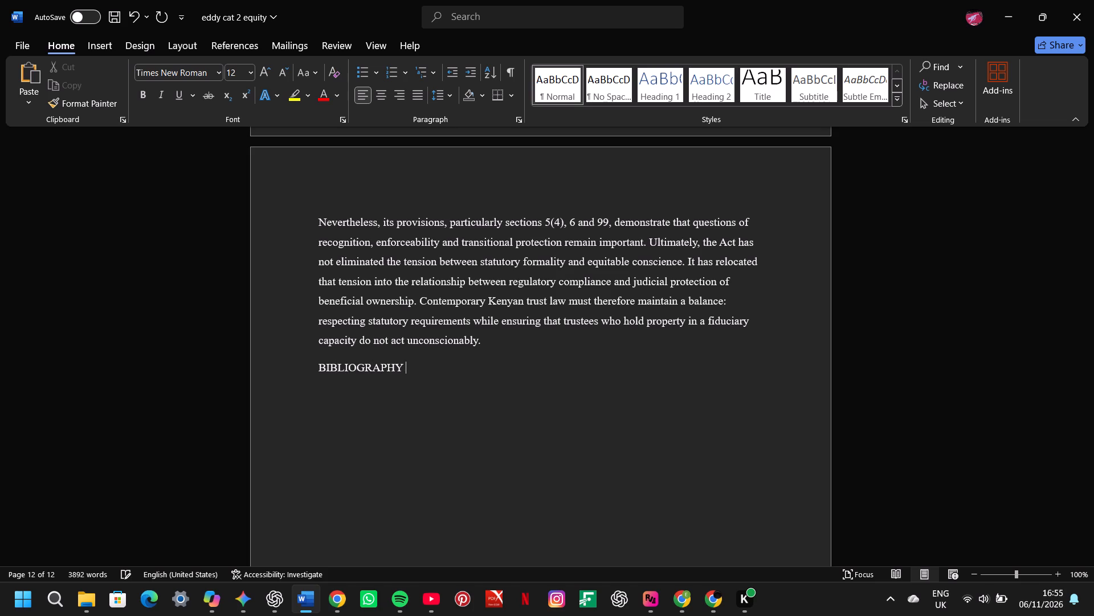
key(Return)
key(ctrl+v)
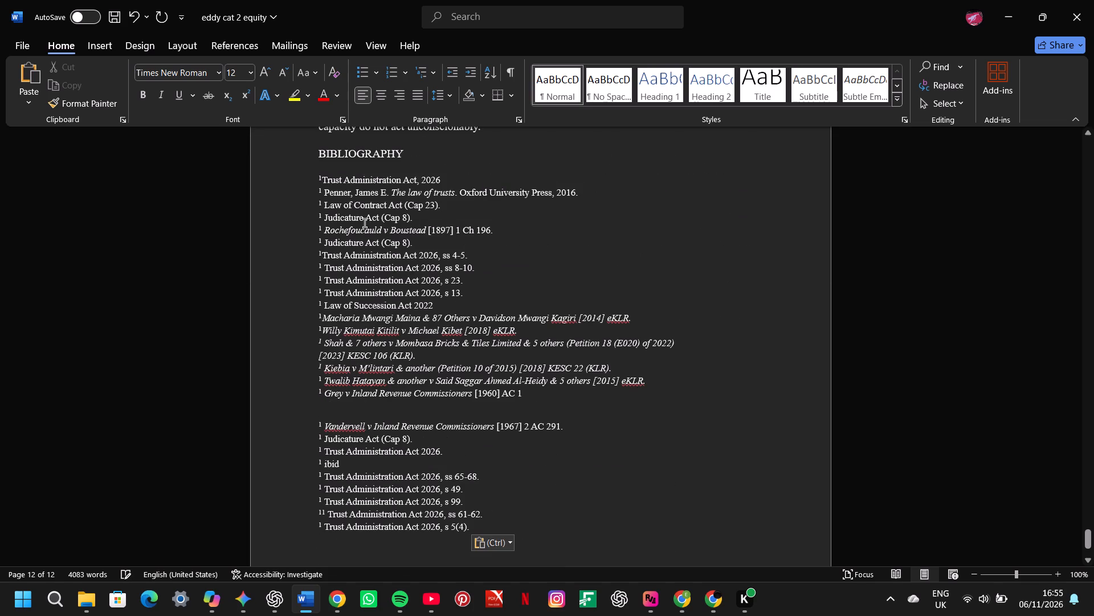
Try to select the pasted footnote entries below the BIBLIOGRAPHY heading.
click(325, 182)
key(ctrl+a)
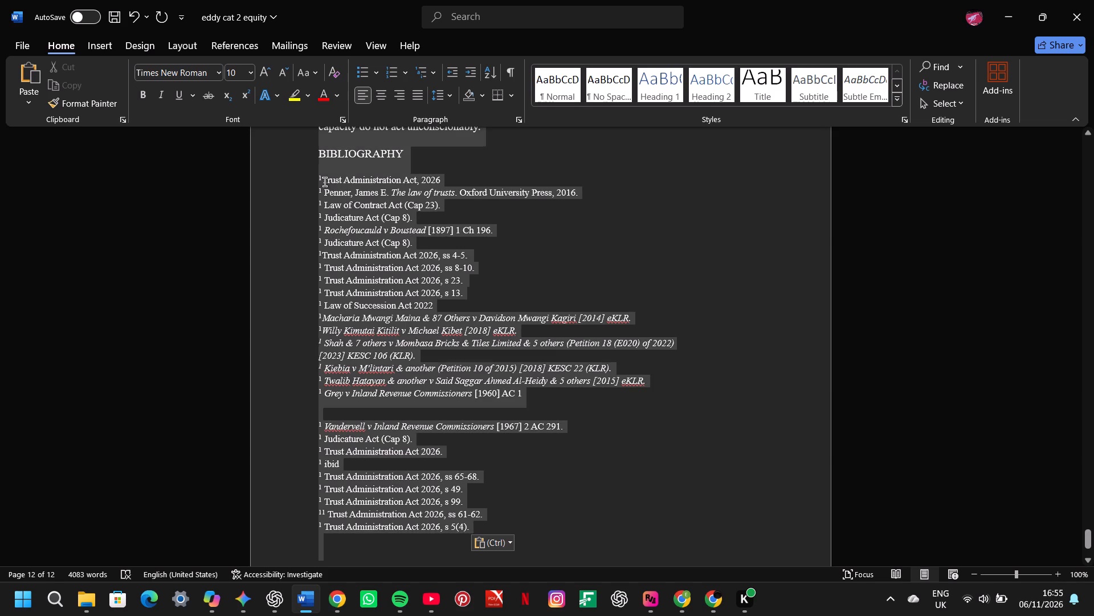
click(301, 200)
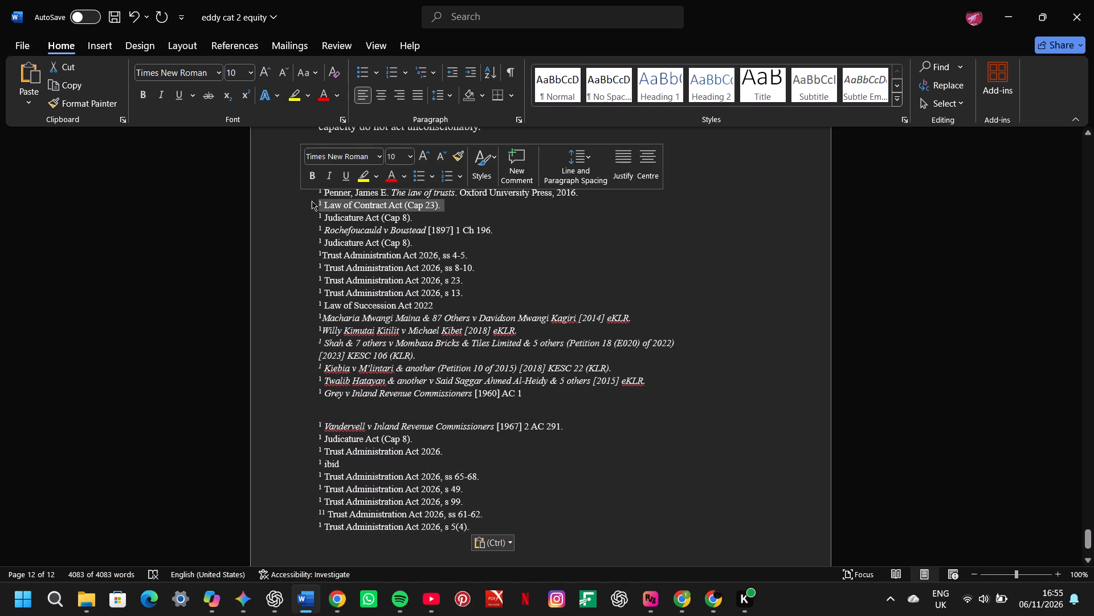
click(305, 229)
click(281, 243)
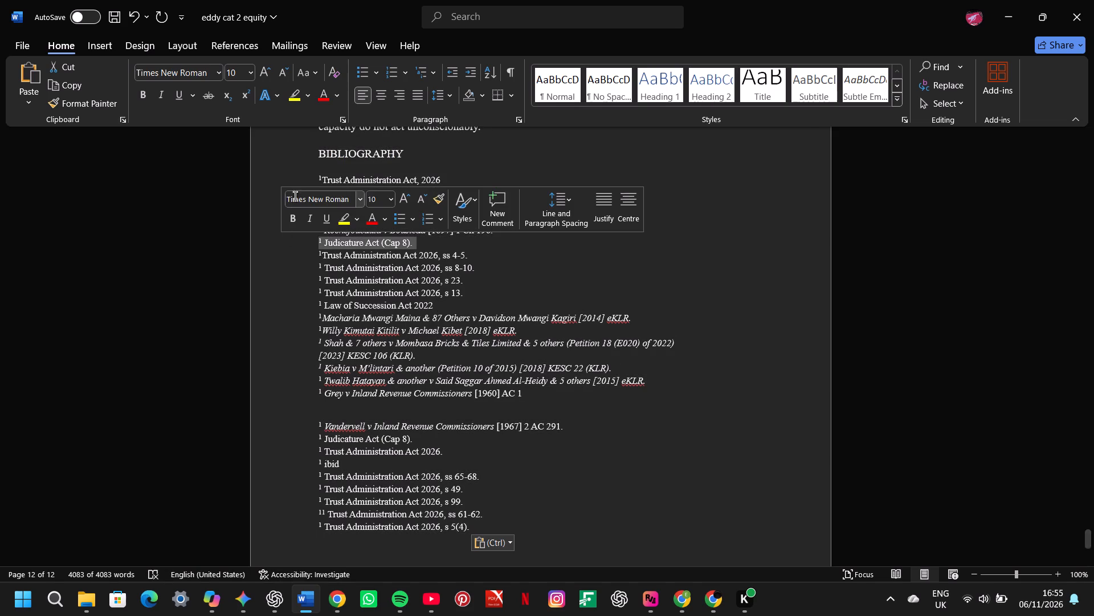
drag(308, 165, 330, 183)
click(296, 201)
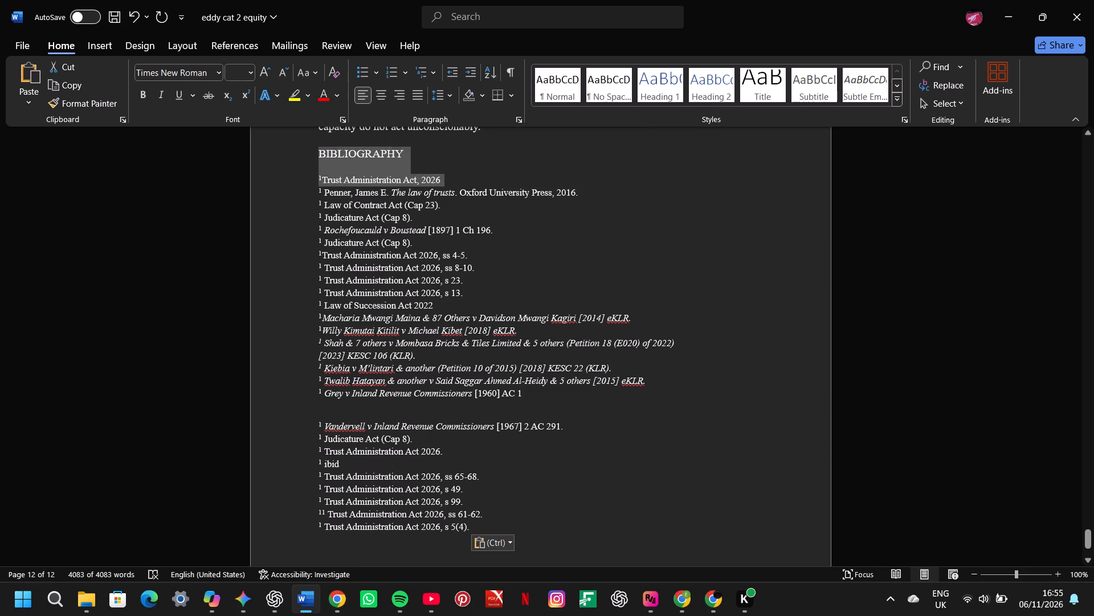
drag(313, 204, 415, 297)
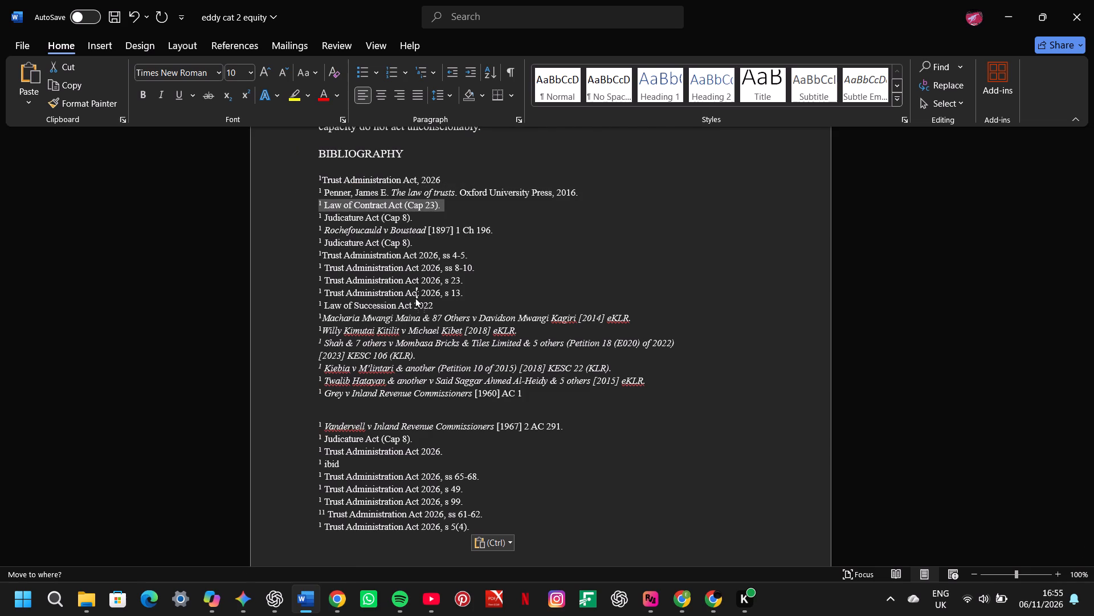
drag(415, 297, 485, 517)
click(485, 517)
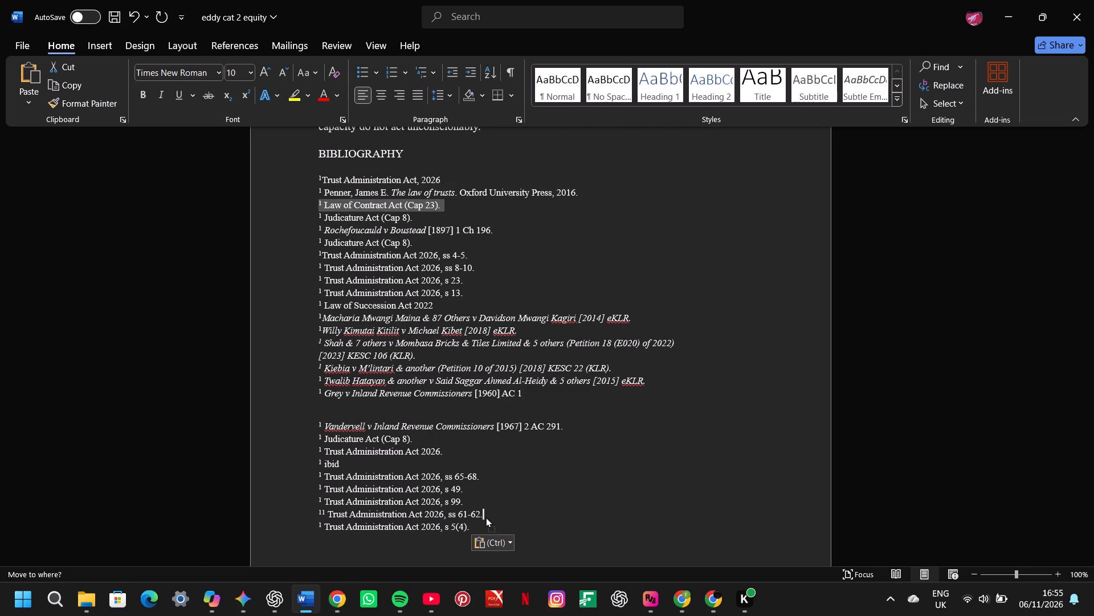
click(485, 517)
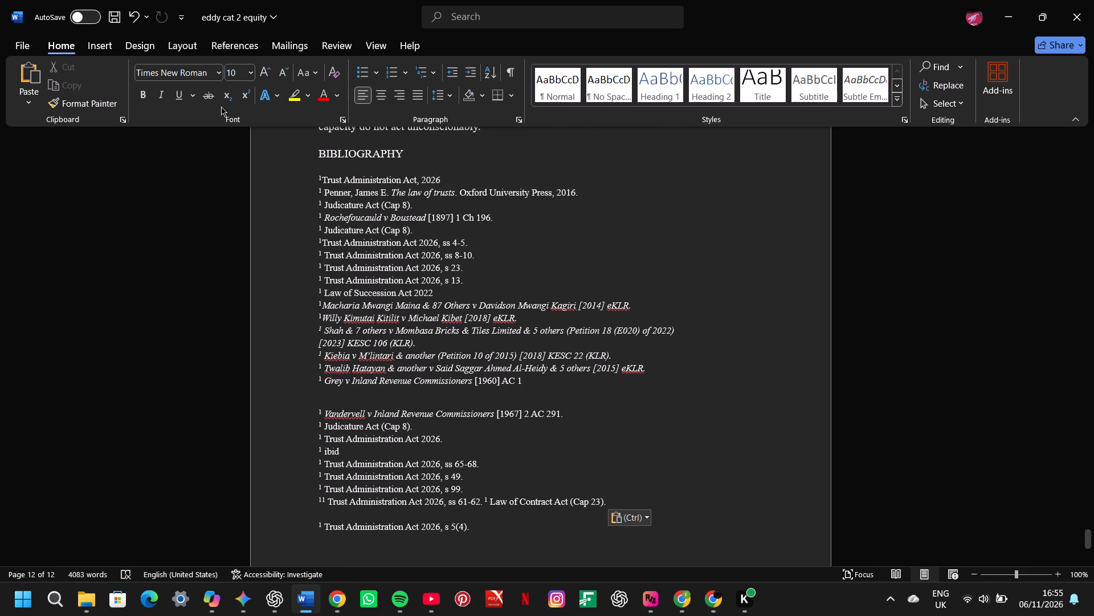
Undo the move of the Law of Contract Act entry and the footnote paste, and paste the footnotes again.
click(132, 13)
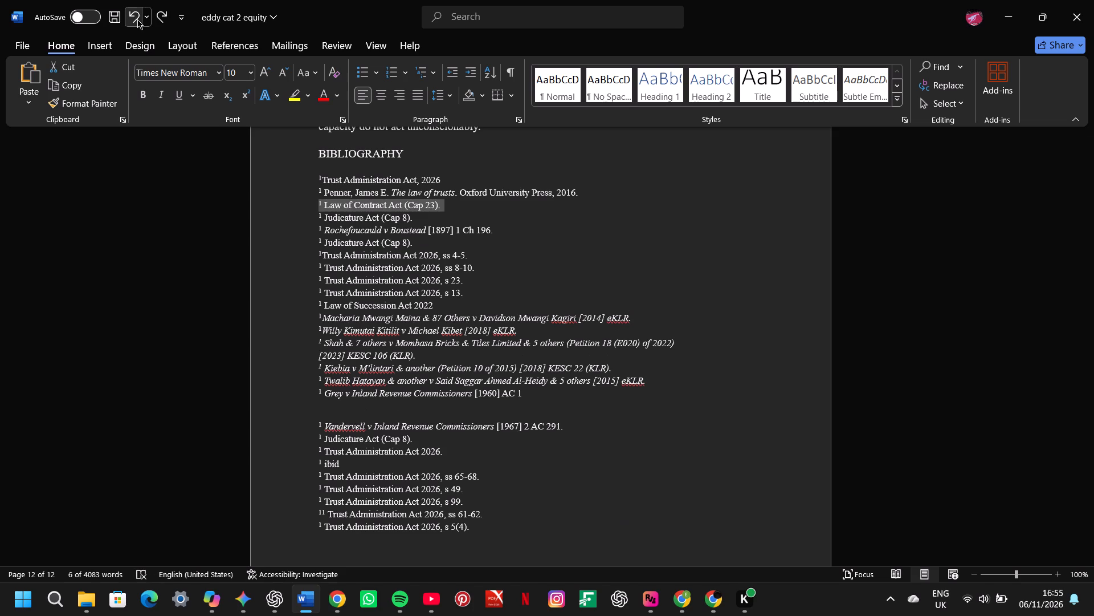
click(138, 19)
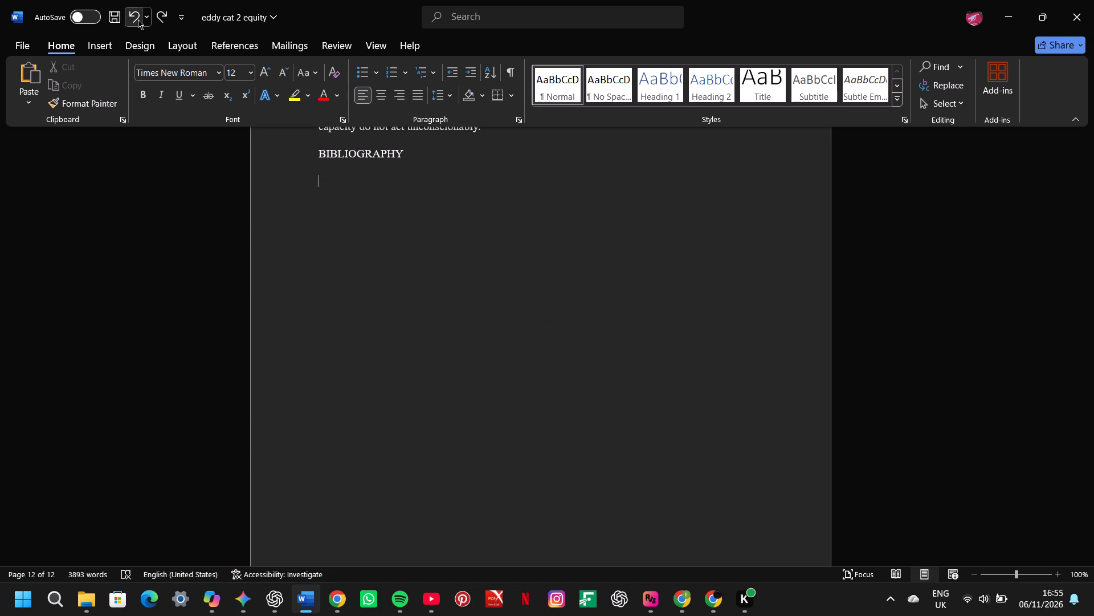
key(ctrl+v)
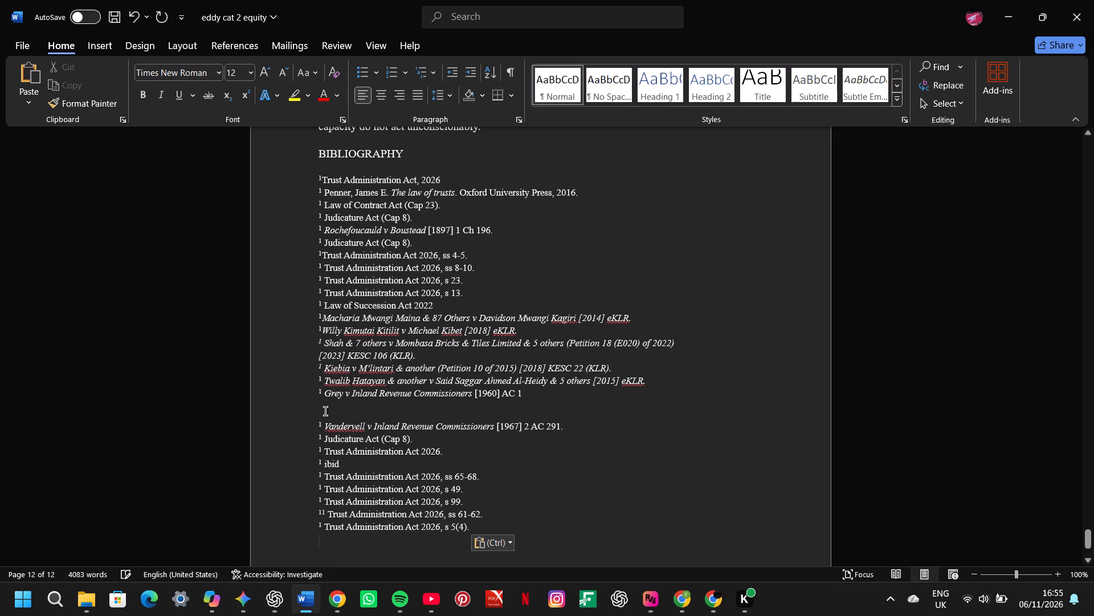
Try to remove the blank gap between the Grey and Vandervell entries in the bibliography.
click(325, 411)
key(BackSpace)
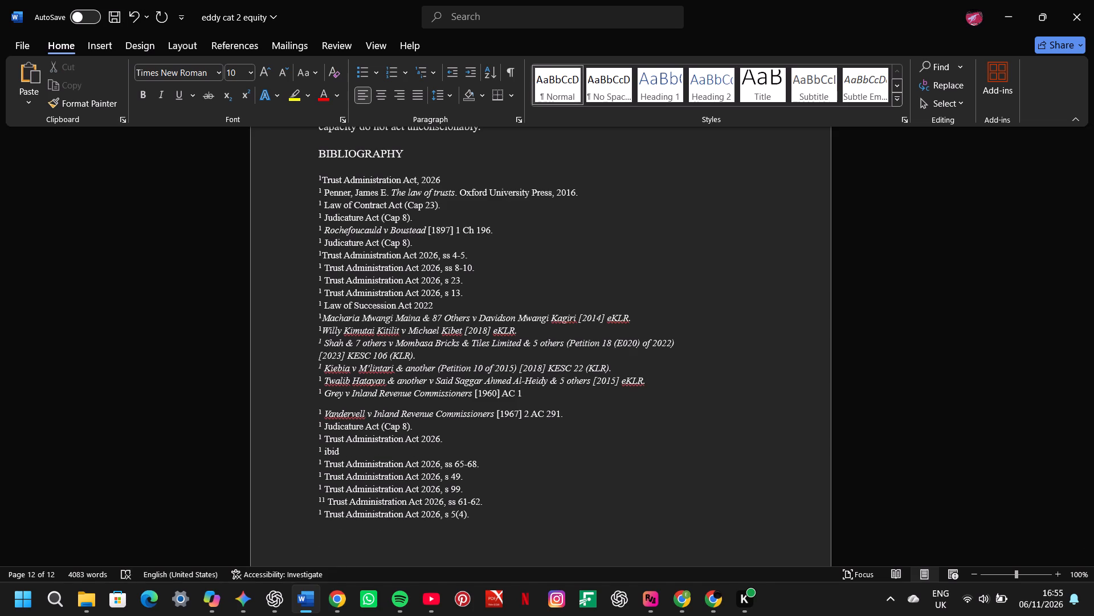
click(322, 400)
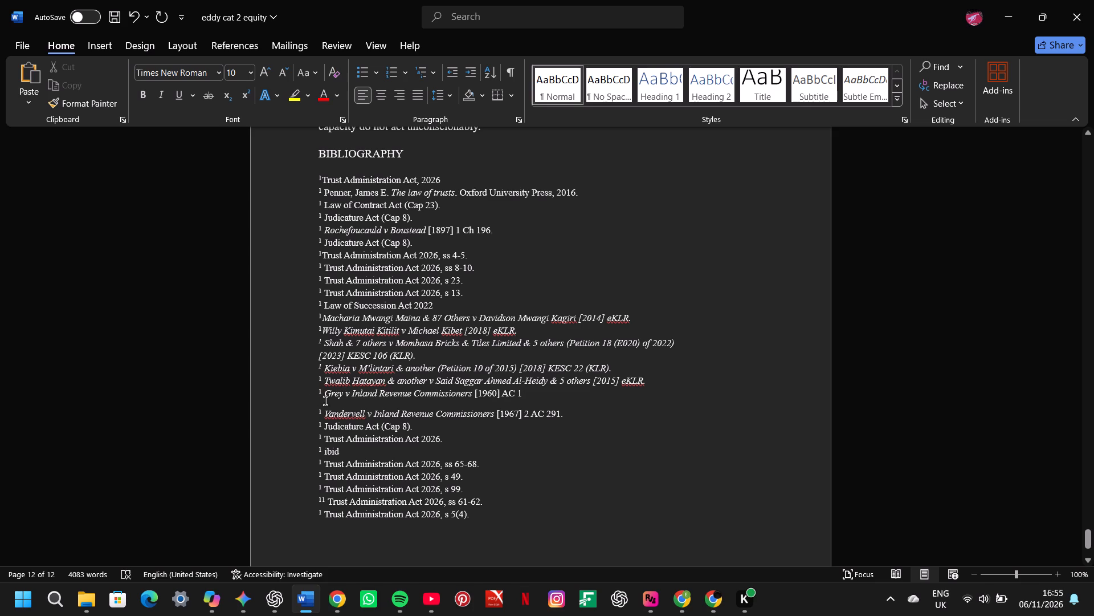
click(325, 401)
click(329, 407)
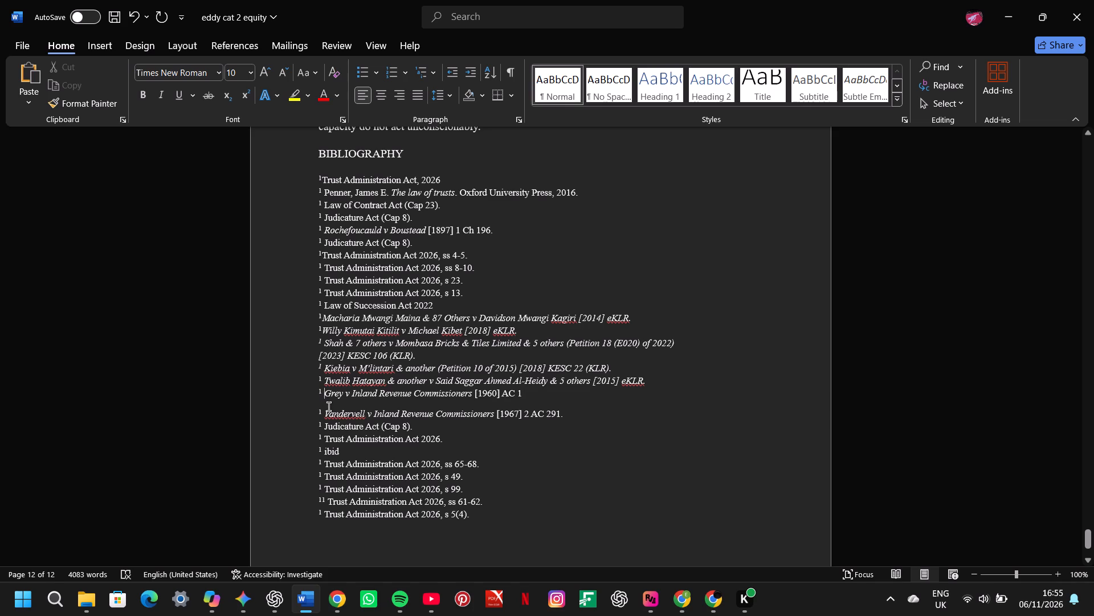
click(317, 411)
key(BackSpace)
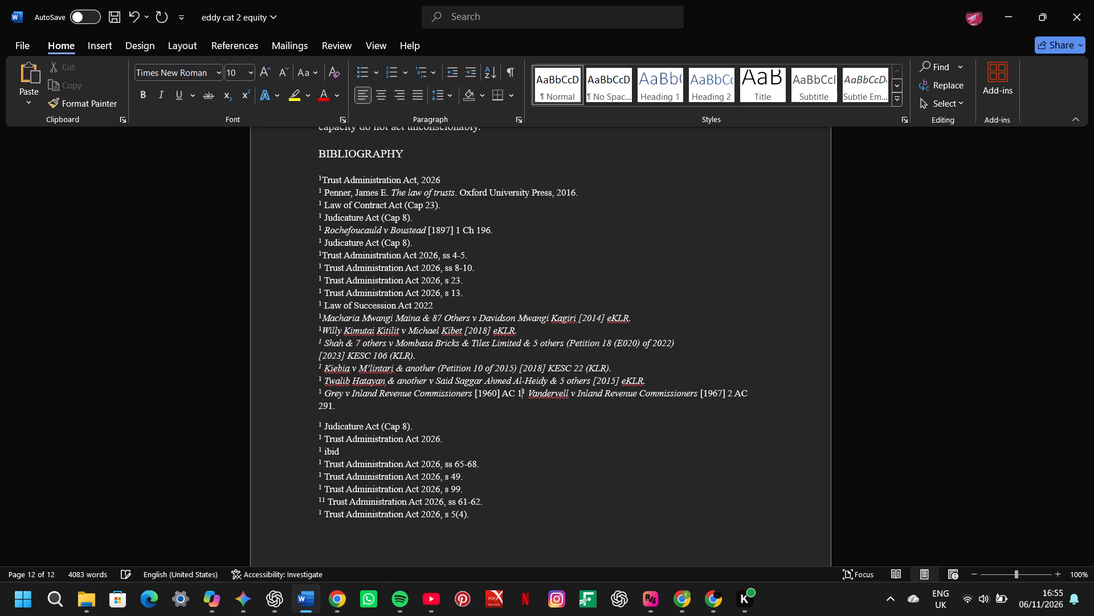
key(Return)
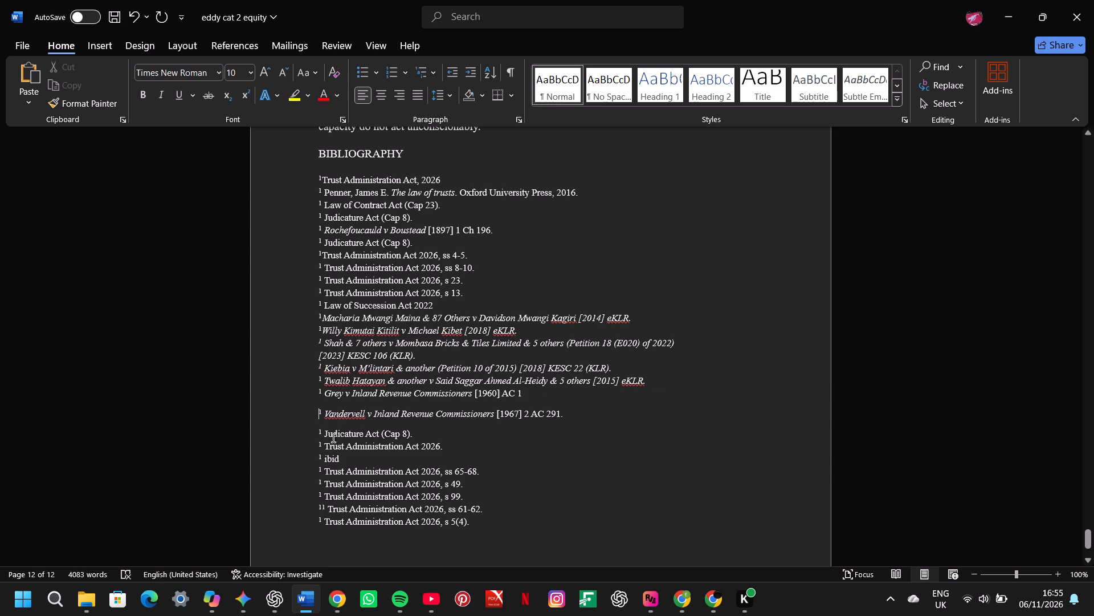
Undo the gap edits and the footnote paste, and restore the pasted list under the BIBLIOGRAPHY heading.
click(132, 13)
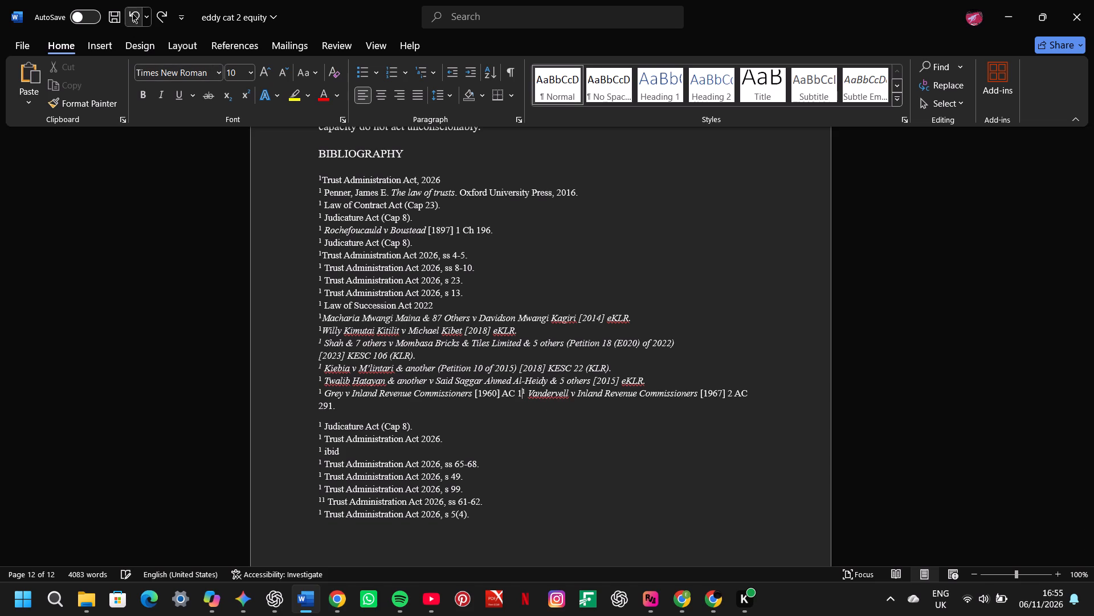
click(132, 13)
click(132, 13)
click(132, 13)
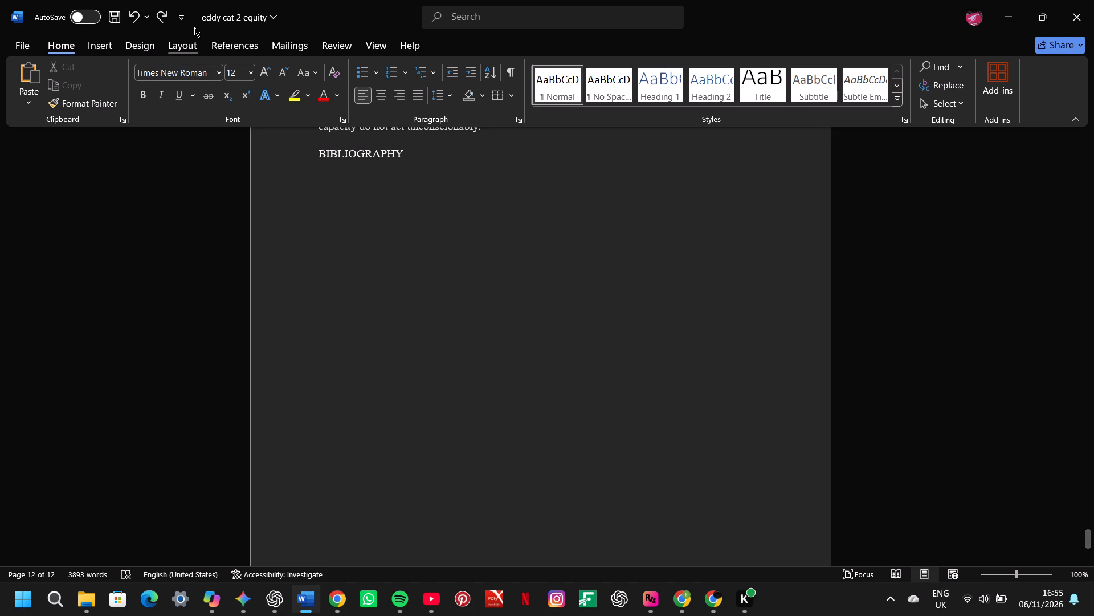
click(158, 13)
Set all the pasted bibliography entries to font size 12.
drag(479, 536, 308, 180)
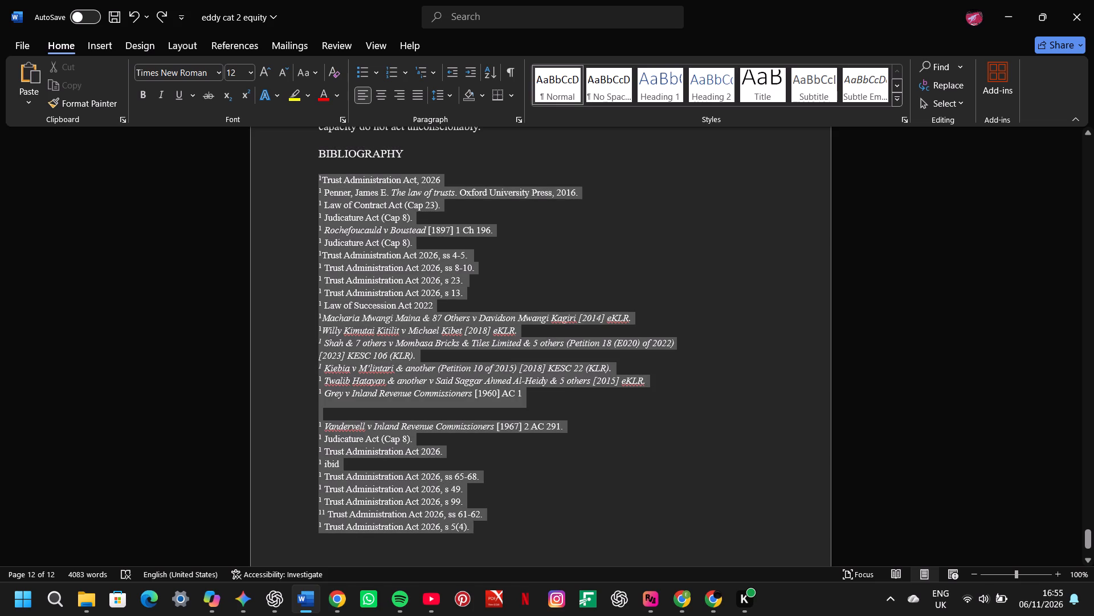
drag(308, 180, 308, 180)
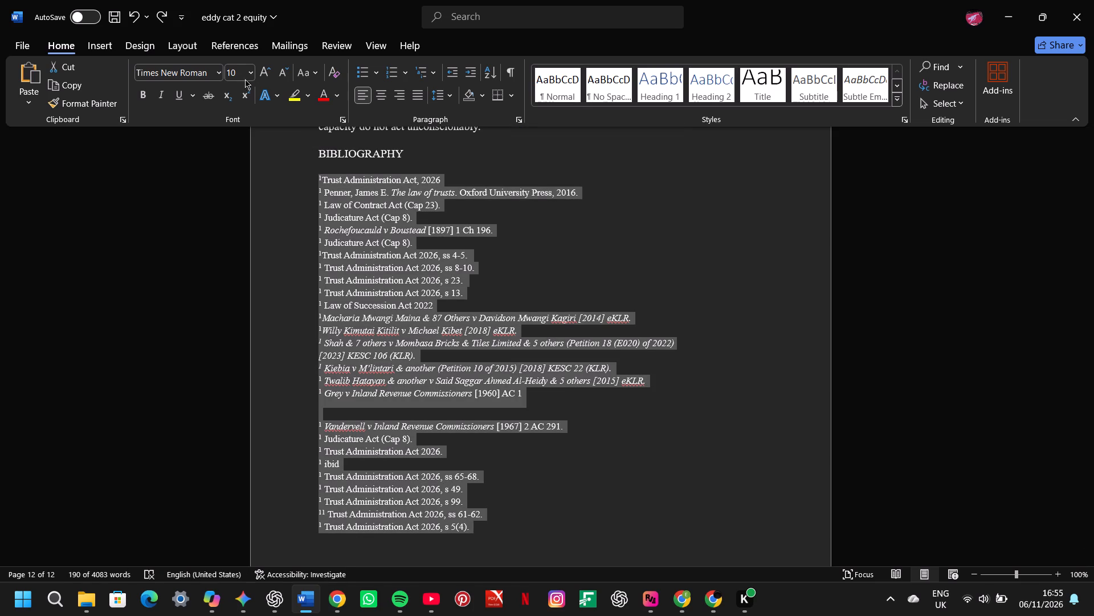
click(249, 73)
click(243, 158)
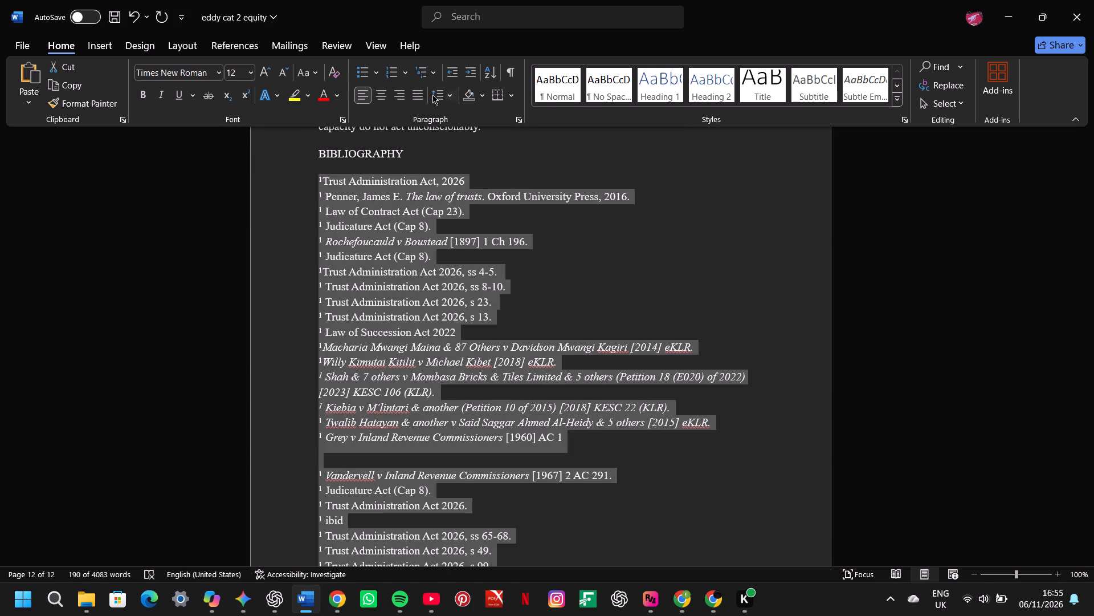
Set the line spacing of the bibliography entries to 1.5 to match the body text, and clear the selection.
click(452, 96)
click(466, 160)
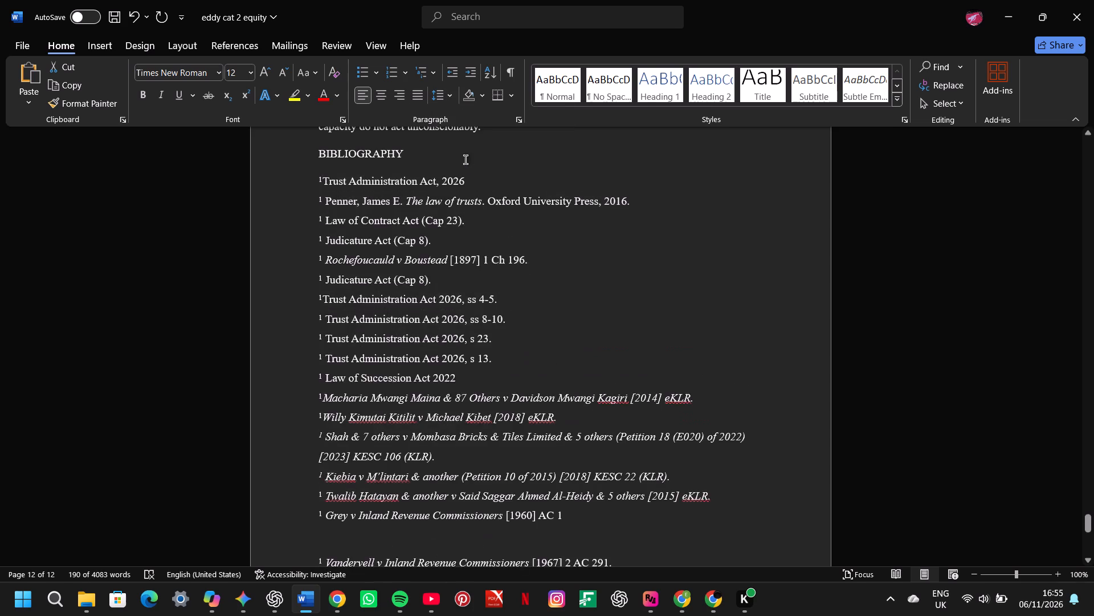
click(574, 297)
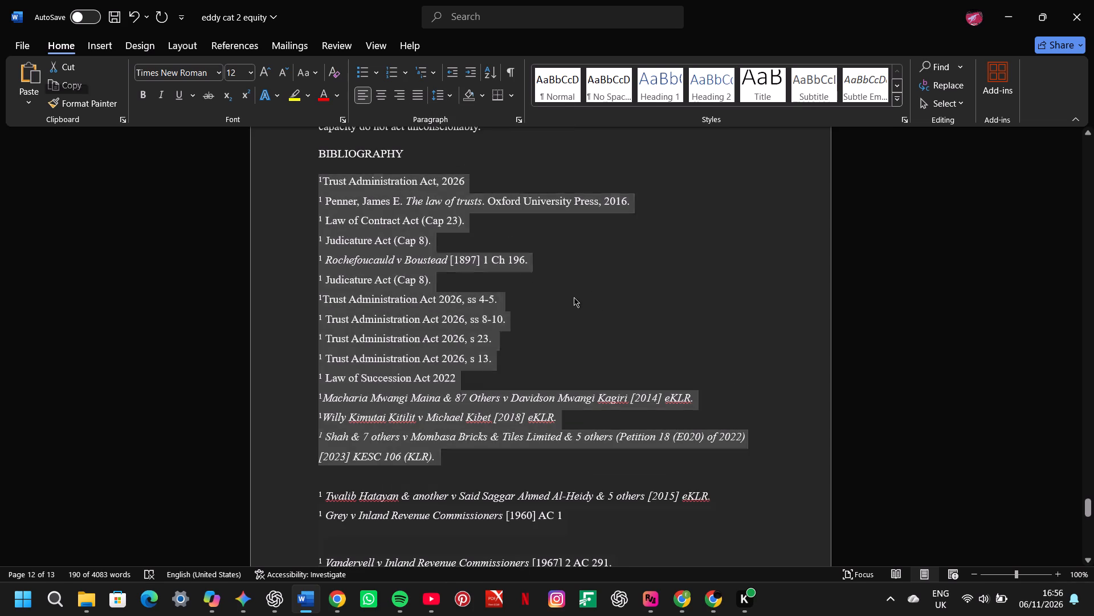
Remove the footnote markers from the first three bibliography entries: Trust Administration Act, Penner and Law of Contract Act.
click(321, 183)
key(Delete)
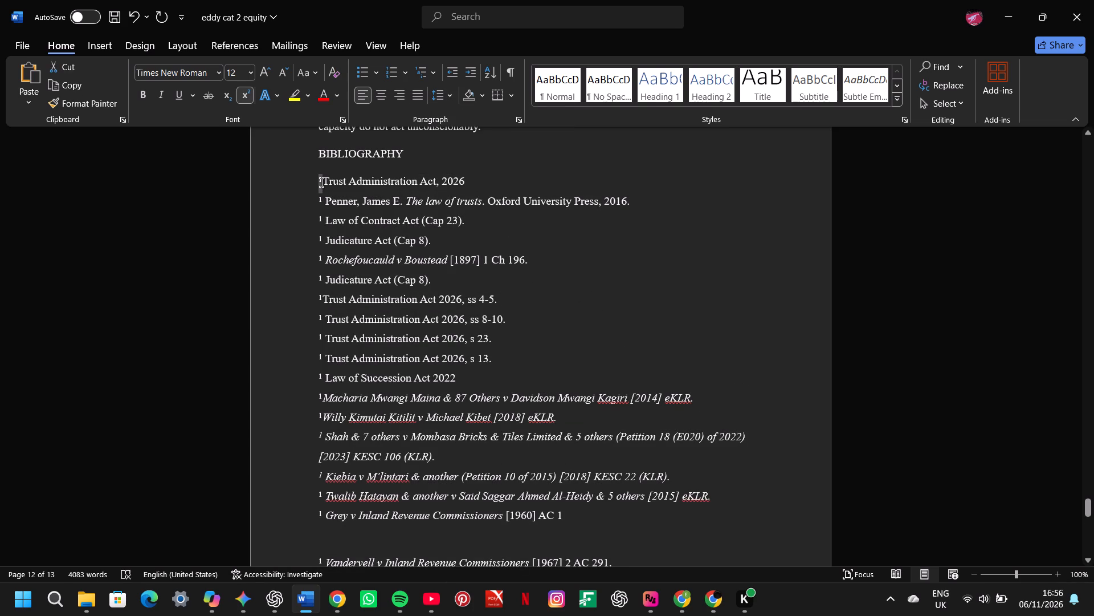
key(Delete)
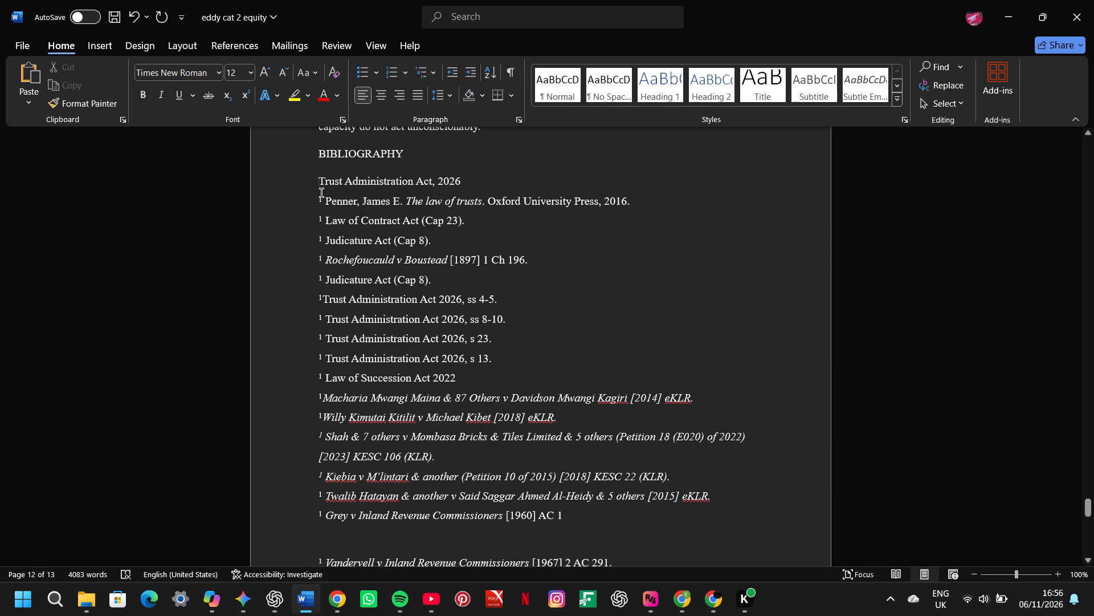
click(321, 196)
key(BackSpace)
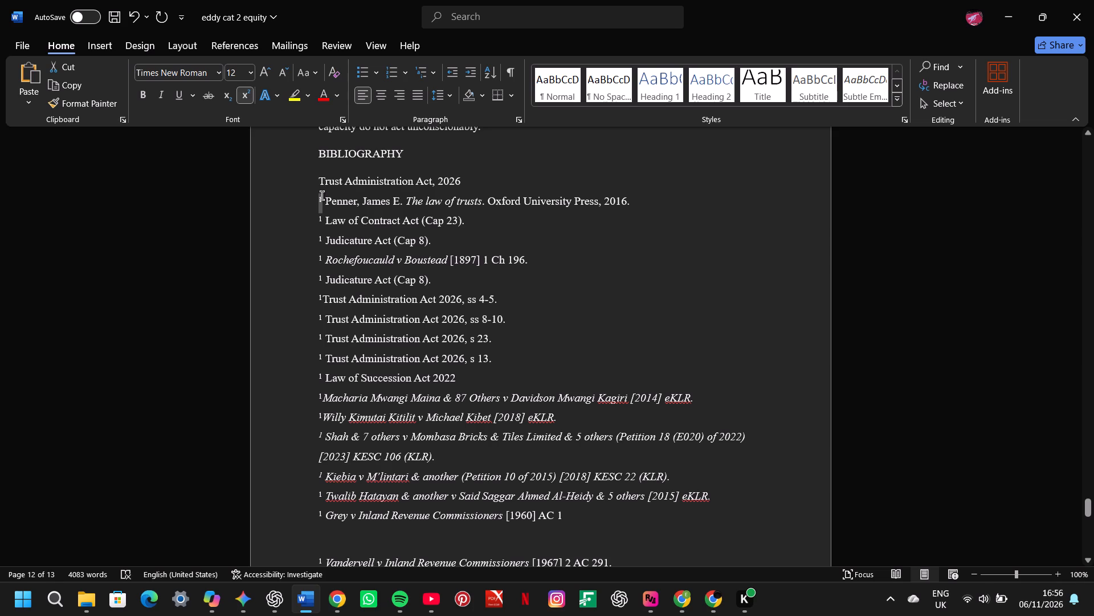
click(322, 196)
key(BackSpace)
drag(321, 204, 319, 213)
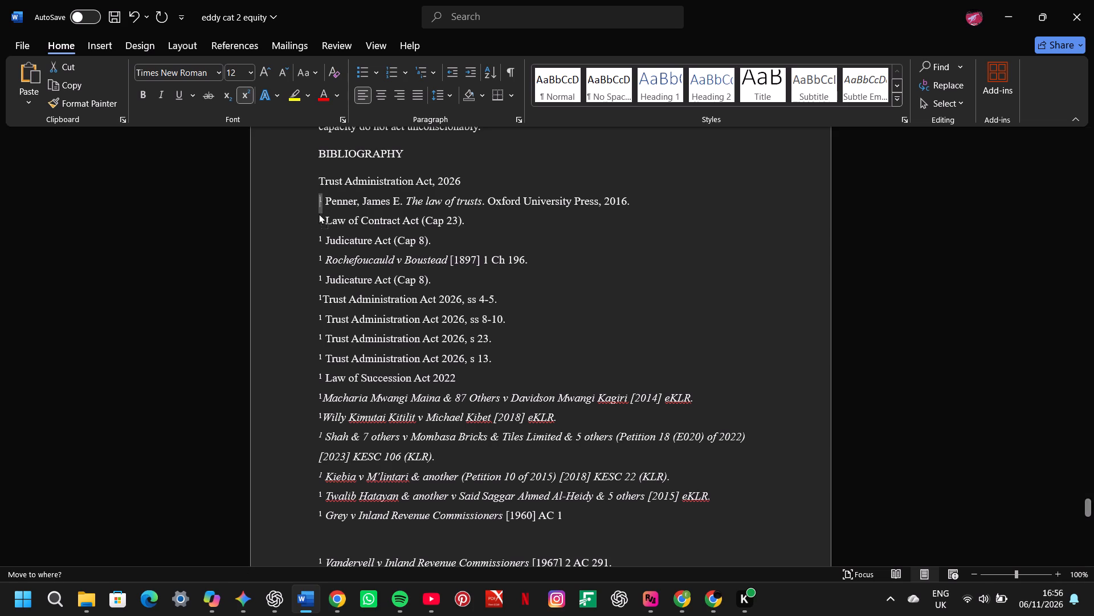
drag(319, 213, 320, 246)
click(298, 274)
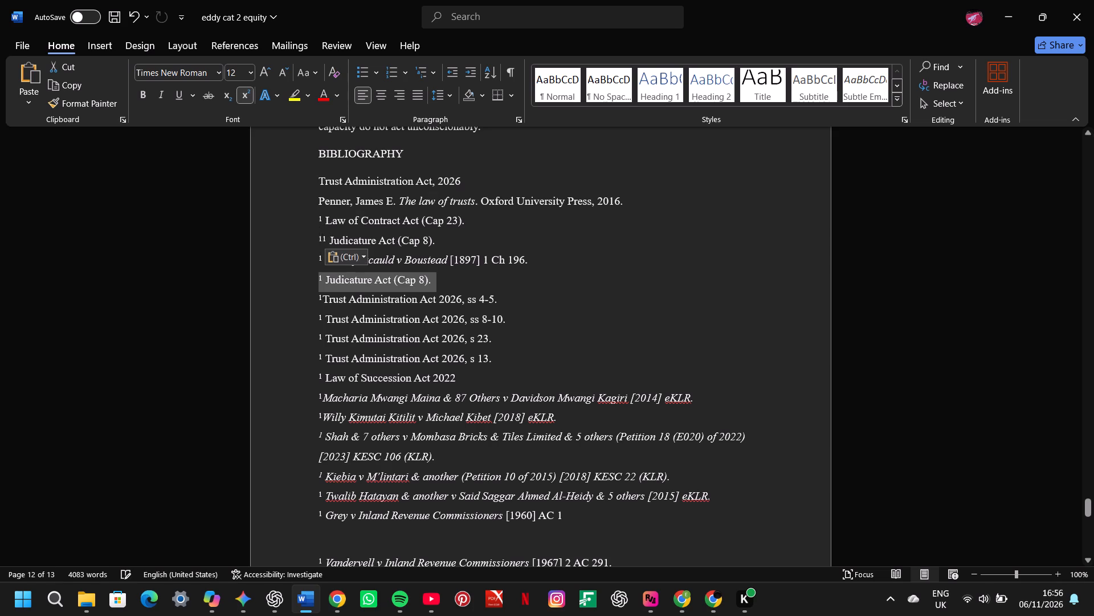
click(287, 342)
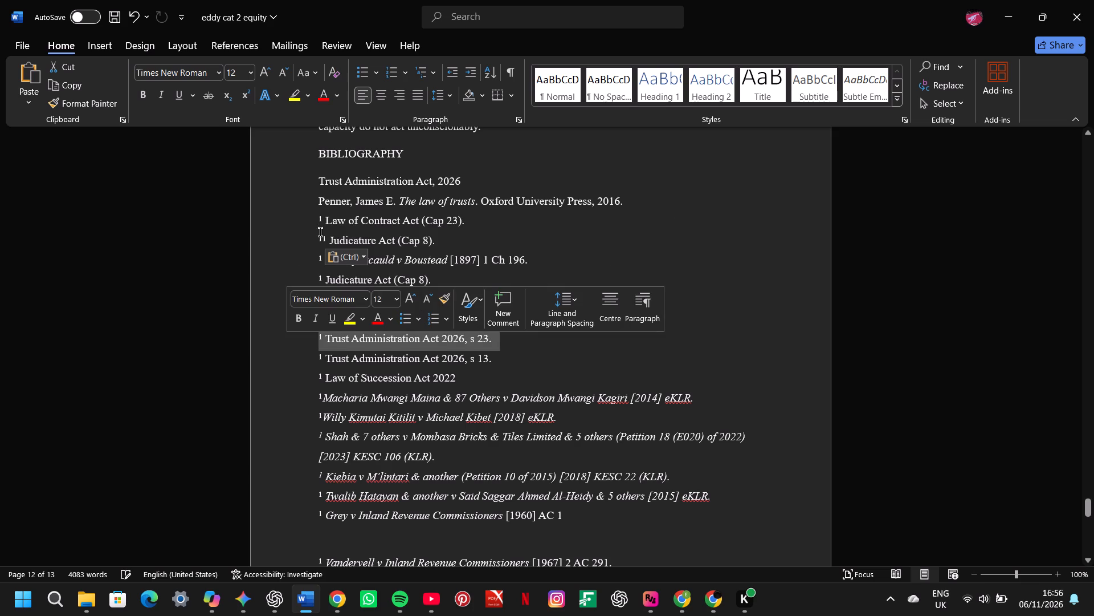
click(323, 222)
key(BackSpace)
key(BackSpace)
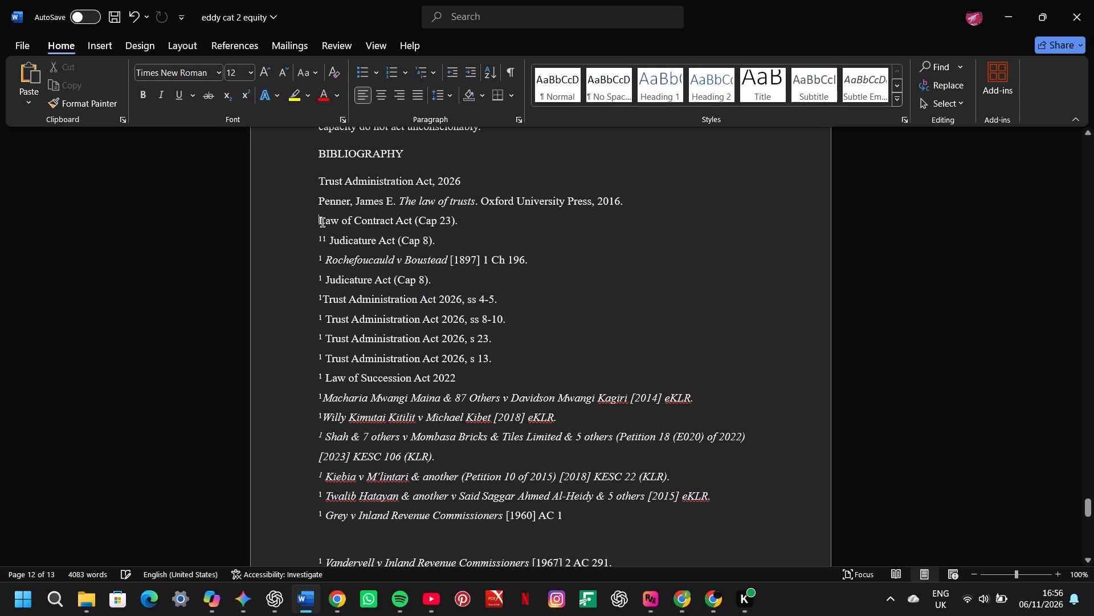
Remove the footnote markers from the Rochefoucauld v Boustead entry and the Judicature Act entries directly before and after it.
key(Down)
key(Delete)
key(Delete)
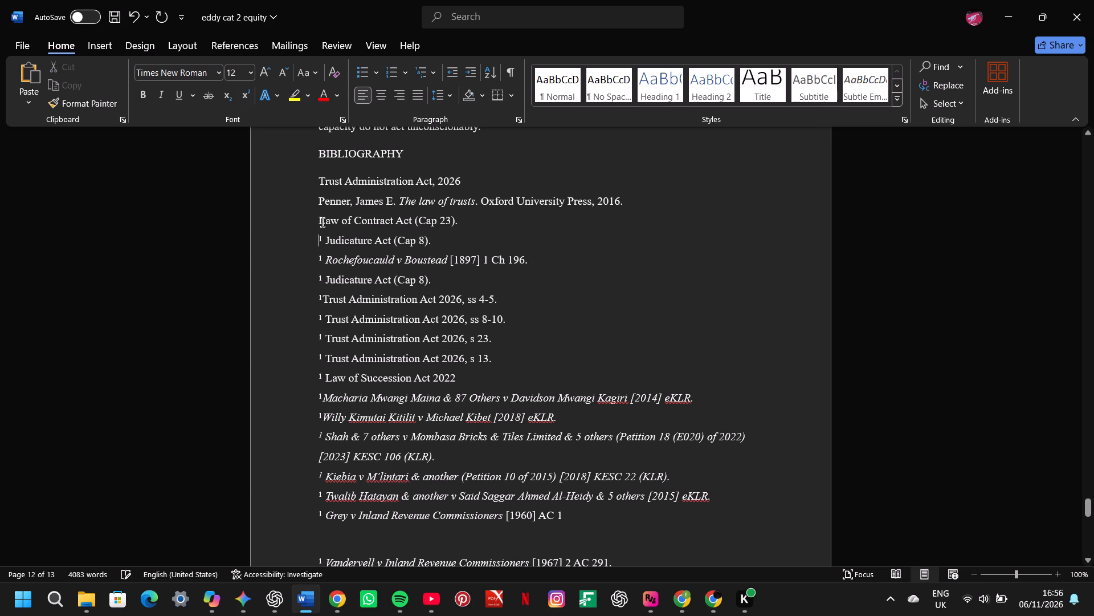
key(Delete)
key(Delete)
key(Down)
key(Delete)
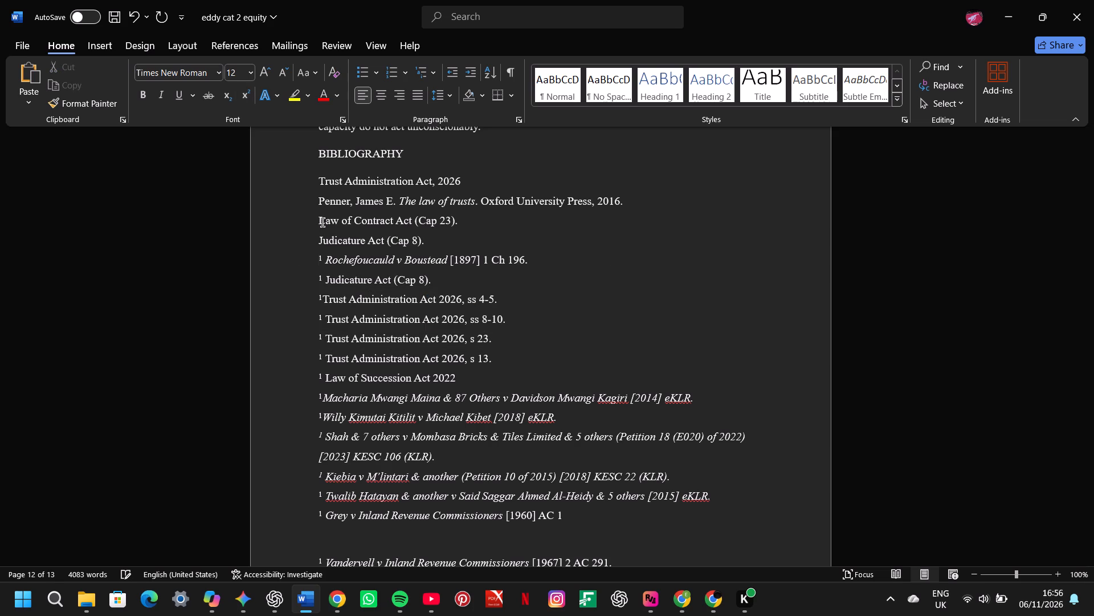
key(Delete)
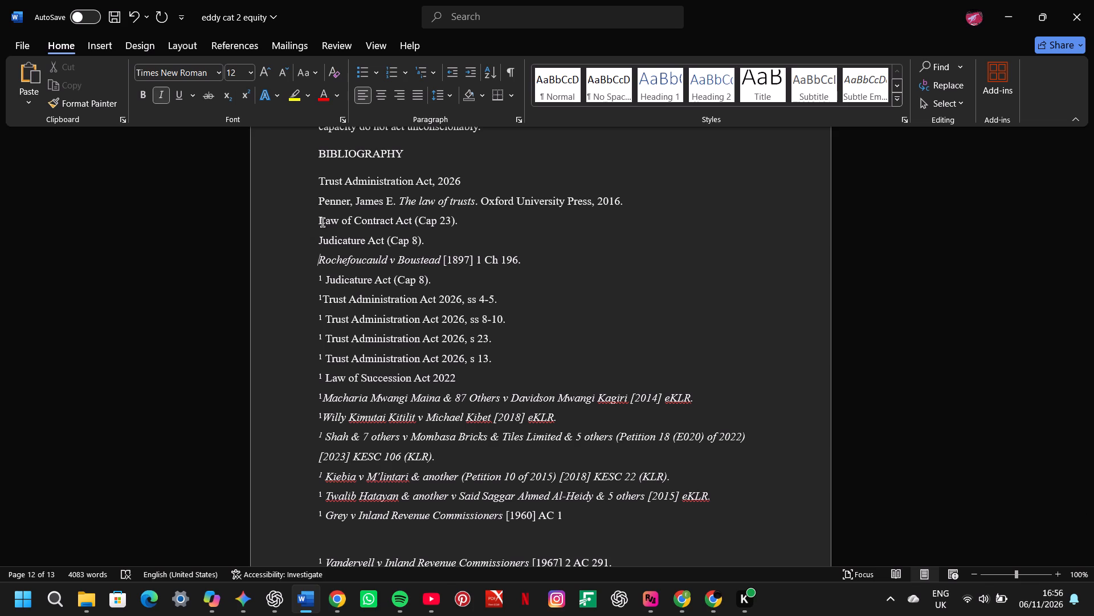
key(Down)
key(Delete)
key(Delete)
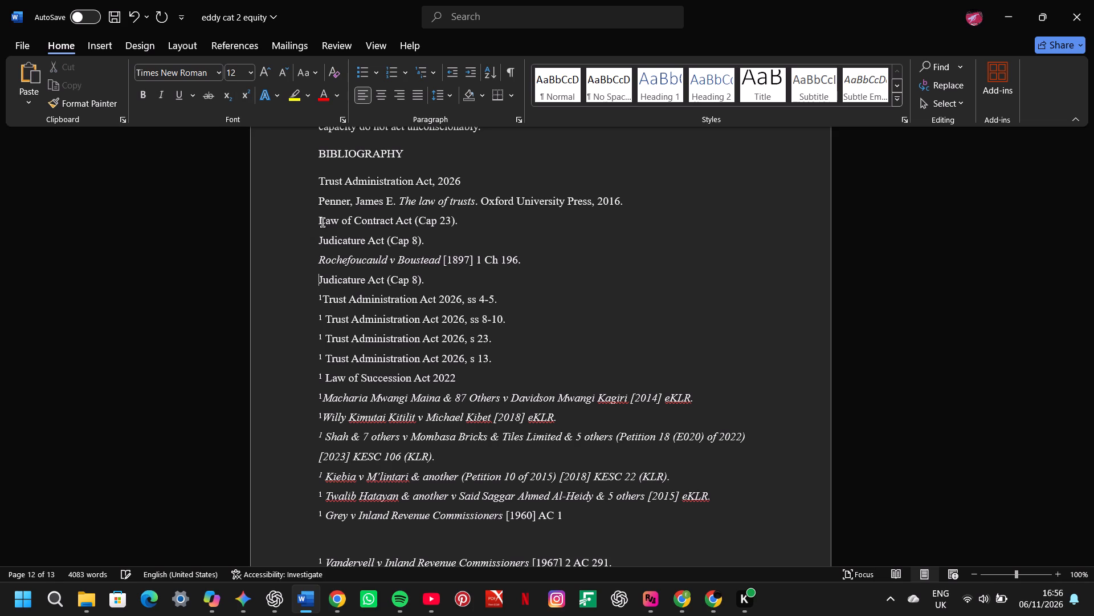
Remove the footnote markers from the Trust Administration Act 2026 entries for ss 4-5, ss 8-10, s 23 and s 13.
key(Down)
key(Delete)
key(Delete)
key(Down)
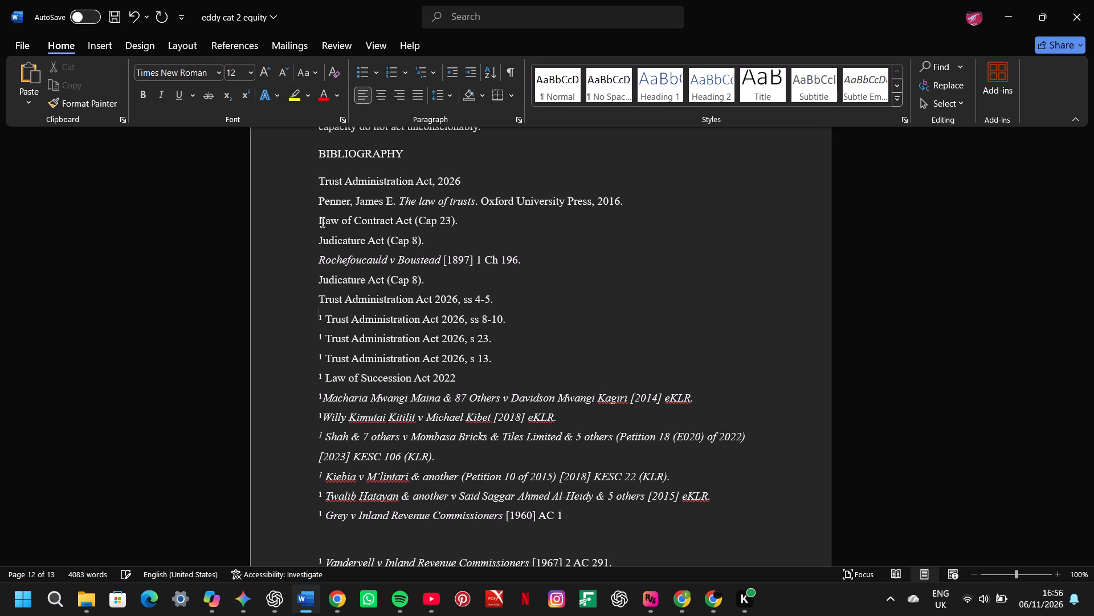
key(Delete)
key(Delete)
key(Down)
key(Delete)
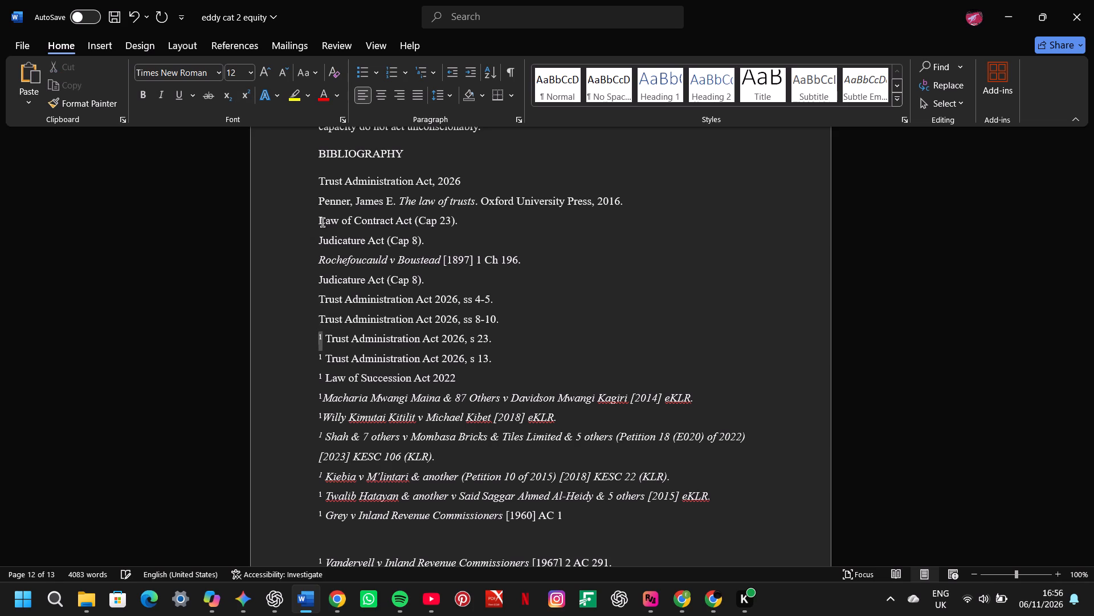
key(Delete)
key(Down)
key(Home)
key(Delete)
key(Delete)
key(Delete)
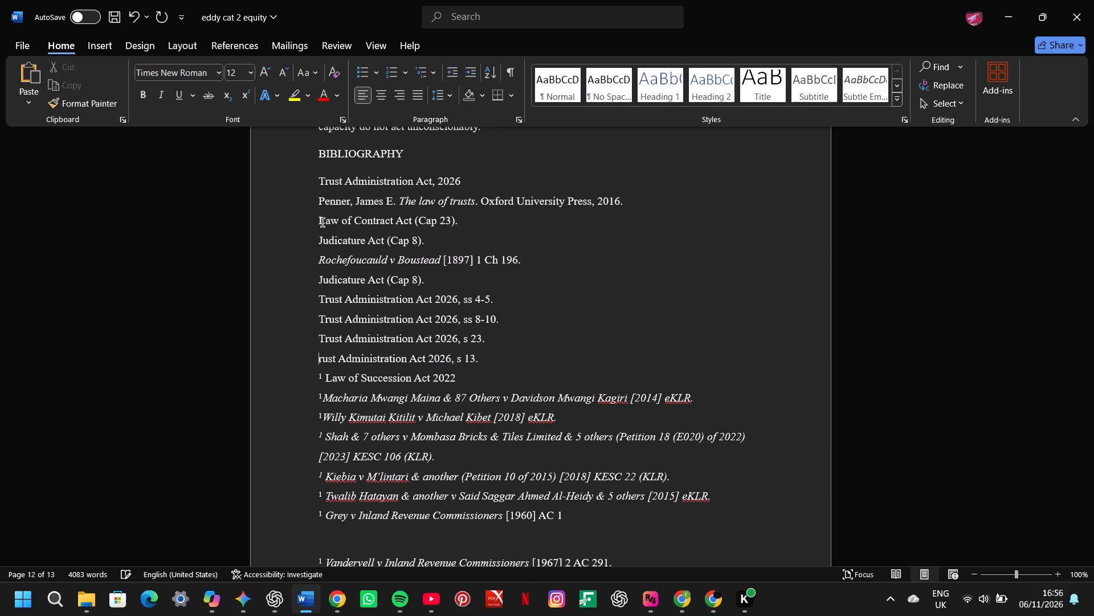
key(t)
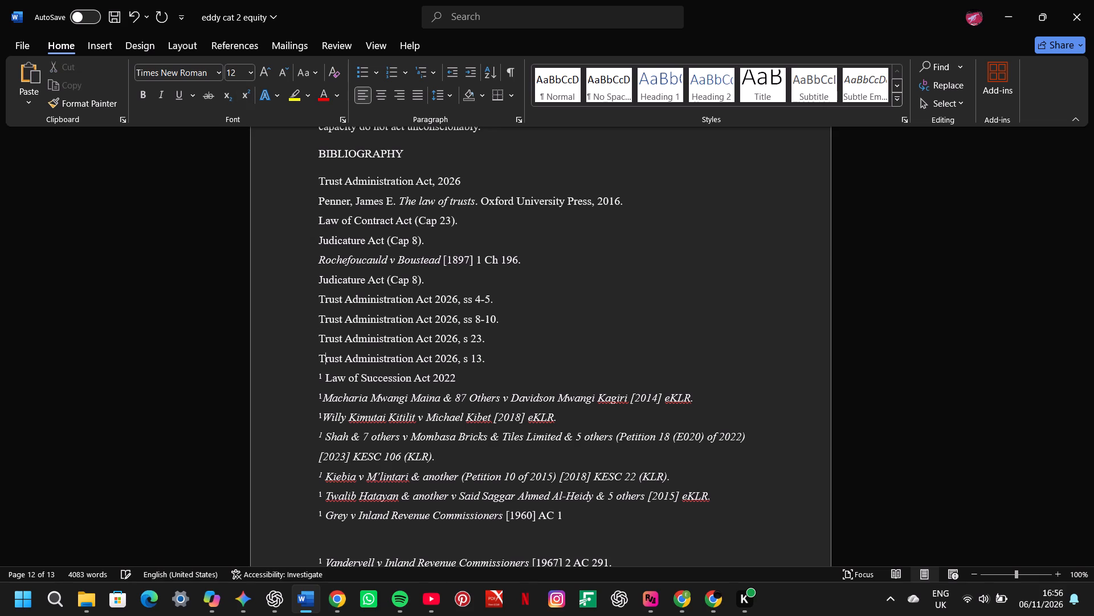
Remove the footnote marker from the Law of Succession Act 2022 entry, keeping its initial "L" intact.
key(Down)
key(Delete)
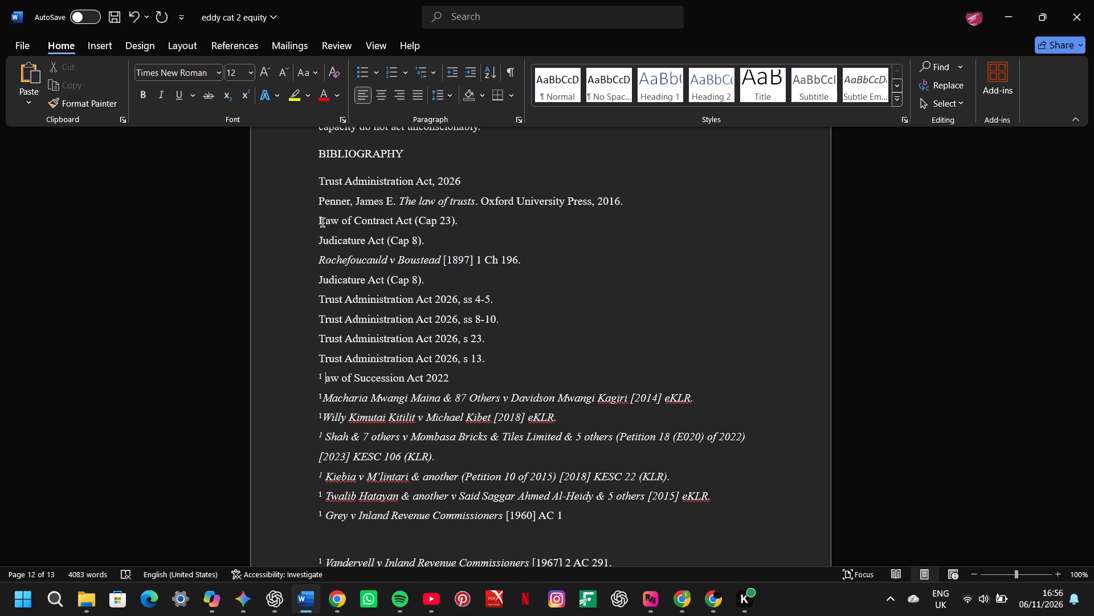
key(l)
key(Left)
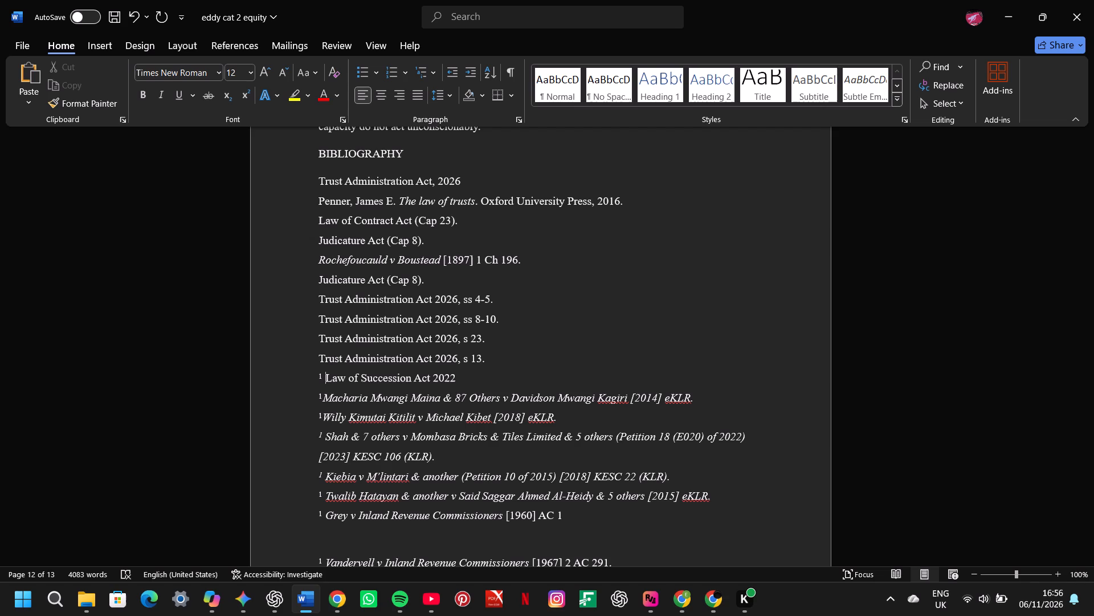
key(Left)
key(Left)
key(Left)
key(Right)
key(Delete)
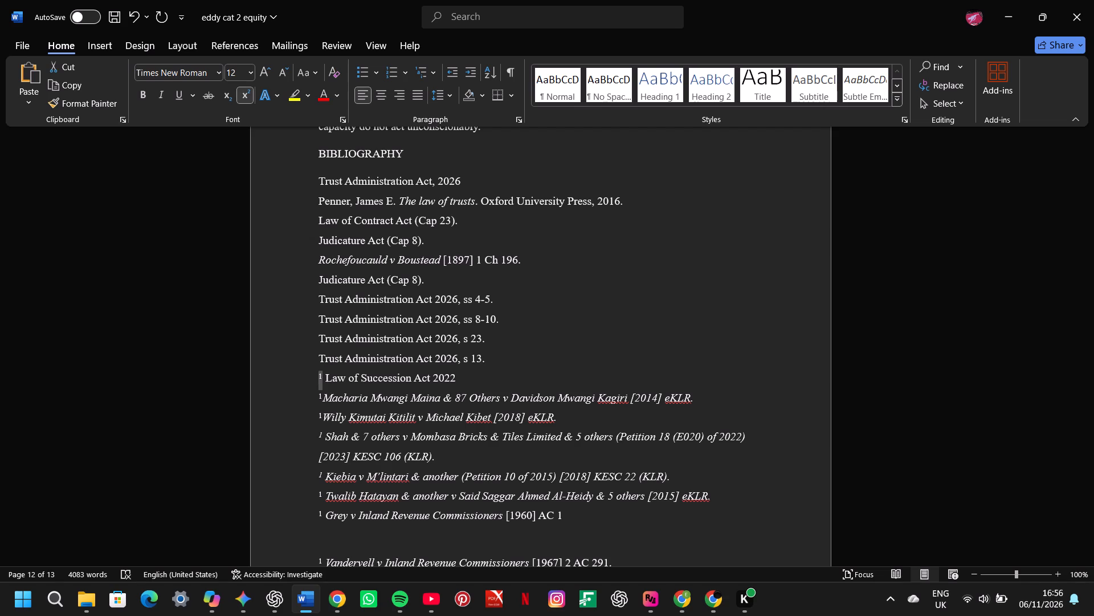
key(Delete)
Remove the footnote markers from the Macharia, Kitilit and Shah case entries.
key(Down)
key(Delete)
key(Delete)
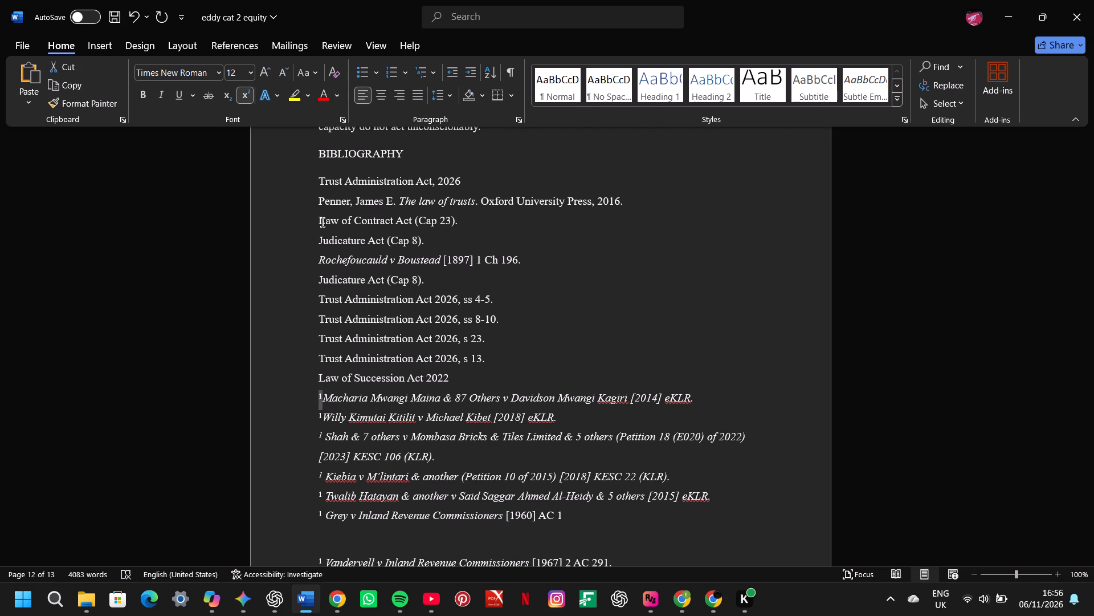
key(Down)
key(Delete)
key(Delete)
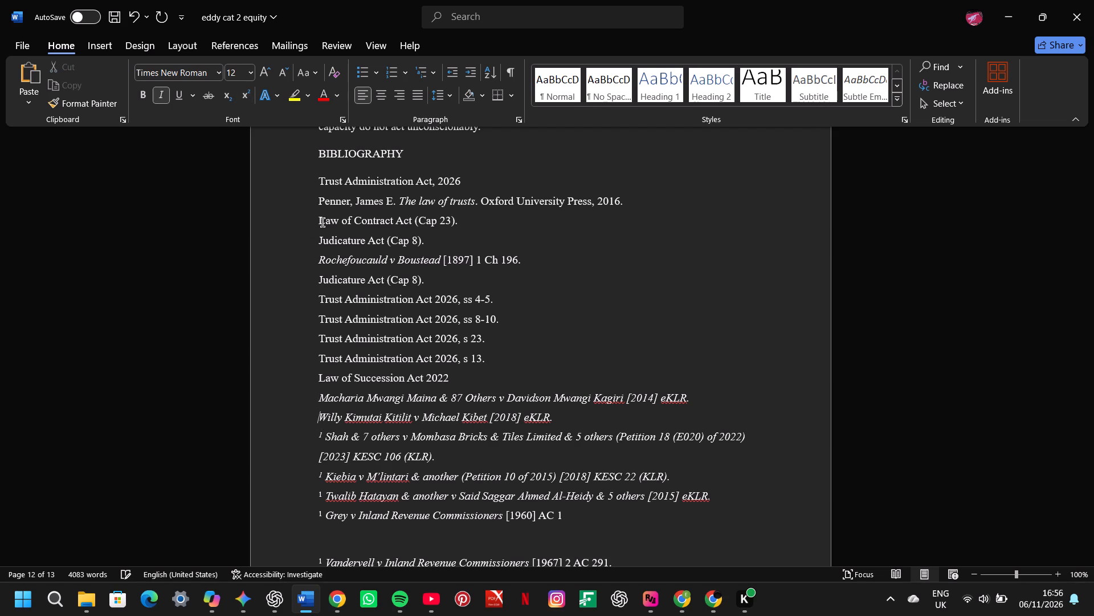
key(Down)
key(Delete)
key(Delete)
Remove the footnote markers from the Kiebia, Twalib Hatayan and Grey case entries.
key(Down)
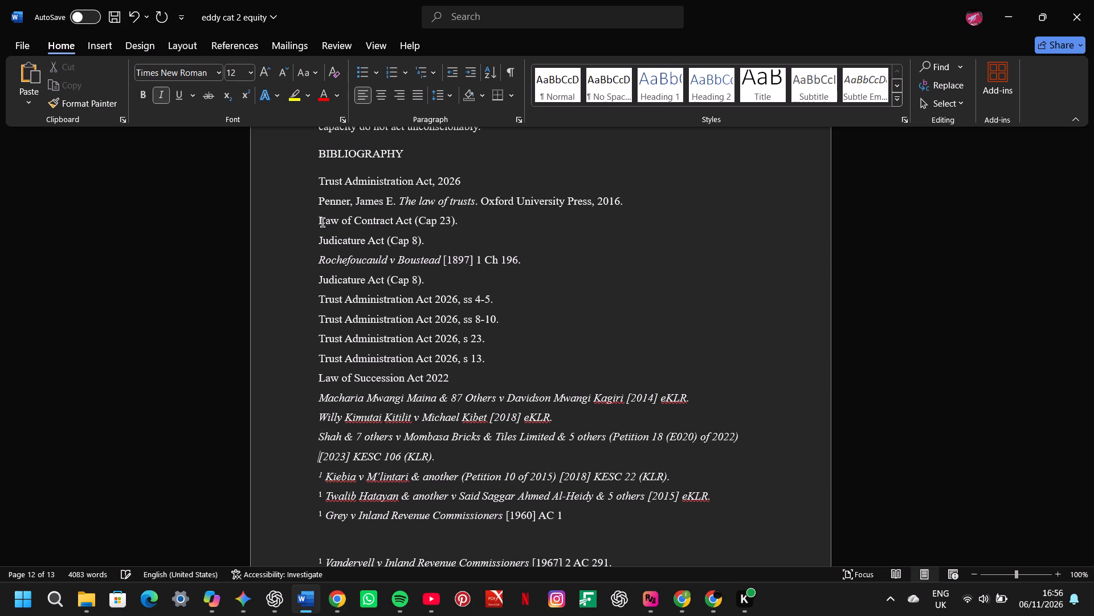
key(Down)
key(Delete)
key(Delete)
key(Down)
key(Delete)
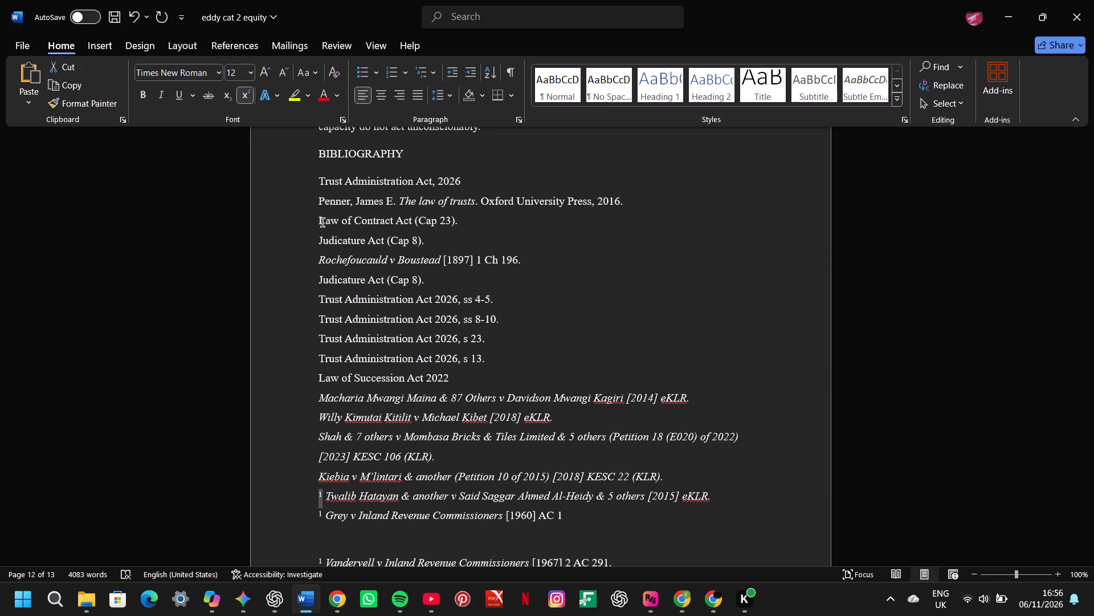
key(Delete)
key(Down)
key(Delete)
key(Delete)
Delete the blank line above the Vandervell entry and remove that entry's footnote marker.
key(Down)
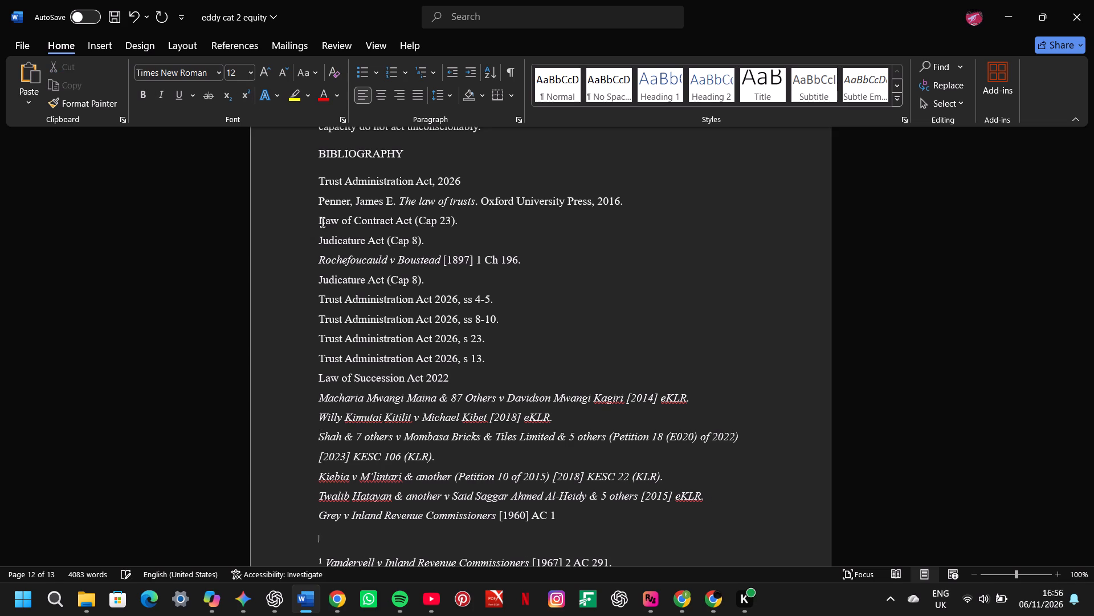
key(Delete)
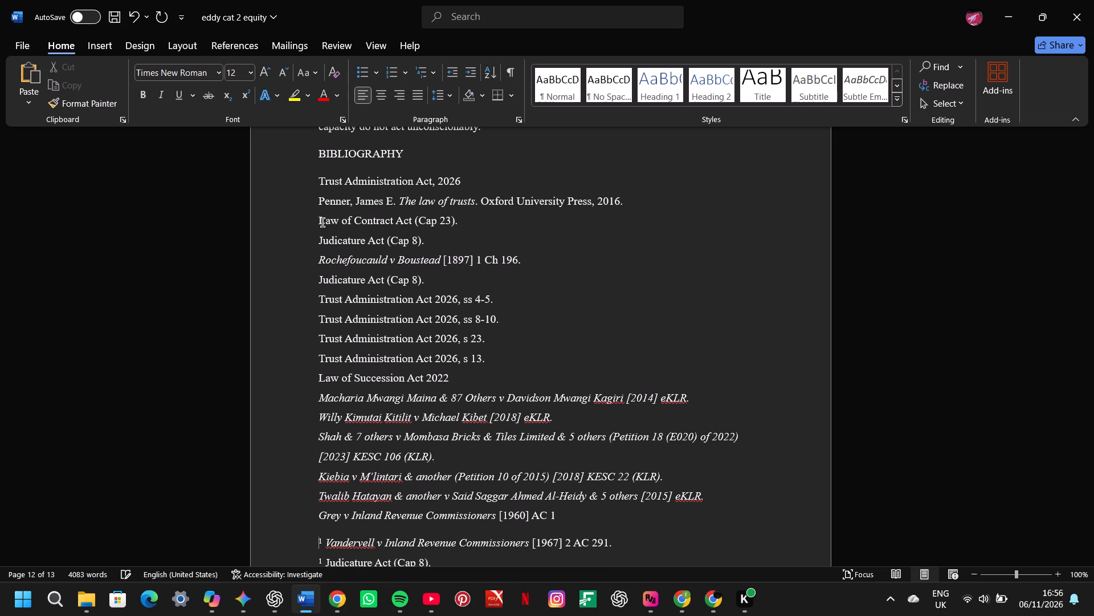
key(Delete)
key(Delete)
Remove the footnote markers from the Judicature Act and Trust Administration Act 2026 entries following Vandervell.
key(Down)
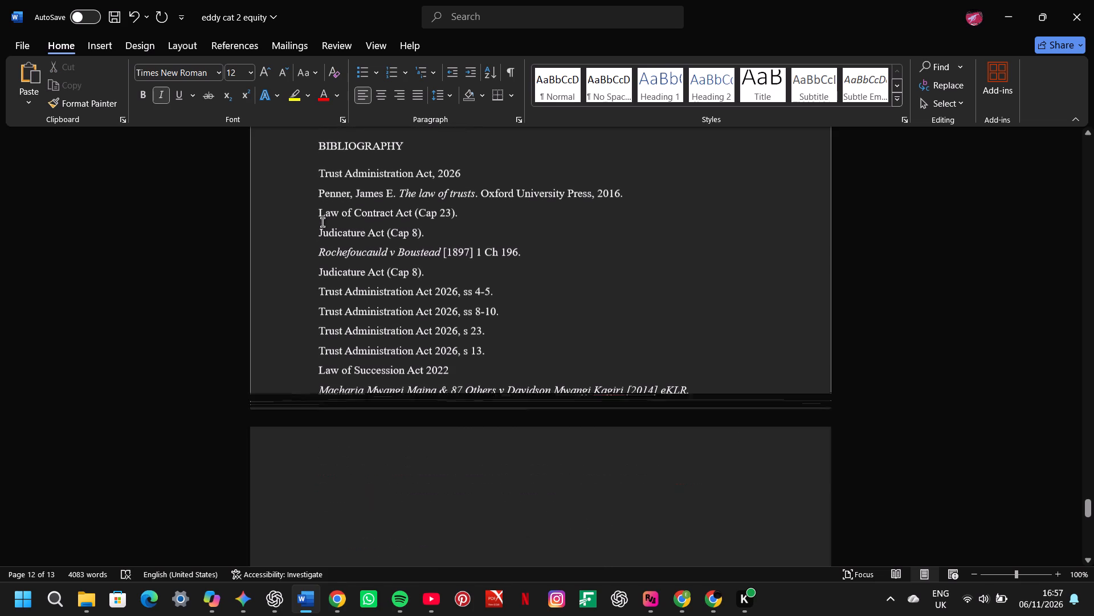
key(Delete)
key(Delete)
key(Down)
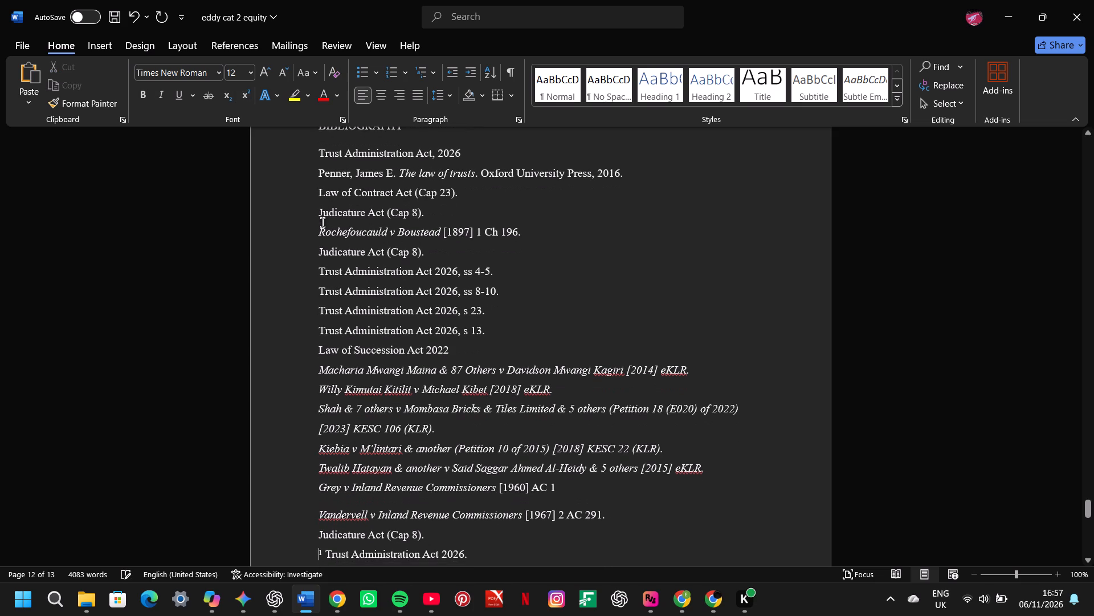
key(Delete)
key(Delete)
Delete the whole "ibid" entry, including its marker and line, from the bibliography.
key(Down)
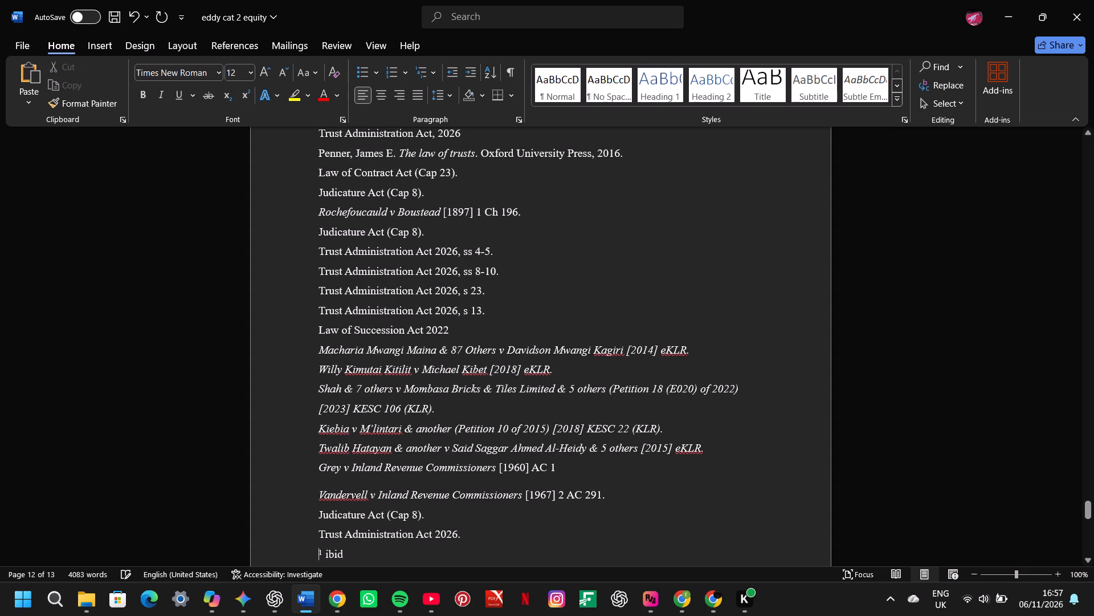
key(Delete)
key(Delete)
key(Delete)
key(Delete)
key(Delete)
key(Delete)
key(Delete)
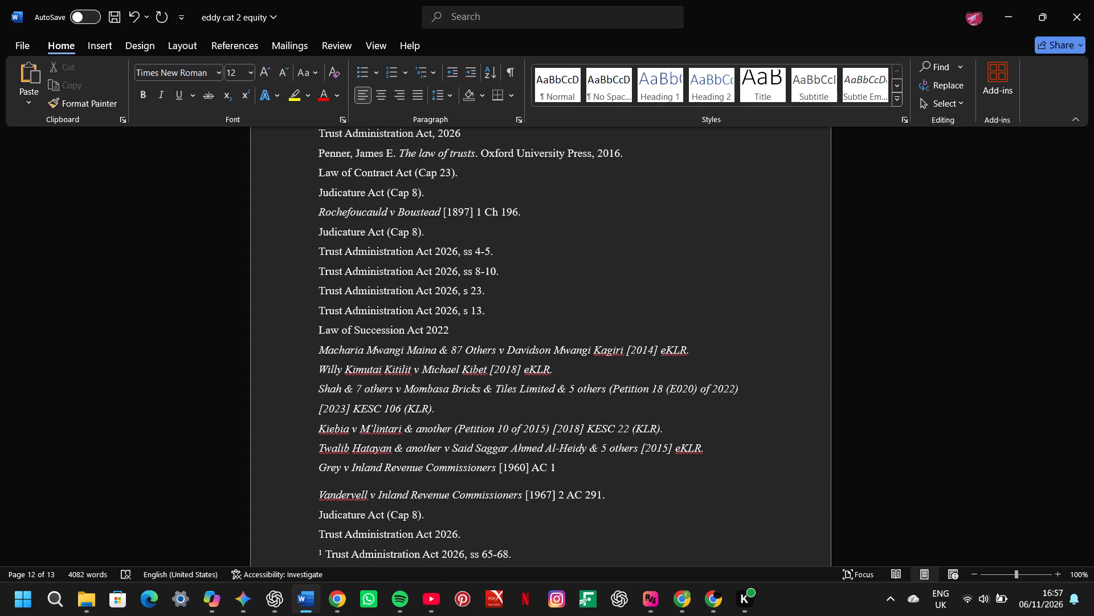
Remove the footnote markers from the Trust Administration Act 2026 entries for ss 65-68, s 49, s 99 and ss 61-62.
key(Delete)
key(Delete)
key(Down)
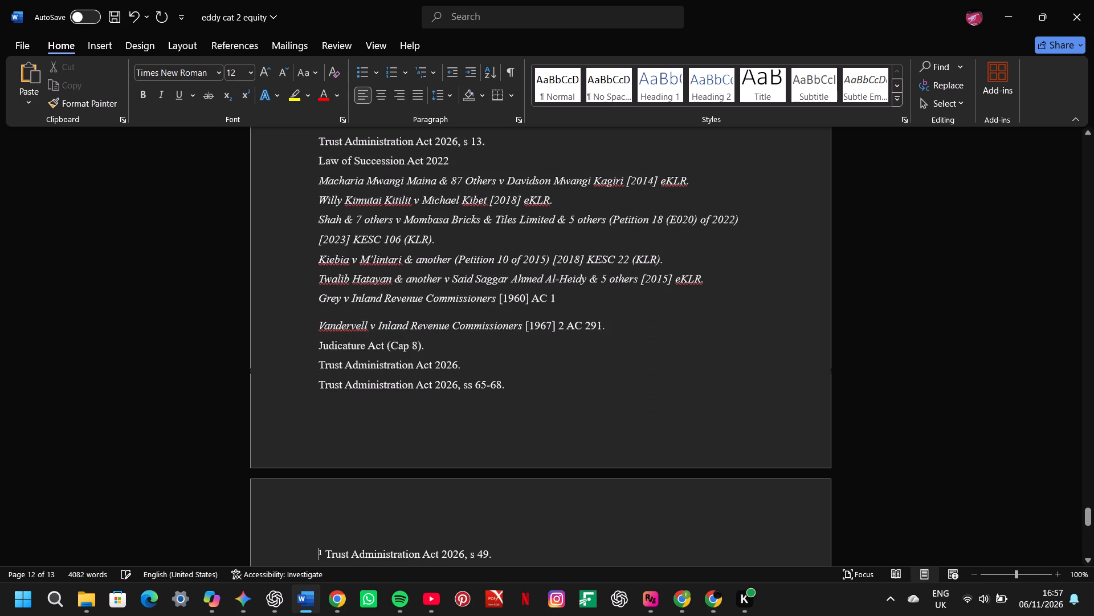
key(Delete)
key(Delete)
key(Down)
key(Delete)
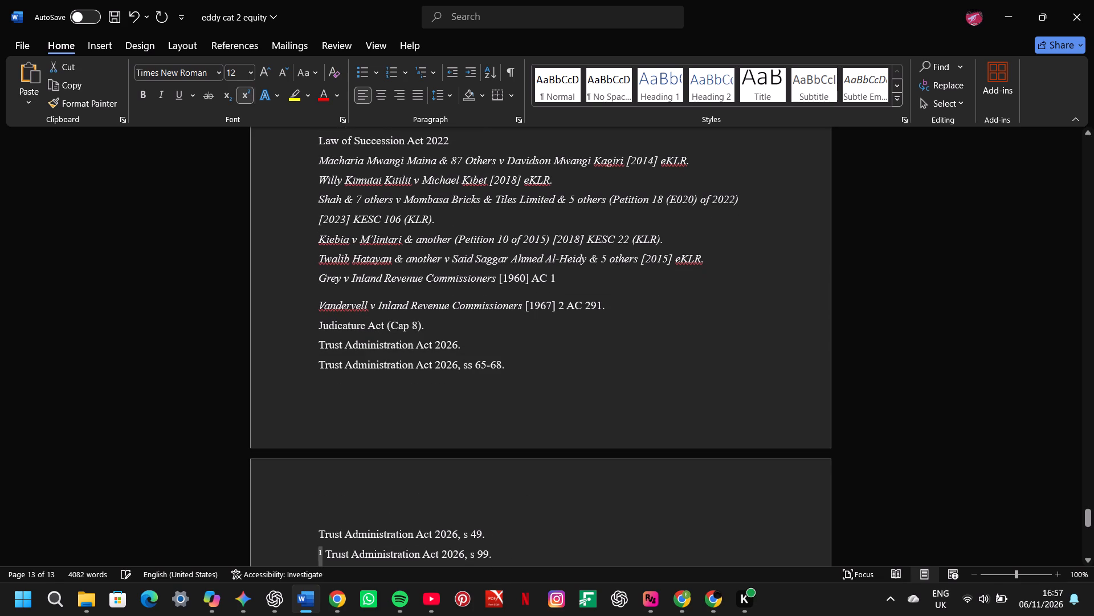
key(Delete)
key(Down)
key(Delete)
key(Delete)
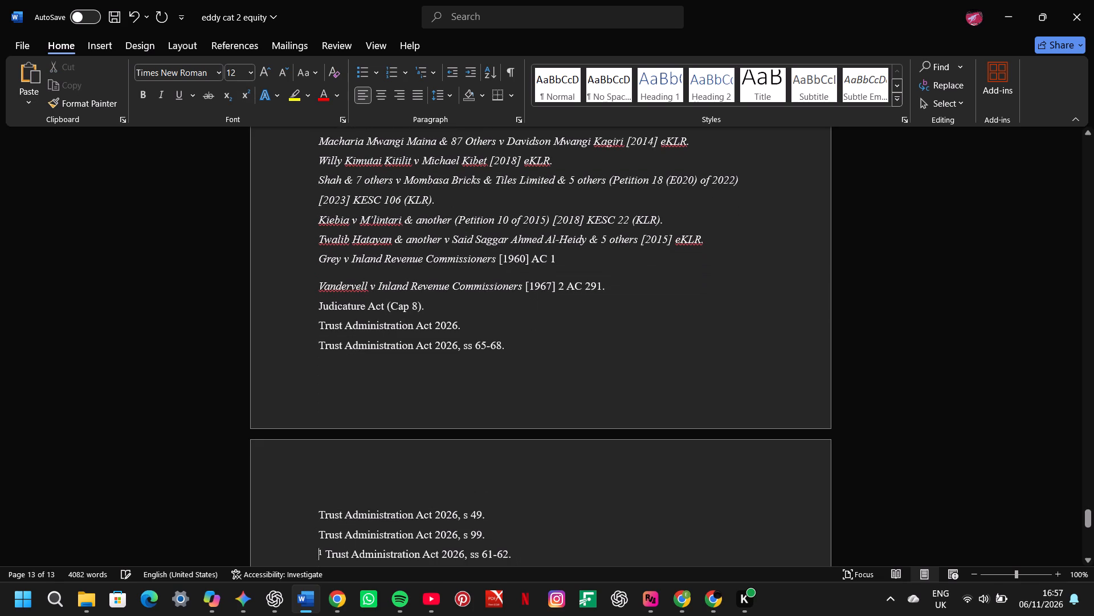
Remove the footnote markers from the Trust Administration Act 2026 entries for ss 61-62 and s 5(4), and save the document.
key(Delete)
key(Delete)
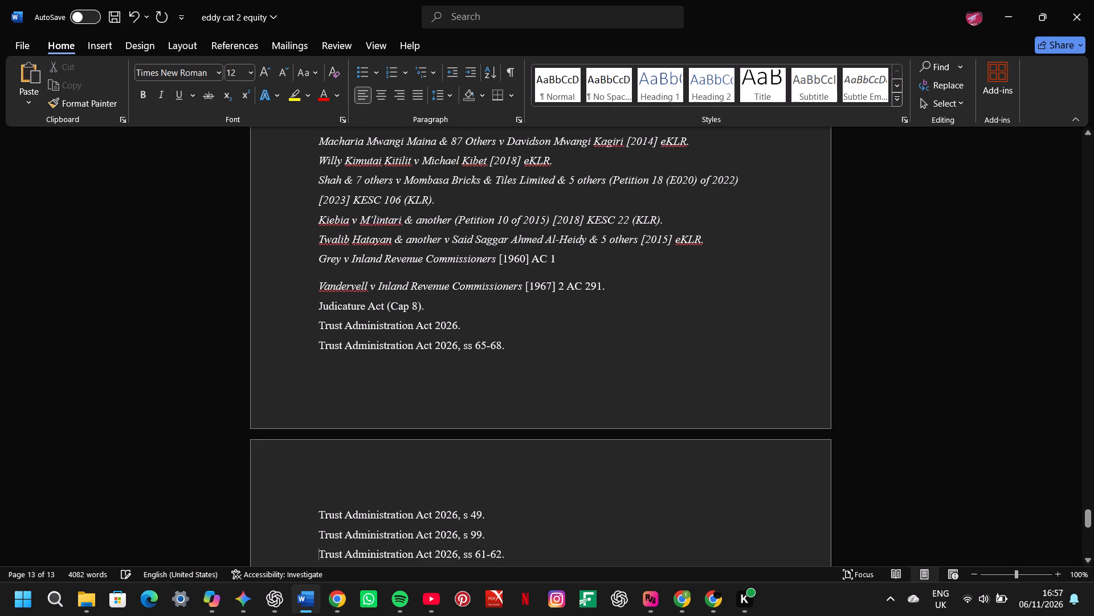
key(Down)
key(Delete)
key(Delete)
key(Down)
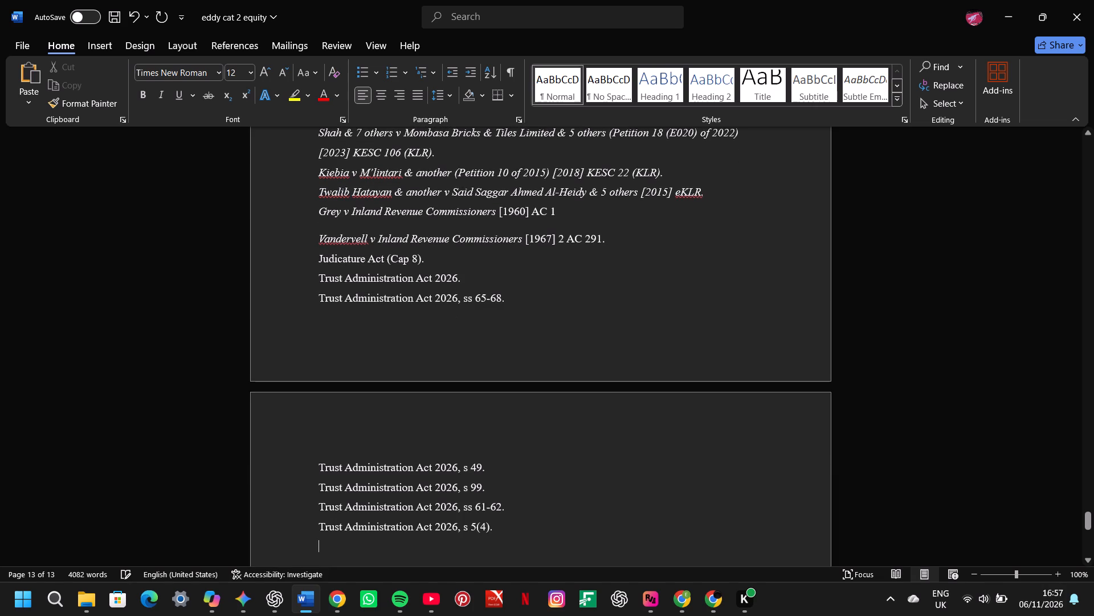
key(Down)
click(626, 468)
key(ctrl+s)
In section 1, join the paragraphs starting "The law distinguishes", "The Judicature Act" and "Formalities therefore" onto the preceding text, separated by spaces.
scroll(626, 468, up, 3)
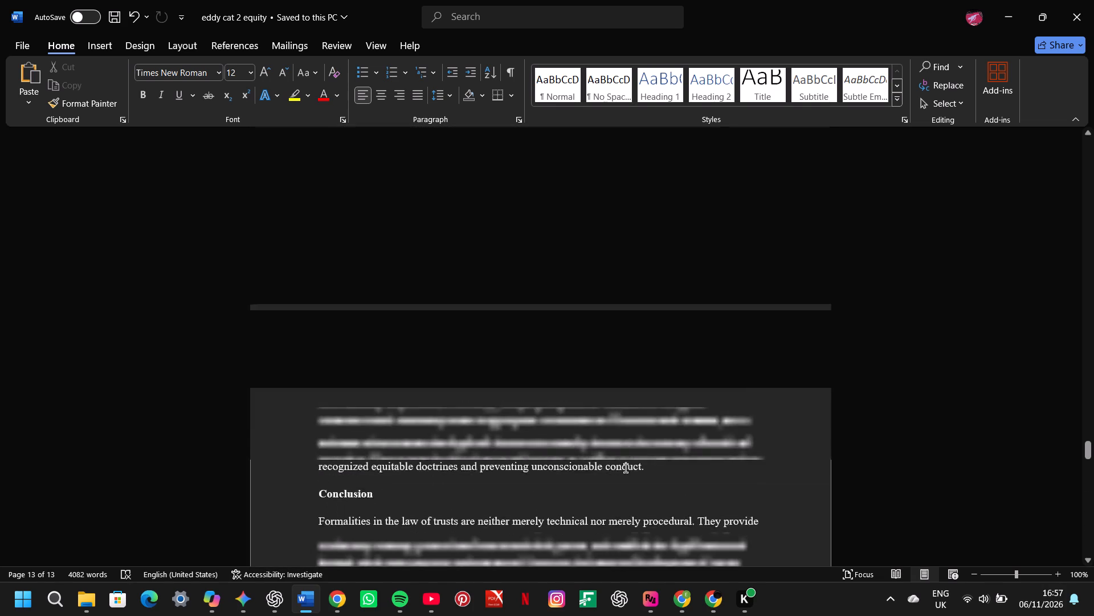
scroll(626, 468, up, 8)
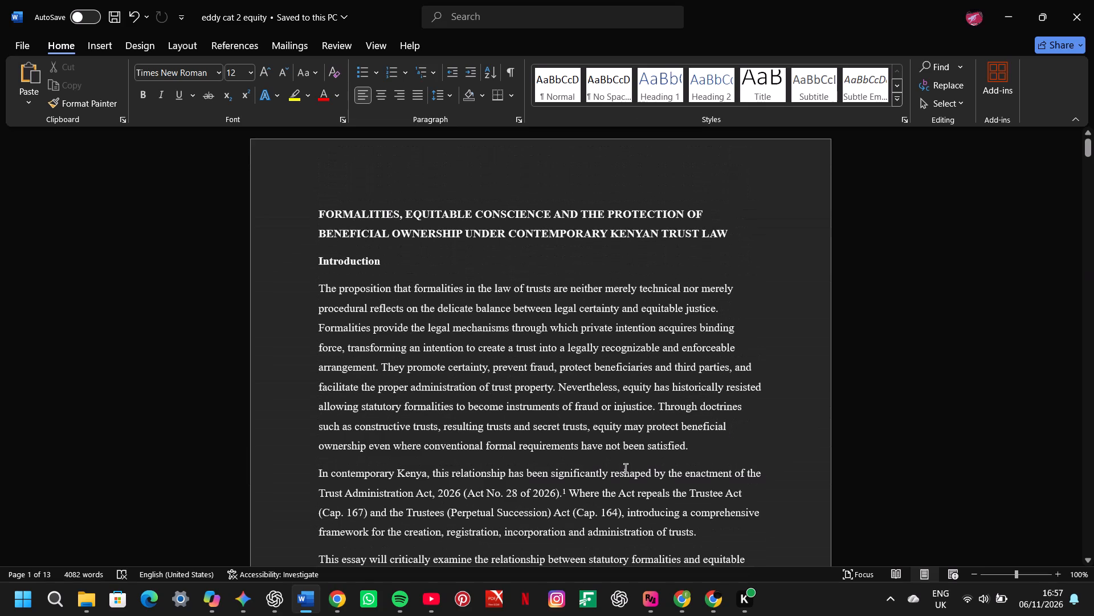
click(316, 471)
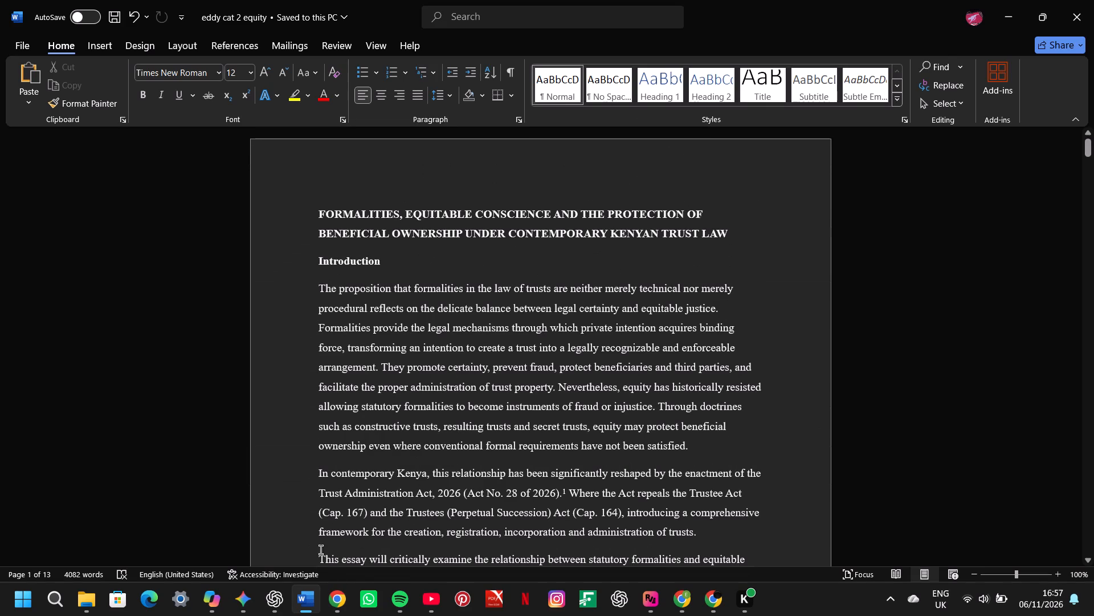
scroll(321, 550, down, 1)
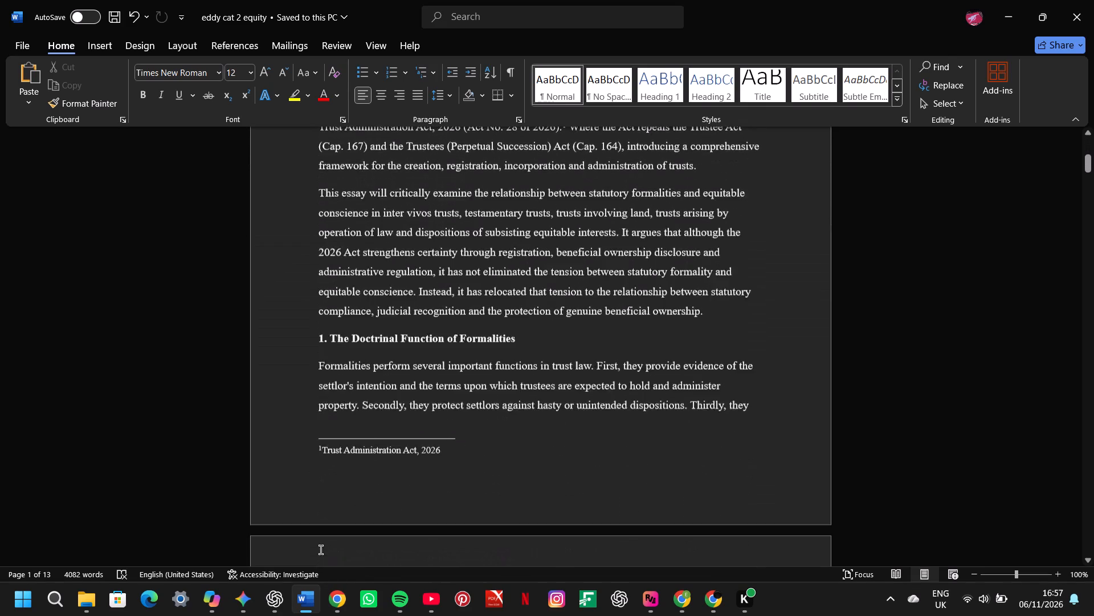
scroll(321, 550, down, 1)
click(313, 438)
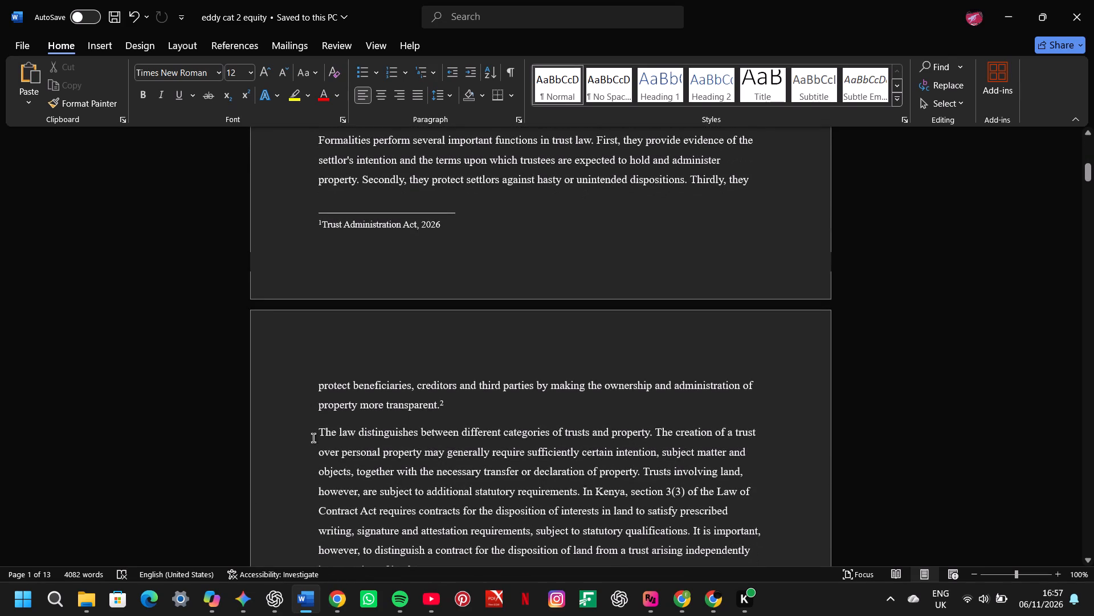
key(BackSpace)
key(space)
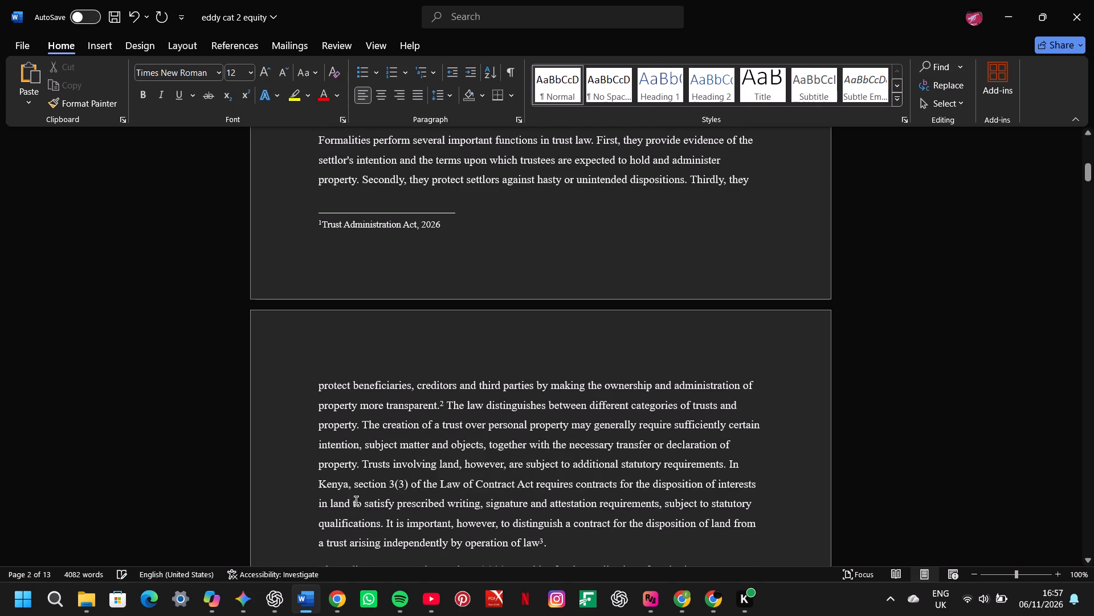
click(313, 507)
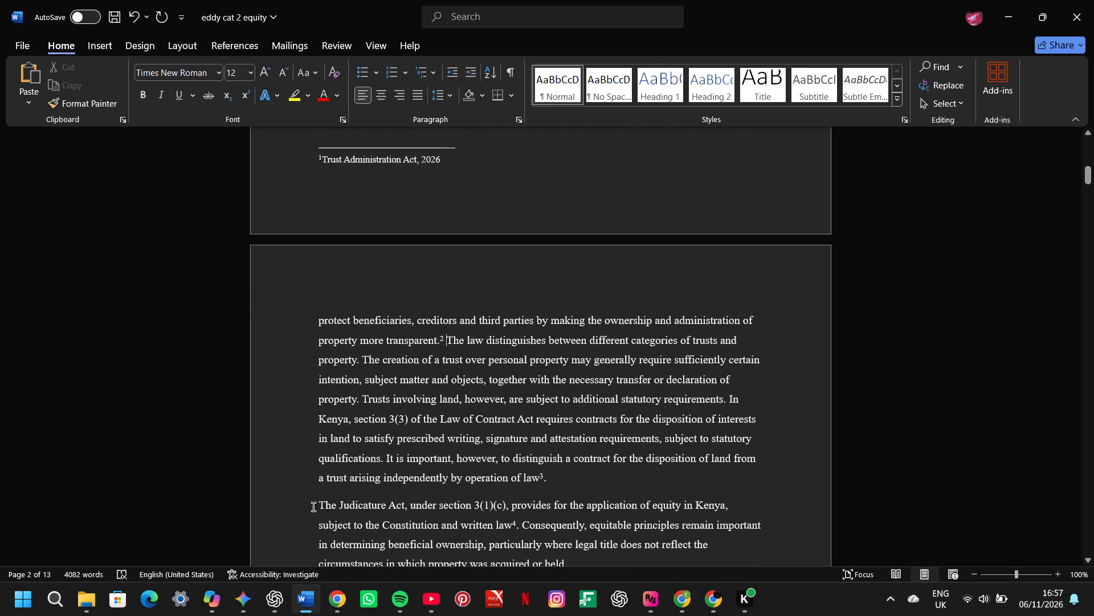
key(BackSpace)
key(space)
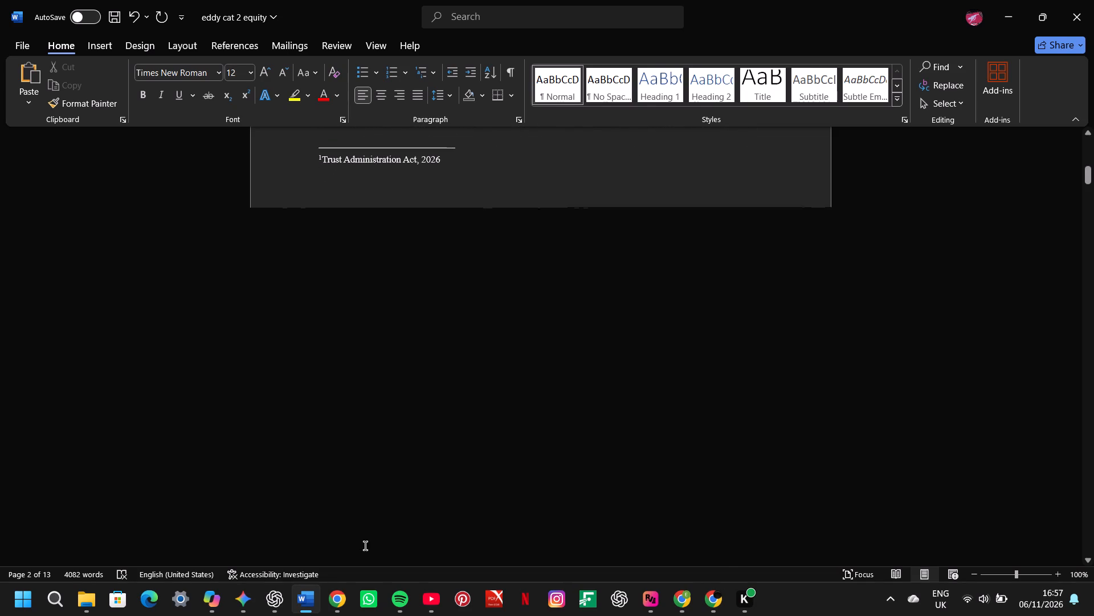
click(315, 513)
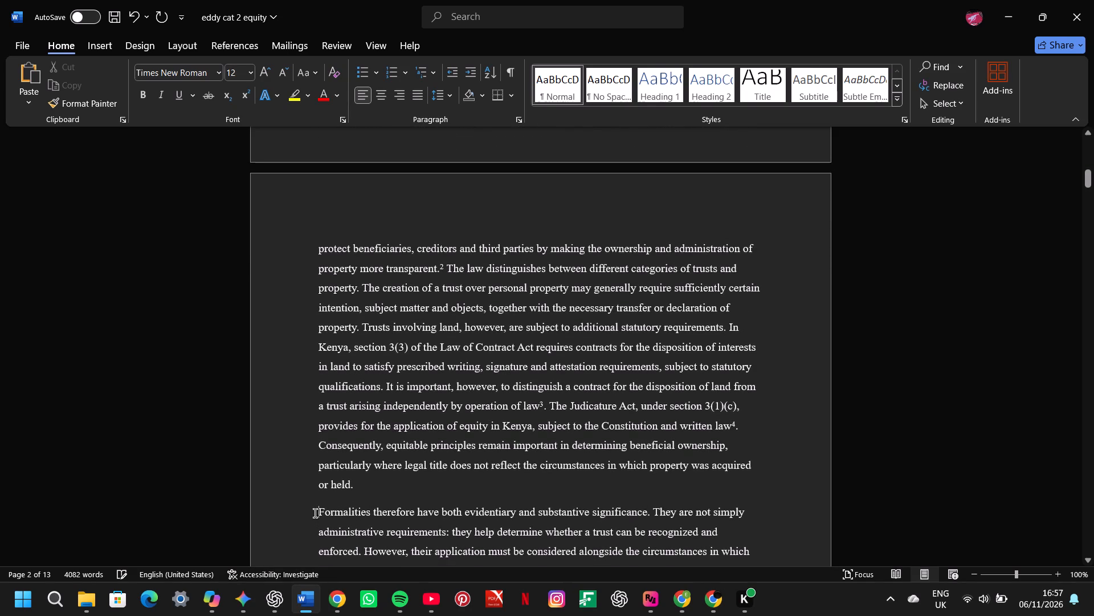
key(BackSpace)
key(space)
In section 2, join the paragraph starting "This reasoning has relevance in Kenya" onto the preceding paragraph with a space.
scroll(333, 535, down, 1)
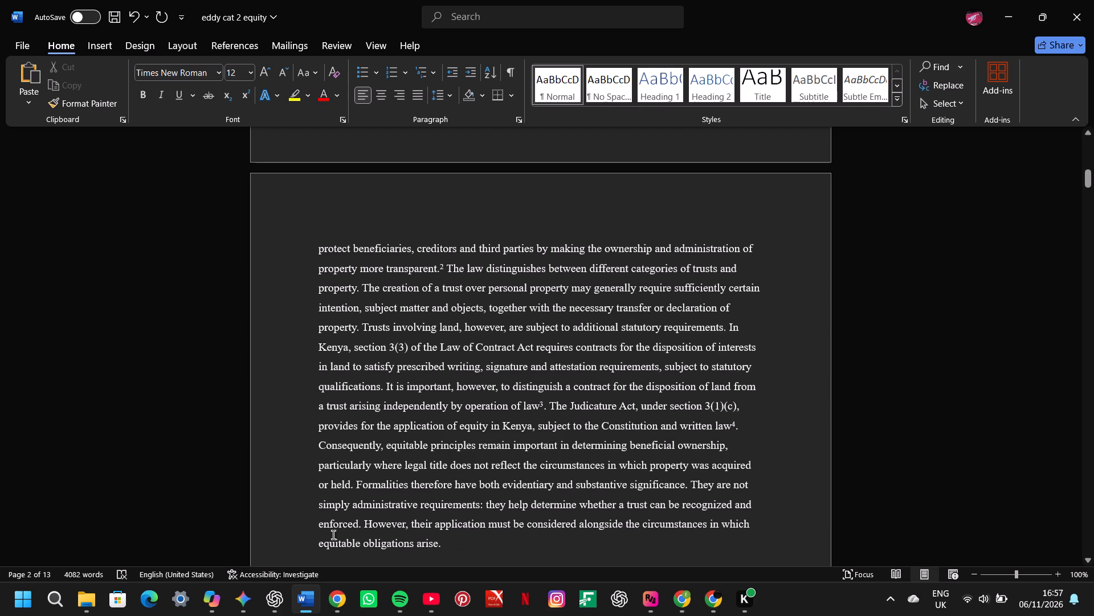
scroll(333, 535, down, 2)
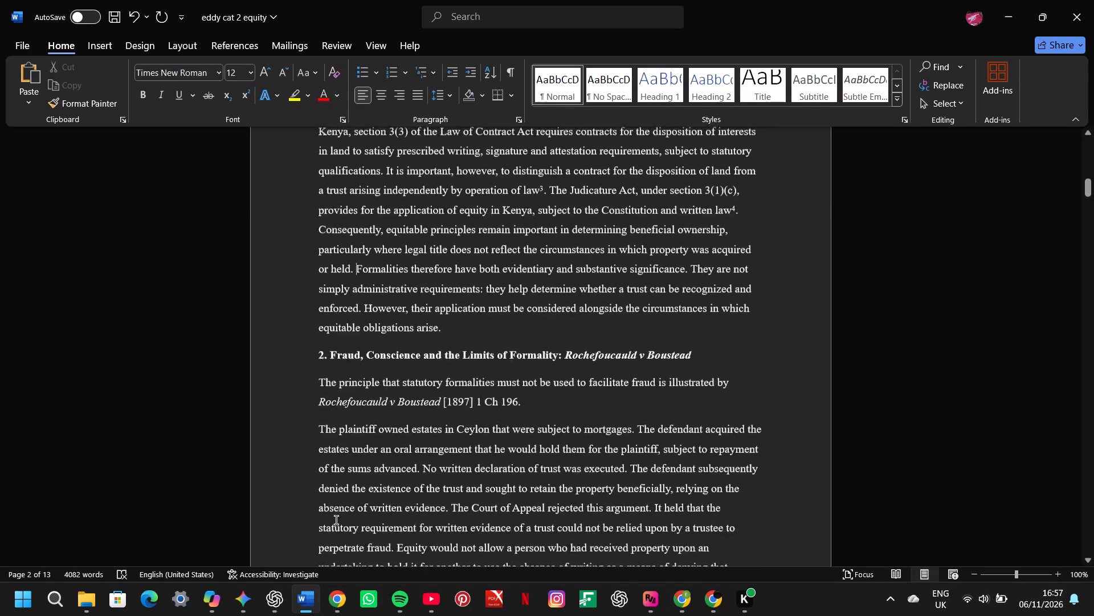
scroll(336, 520, down, 3)
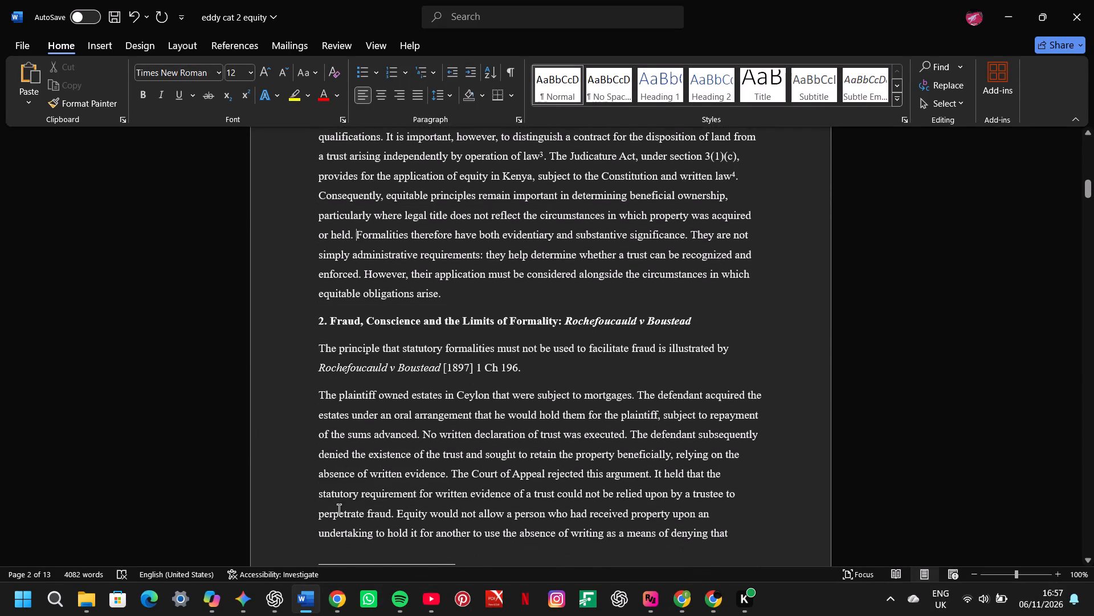
scroll(339, 509, down, 1)
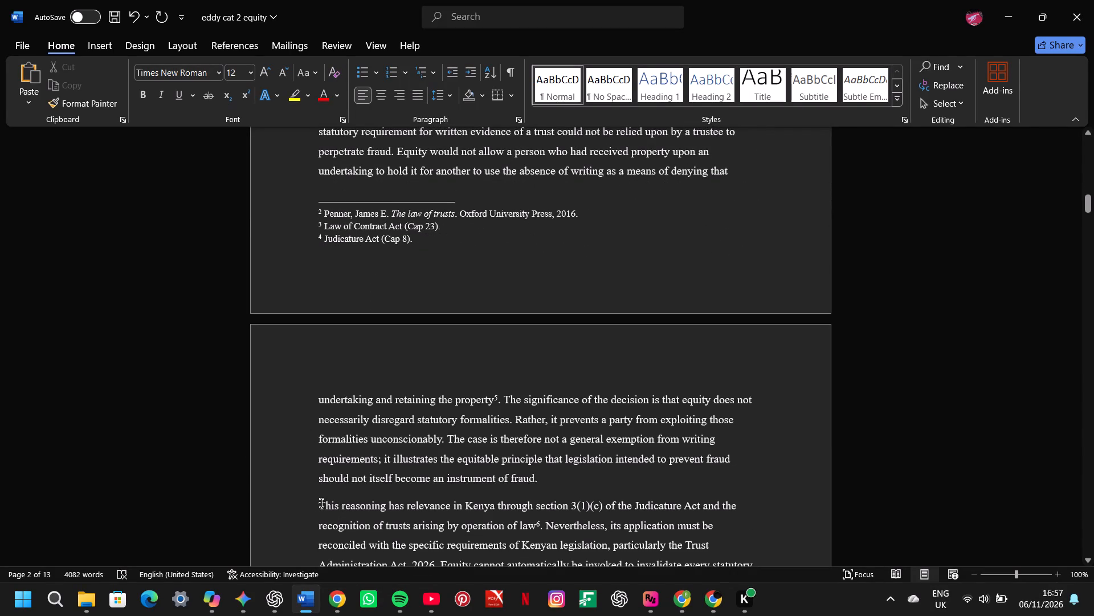
click(314, 504)
key(BackSpace)
key(space)
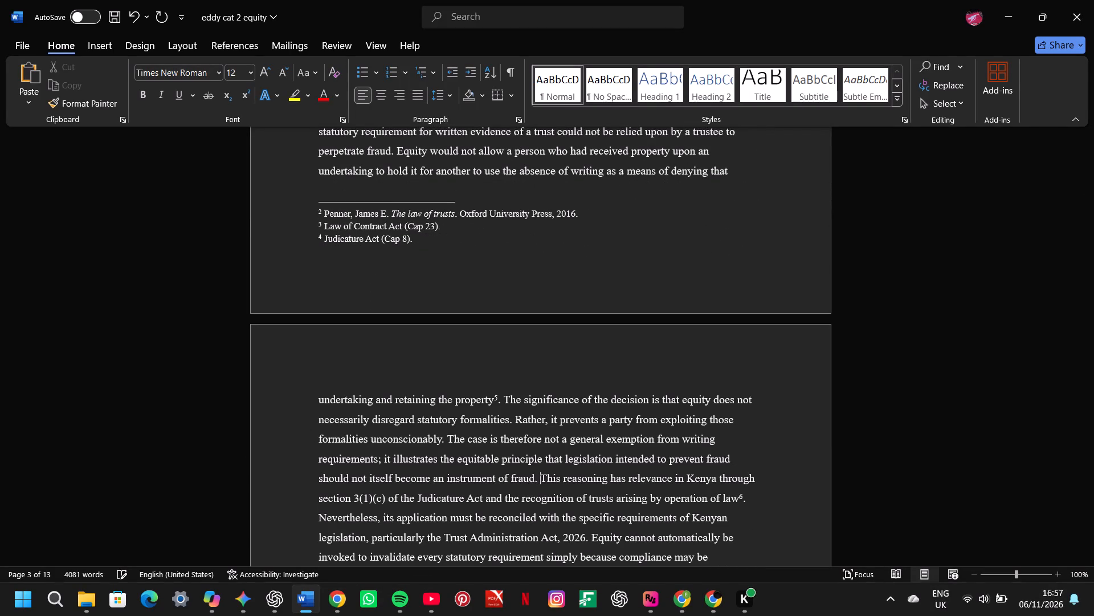
Replace the flagged word "licence" with "license" in the section 3.3 text on testamentary trusts.
scroll(343, 481, down, 1)
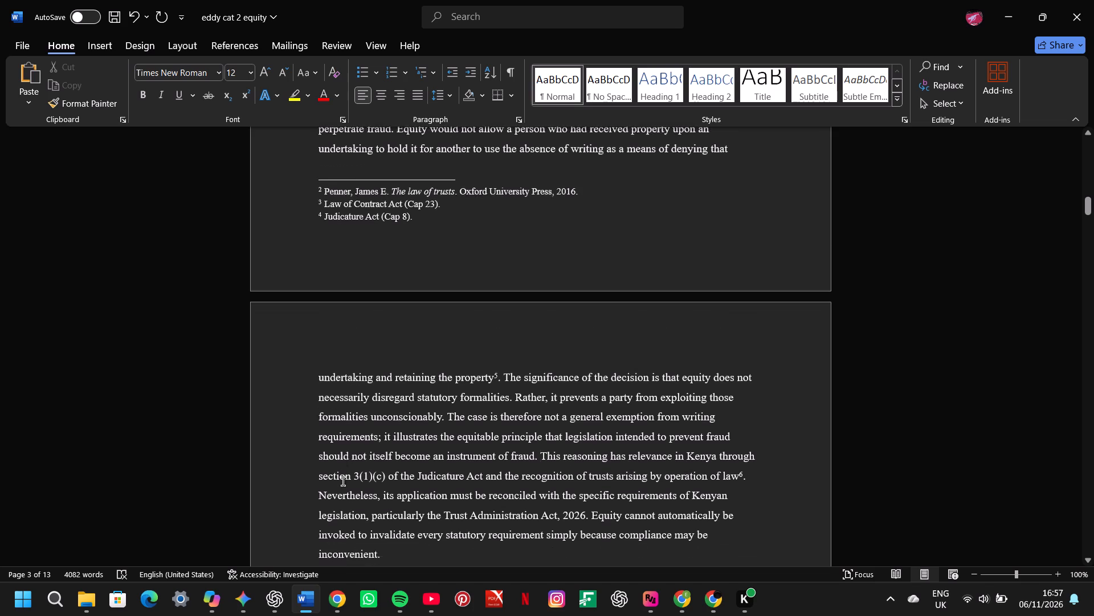
scroll(343, 481, down, 1)
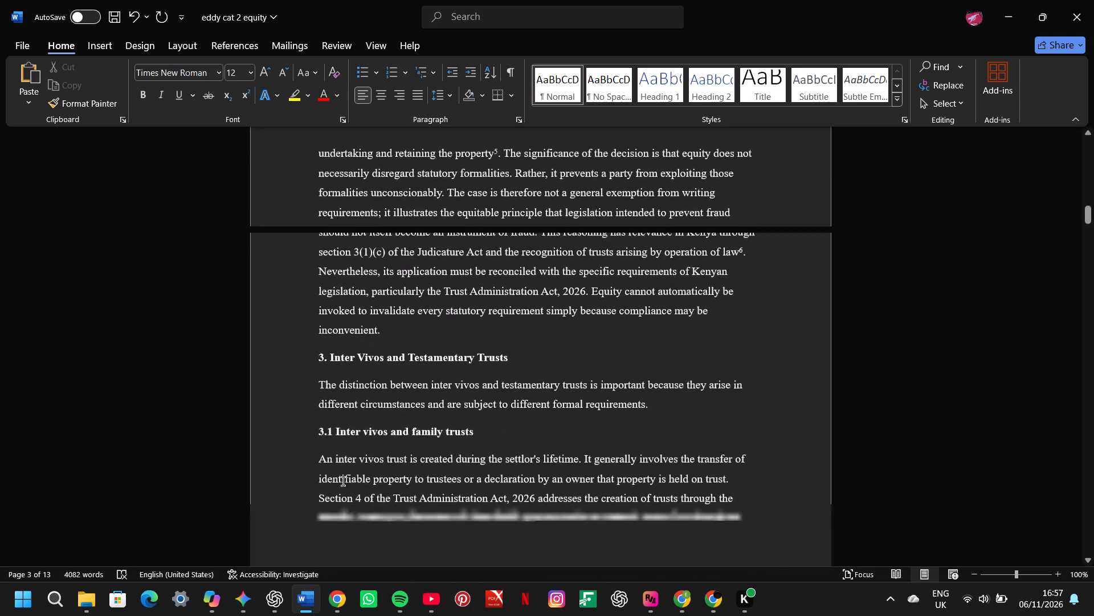
scroll(343, 481, down, 1)
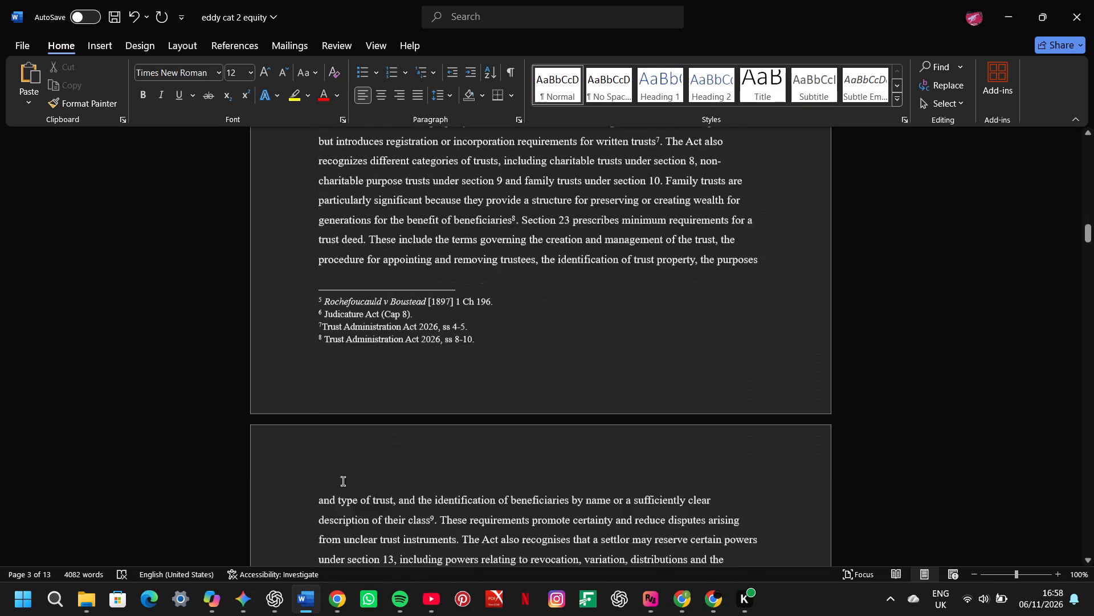
scroll(343, 481, down, 3)
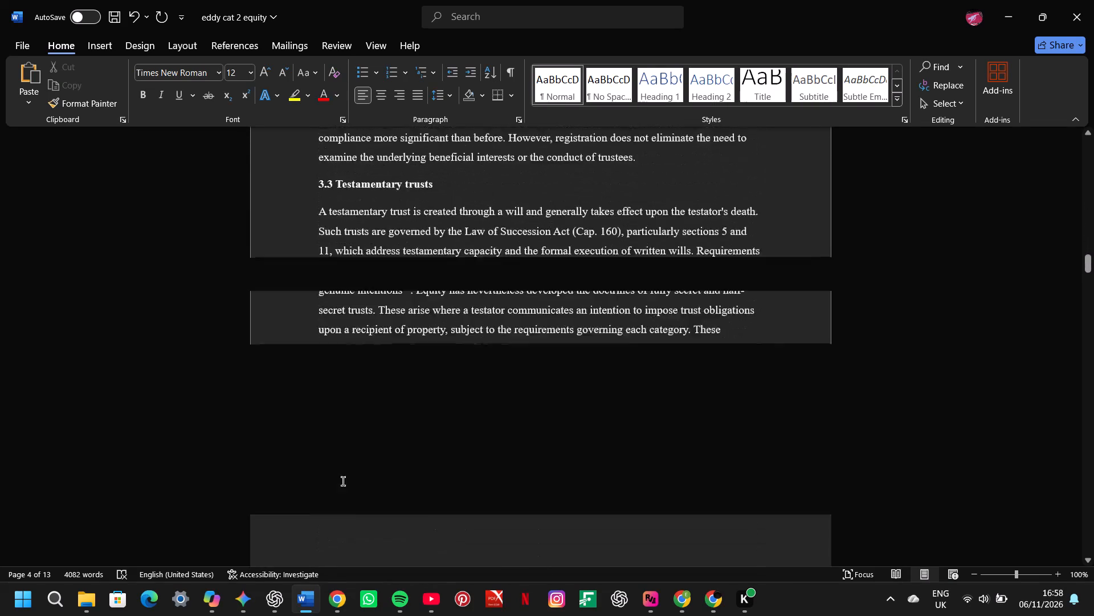
scroll(343, 481, down, 2)
scroll(343, 481, up, 1)
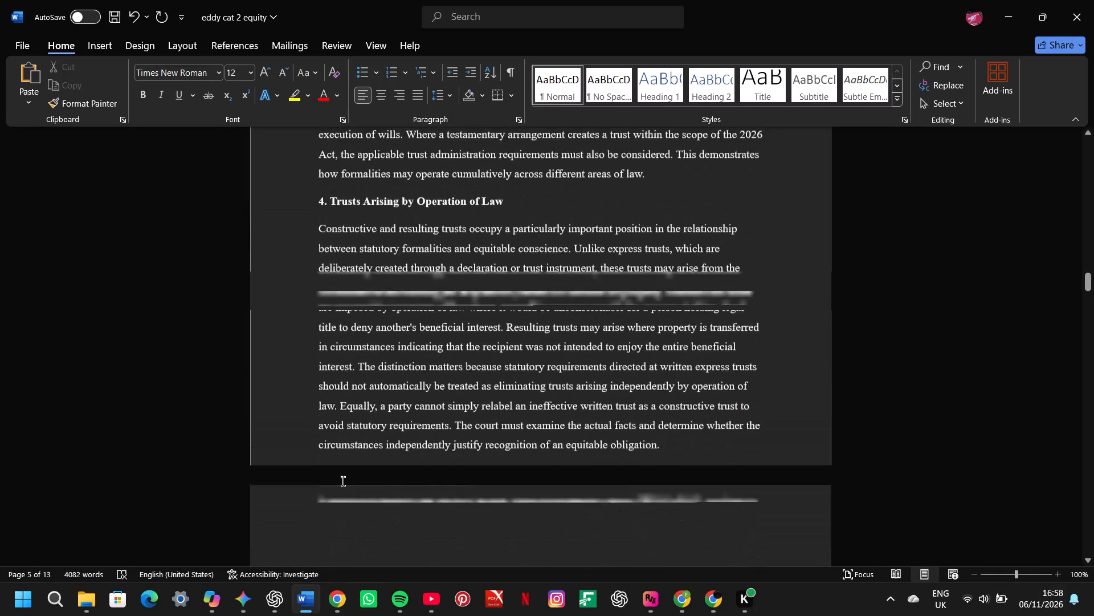
scroll(343, 481, up, 1)
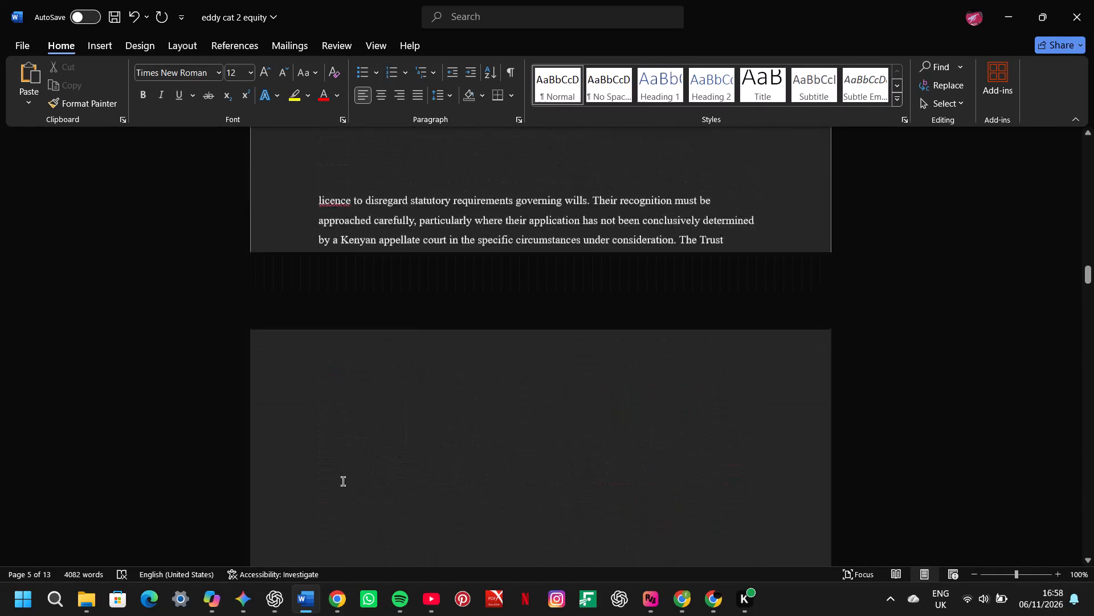
scroll(343, 481, up, 1)
double_click(340, 270)
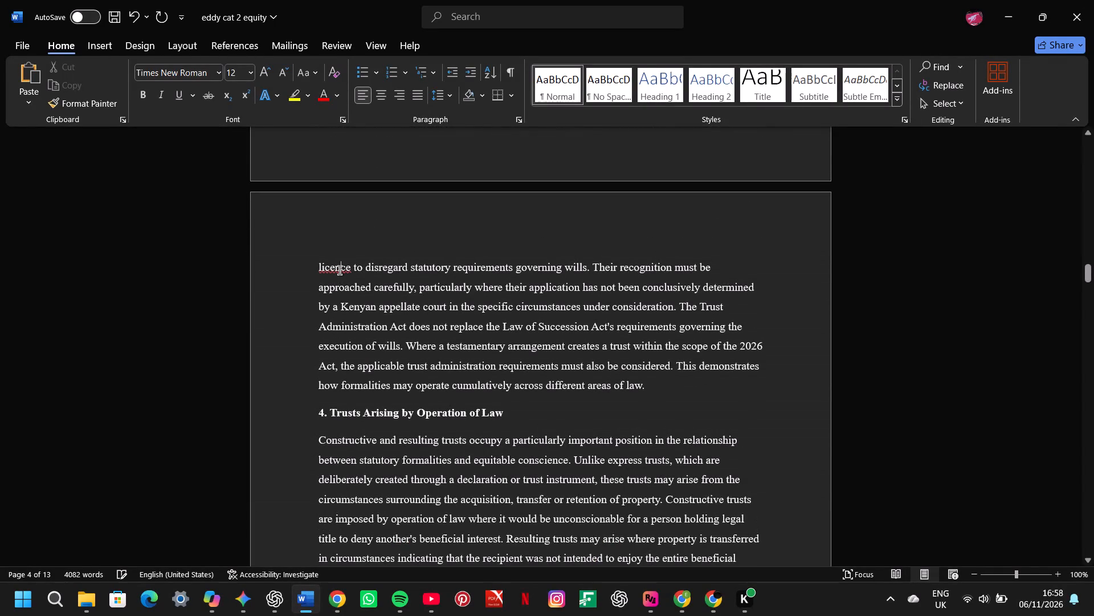
right_click(340, 270)
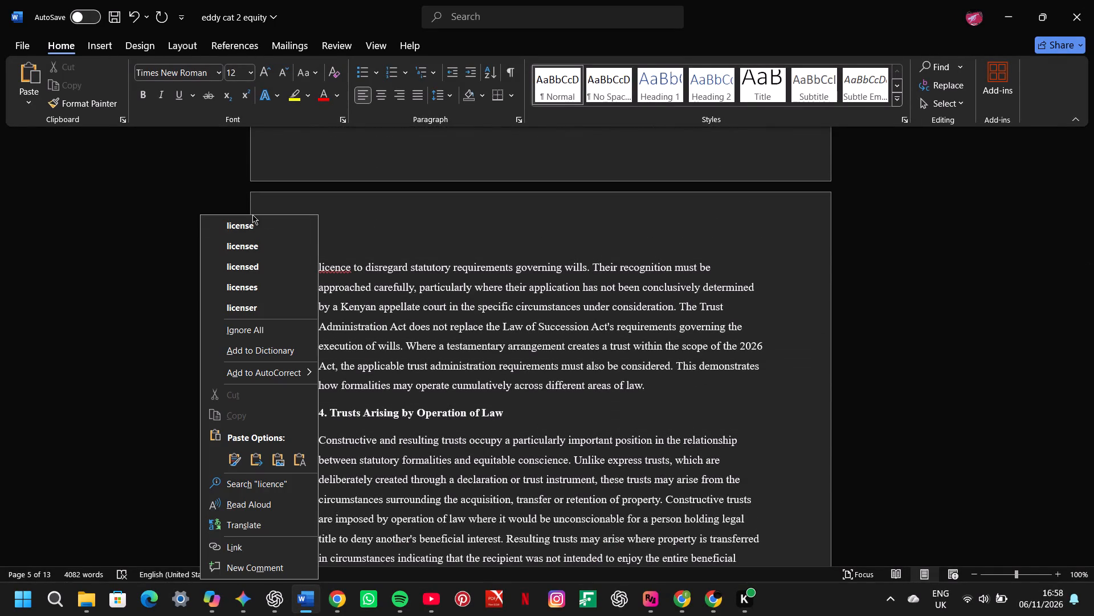
click(252, 214)
click(250, 224)
Replace the flagged word "recognised" with "recognized" in section 4.1 Kenyan land jurisprudence, and save the document.
scroll(430, 376, down, 1)
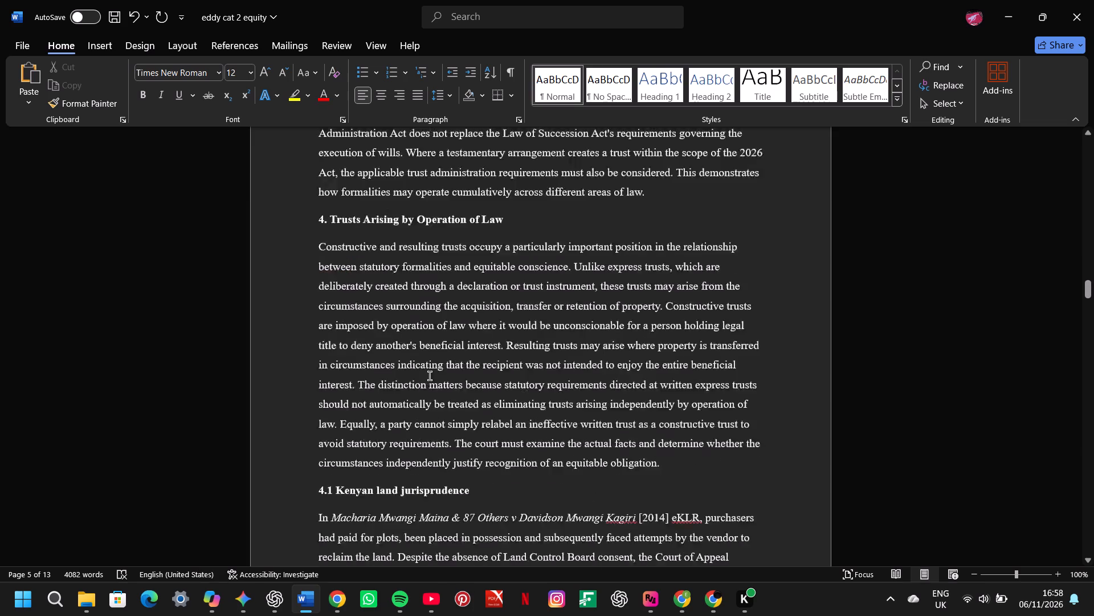
scroll(430, 376, down, 1)
click(343, 314)
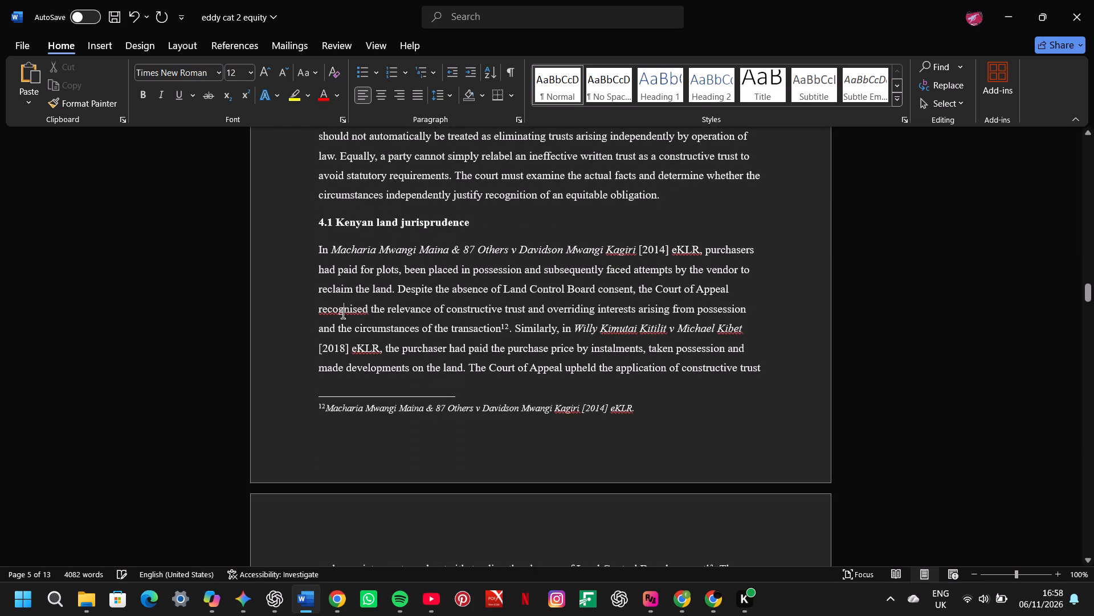
right_click(343, 314)
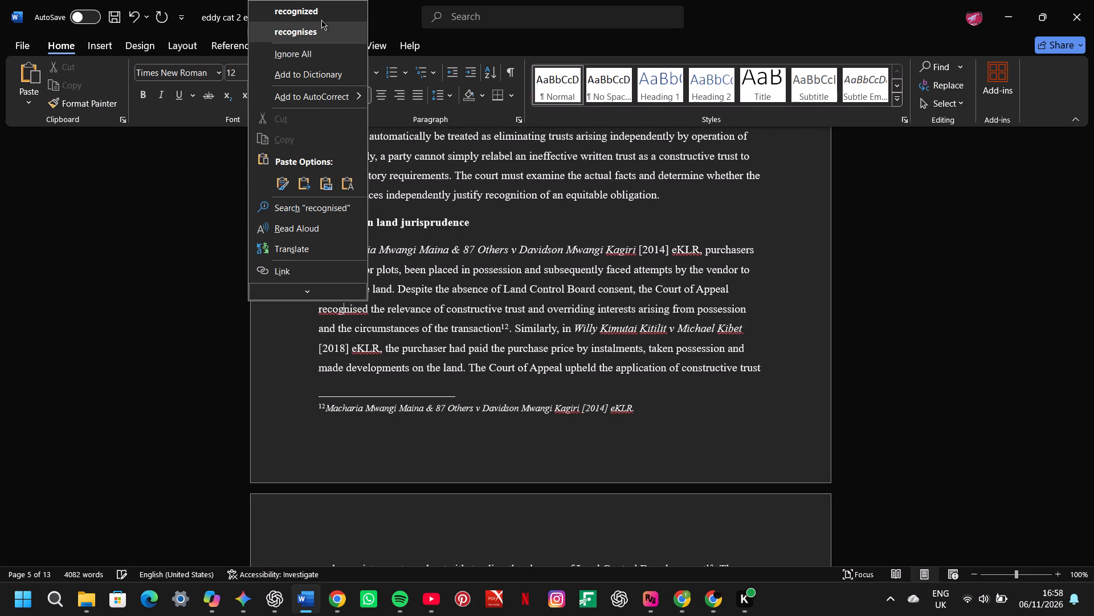
click(320, 10)
scroll(533, 317, down, 1)
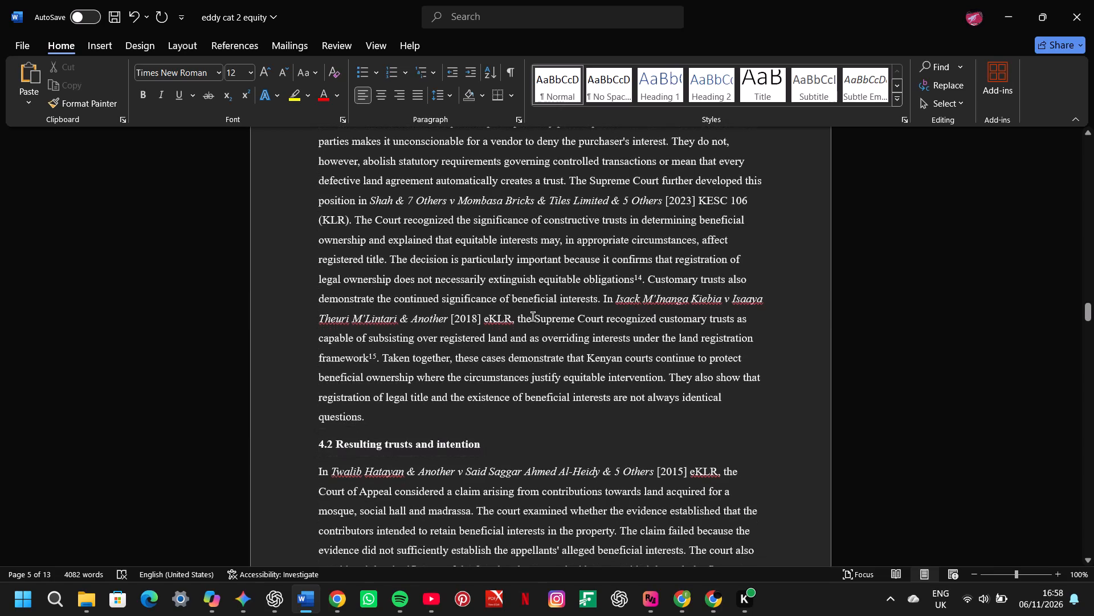